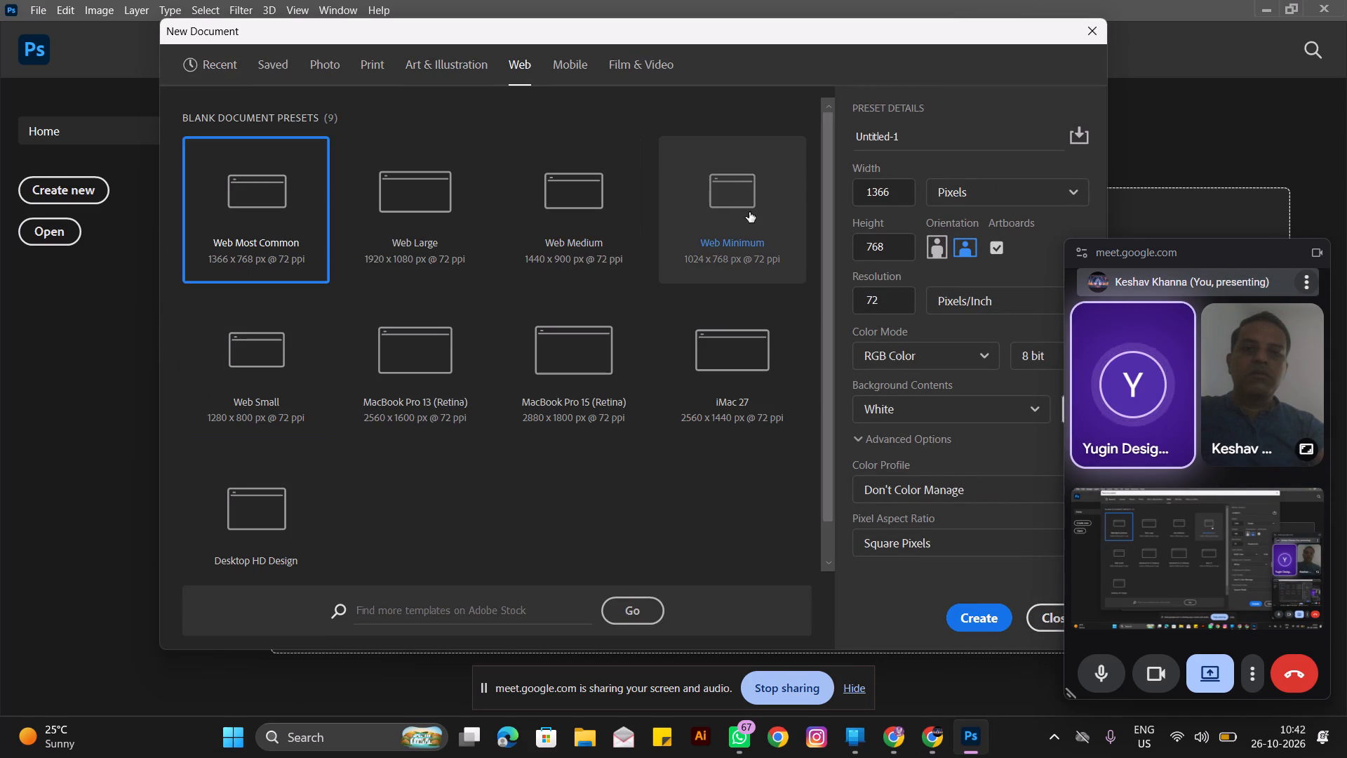
Create a Web Minimum document of 1024 x 768 px at 72 ppi with artboards turned off.
left_click(985, 253)
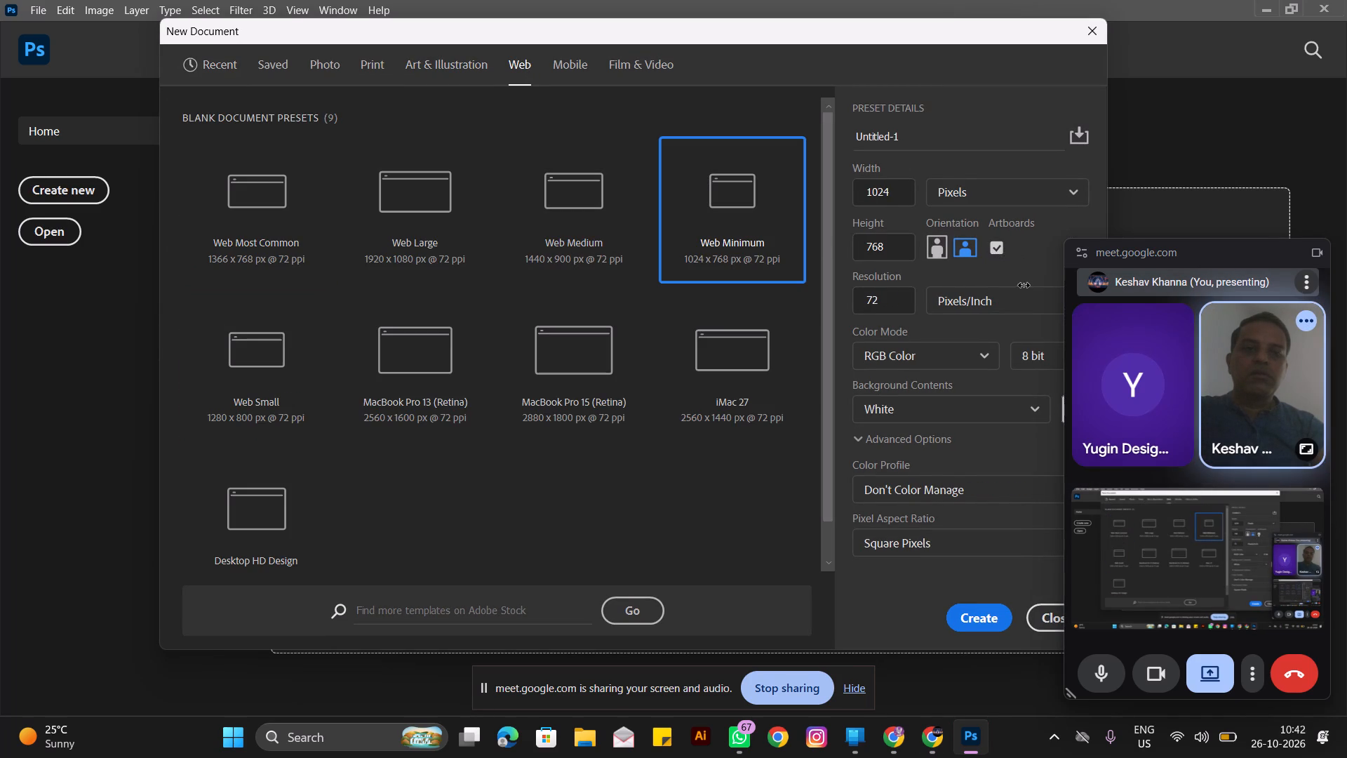
left_click(996, 253)
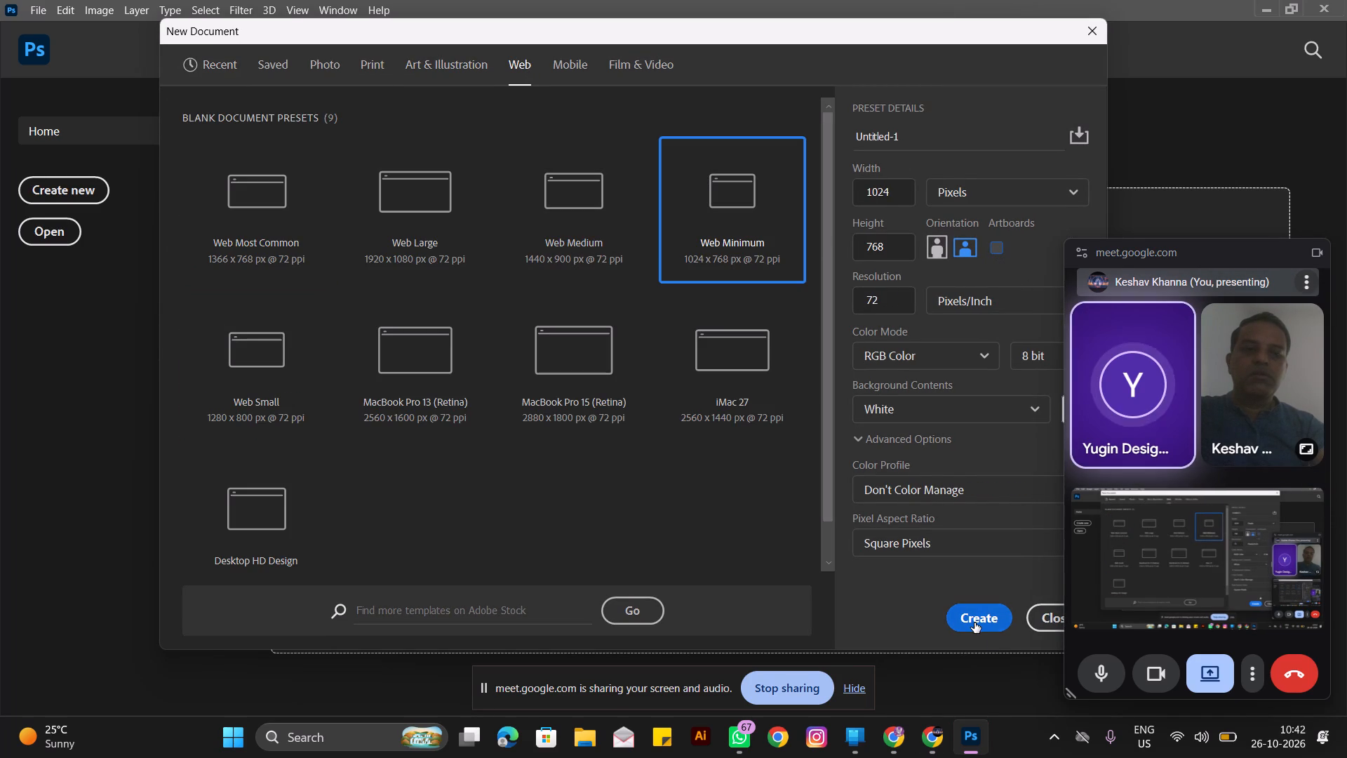
left_click(971, 621)
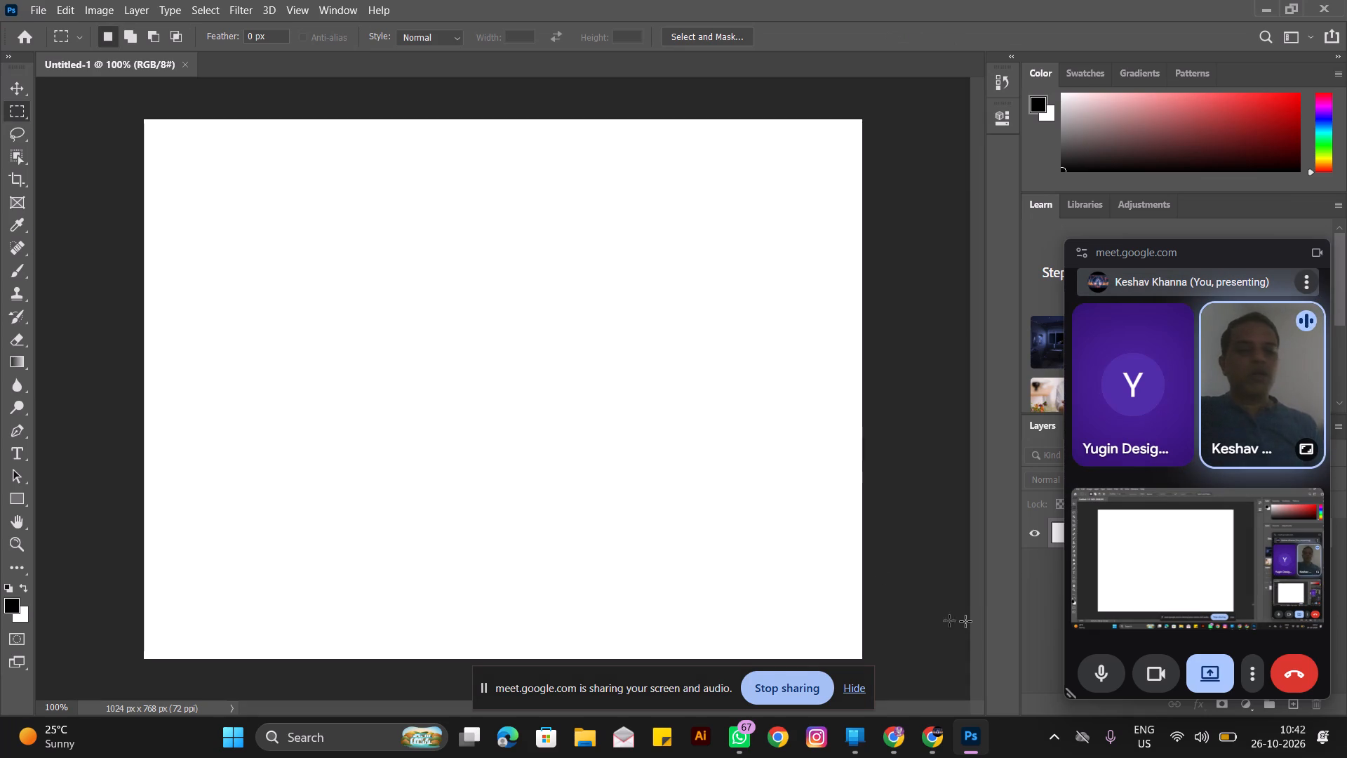
Switch the toolbox to a two-column layout.
left_click(11, 58)
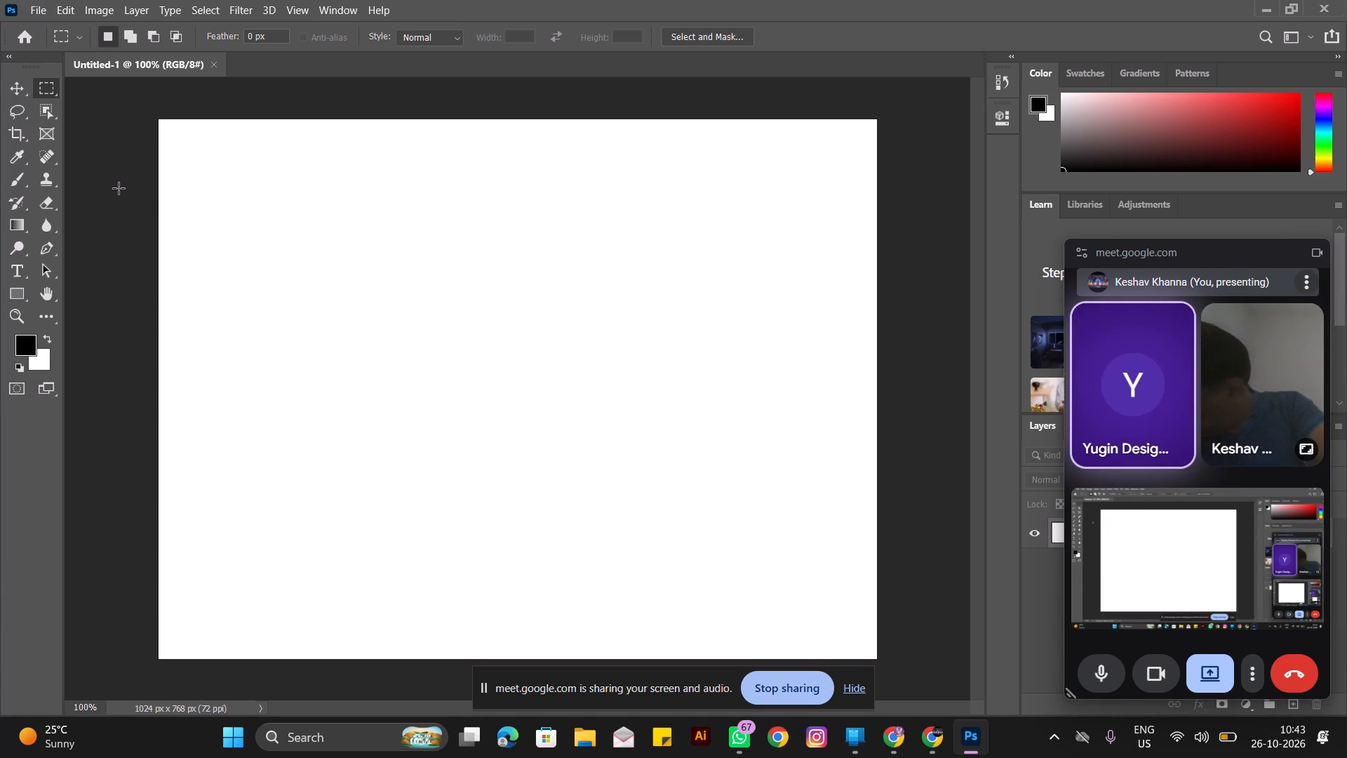
Open the list of workspace arrangements and panels that can be shown or hidden.
left_click(342, 3)
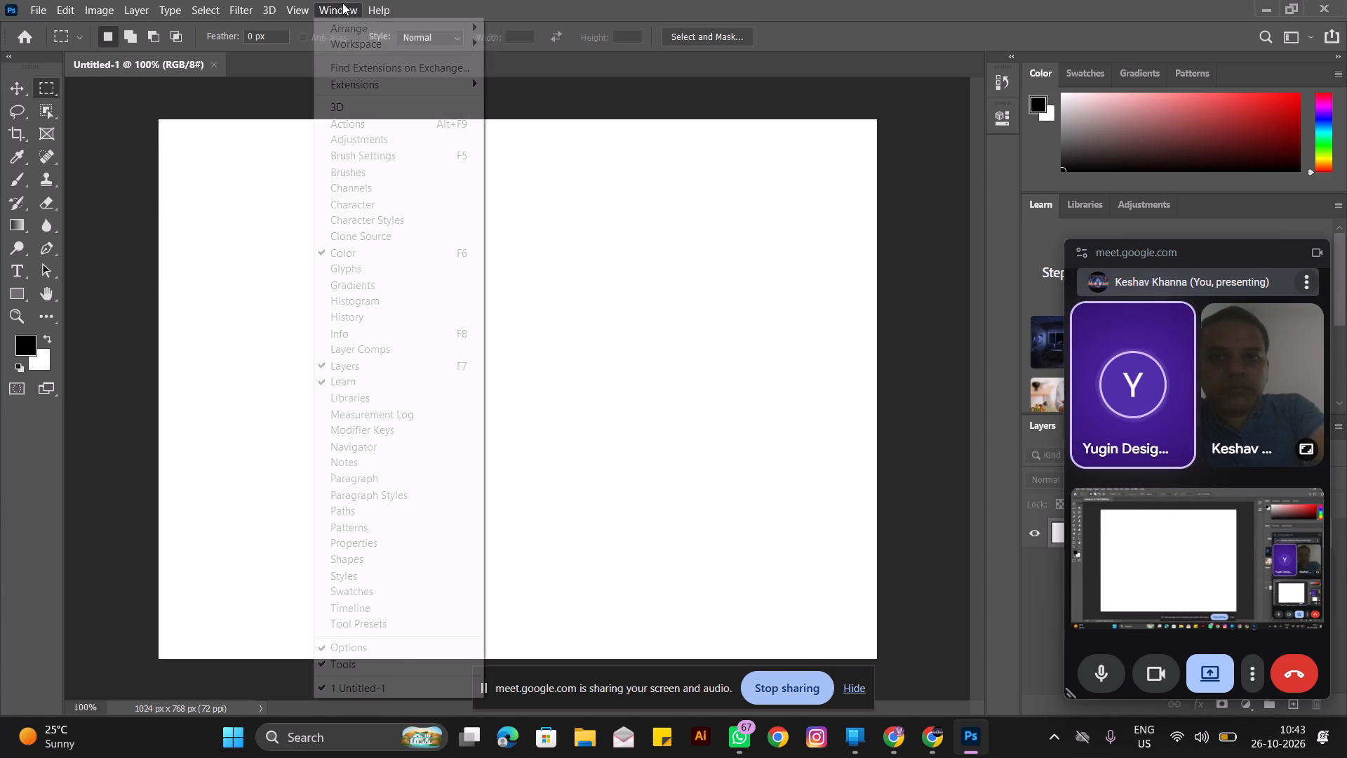
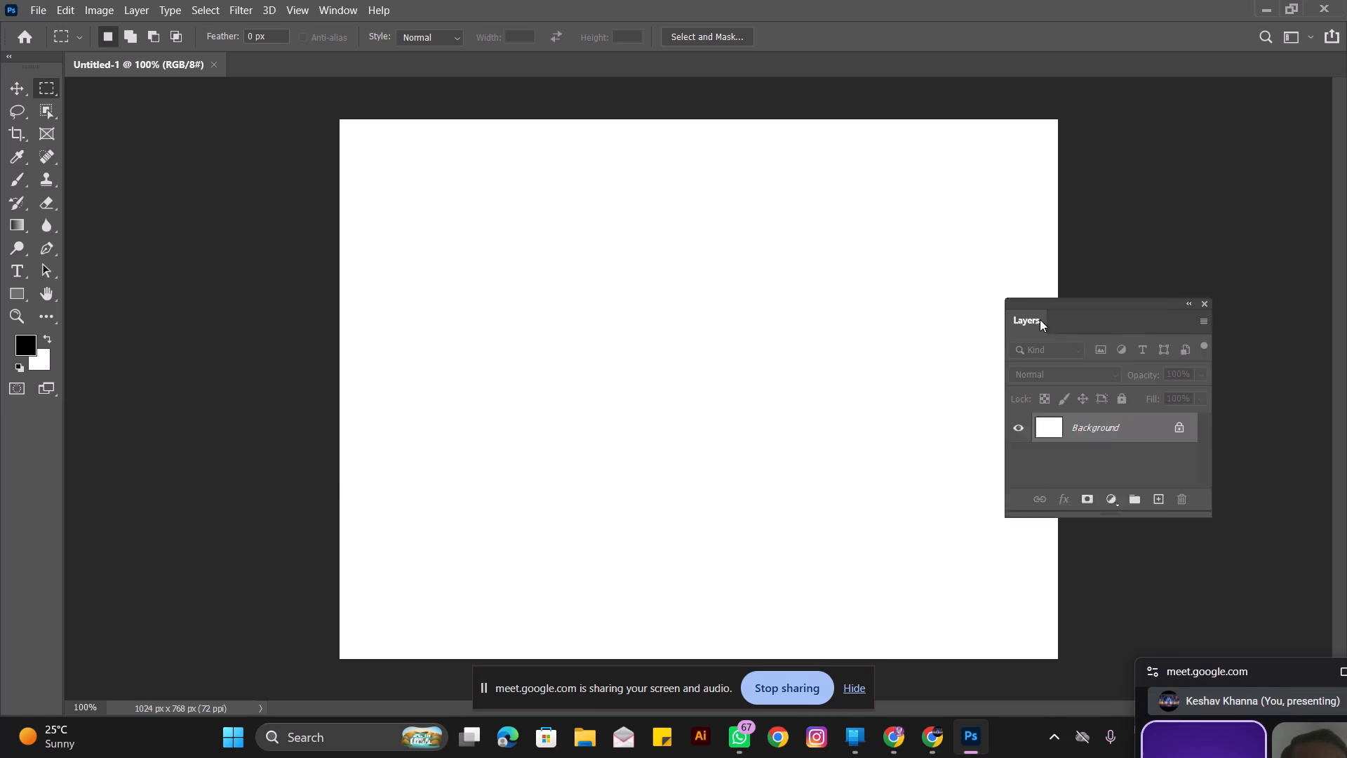
Move the floating Layers panel off the canvas into the empty area beside the document.
left_click_drag(1040, 319, 1102, 171)
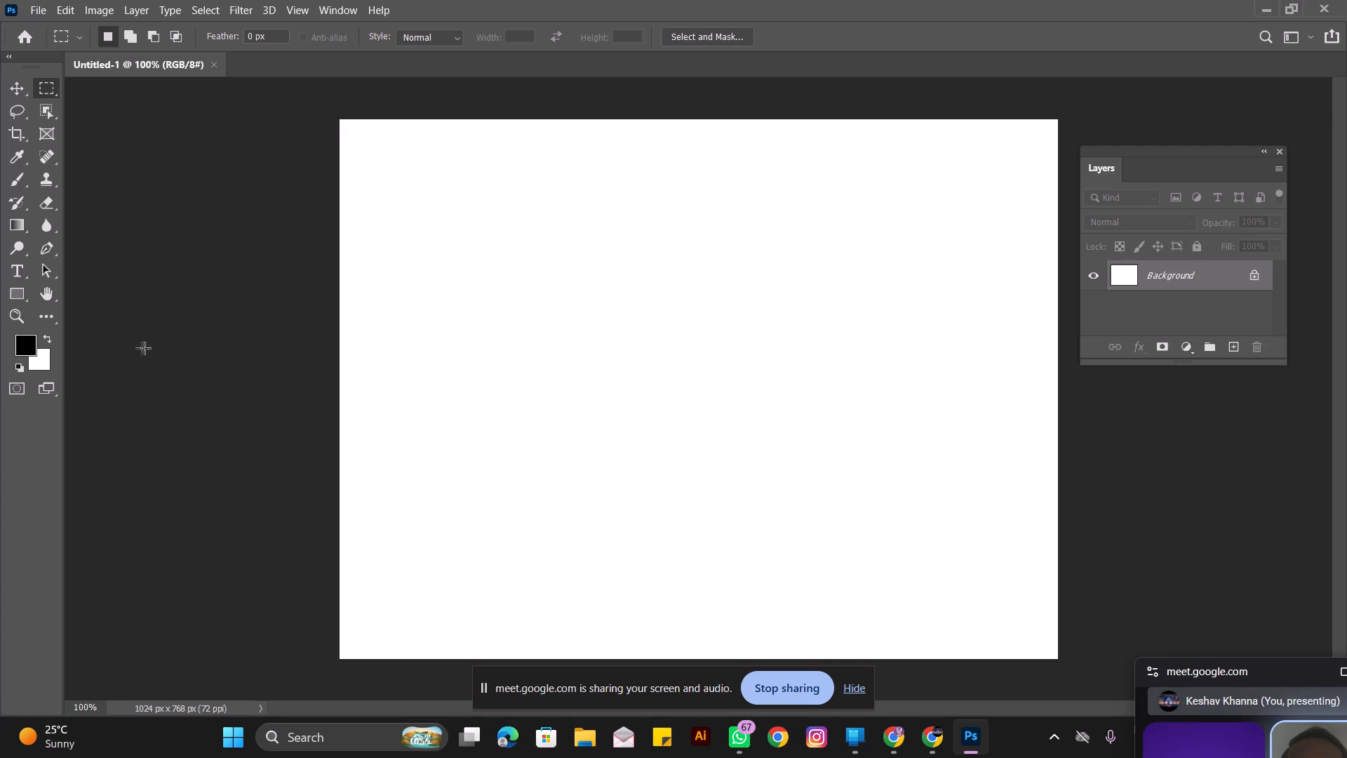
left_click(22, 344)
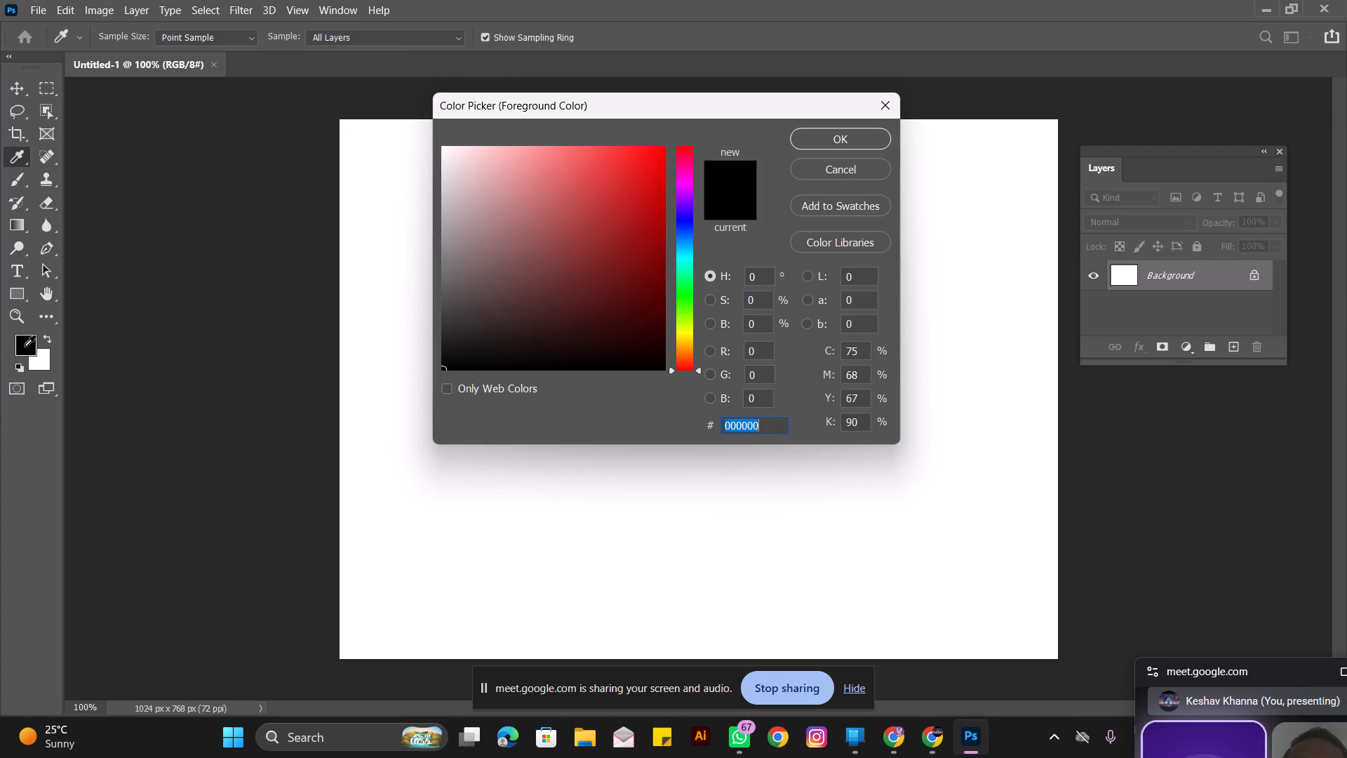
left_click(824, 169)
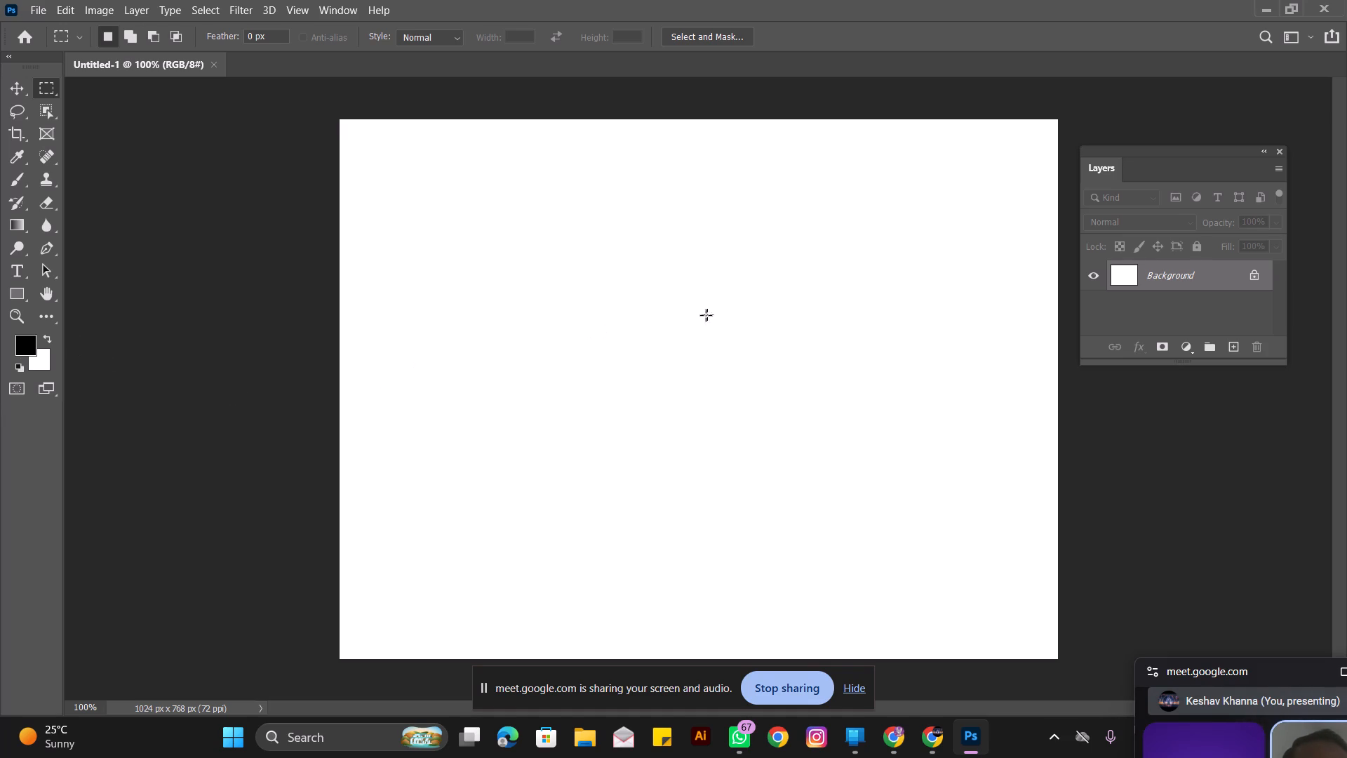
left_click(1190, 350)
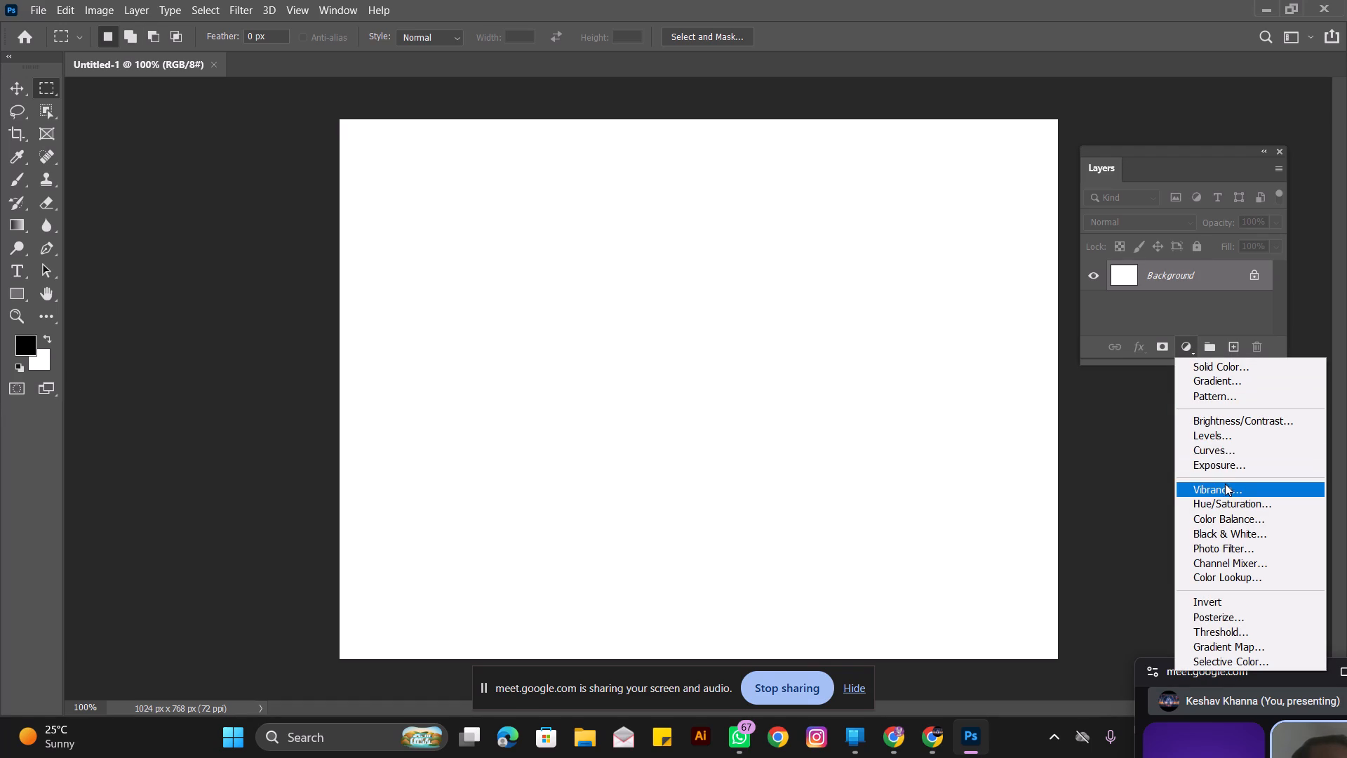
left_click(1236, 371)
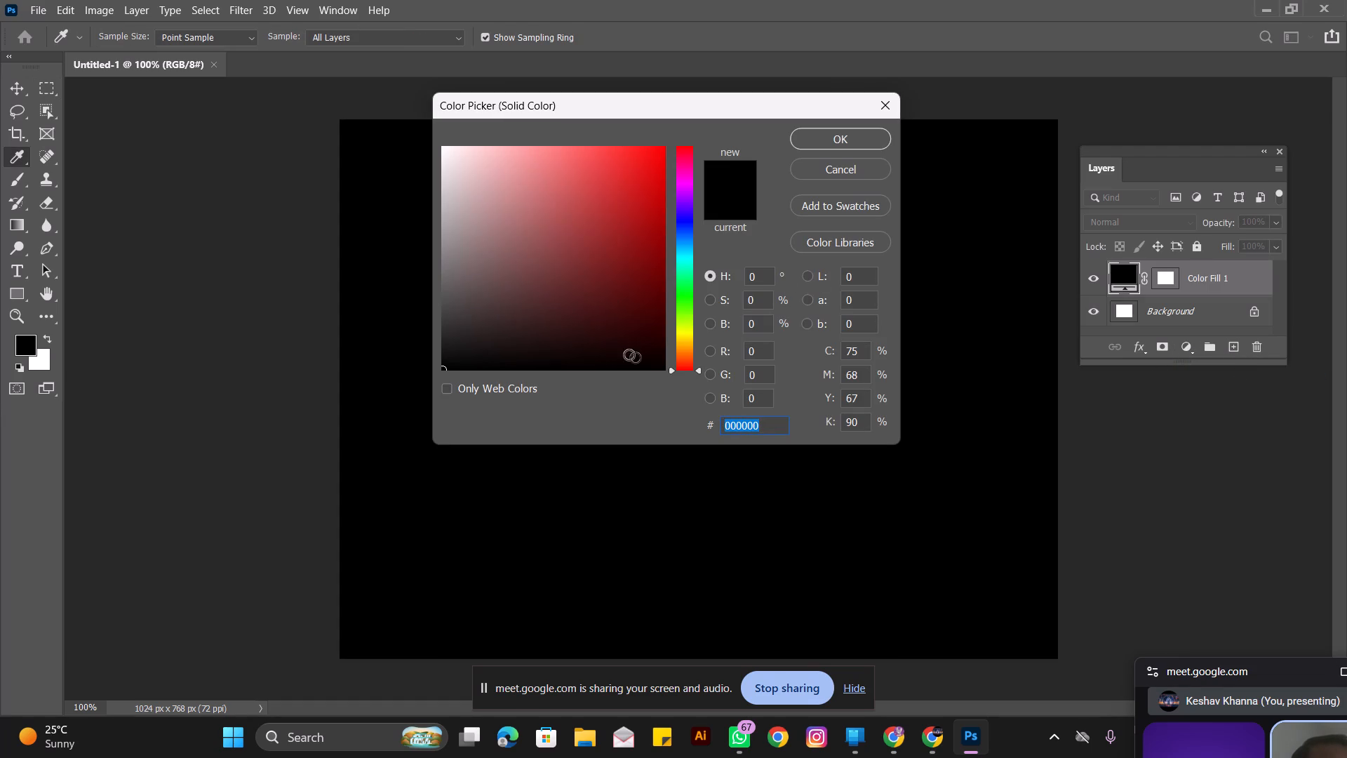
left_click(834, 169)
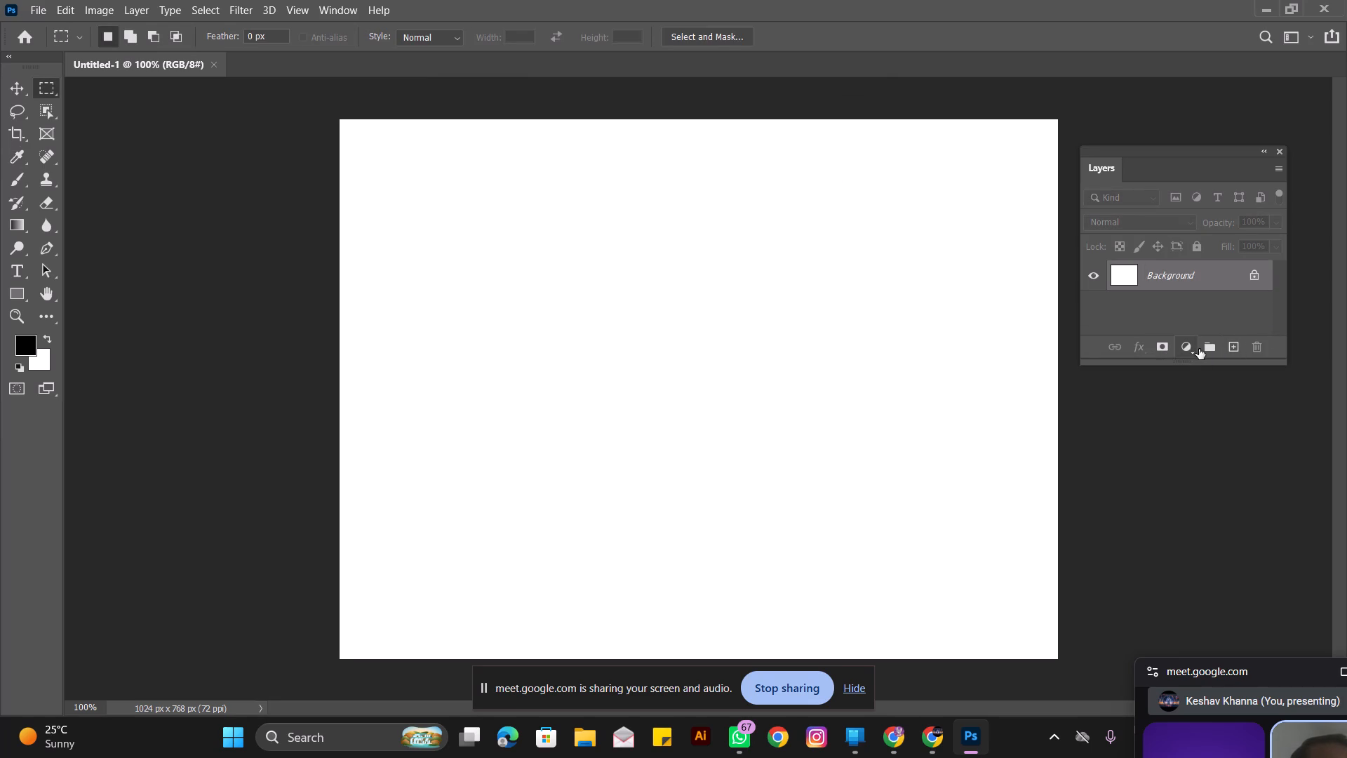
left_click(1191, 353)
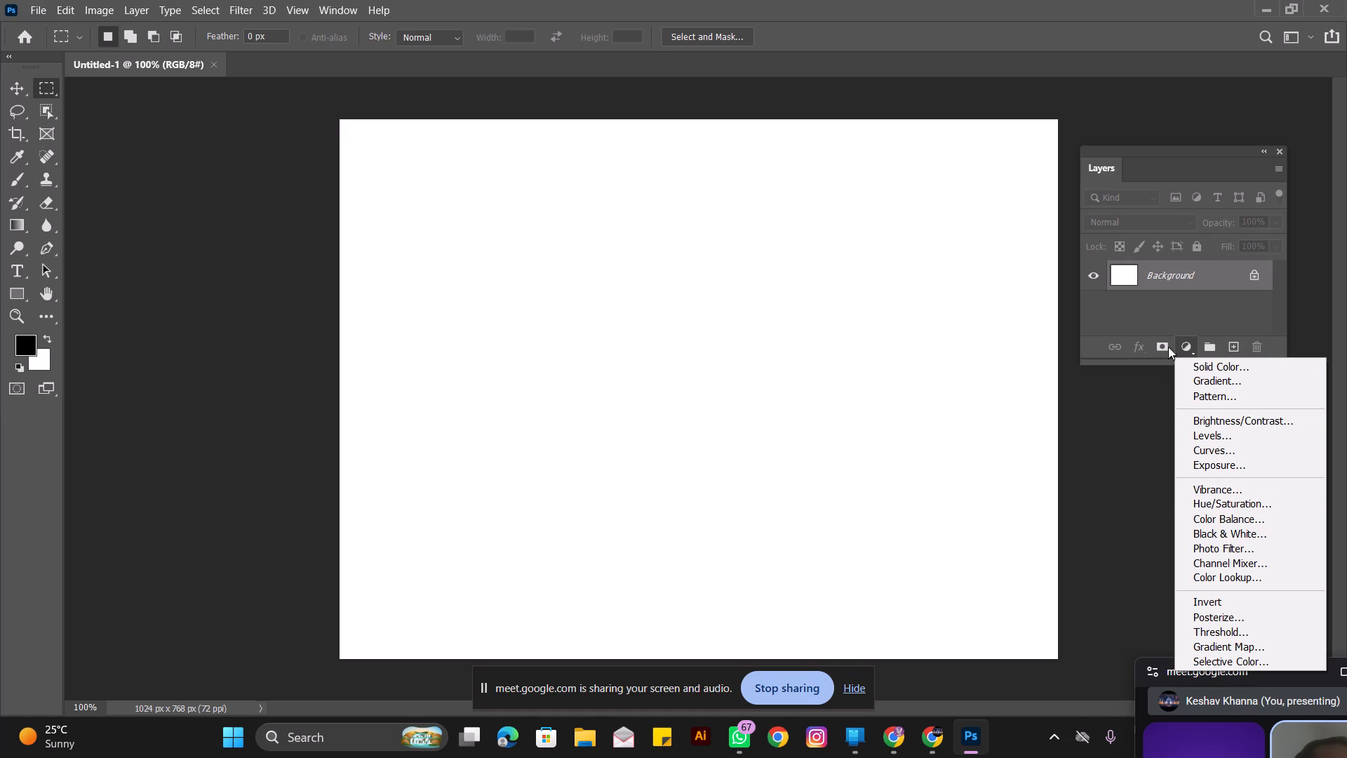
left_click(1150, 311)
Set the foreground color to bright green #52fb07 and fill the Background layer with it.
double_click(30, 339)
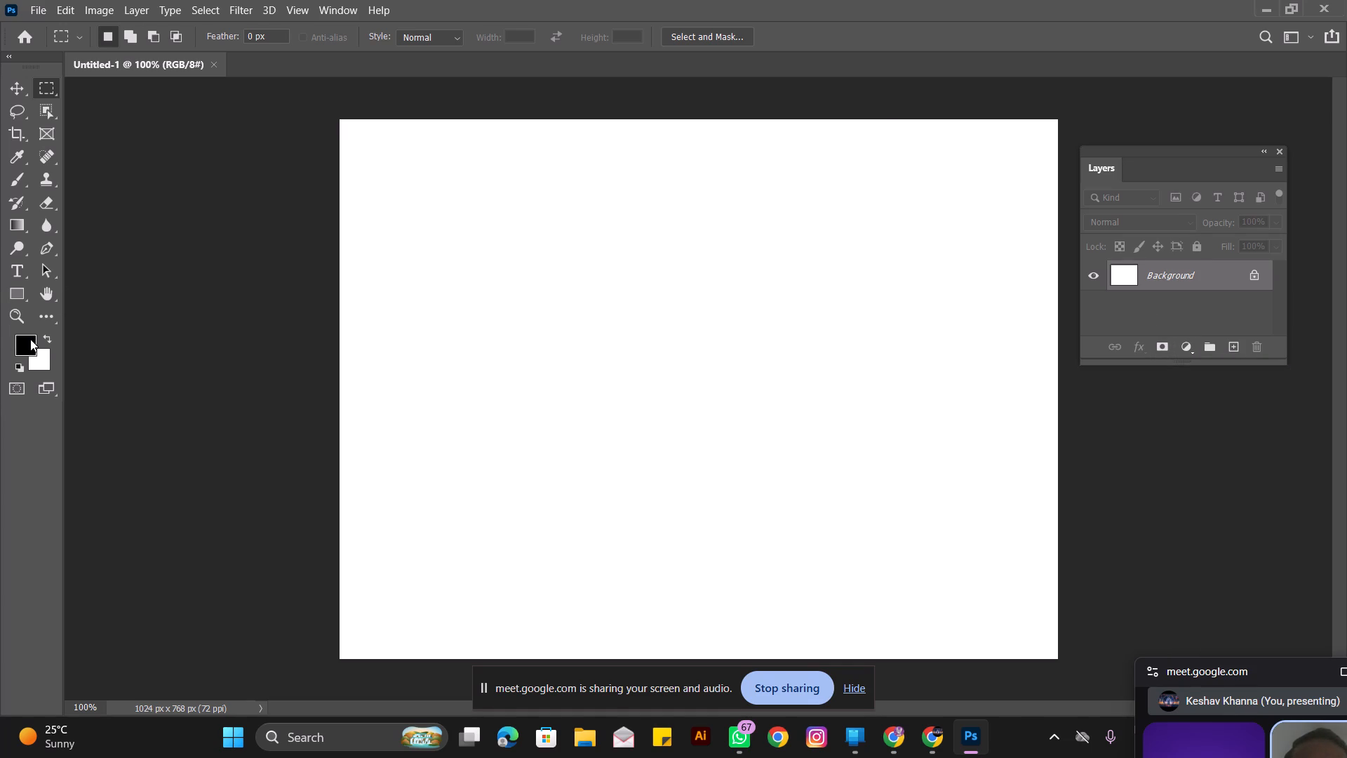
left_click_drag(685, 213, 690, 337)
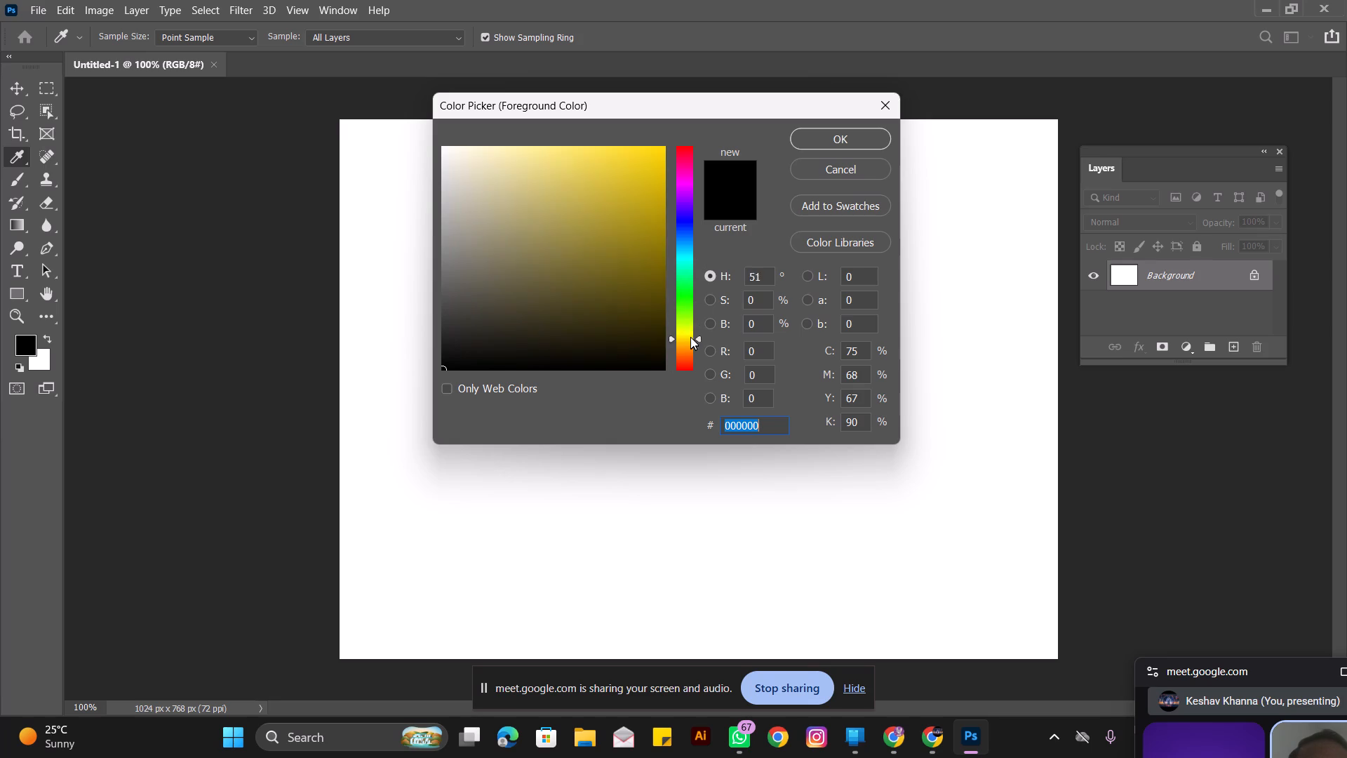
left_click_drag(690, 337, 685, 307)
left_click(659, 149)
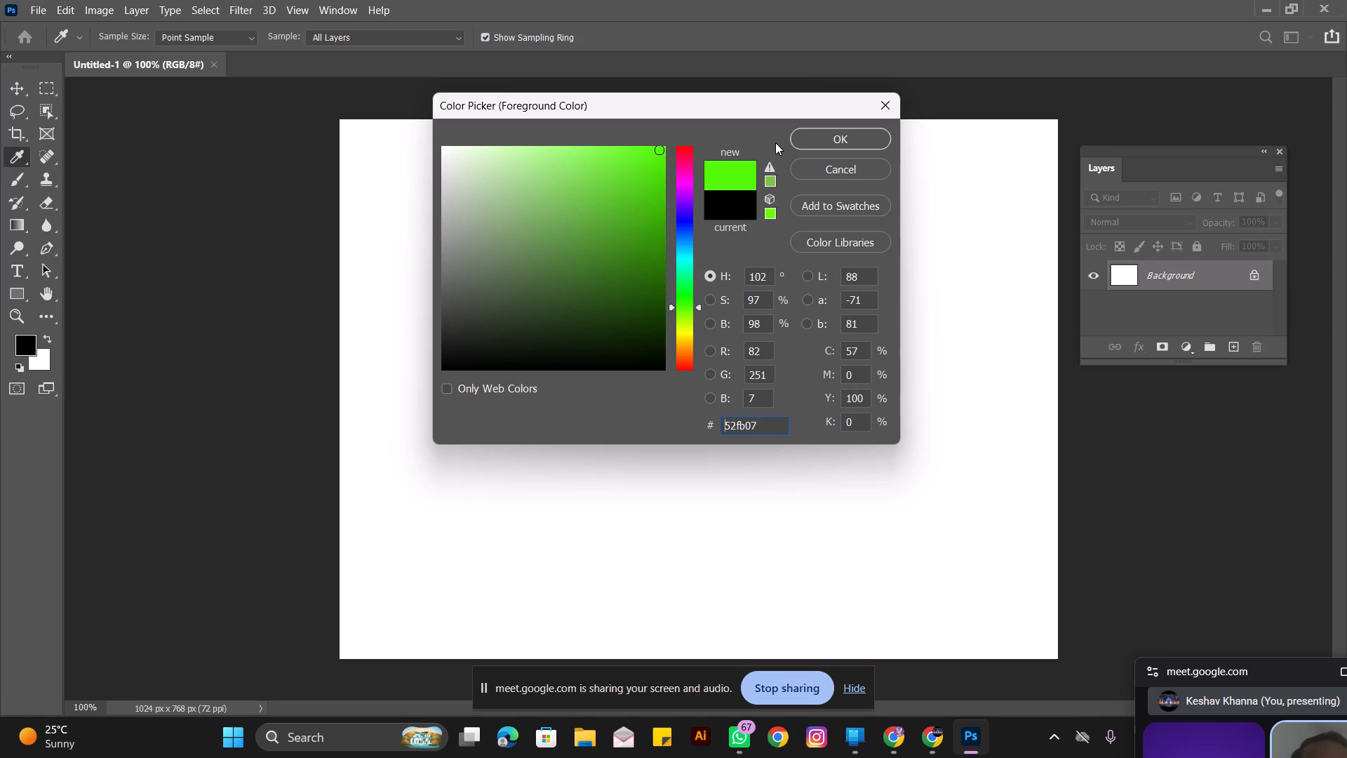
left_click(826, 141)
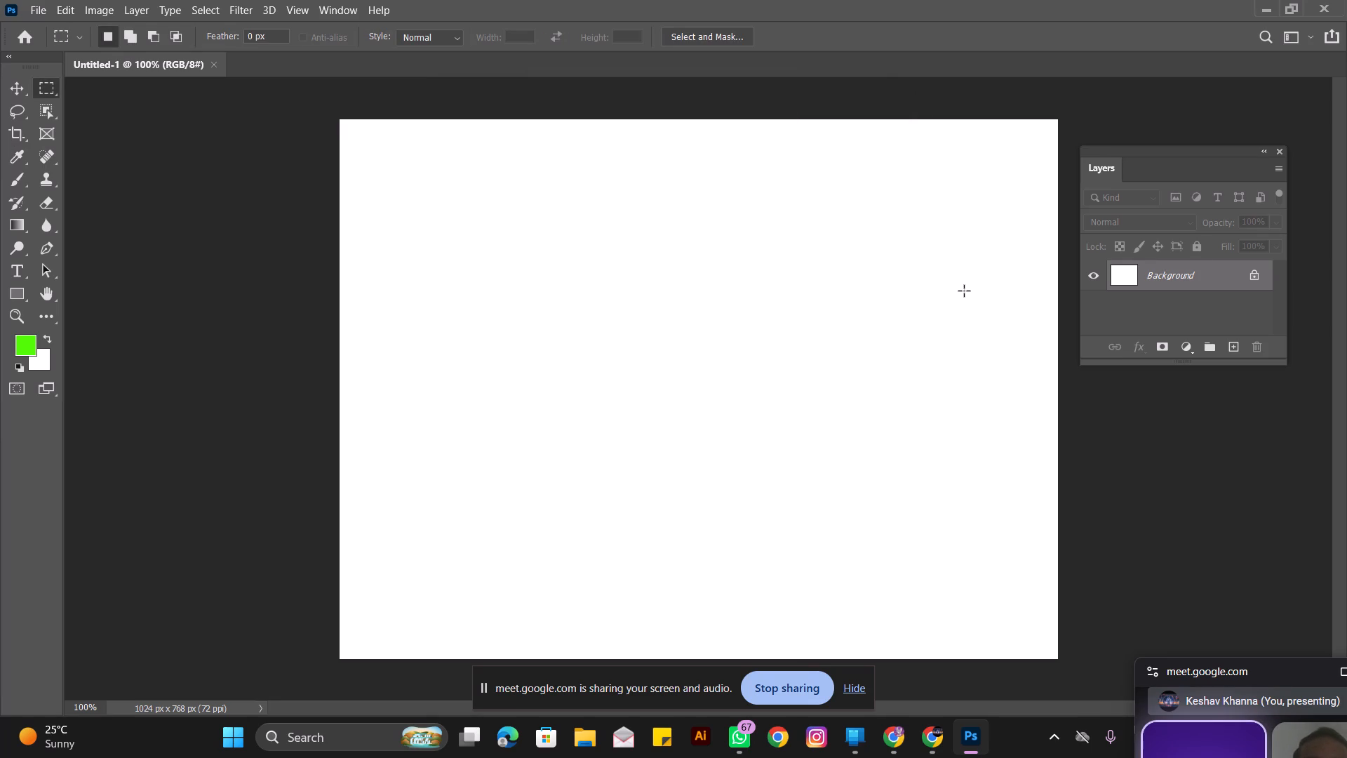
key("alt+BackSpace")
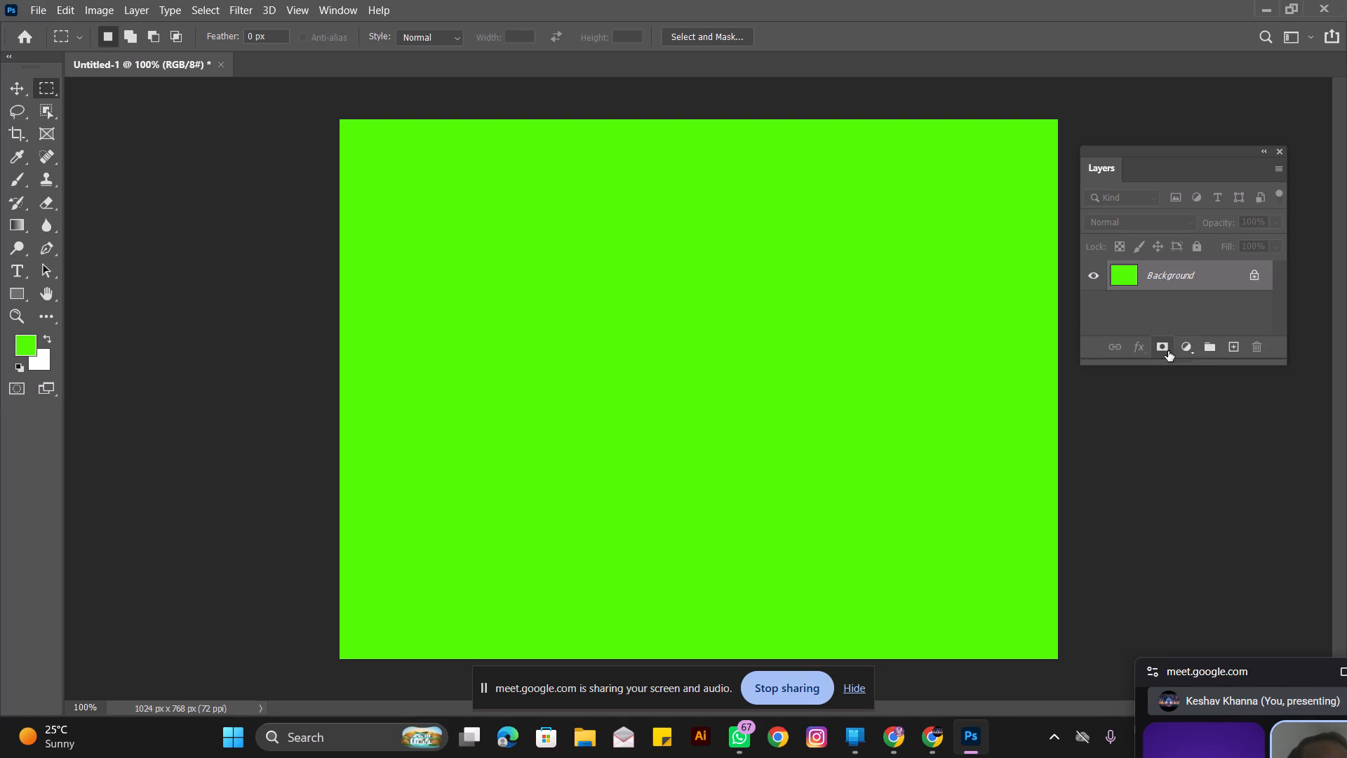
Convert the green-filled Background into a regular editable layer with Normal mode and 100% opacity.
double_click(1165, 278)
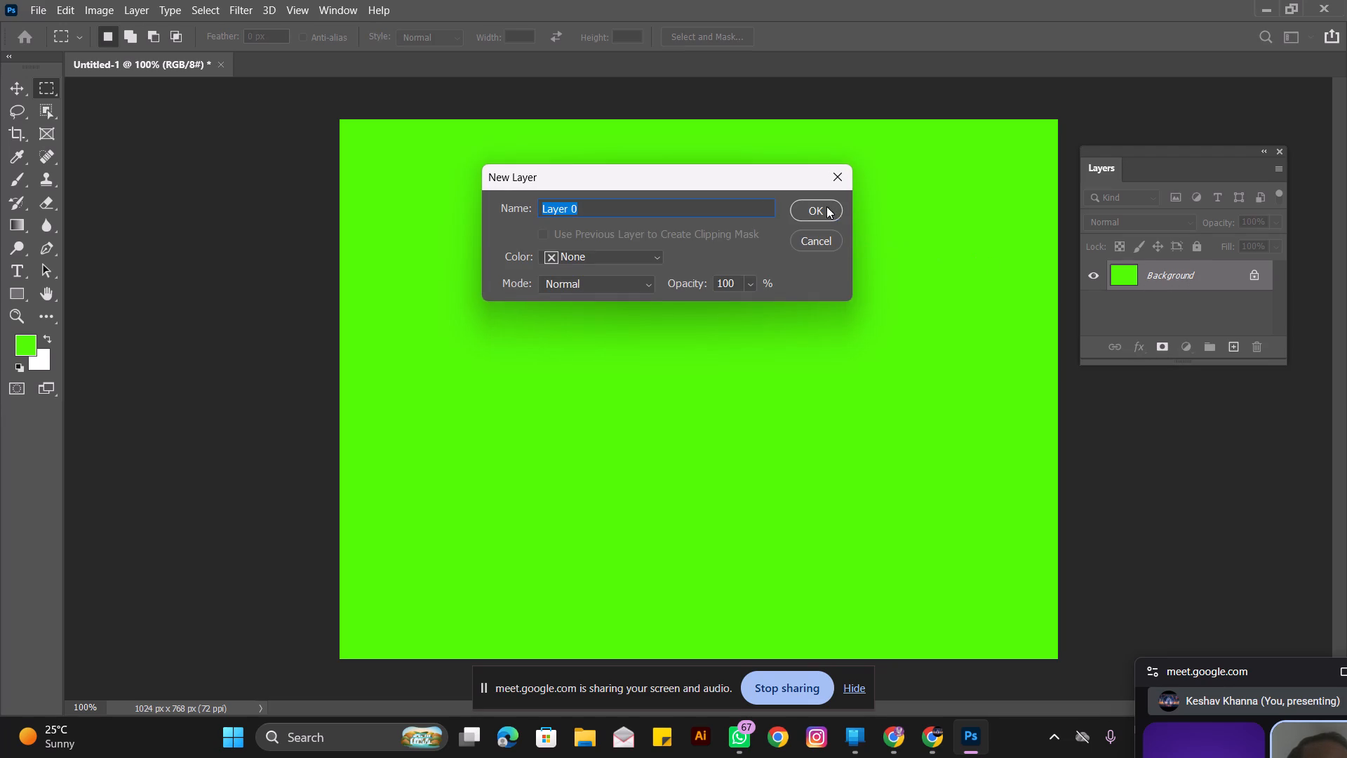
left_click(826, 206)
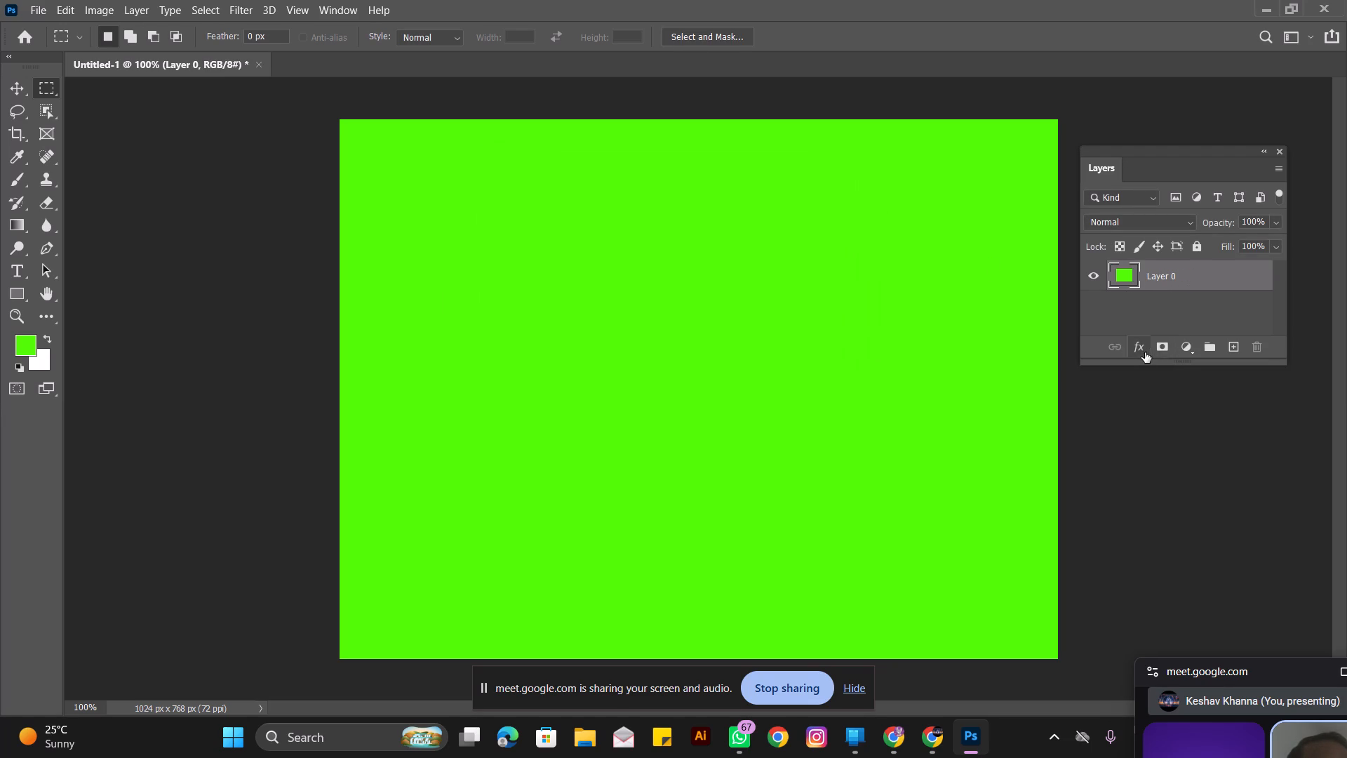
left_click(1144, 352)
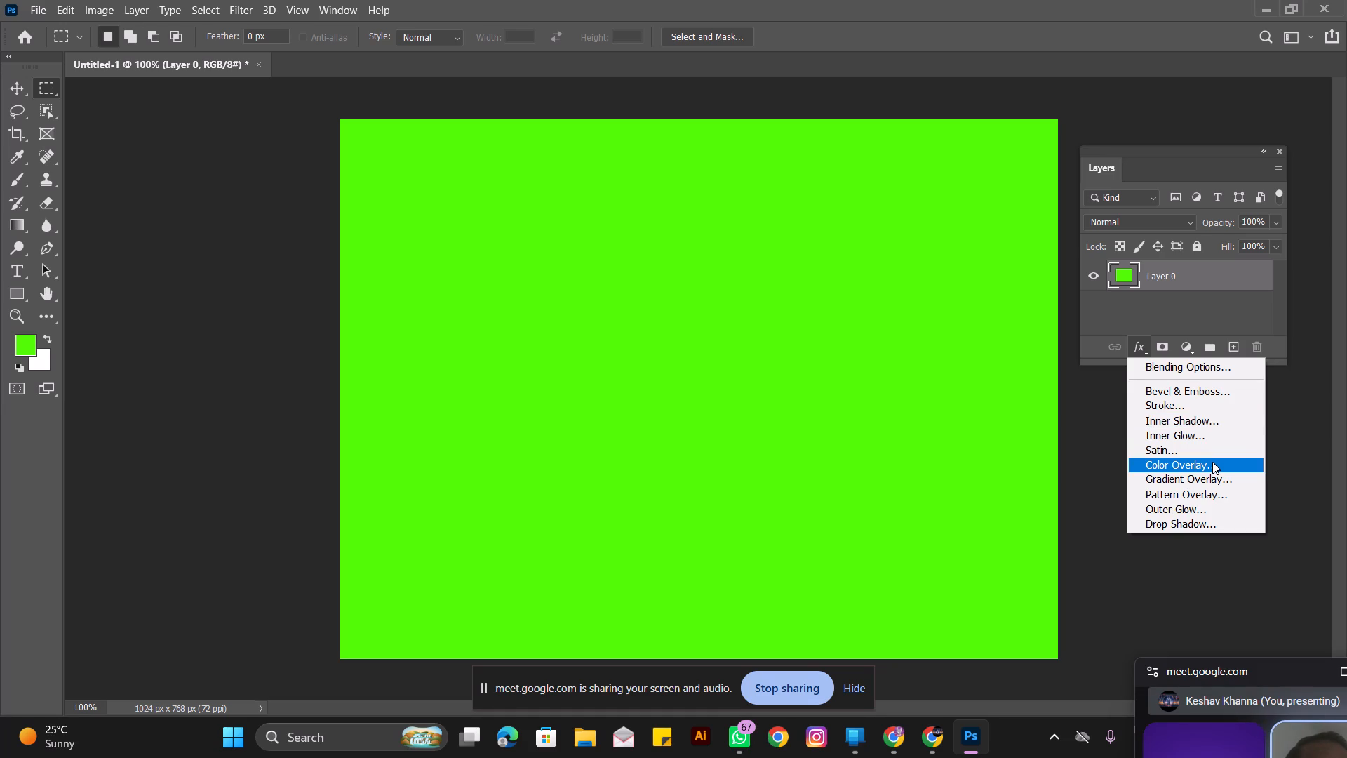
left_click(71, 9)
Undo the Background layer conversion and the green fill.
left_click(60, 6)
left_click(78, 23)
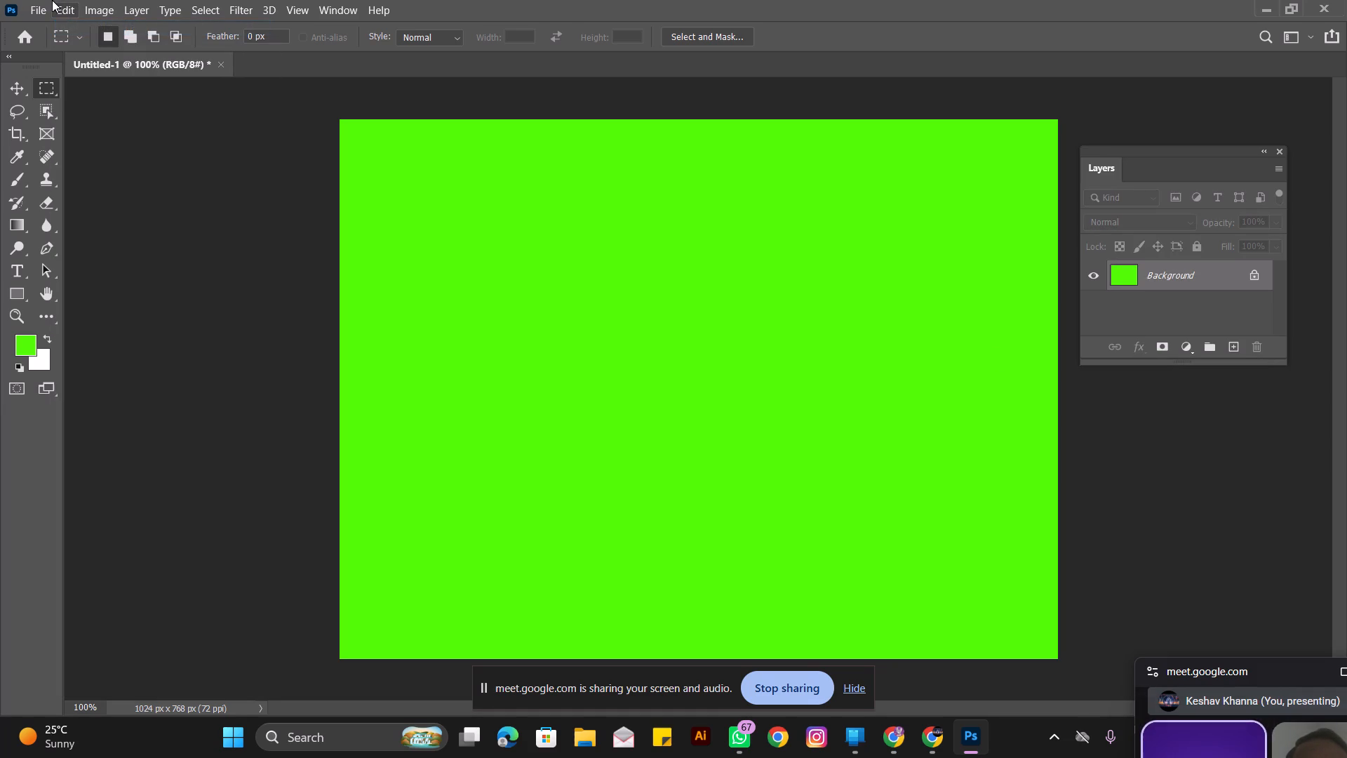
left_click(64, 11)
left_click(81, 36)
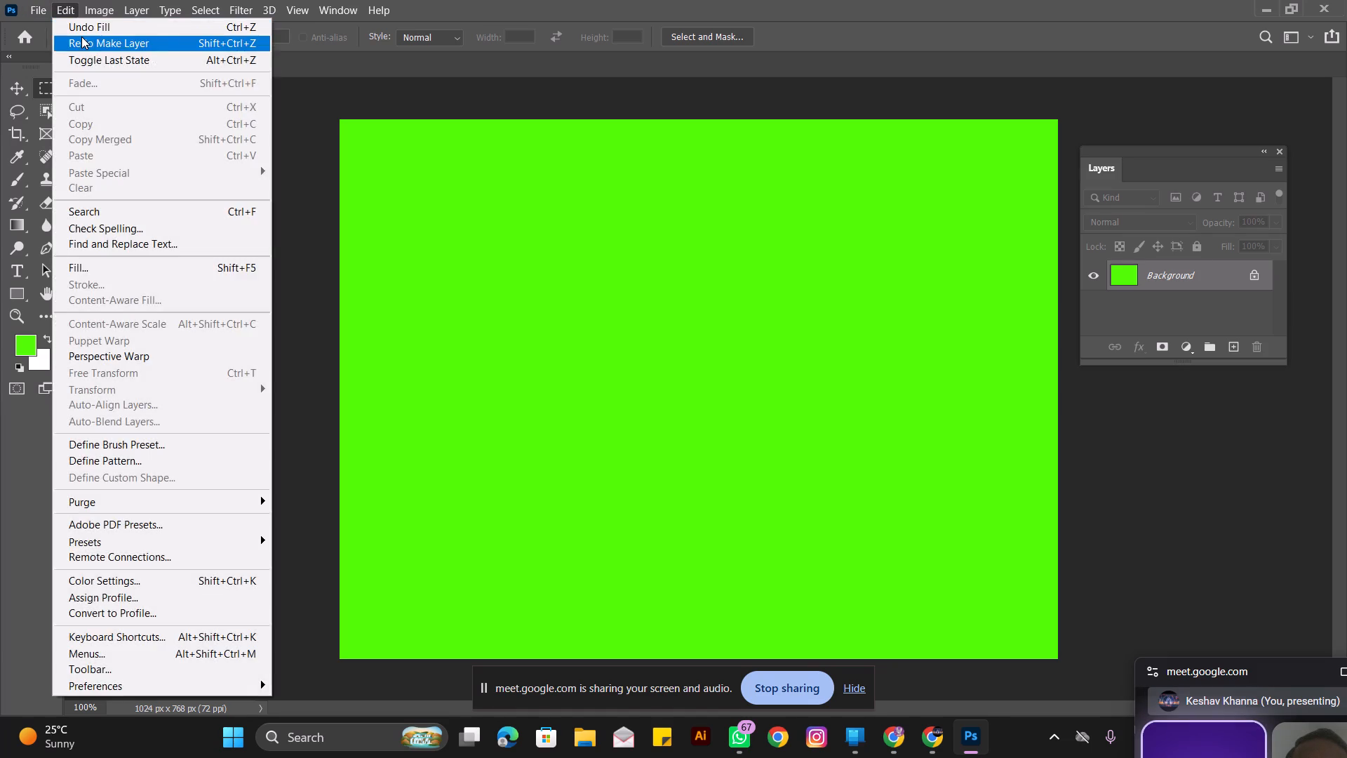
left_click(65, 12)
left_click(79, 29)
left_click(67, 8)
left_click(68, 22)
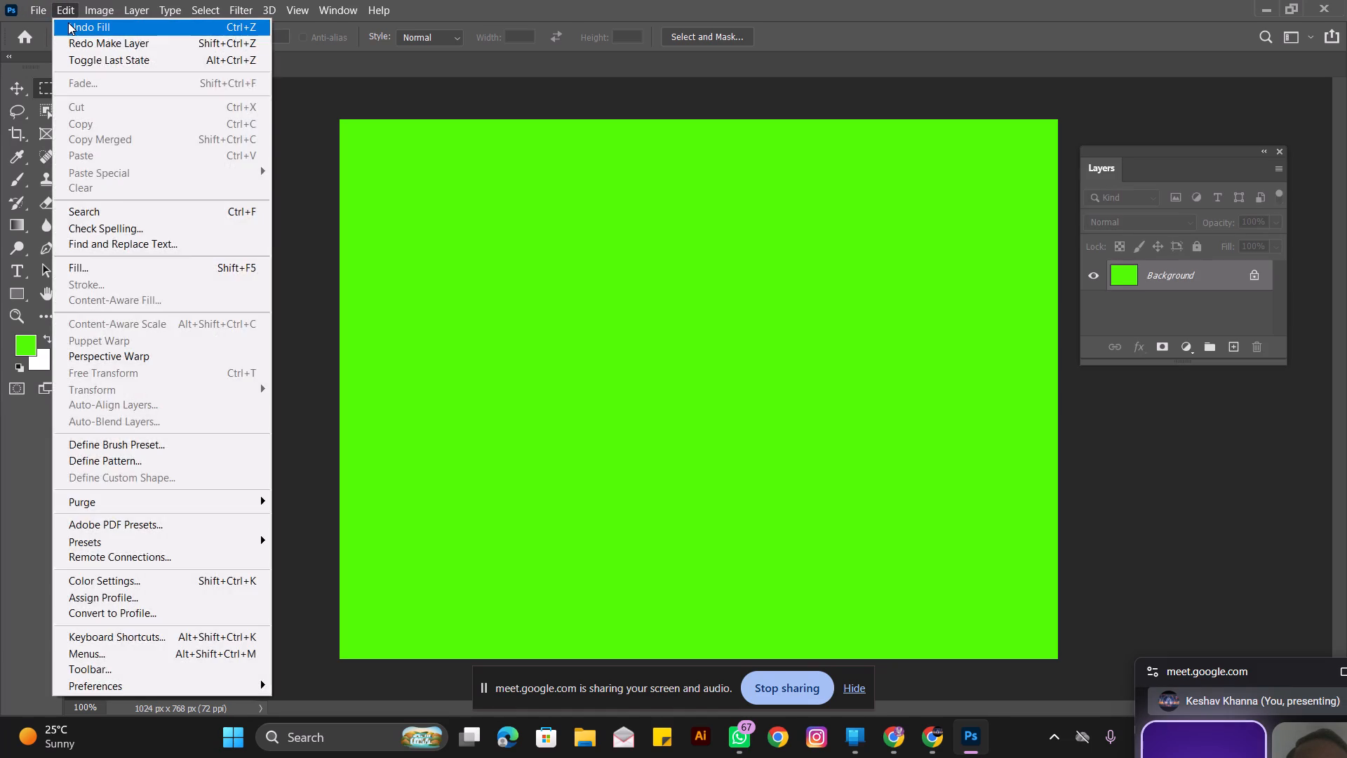
Convert the white Background into a regular layer with Normal mode and 100% opacity.
double_click(1169, 273)
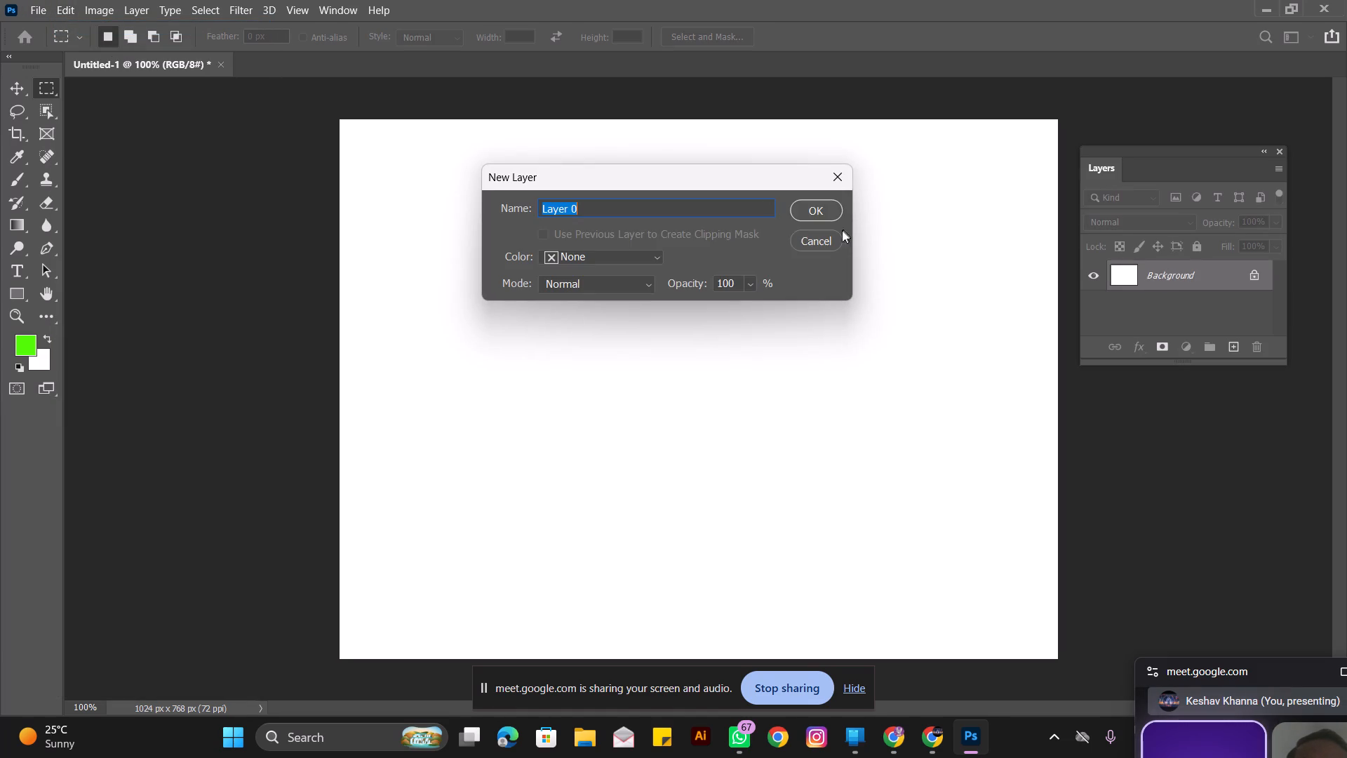
left_click(821, 213)
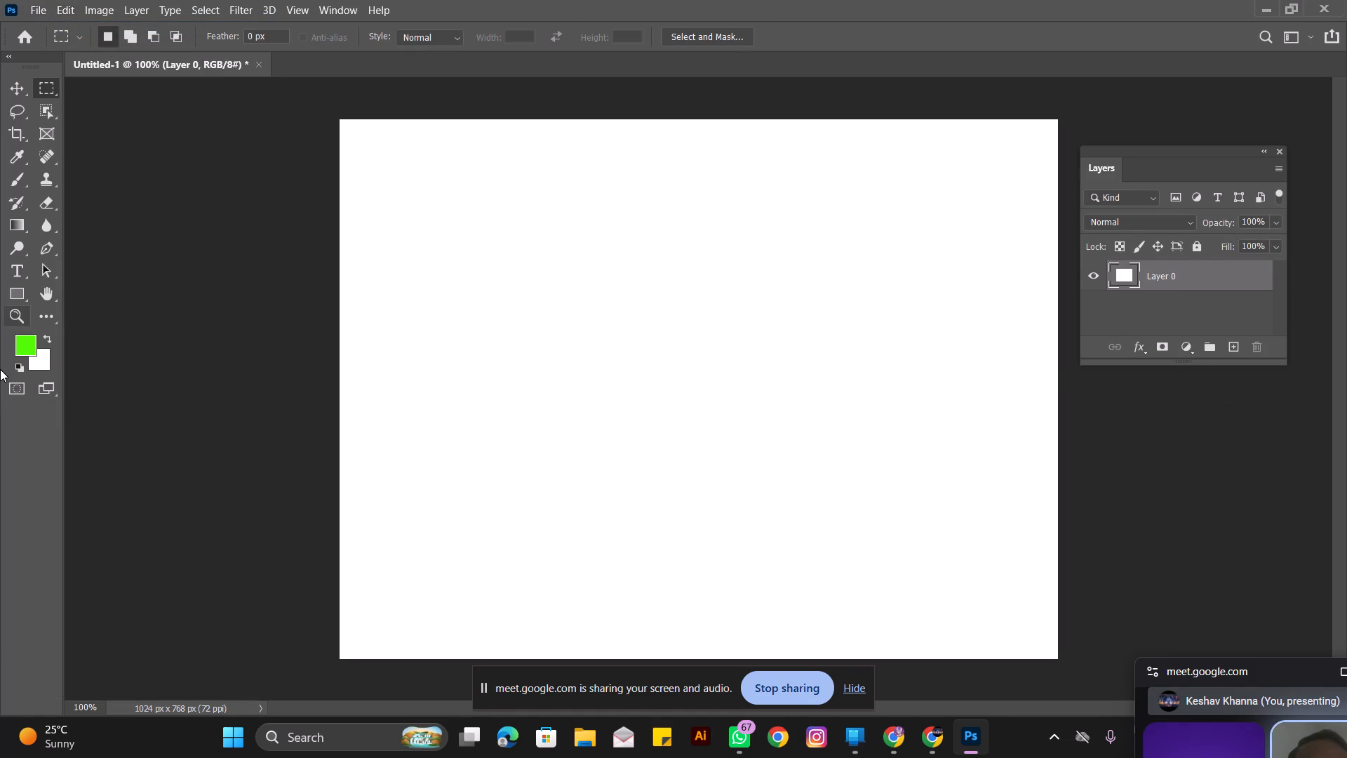
Reset the foreground and background colors to the default black and white.
left_click(15, 367)
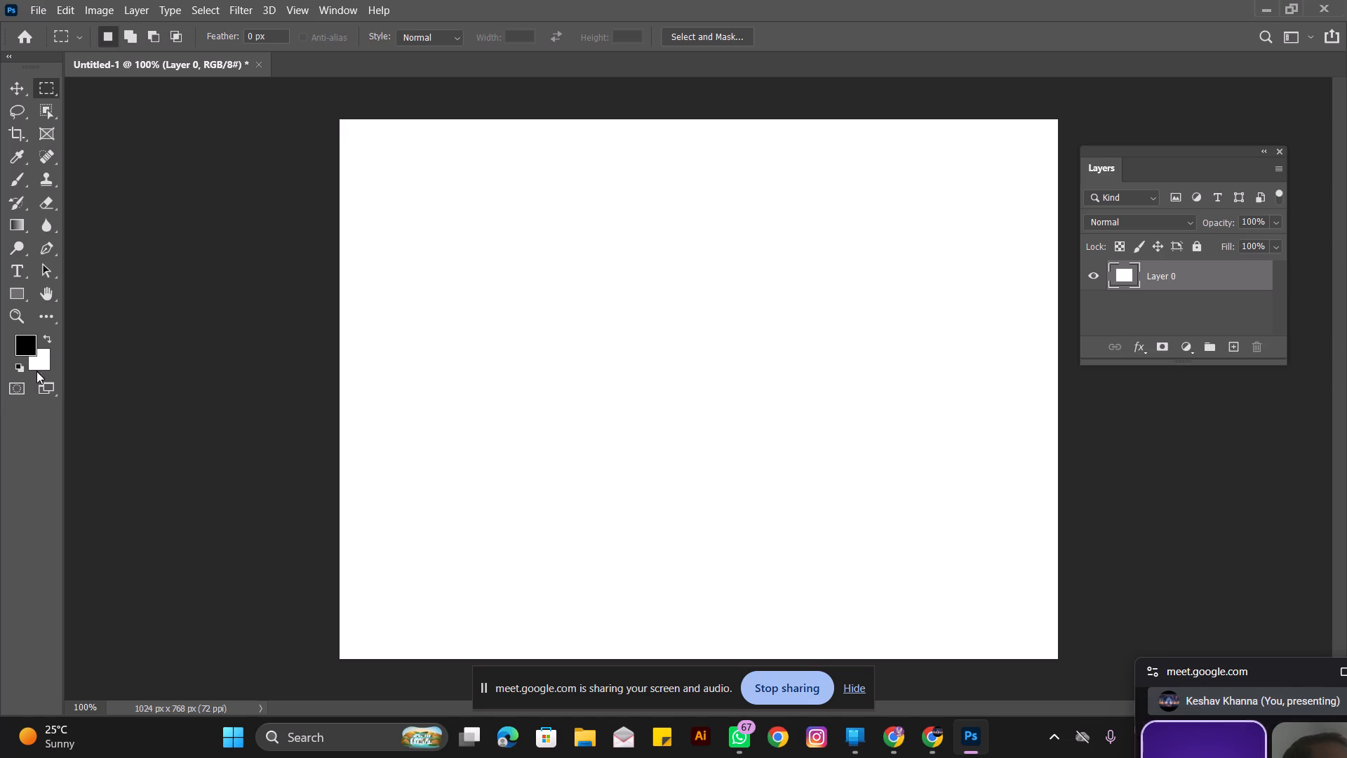
Add a Color Overlay effect to the layer in bright green #09f52a, with Normal blend mode at 100% opacity.
left_click(1130, 347)
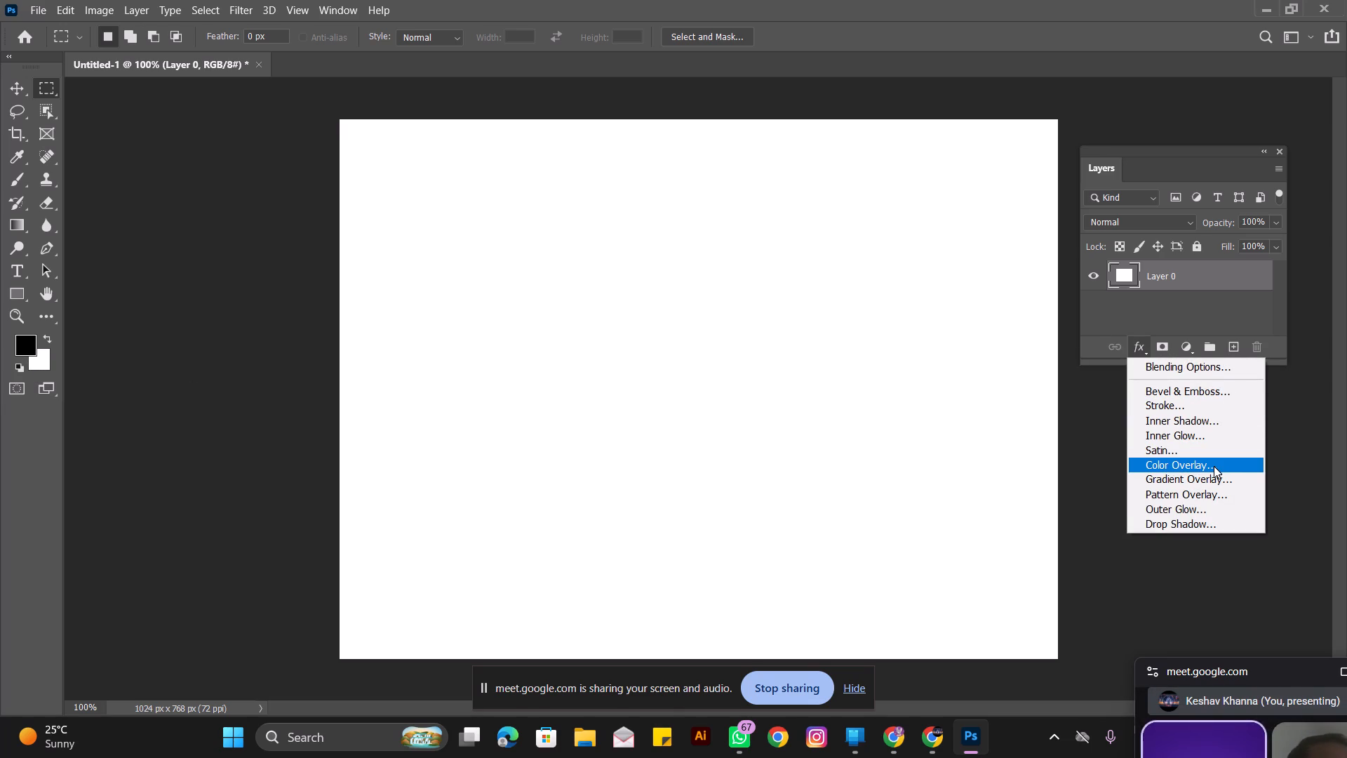
left_click(1214, 466)
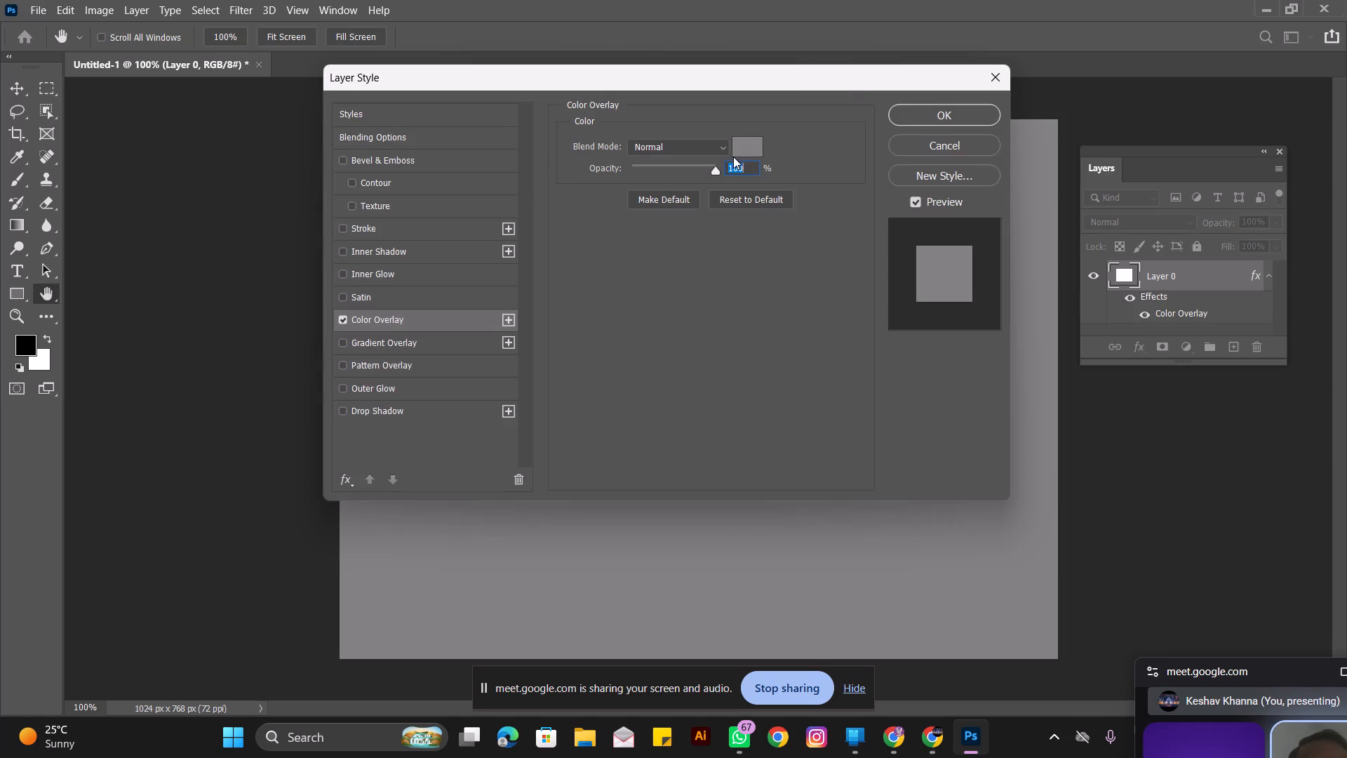
left_click(740, 147)
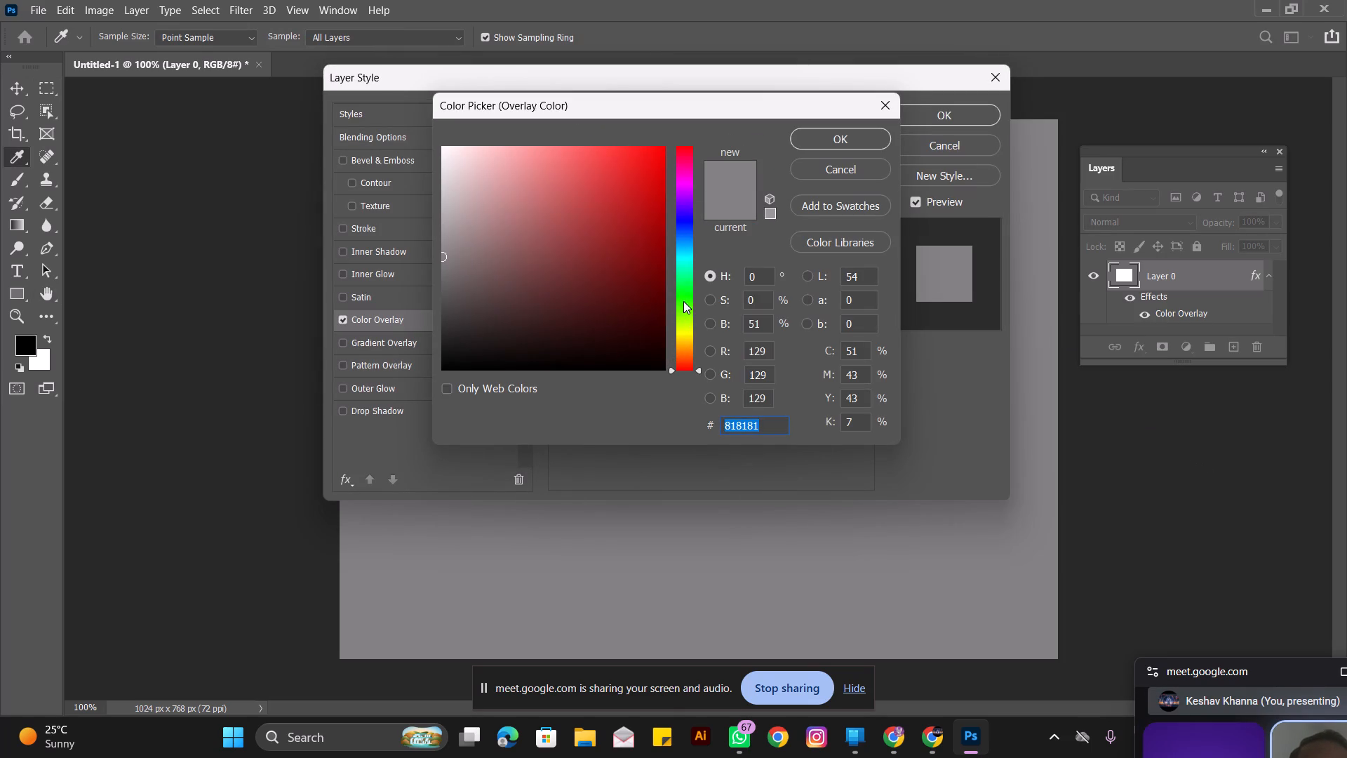
left_click(683, 301)
left_click(688, 290)
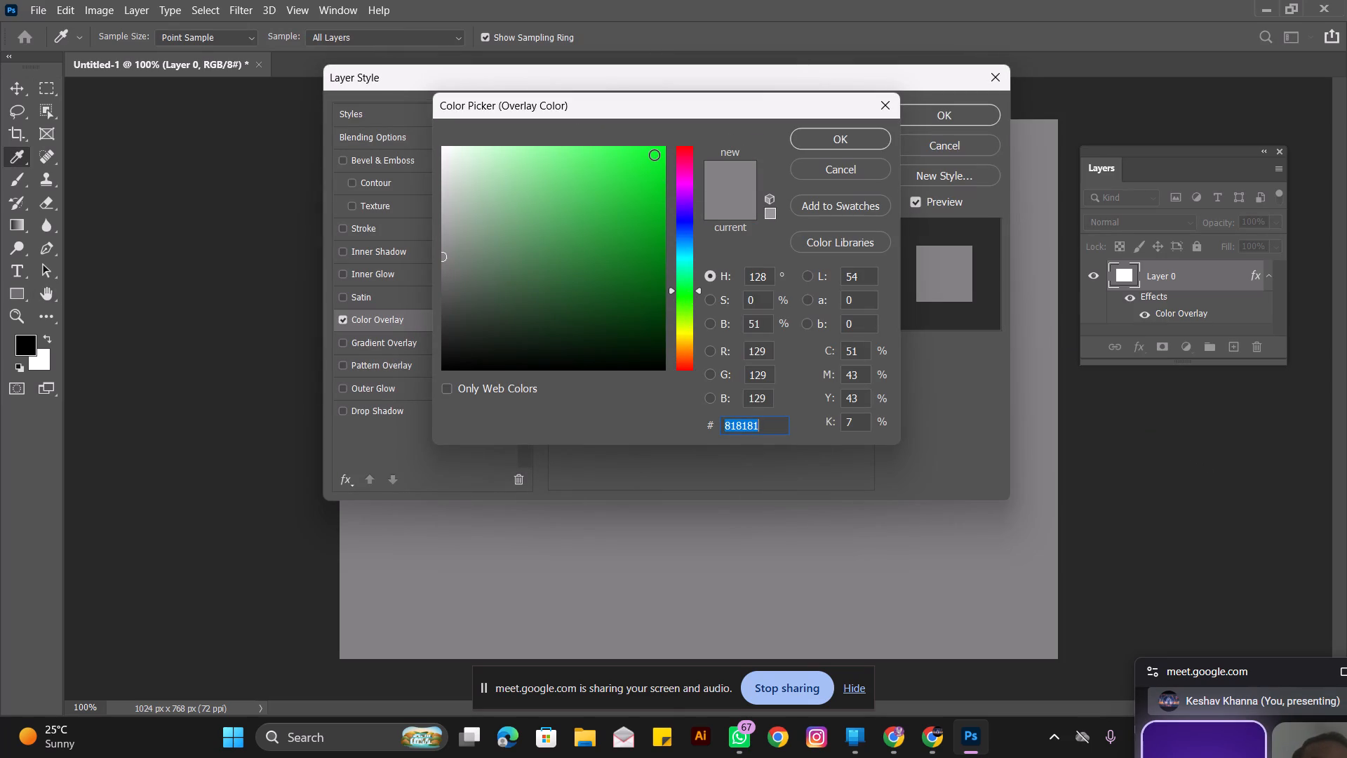
left_click(657, 154)
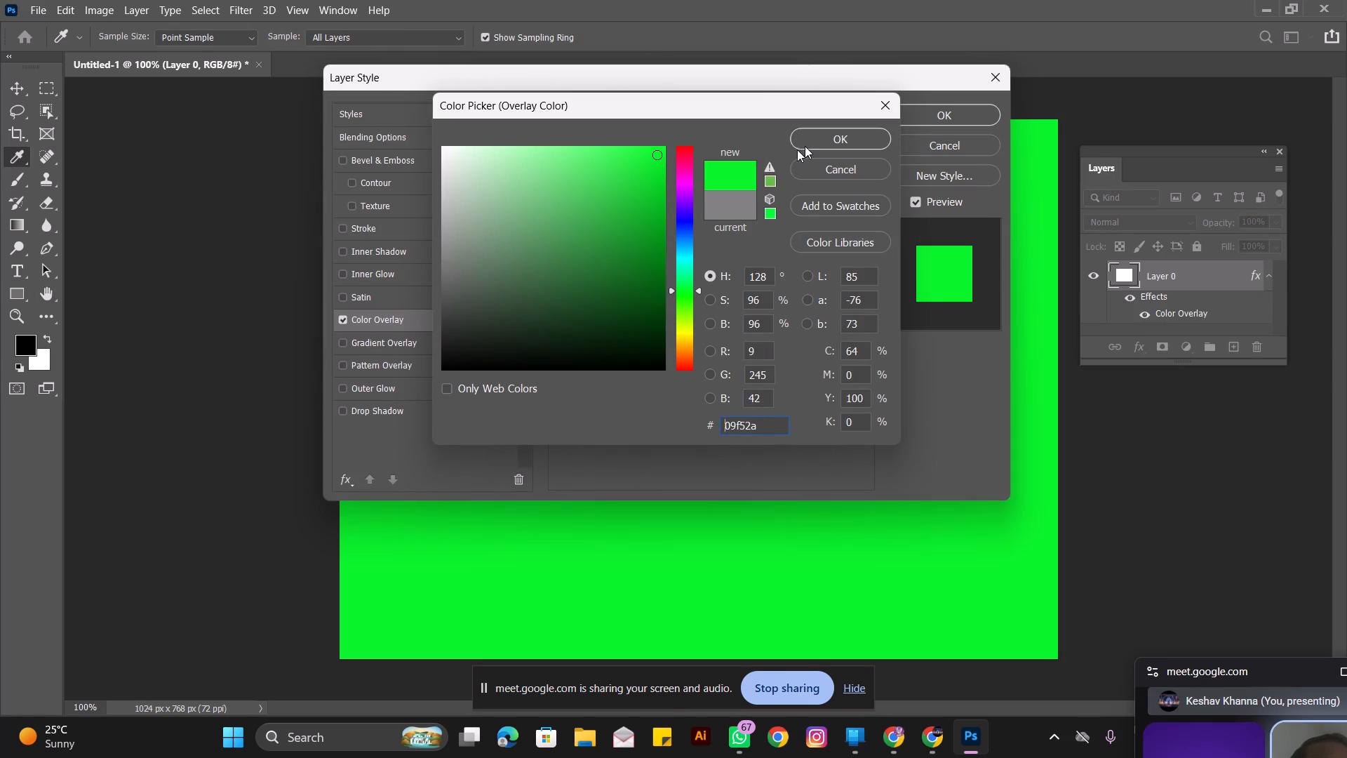
left_click(824, 138)
Enable the Bevel & Emboss effect with Texture on the green layer.
left_click_drag(376, 88, 462, 113)
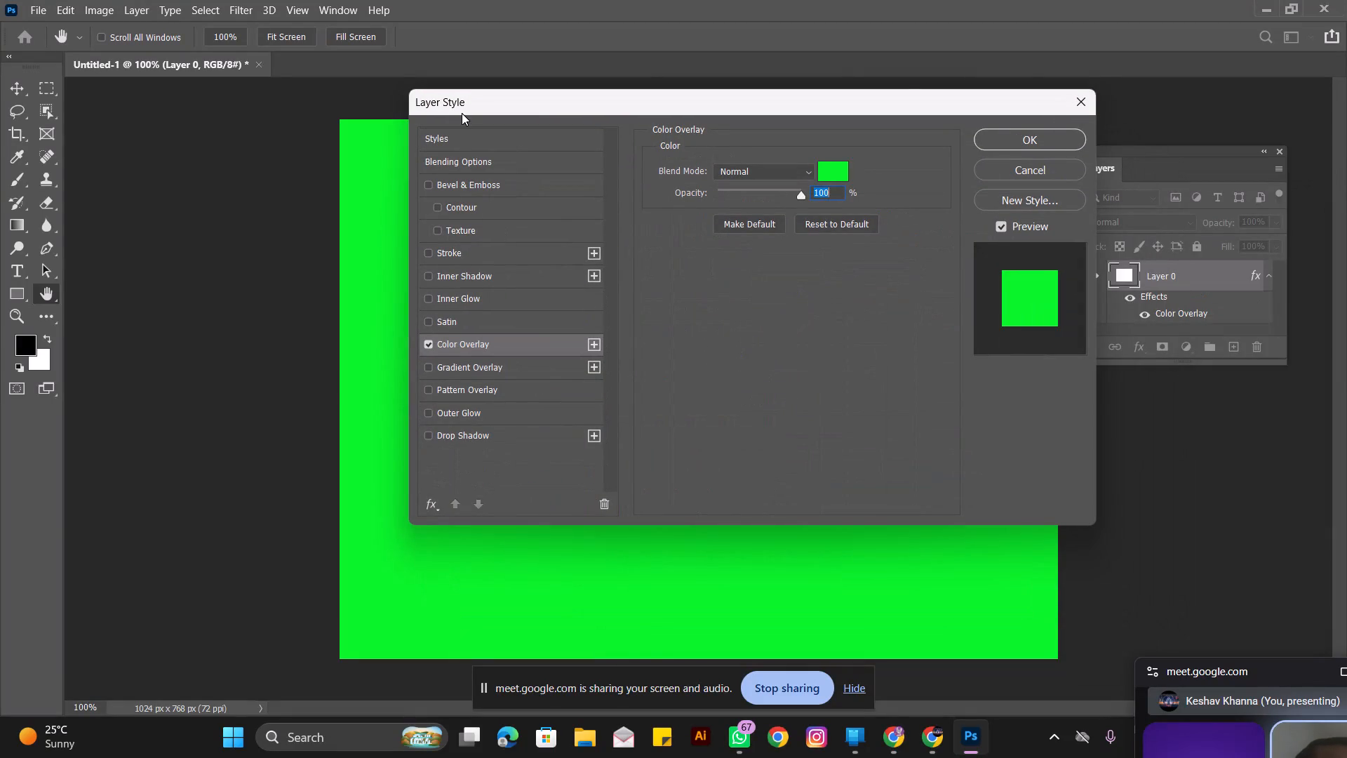
left_click_drag(462, 113, 406, 94)
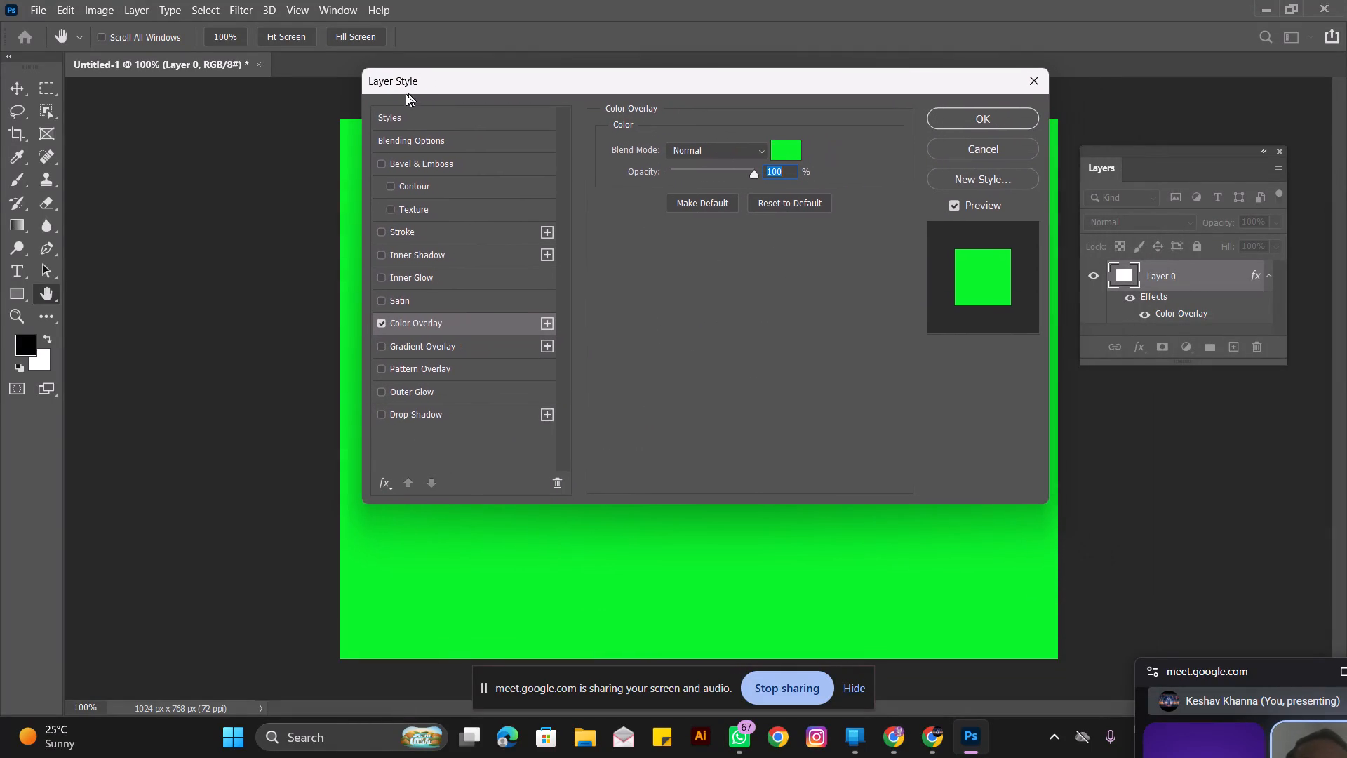
left_click_drag(406, 94, 280, 100)
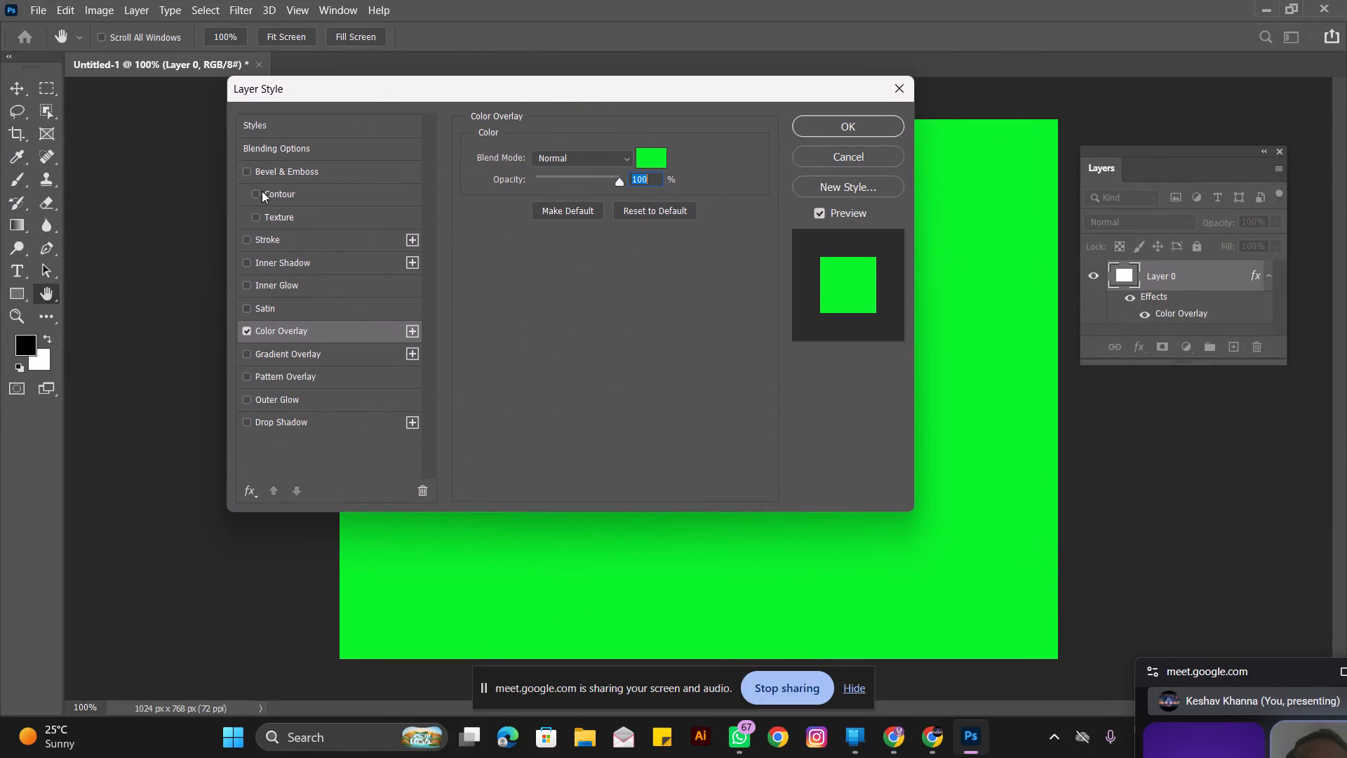
left_click(290, 218)
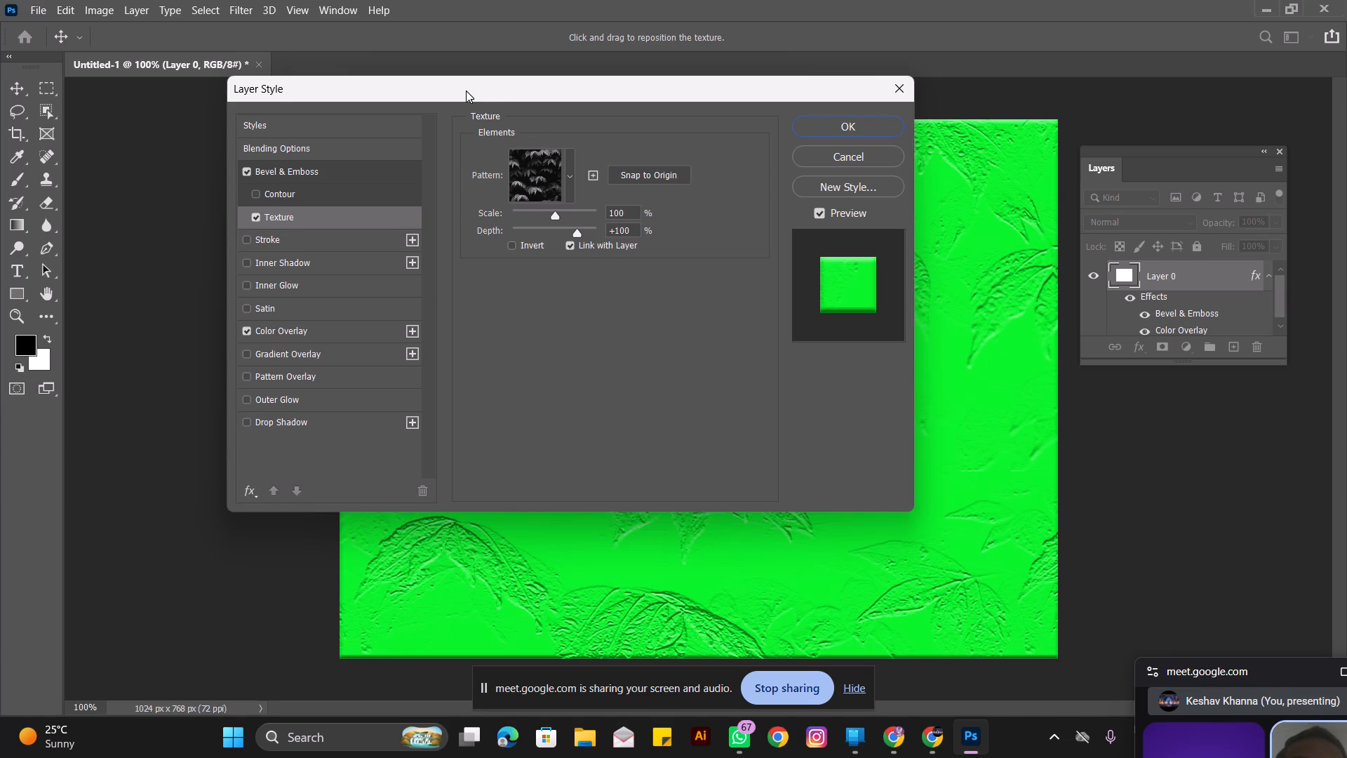
Reduce the texture's scale to 1%, keeping the leaf pattern and +100% depth.
left_click_drag(456, 87, 395, 44)
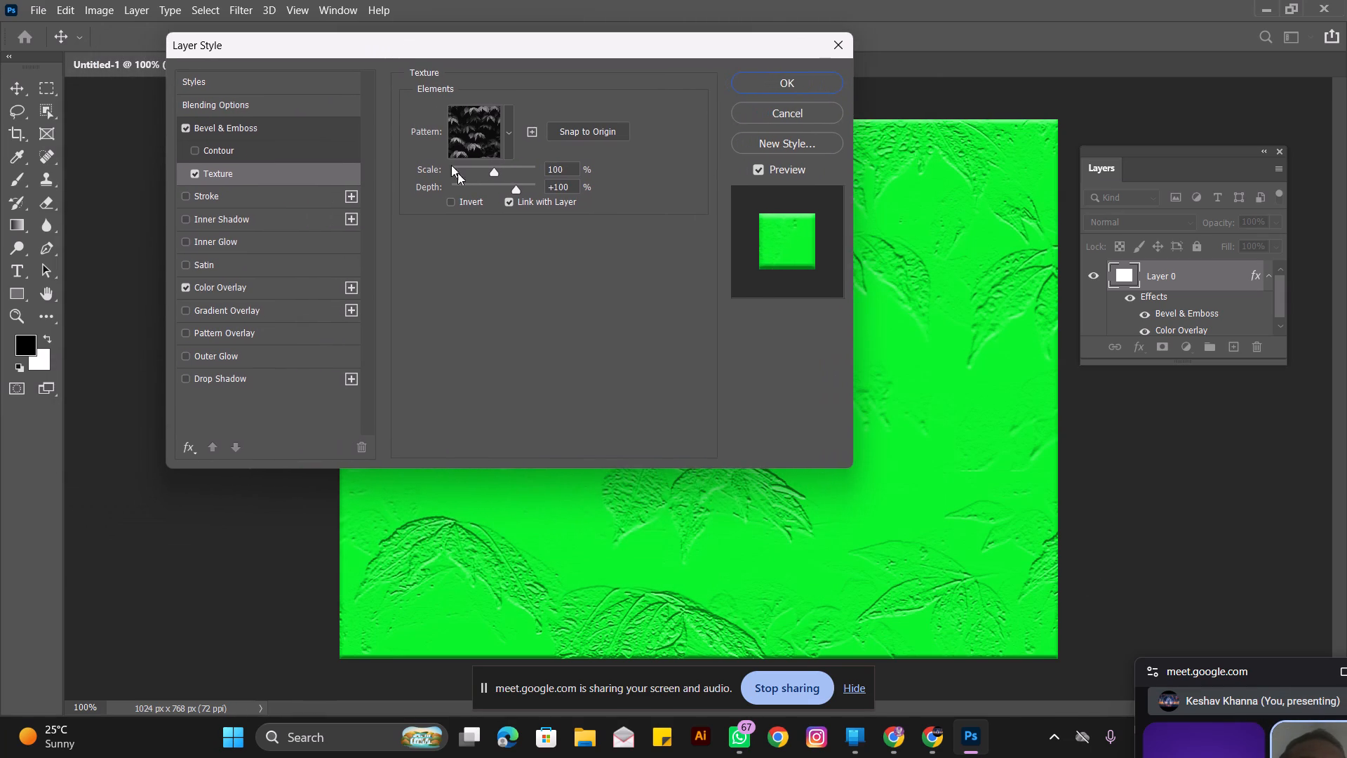
left_click(507, 128)
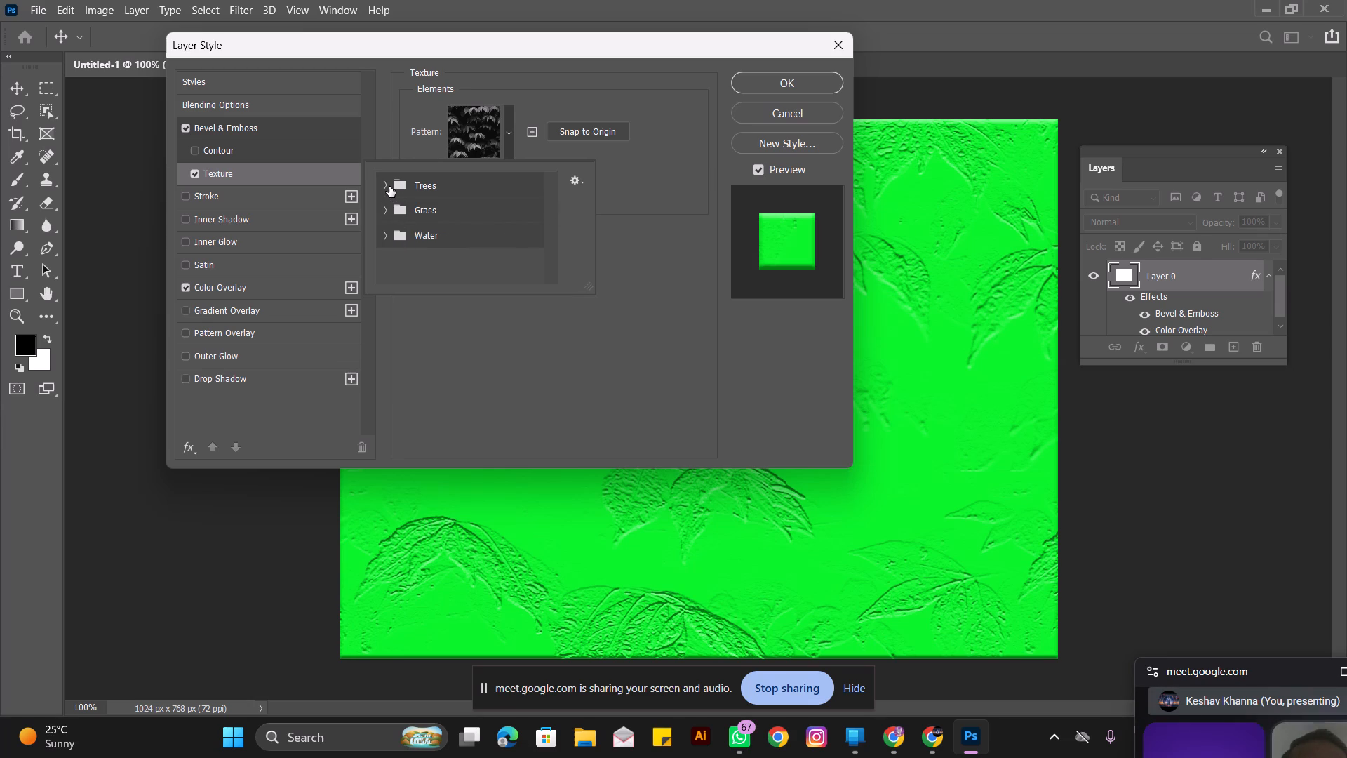
left_click(531, 110)
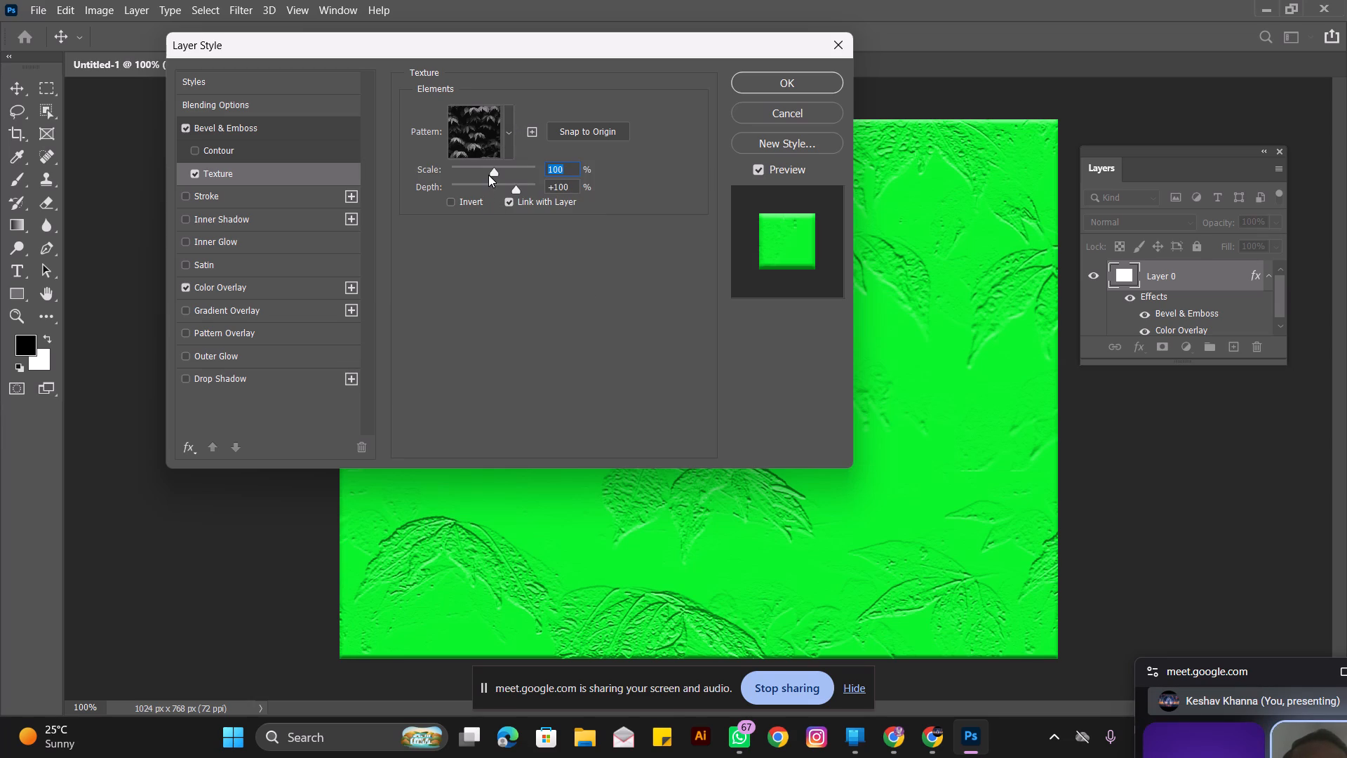
left_click_drag(491, 172, 475, 171)
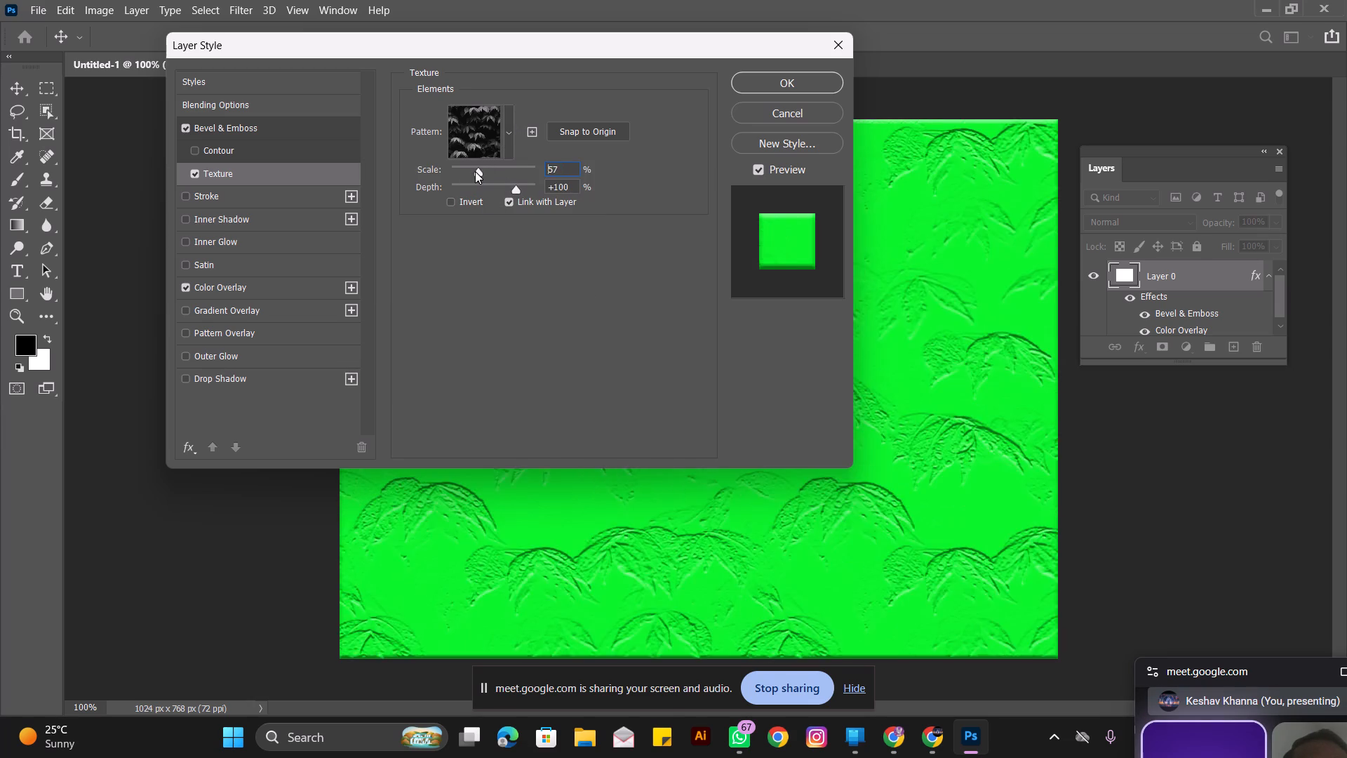
left_click_drag(475, 171, 446, 175)
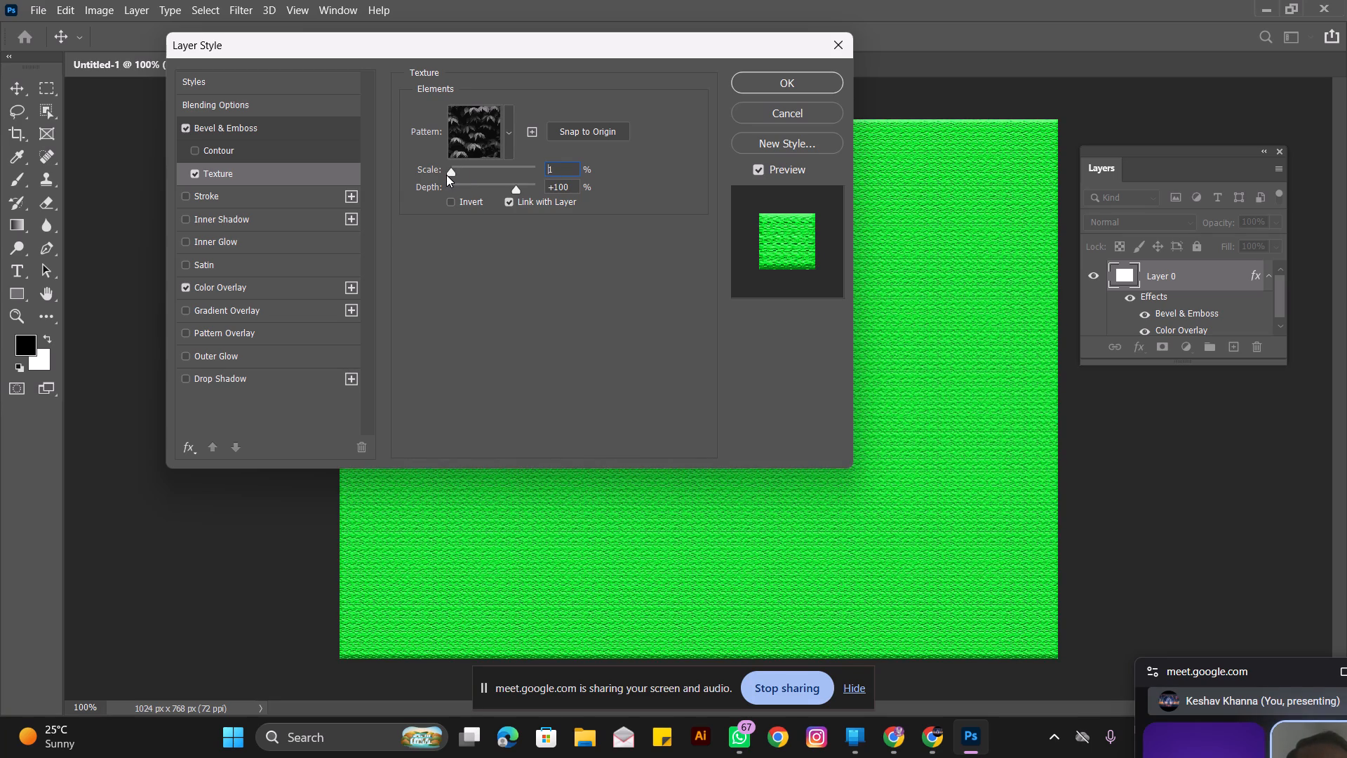
Set the texture's depth to -46%, keeping the scale at 1%, and apply the layer style.
left_click_drag(446, 175, 440, 175)
left_click_drag(509, 188, 457, 193)
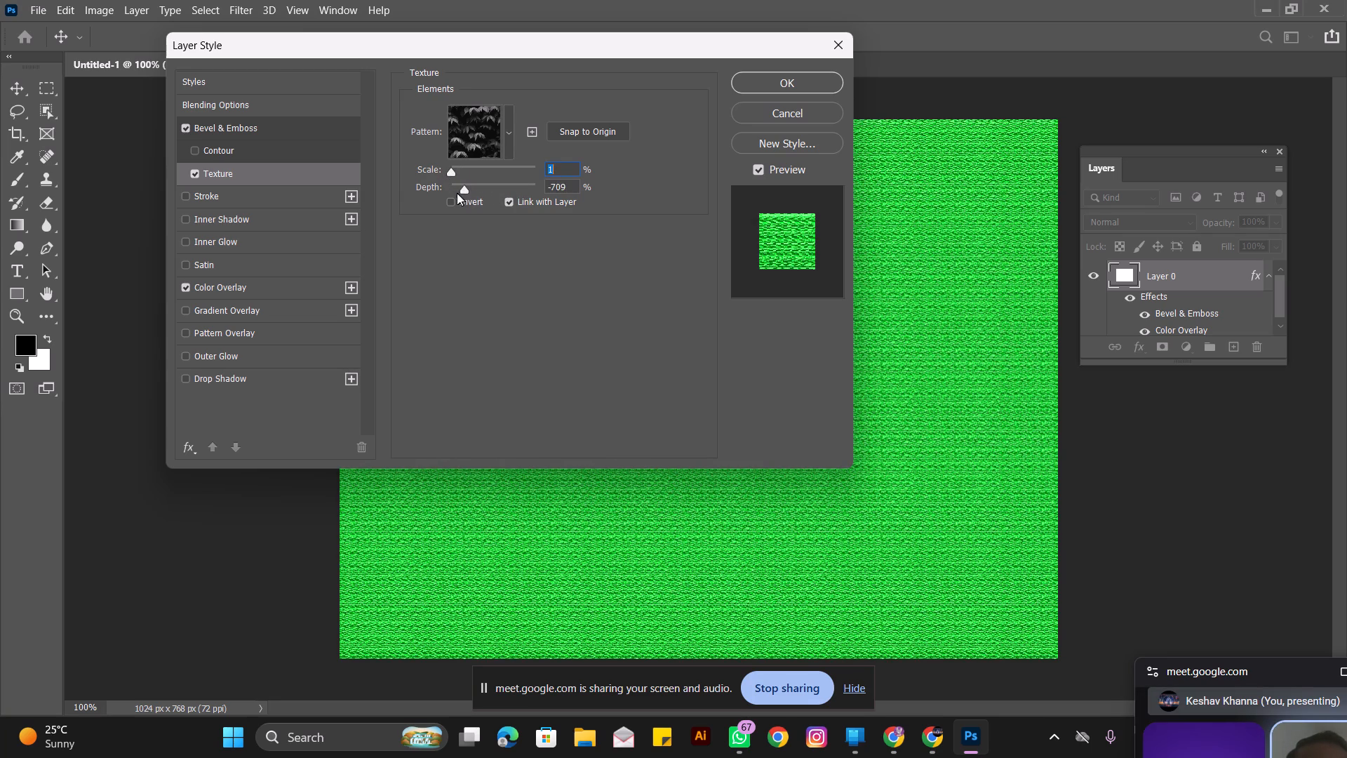
left_click_drag(457, 193, 500, 187)
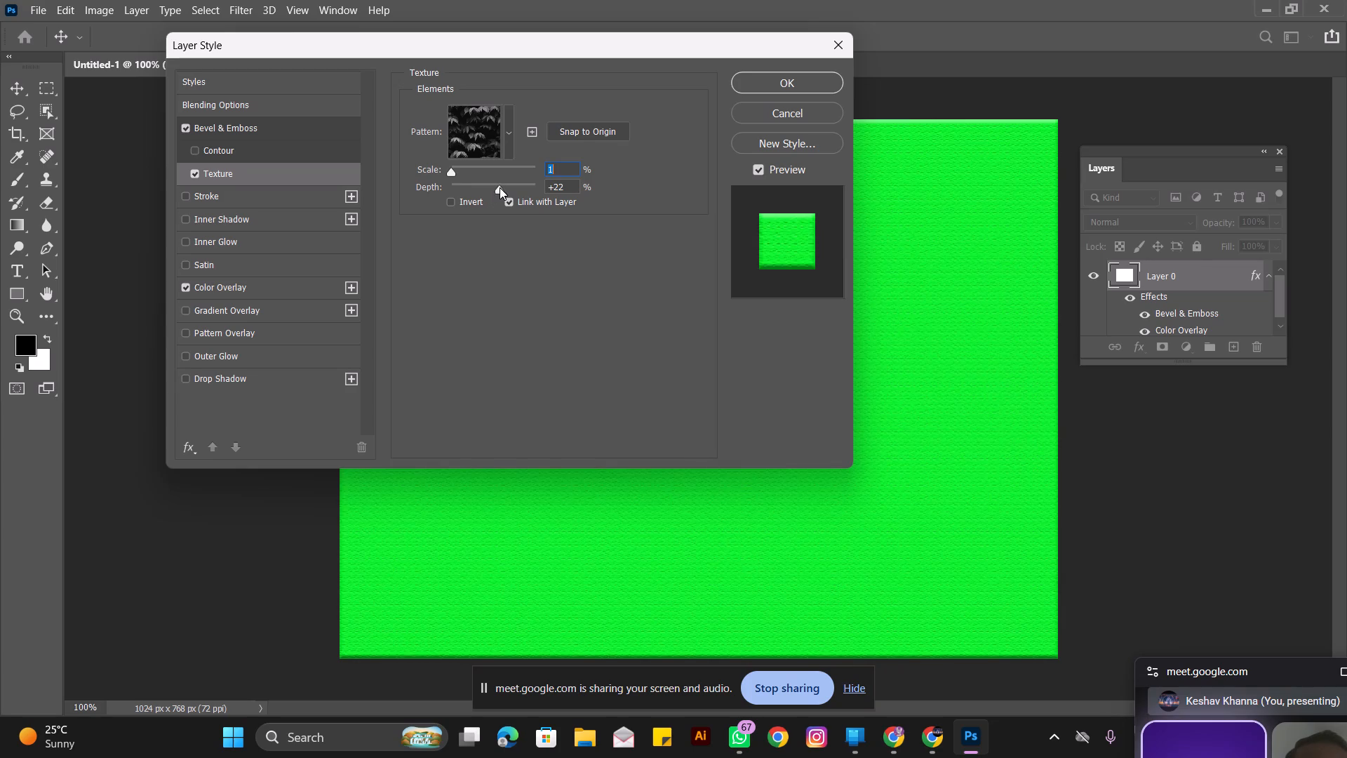
left_click_drag(500, 187, 486, 191)
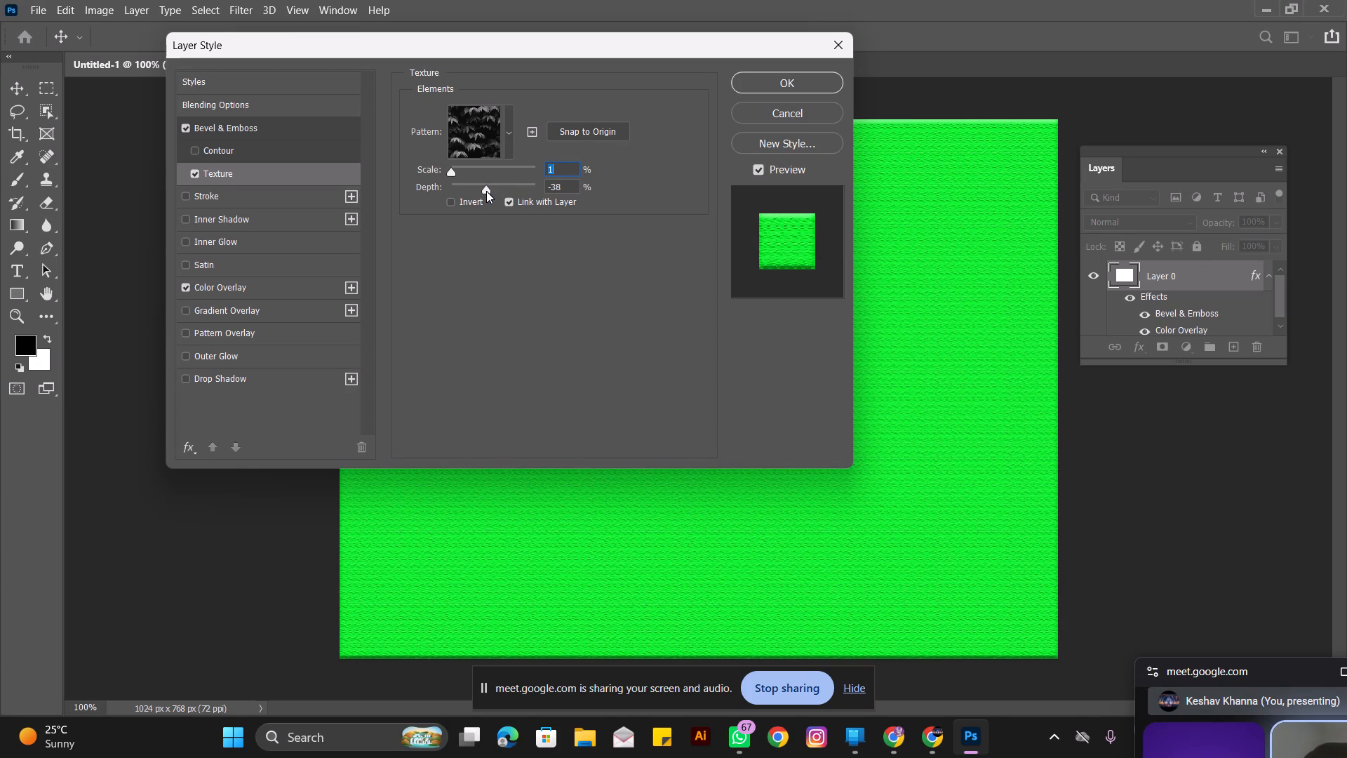
left_click_drag(486, 191, 485, 192)
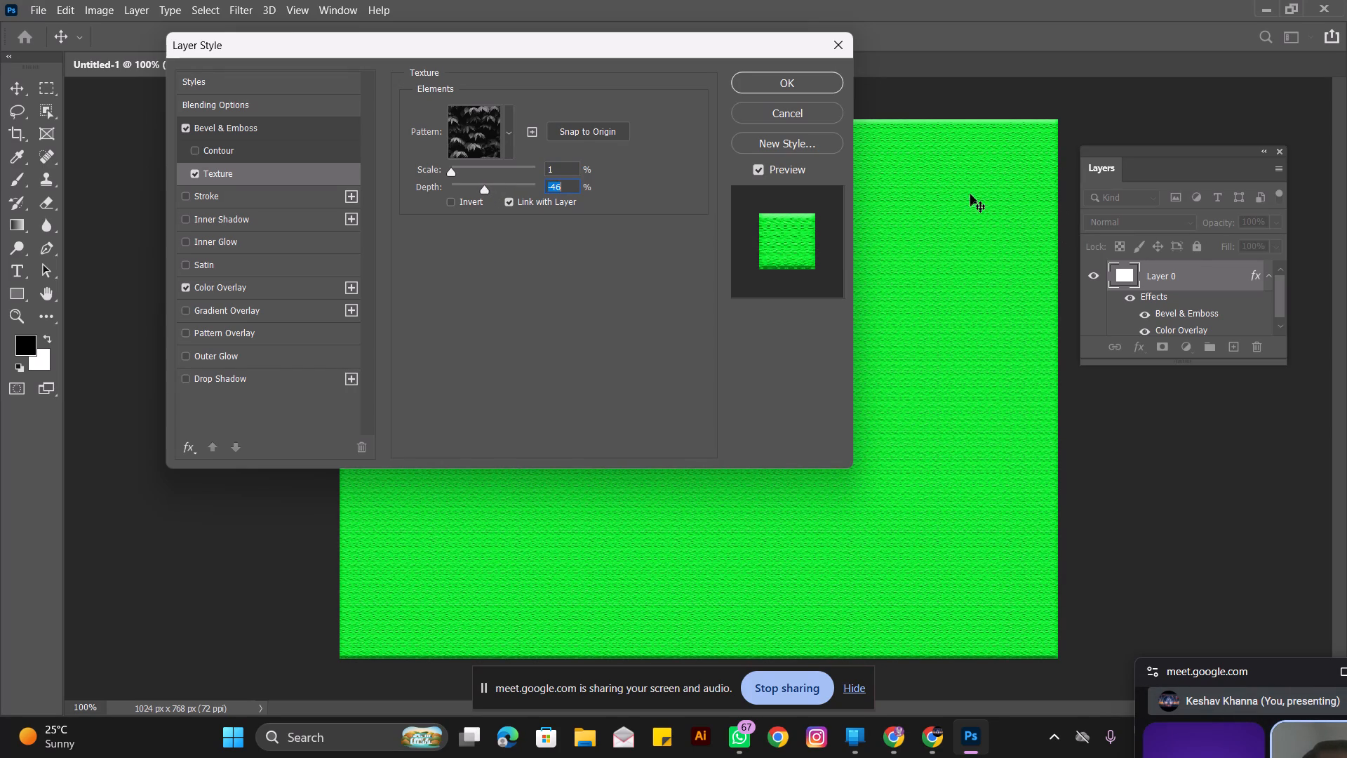
left_click(769, 82)
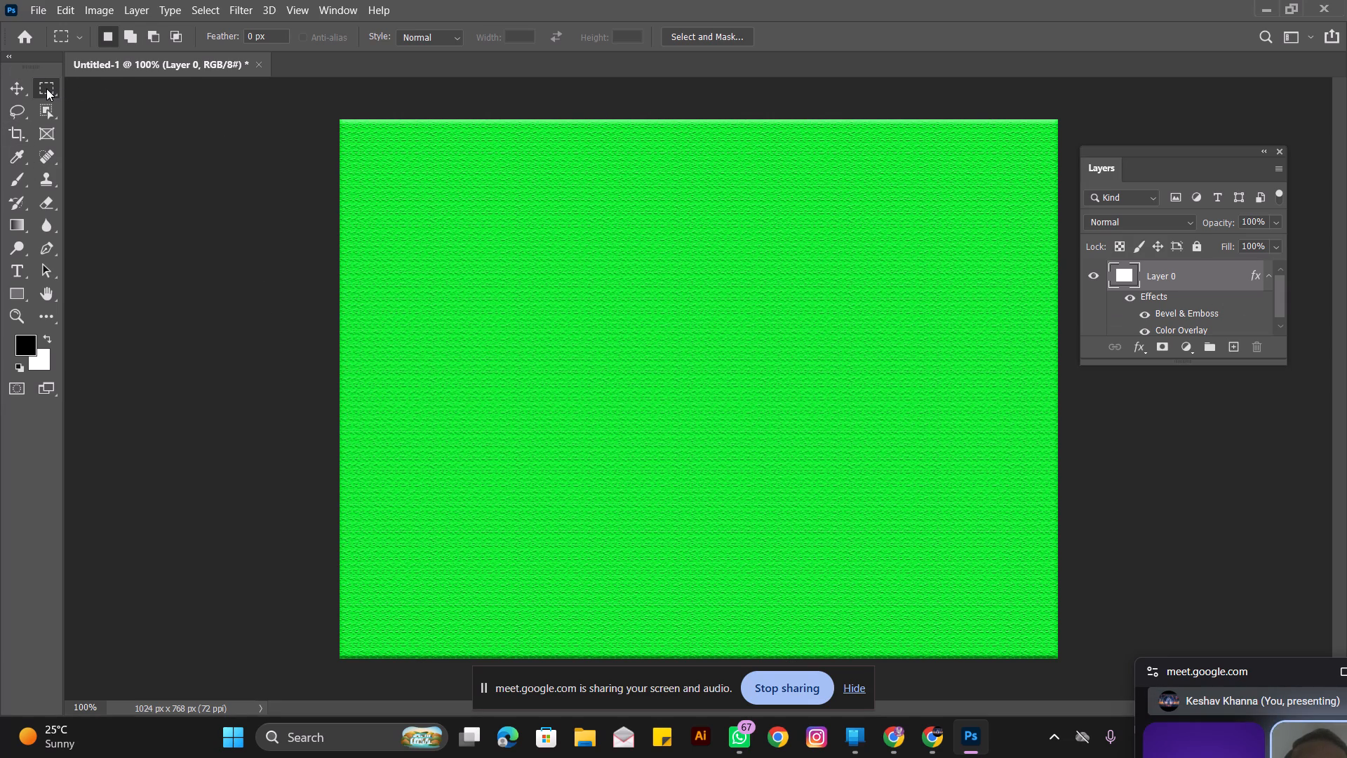
Cut a circular hole about 94 px wide out of the green layer in the canvas's upper-left corner using the Elliptical Marquee.
left_click_drag(46, 88, 117, 108)
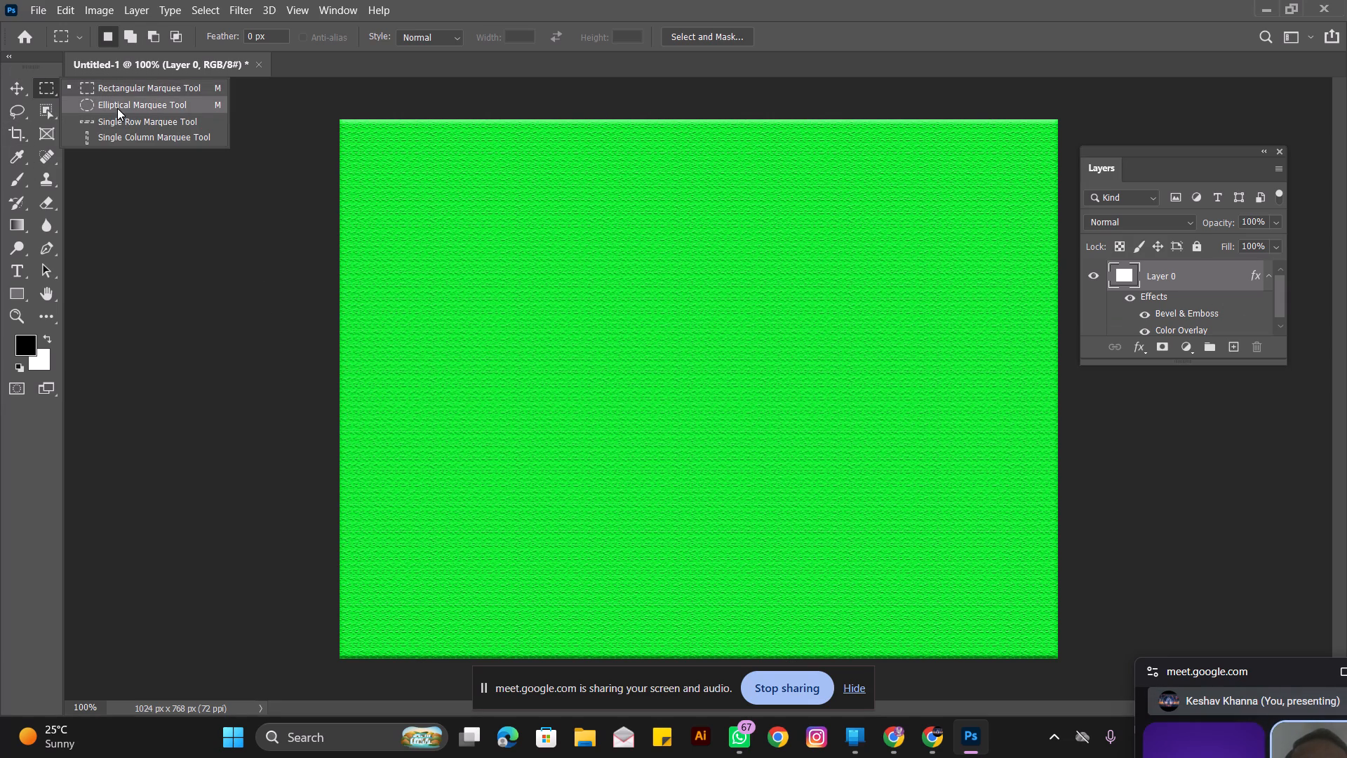
left_click_drag(117, 108, 118, 108)
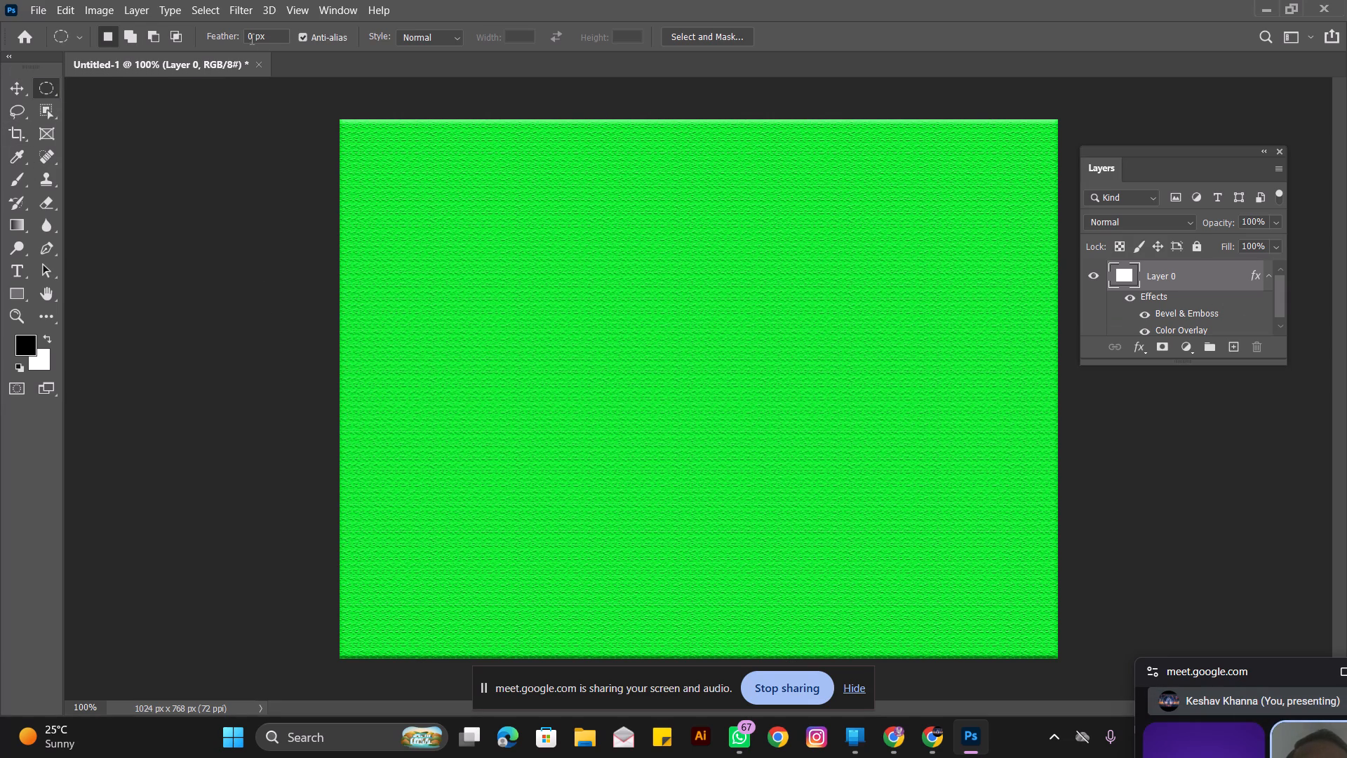
left_click_drag(343, 124, 349, 130)
left_click_drag(349, 130, 408, 183)
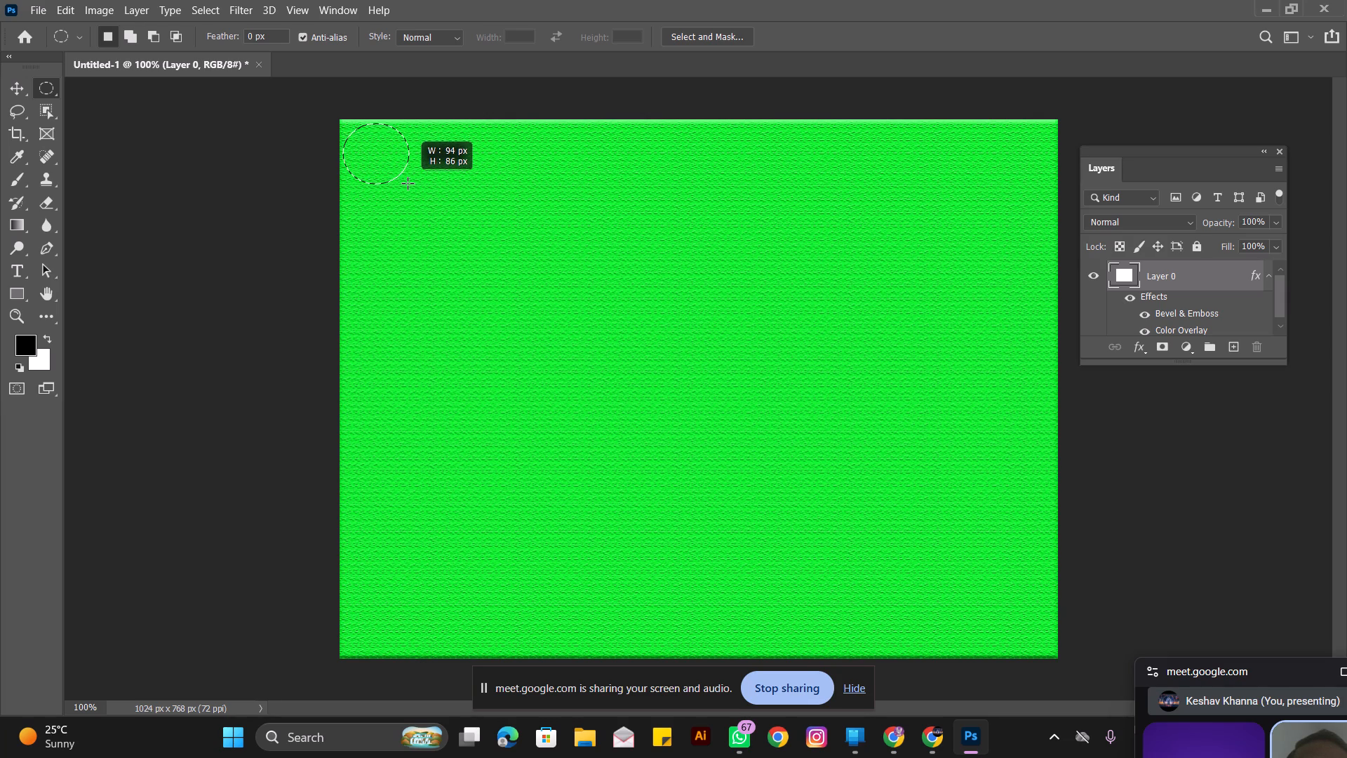
left_click_drag(408, 183, 408, 185)
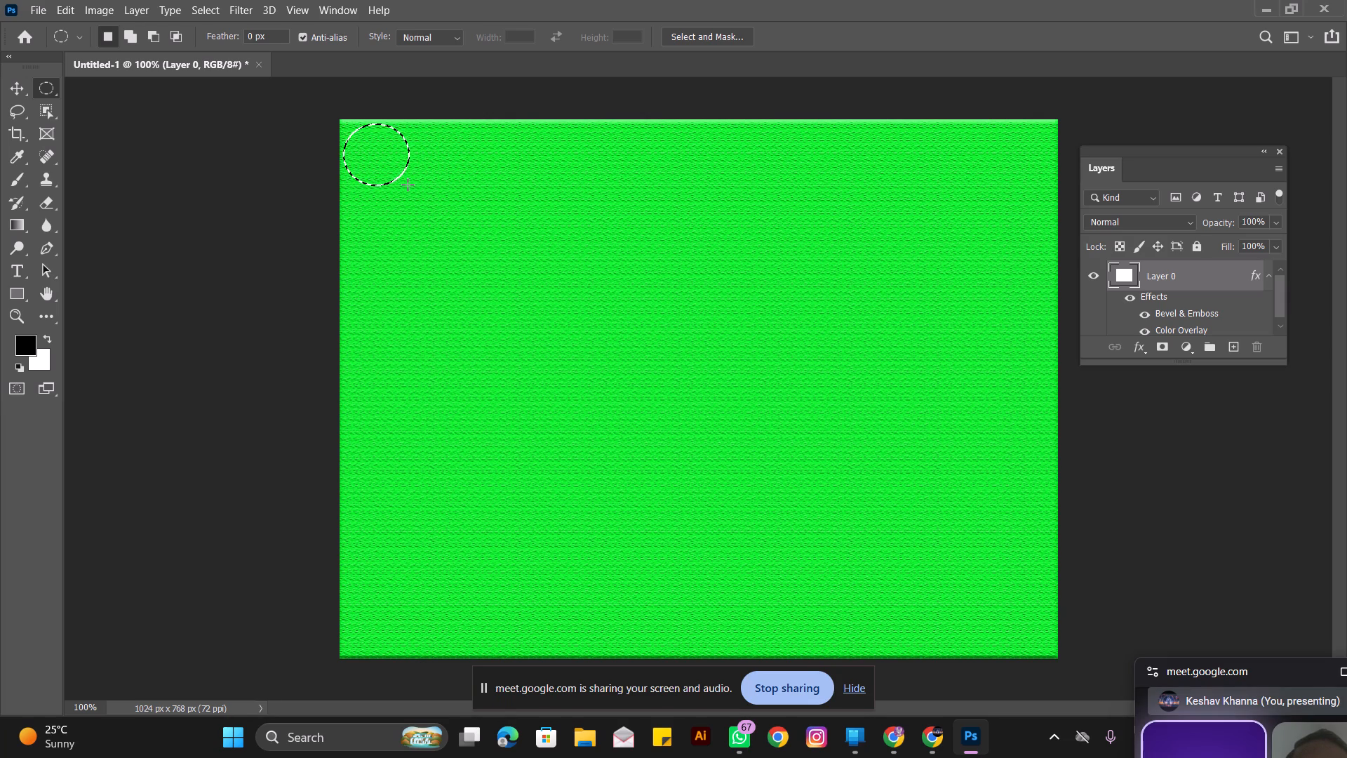
left_click(376, 152)
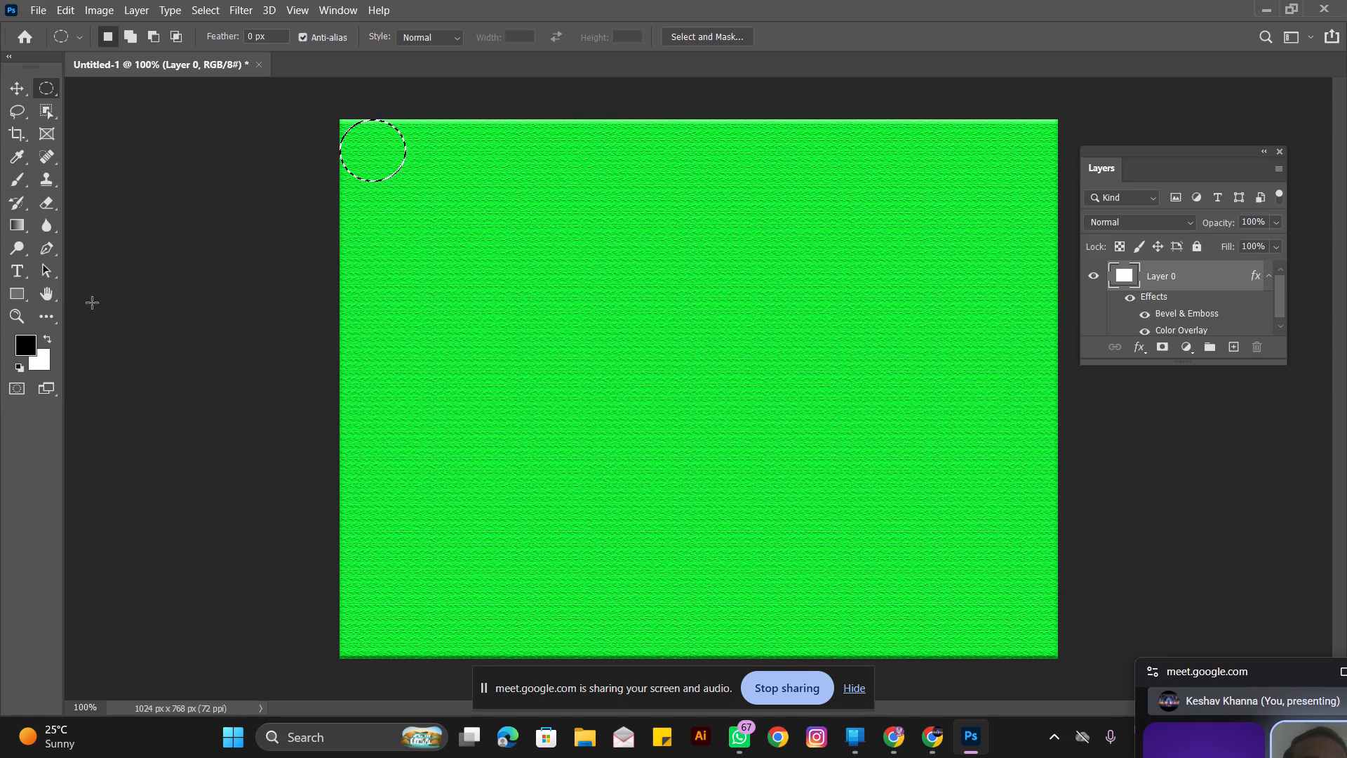
key("Delete")
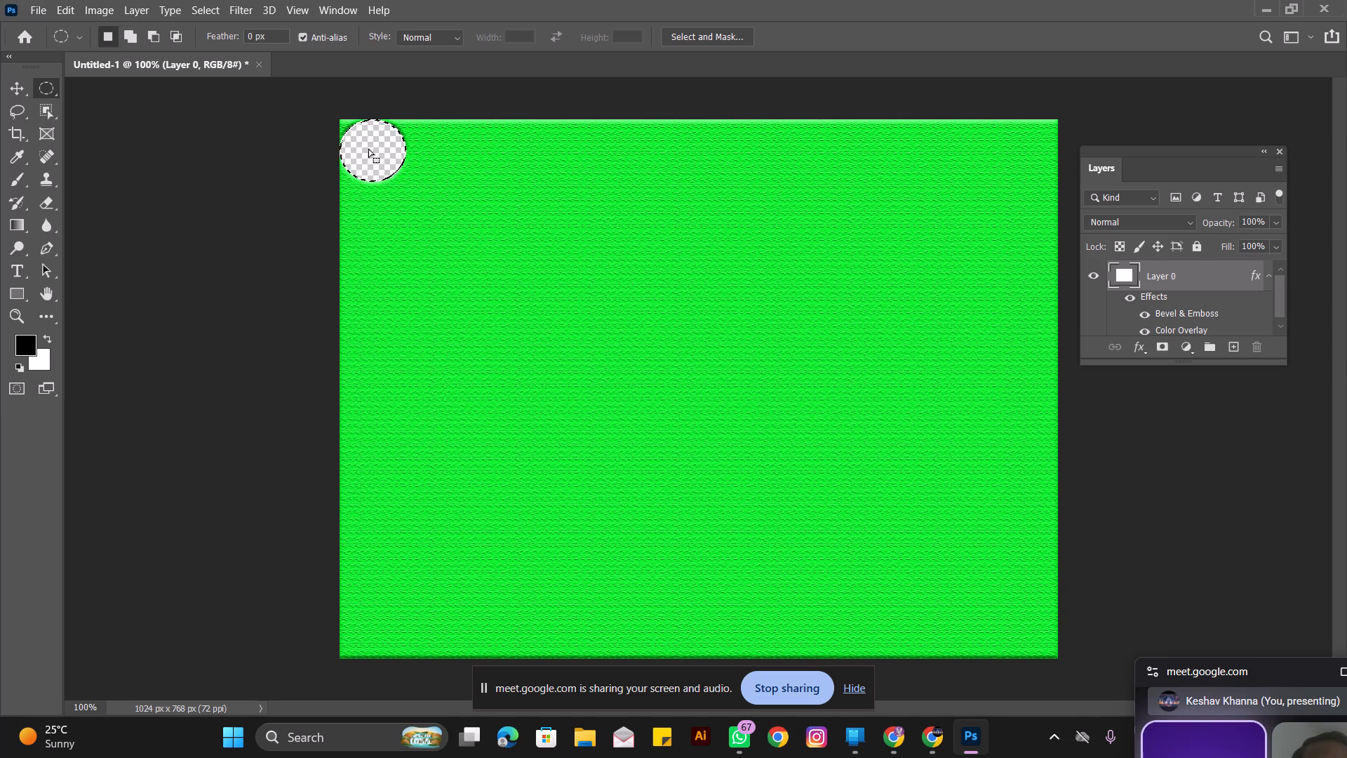
Cut matching circular holes in the green layer's other three corners by reusing the same selection, and clear the selection.
left_click_drag(368, 149, 907, 211)
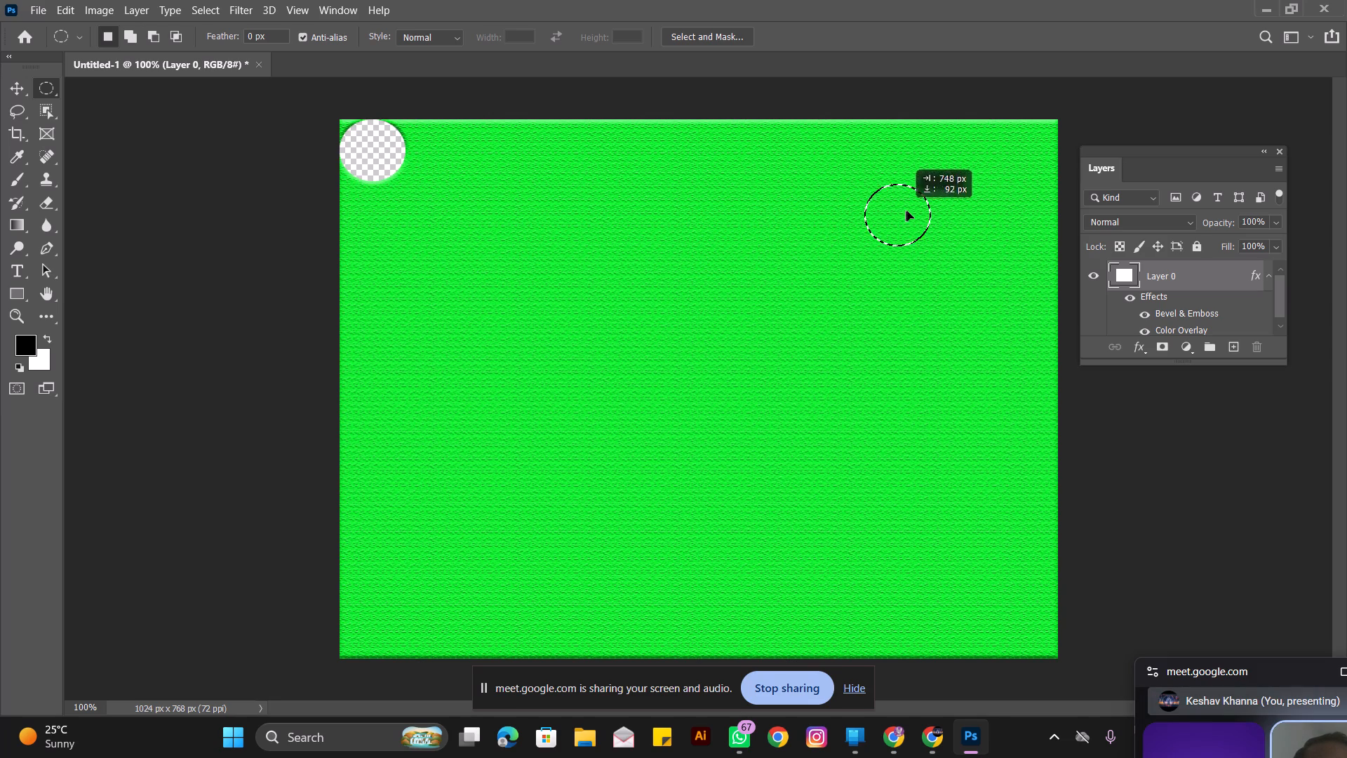
left_click_drag(907, 211, 1023, 152)
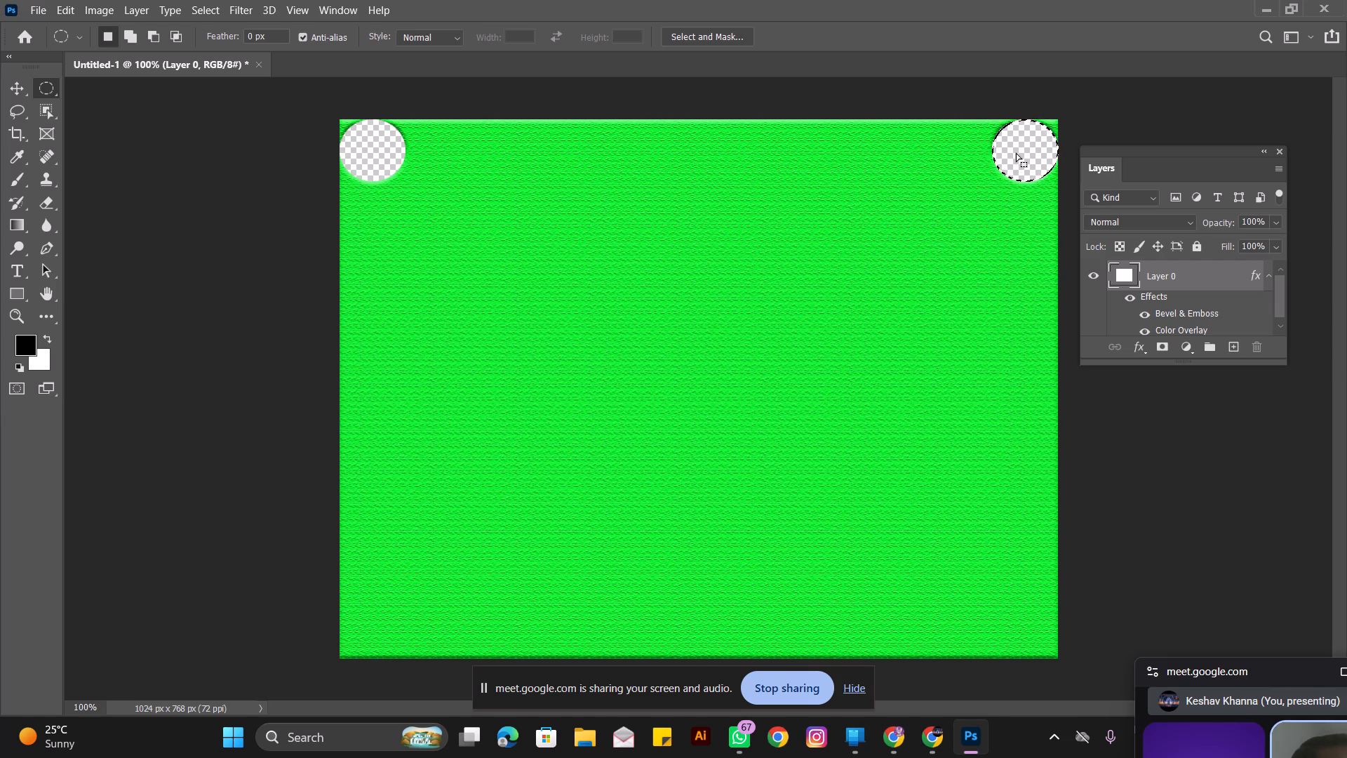
left_click_drag(1016, 153, 971, 597)
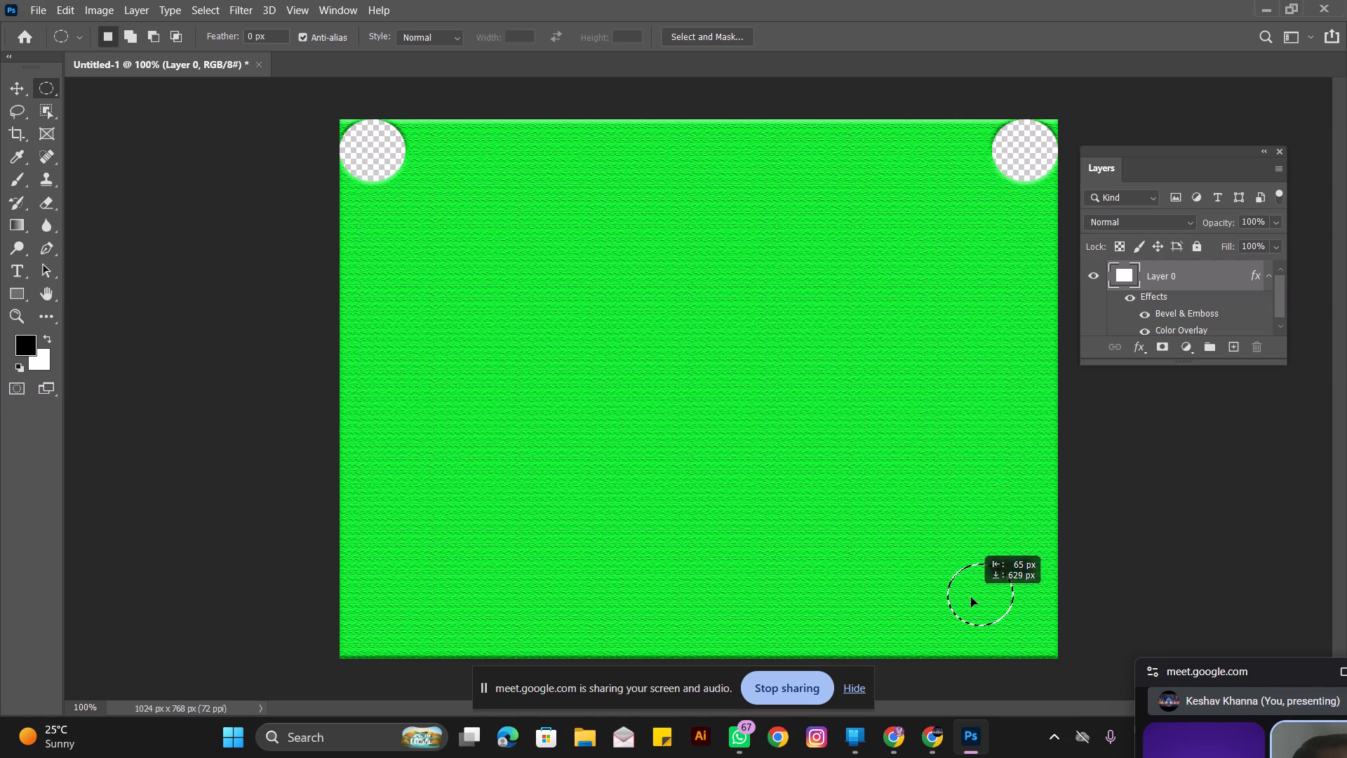
left_click_drag(971, 597, 1010, 628)
key("Delete")
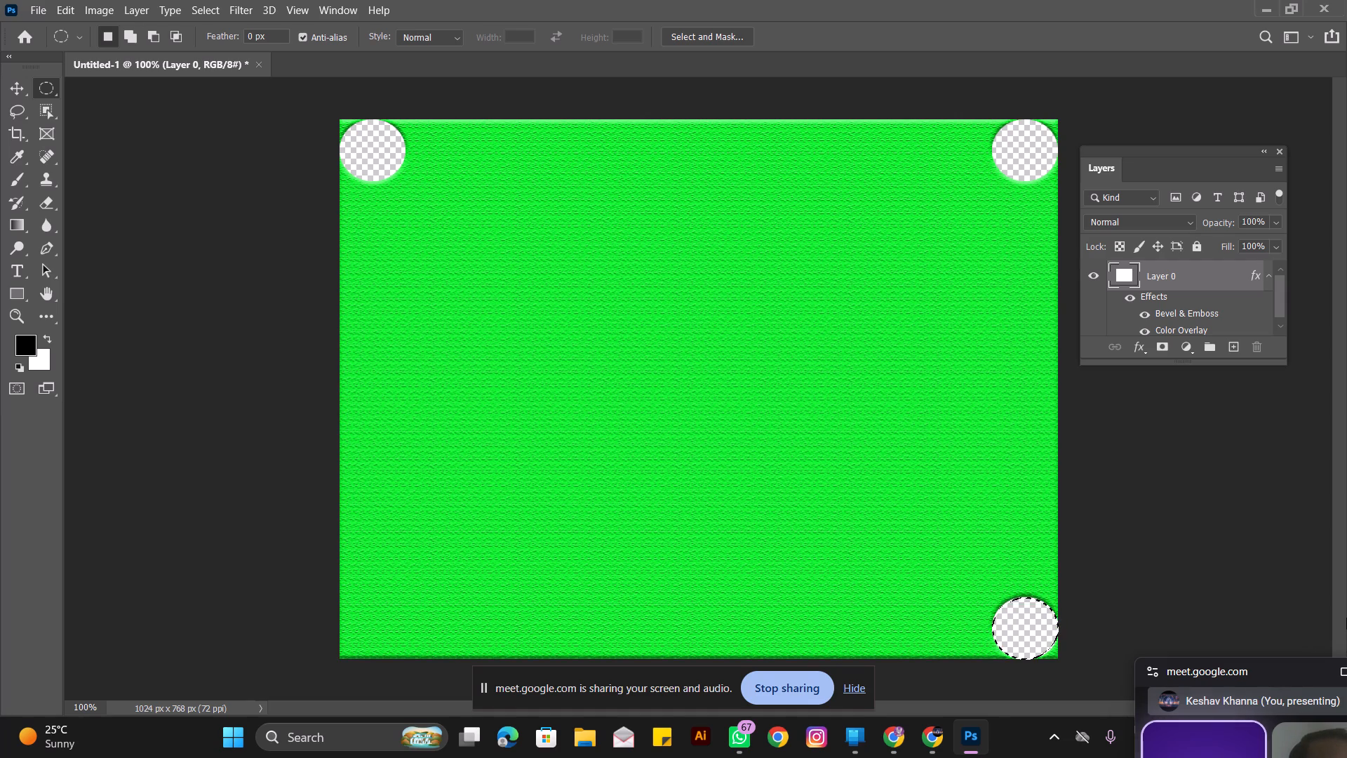
left_click_drag(1021, 630, 375, 621)
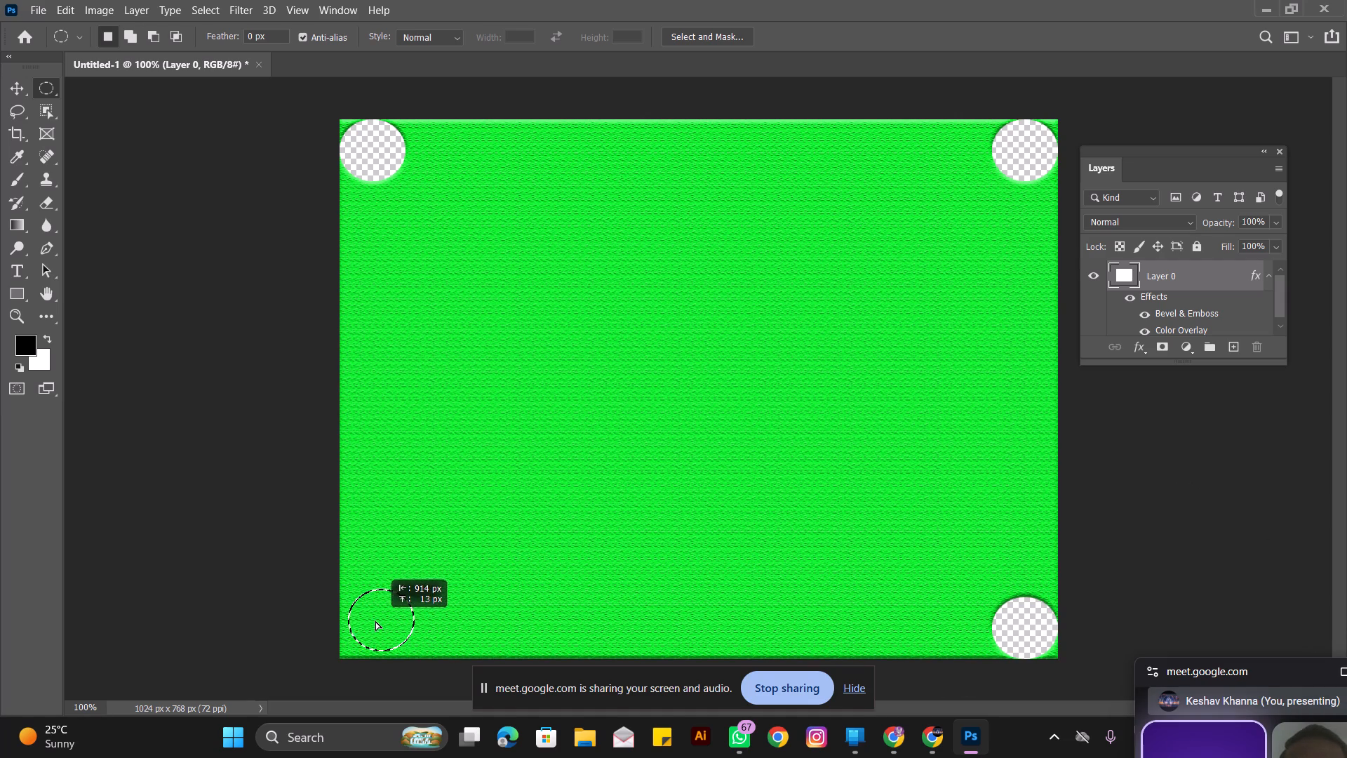
left_click_drag(375, 621, 364, 627)
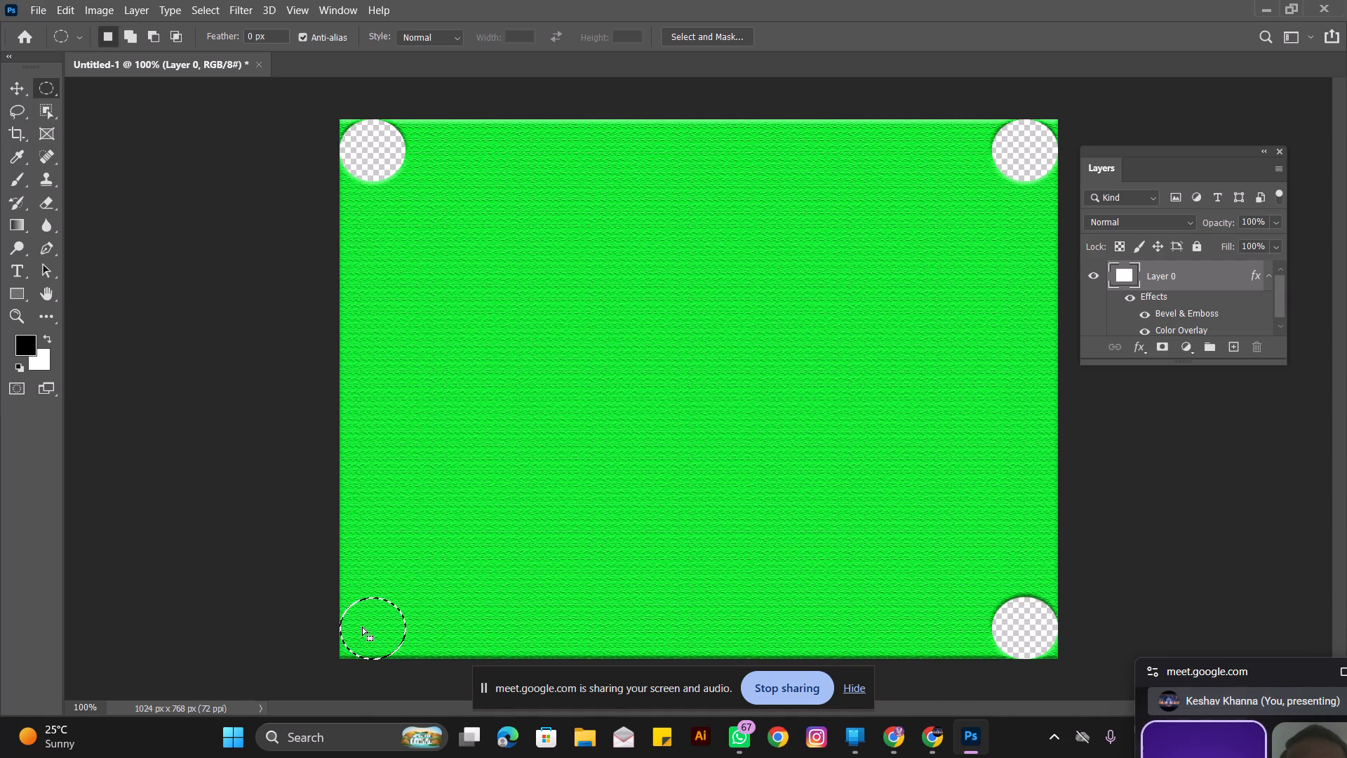
key("Delete")
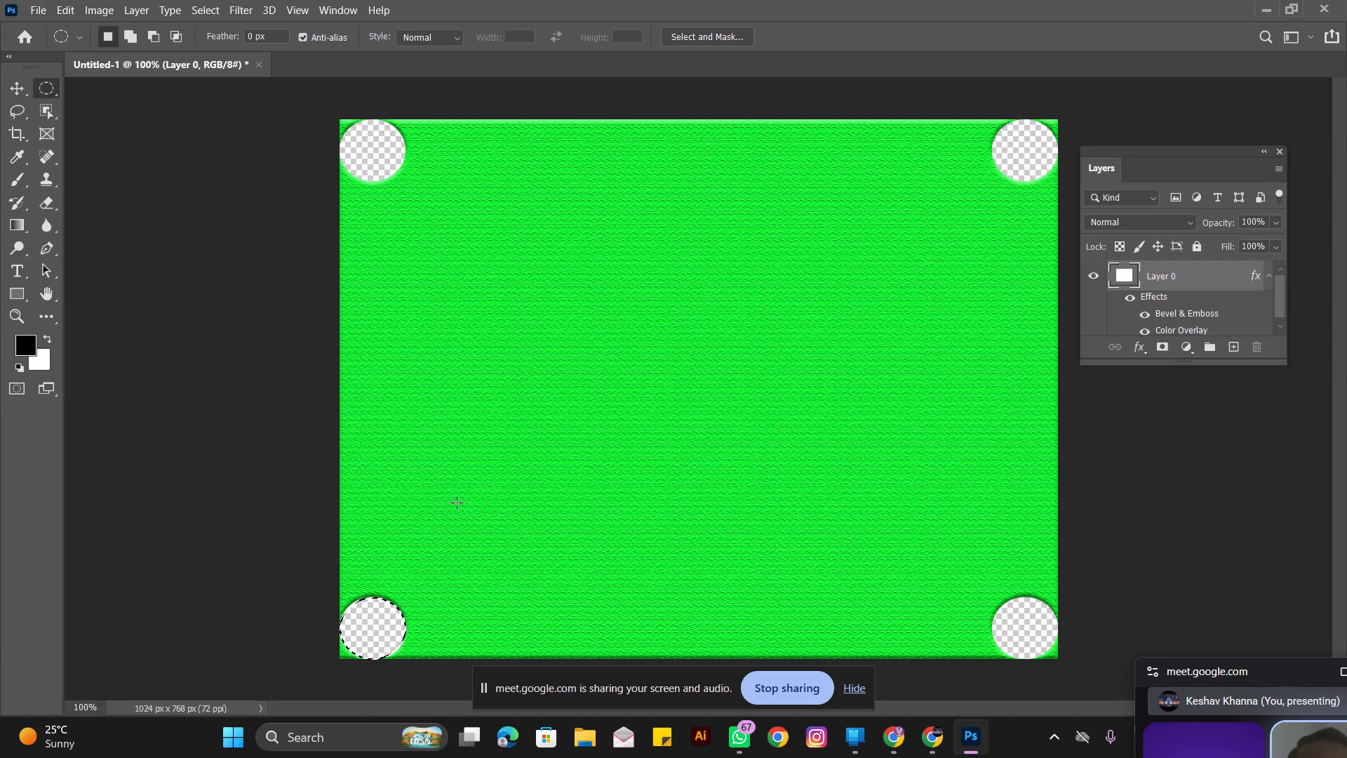
left_click(301, 465)
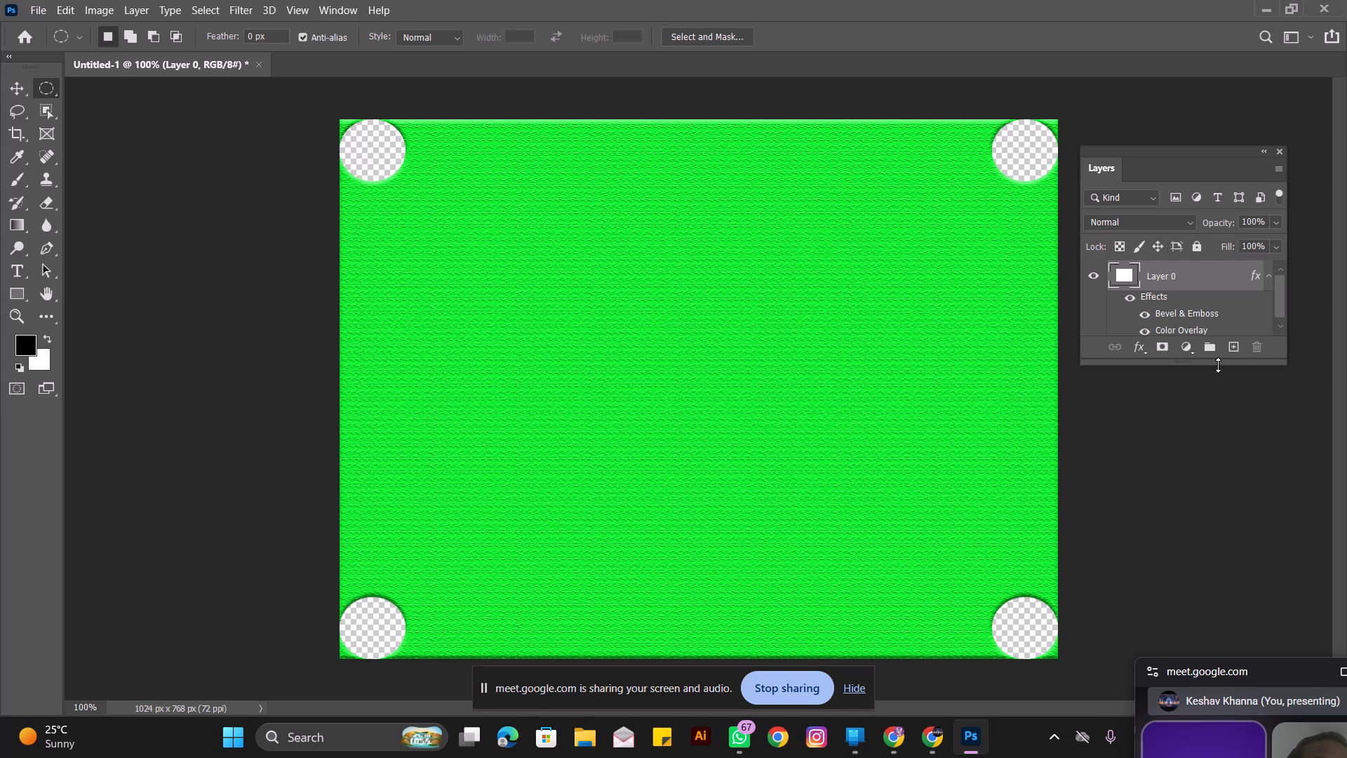
Add a new layer filled with the white background color and place it beneath the green layer.
left_click(1230, 346)
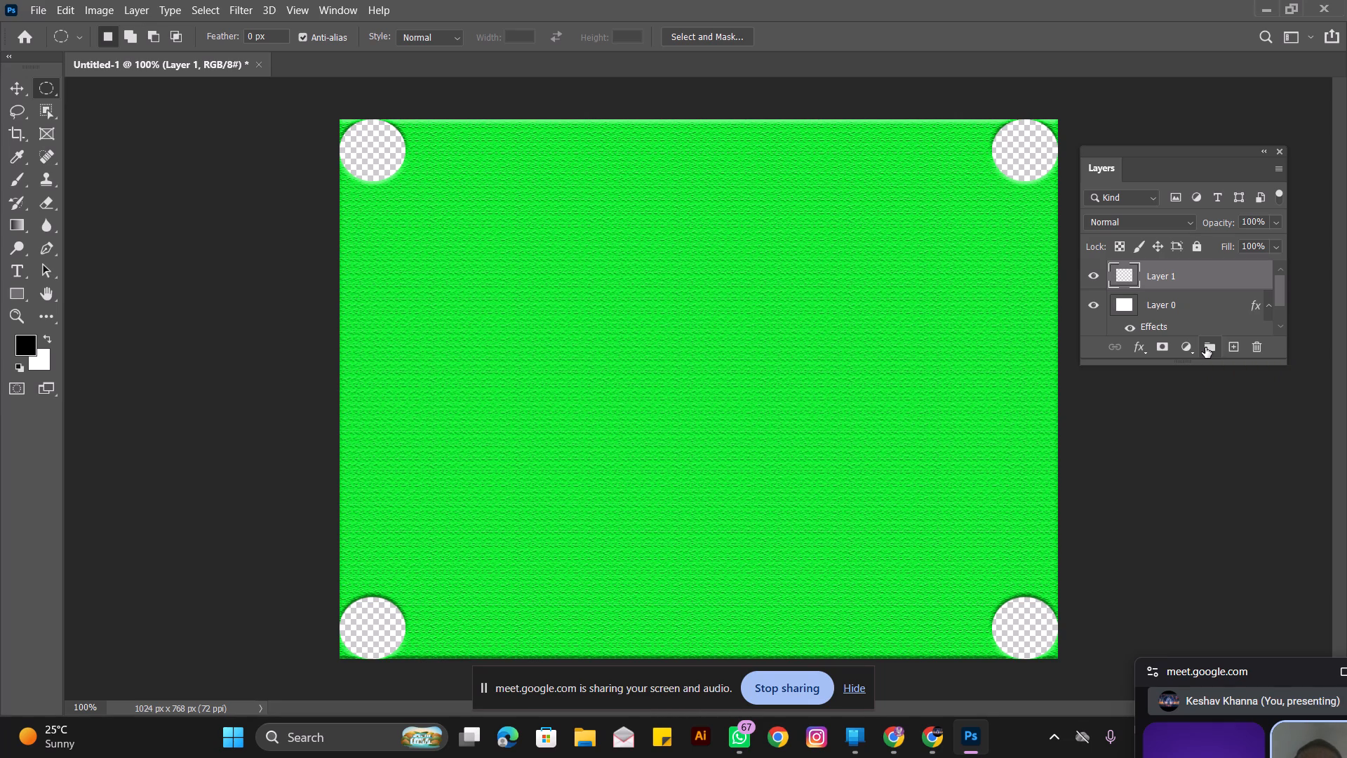
key("ctrl+BackSpace")
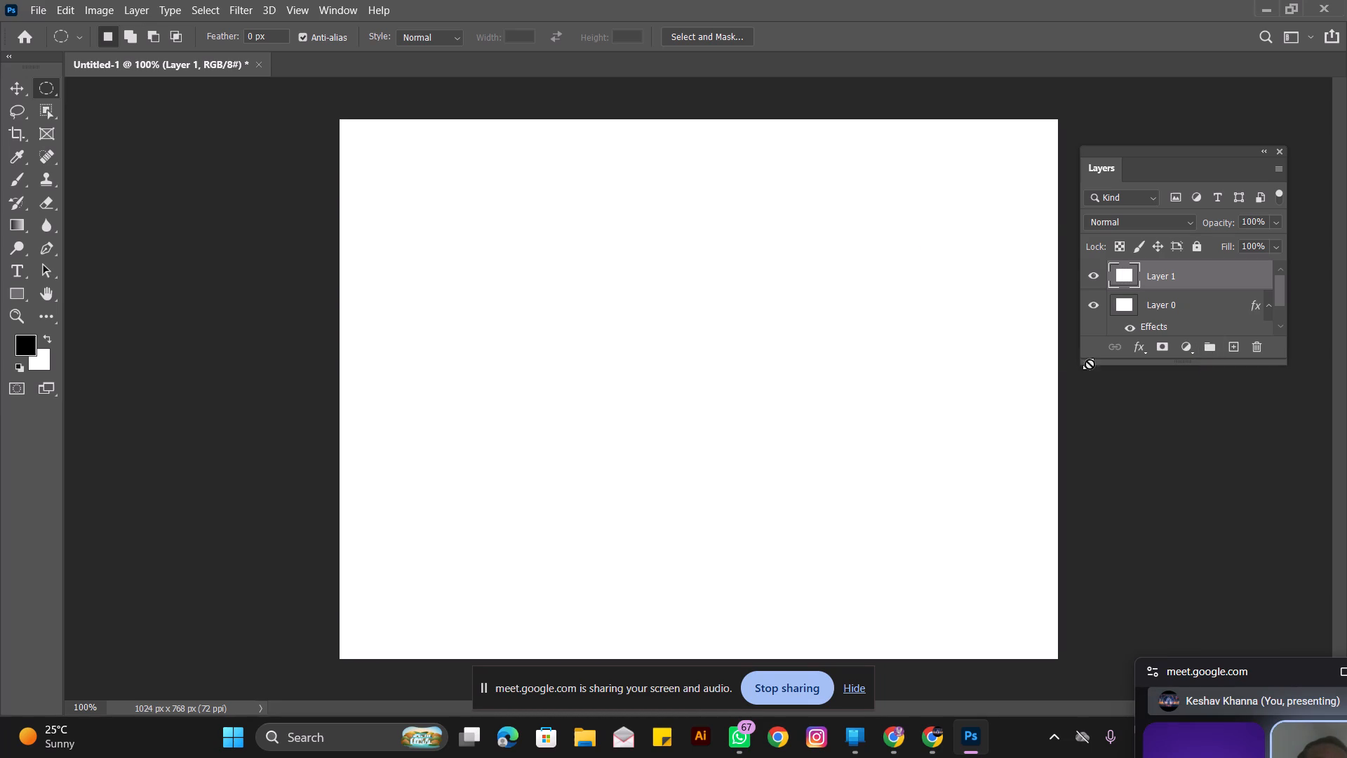
left_click_drag(1141, 306, 1136, 270)
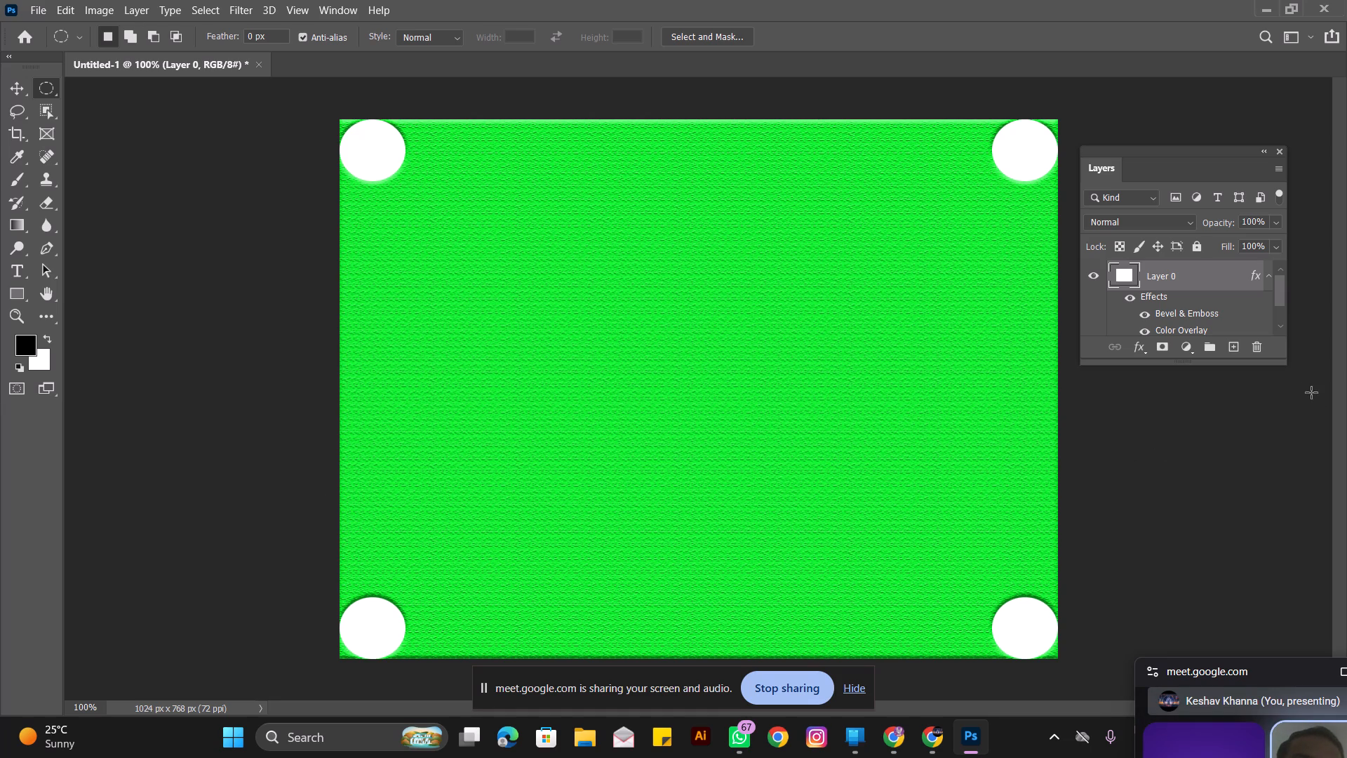
On a new layer above the green one, make a small circle in the canvas's upper-left area filled with bright blue, hue 232°.
left_click(1233, 350)
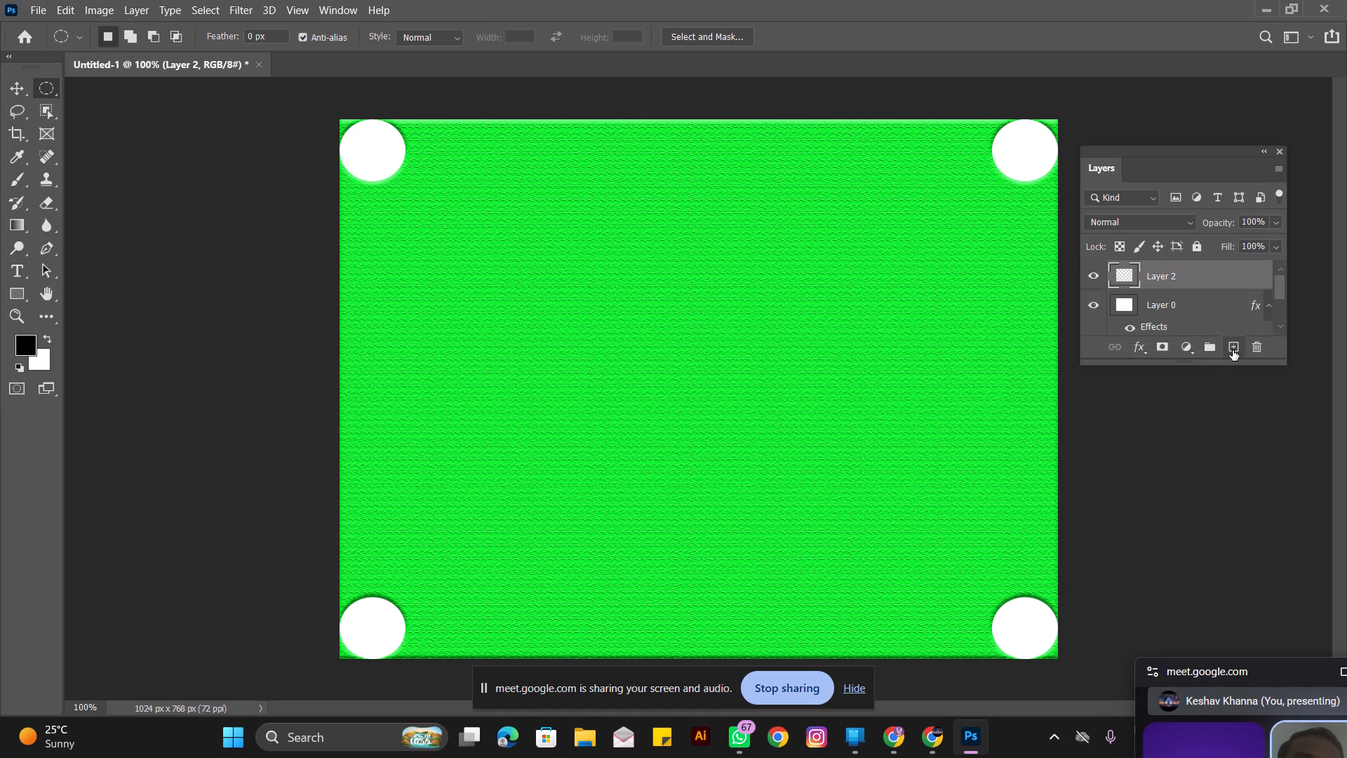
left_click_drag(1273, 365, 1301, 510)
left_click(45, 90)
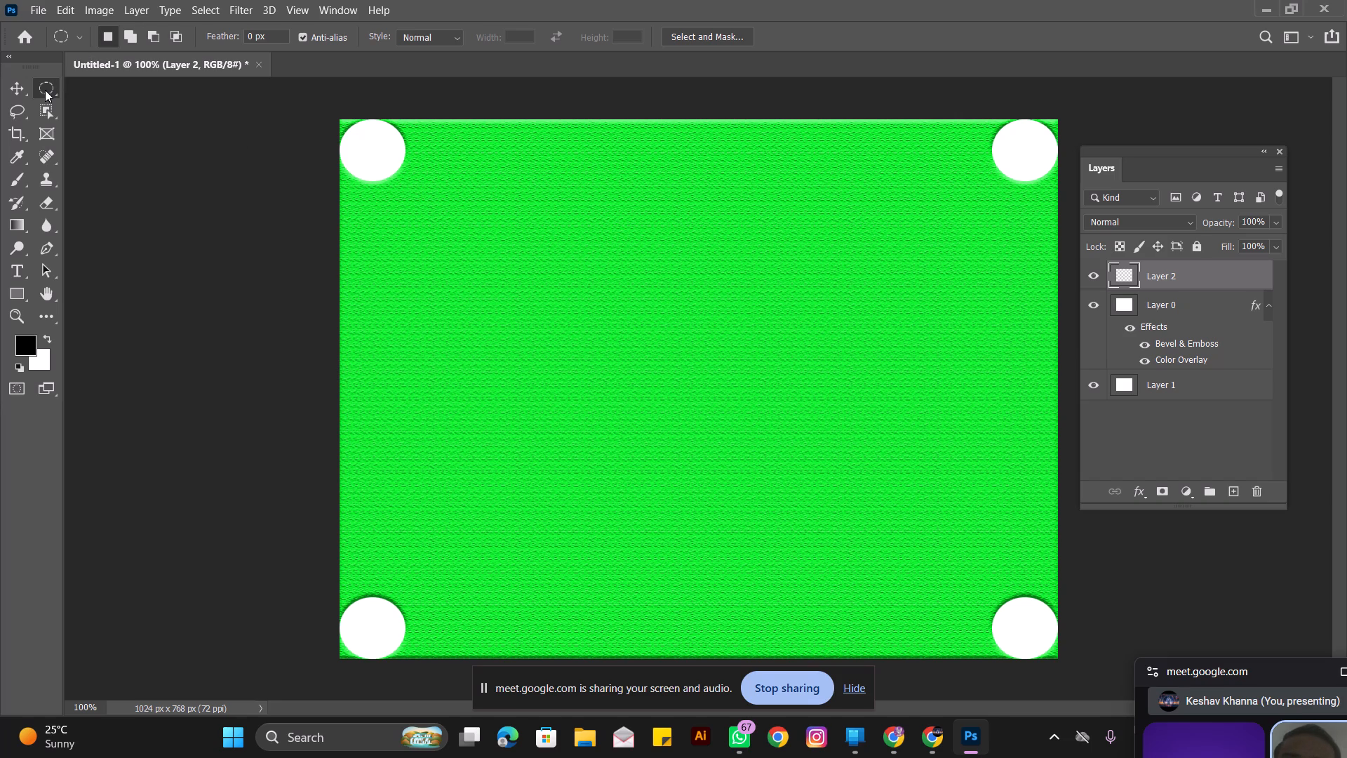
left_click_drag(481, 280, 485, 283)
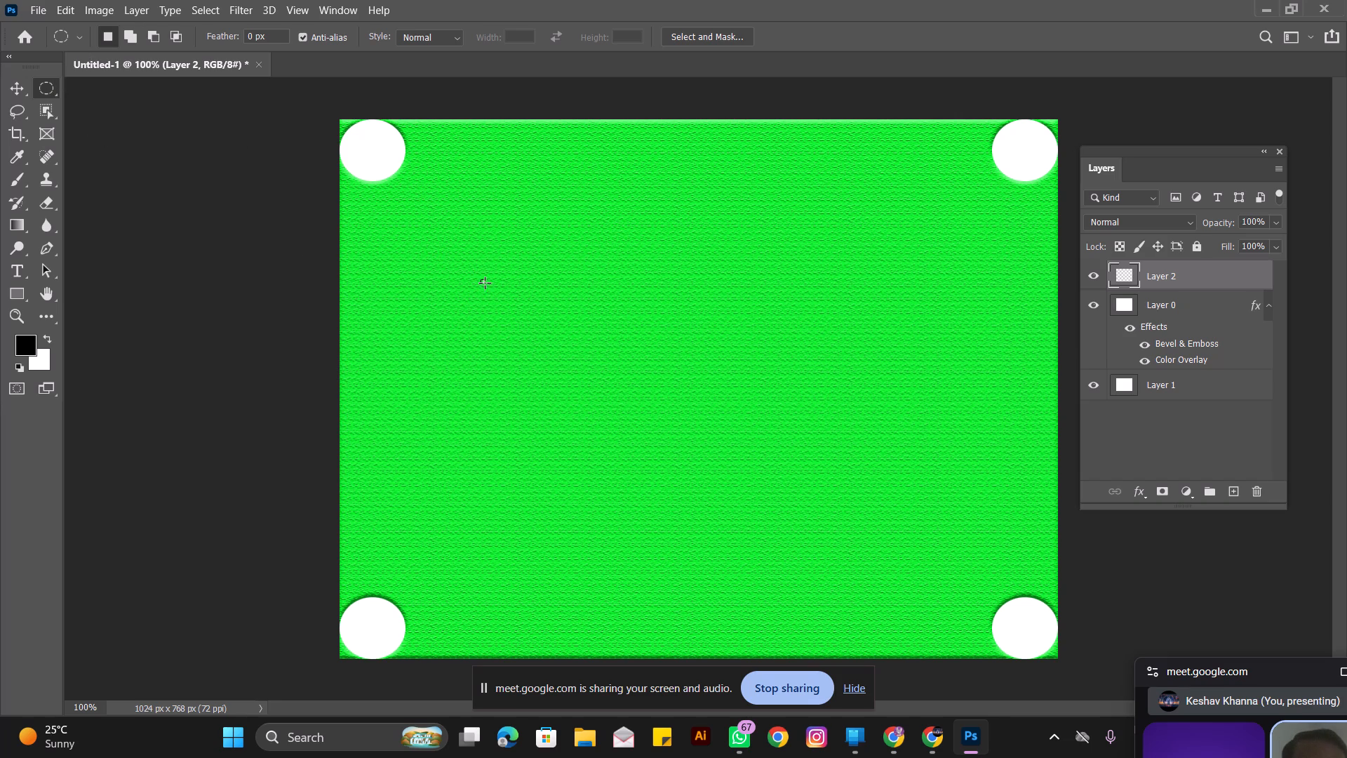
left_click_drag(485, 283, 531, 326)
left_click(13, 343)
left_click(25, 347)
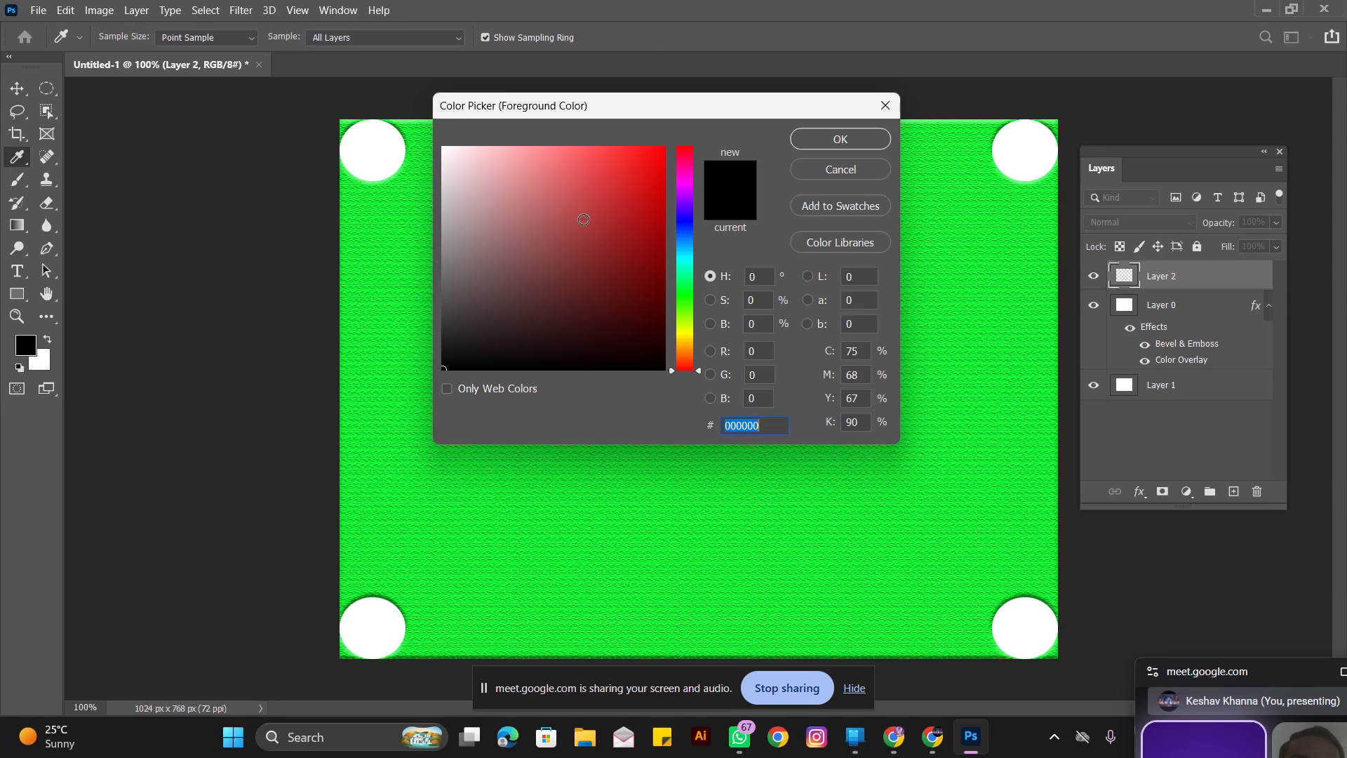
left_click(684, 226)
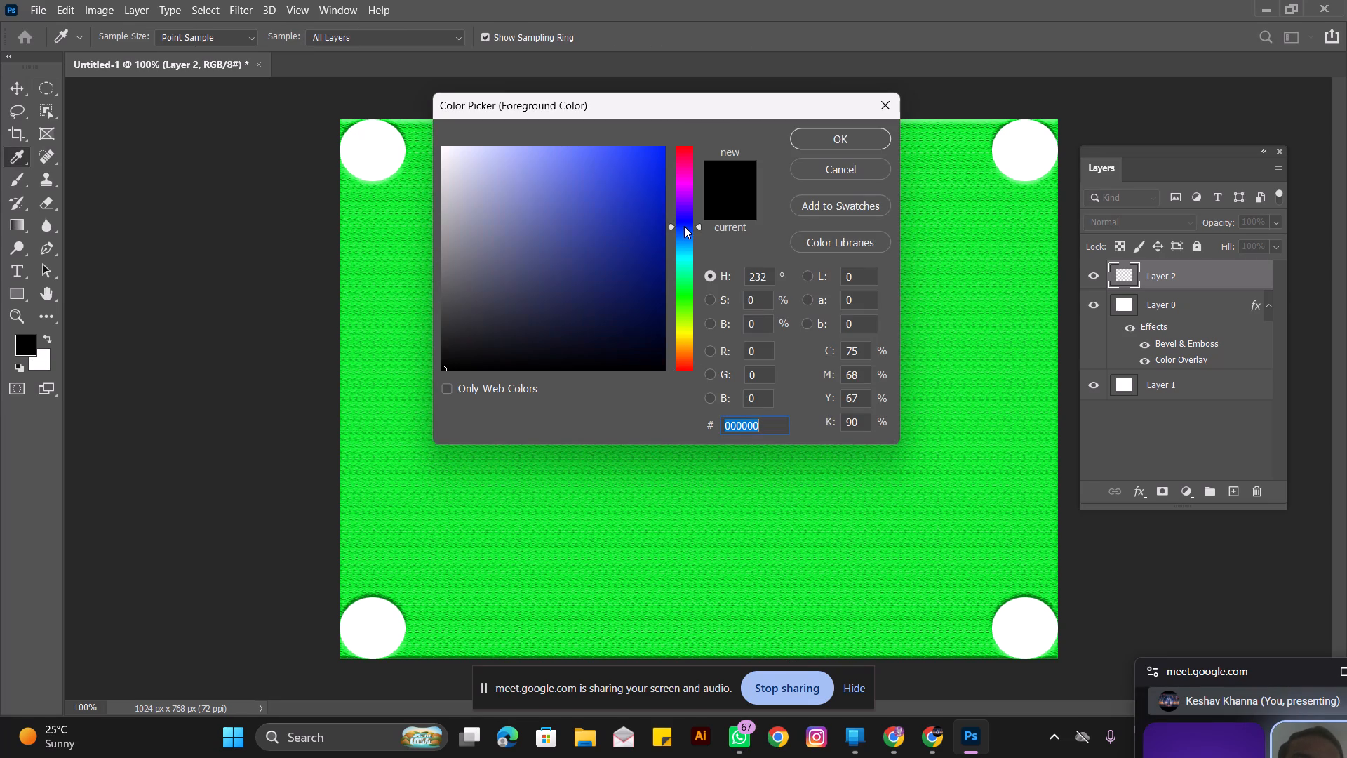
left_click(650, 162)
left_click(810, 142)
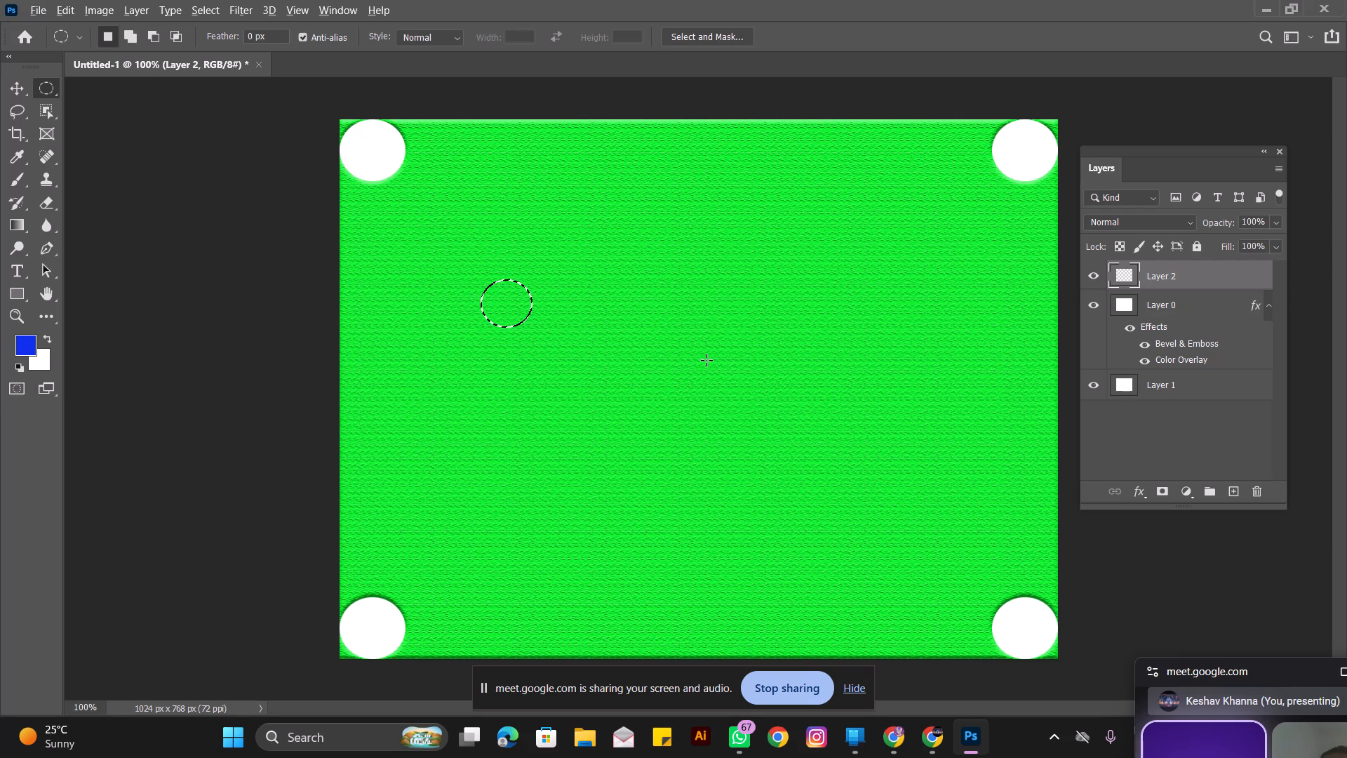
key("alt+BackSpace")
key("ctrl+d")
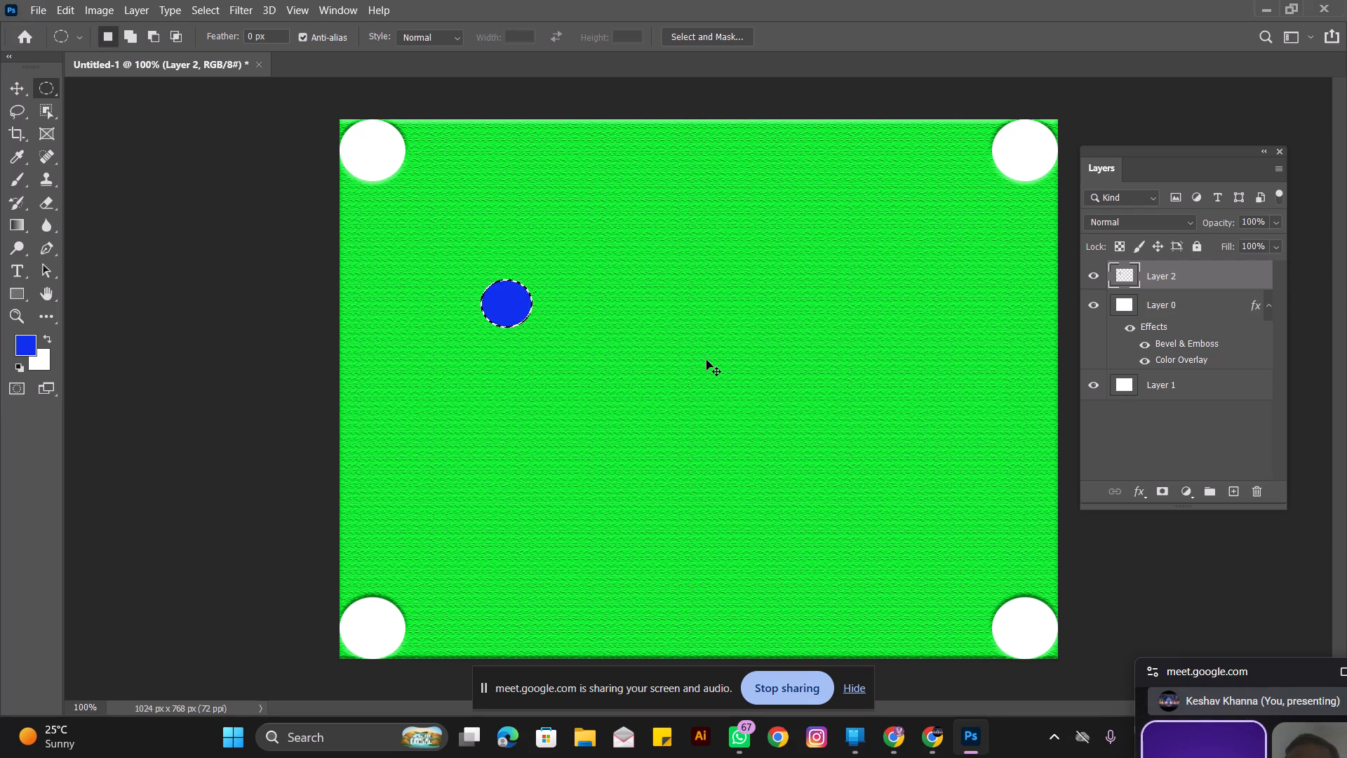
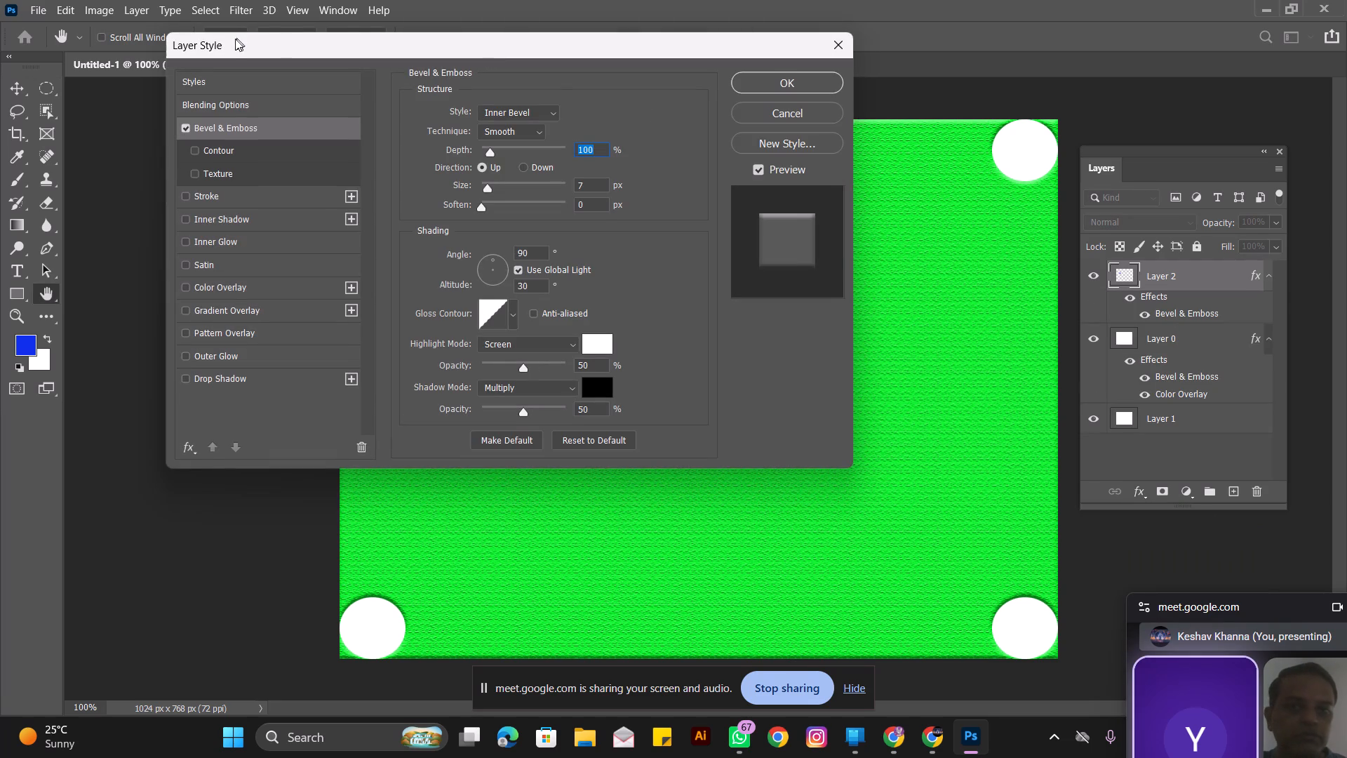
Apply an Inner Bevel to the blue ball with 209% depth and 38 px size.
left_click_drag(213, 46, 767, 110)
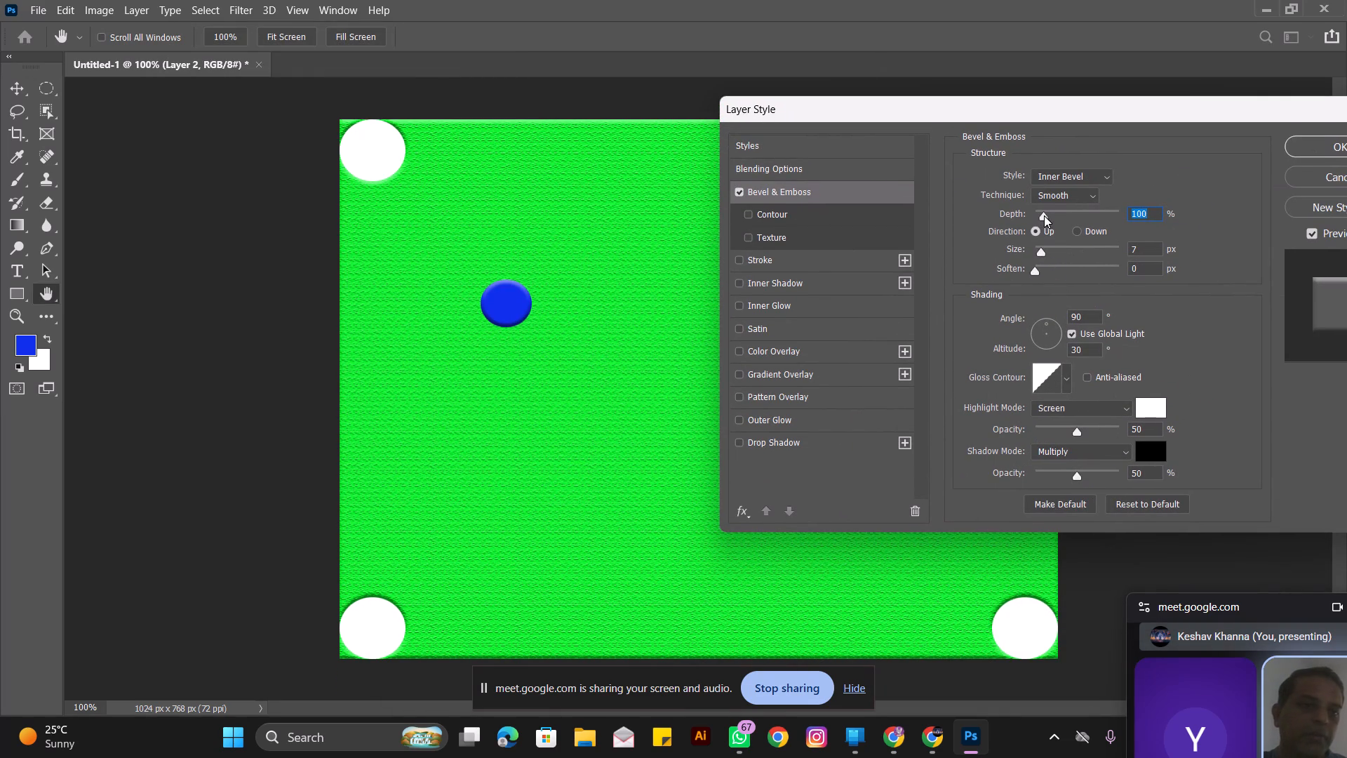
left_click_drag(1045, 215, 1025, 216)
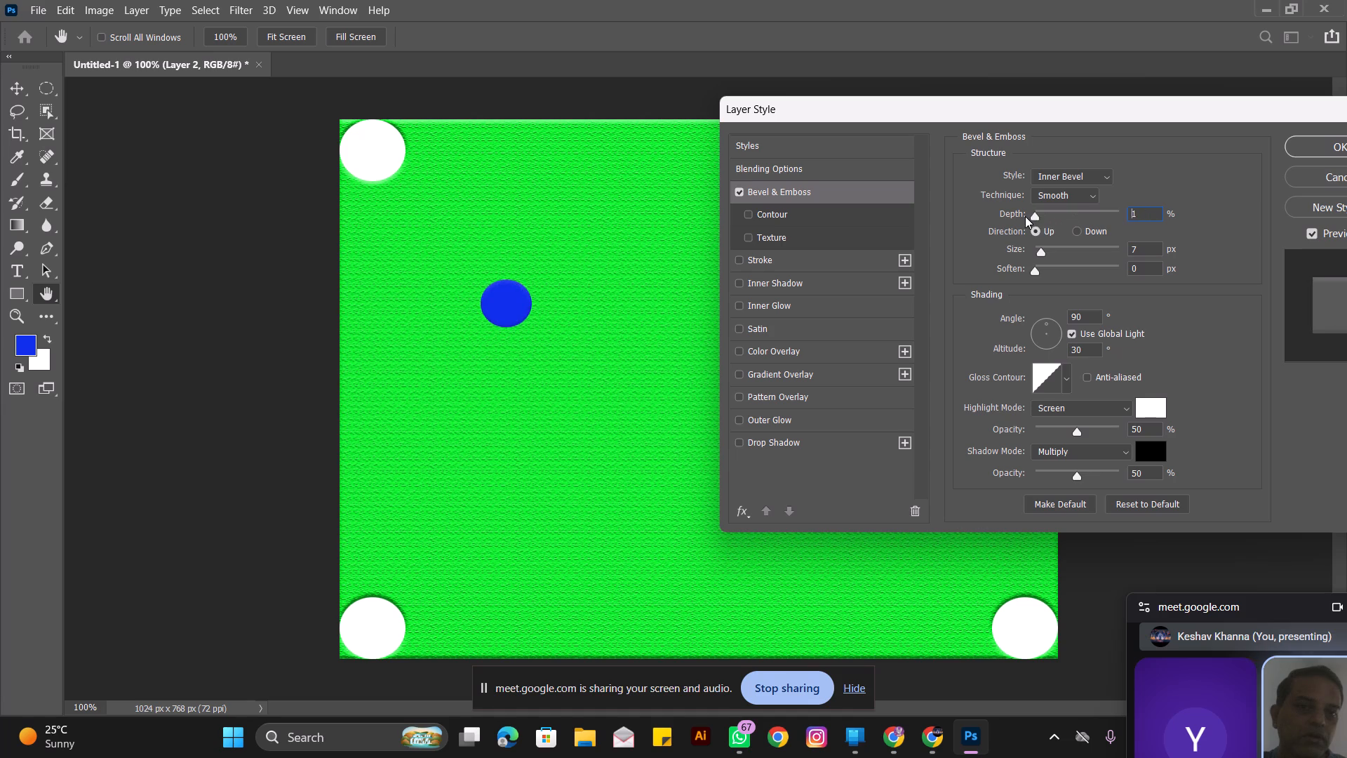
left_click_drag(1025, 216, 1071, 215)
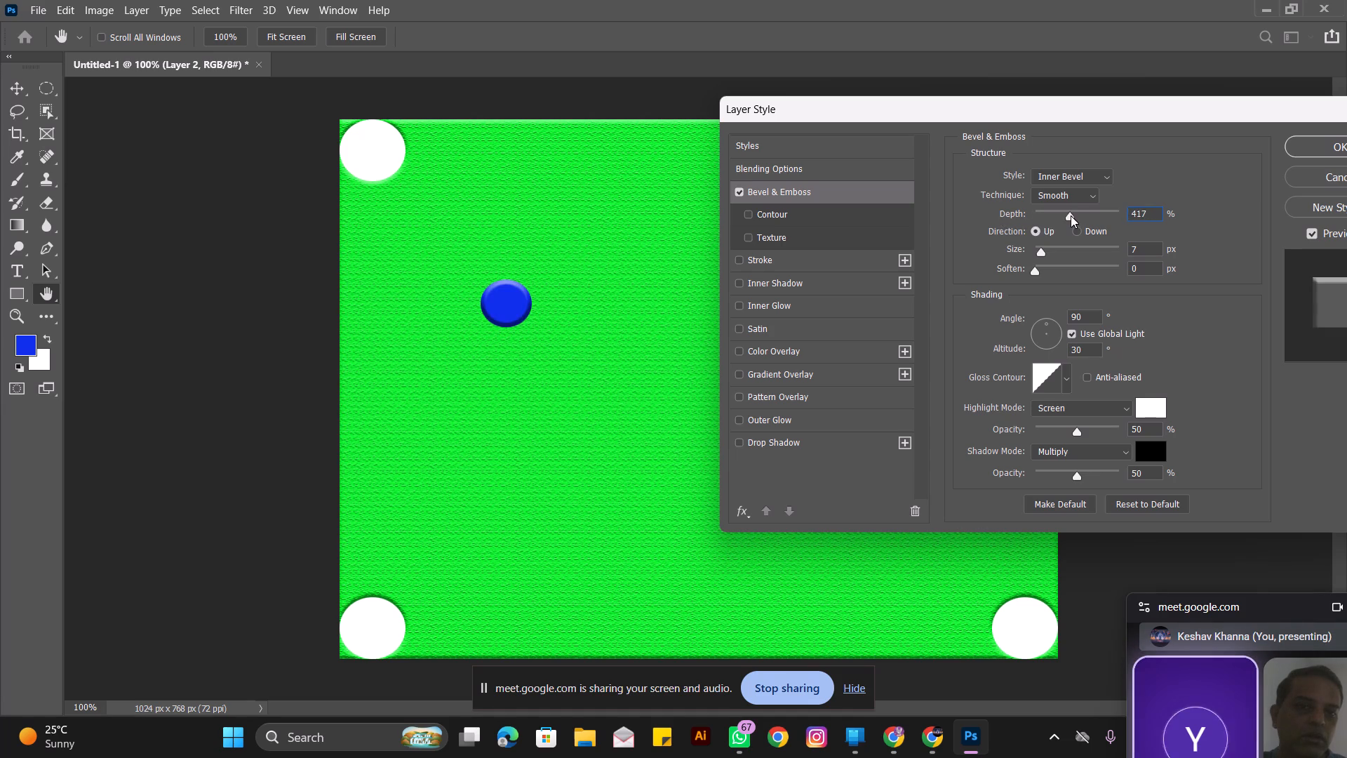
left_click_drag(1071, 215, 1053, 220)
left_click_drag(1044, 251, 1064, 248)
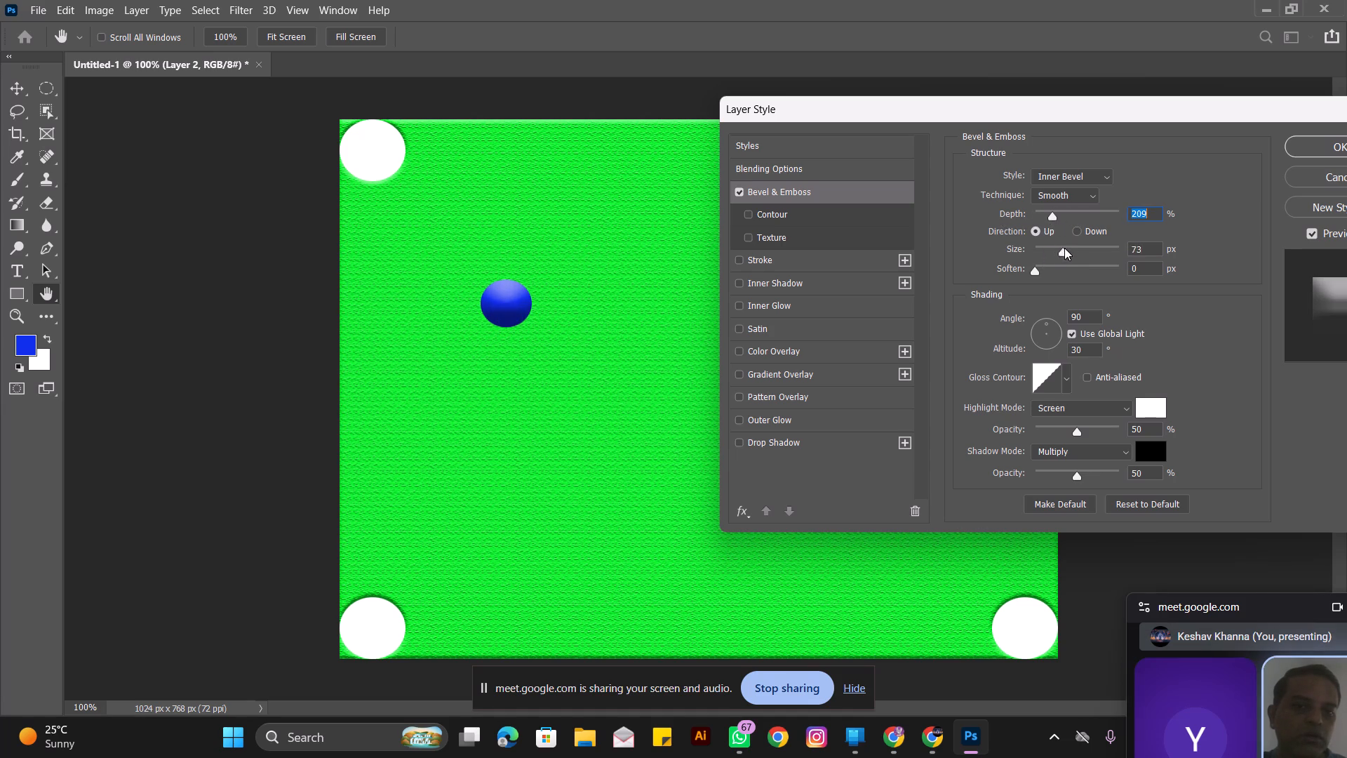
left_click_drag(1064, 248, 1035, 257)
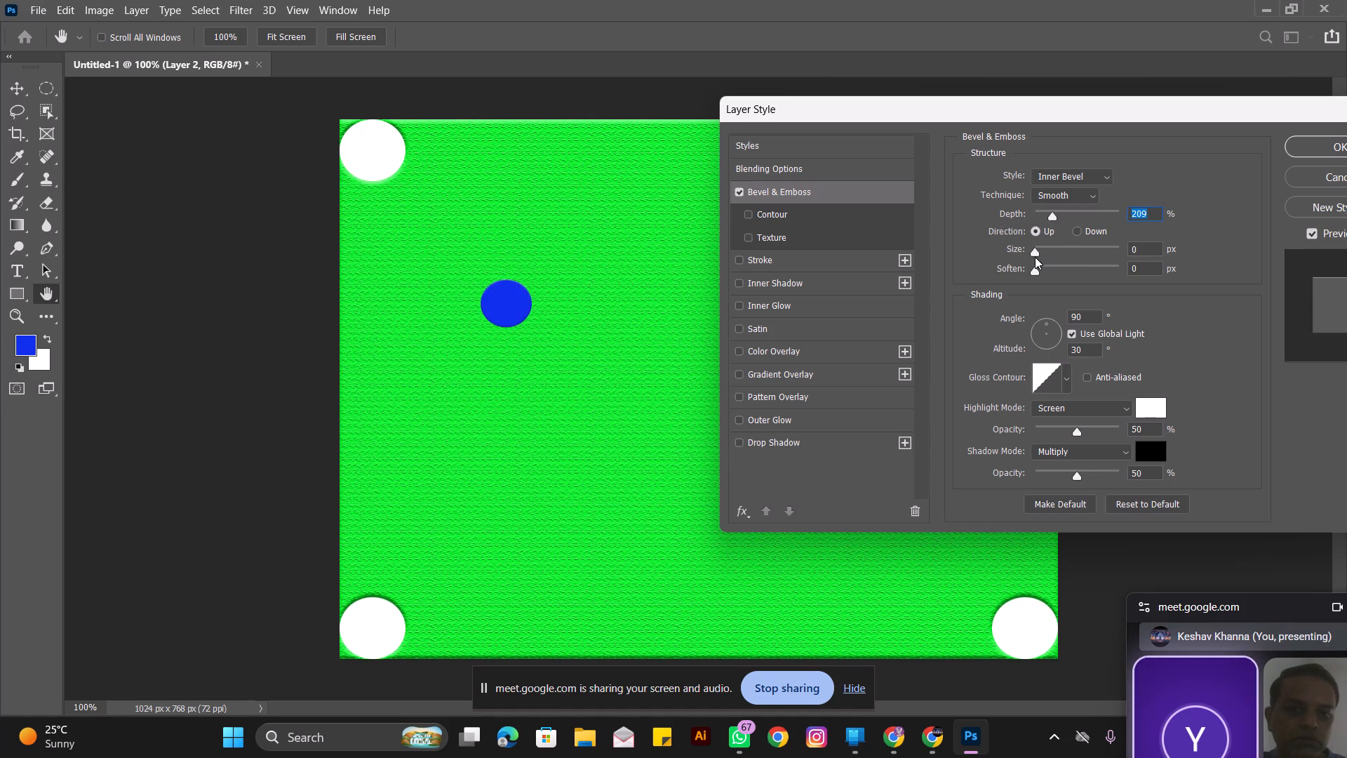
left_click_drag(1035, 257, 1053, 252)
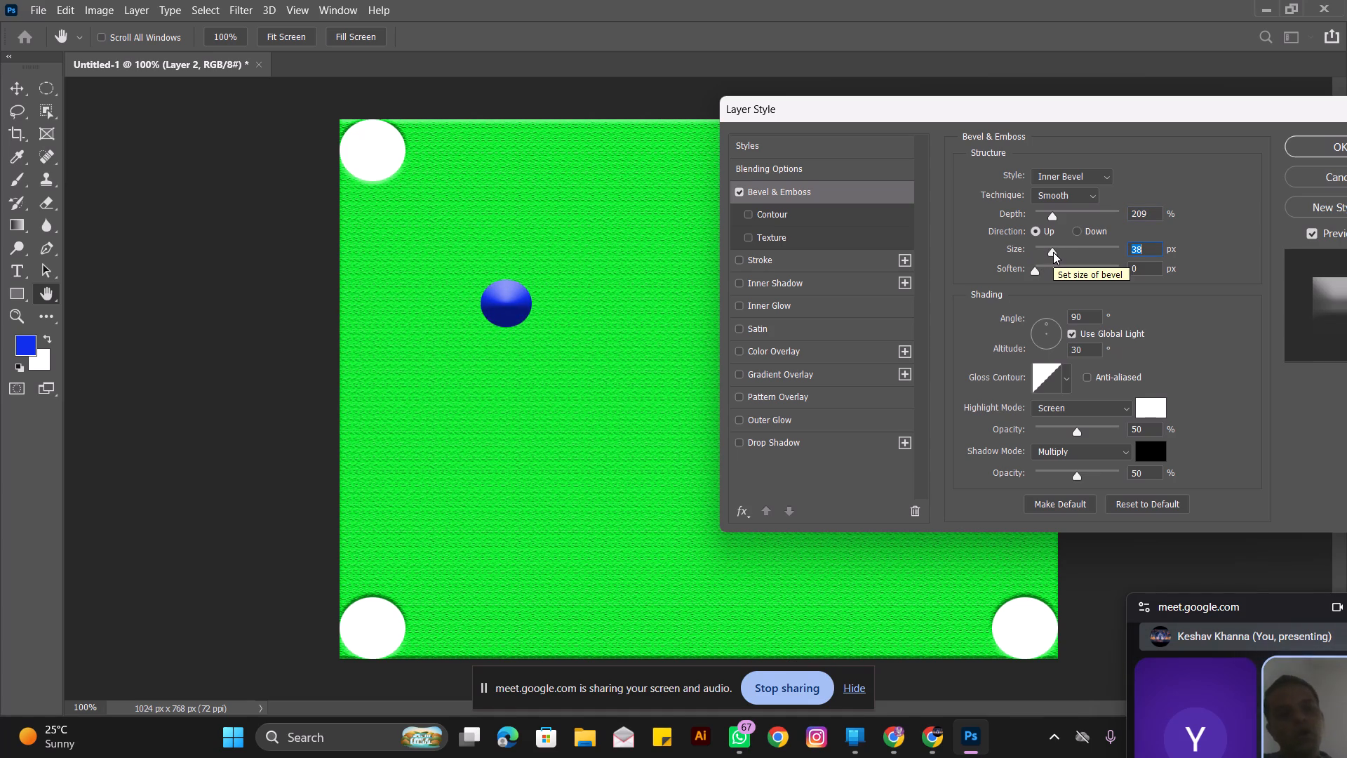
left_click(1312, 147)
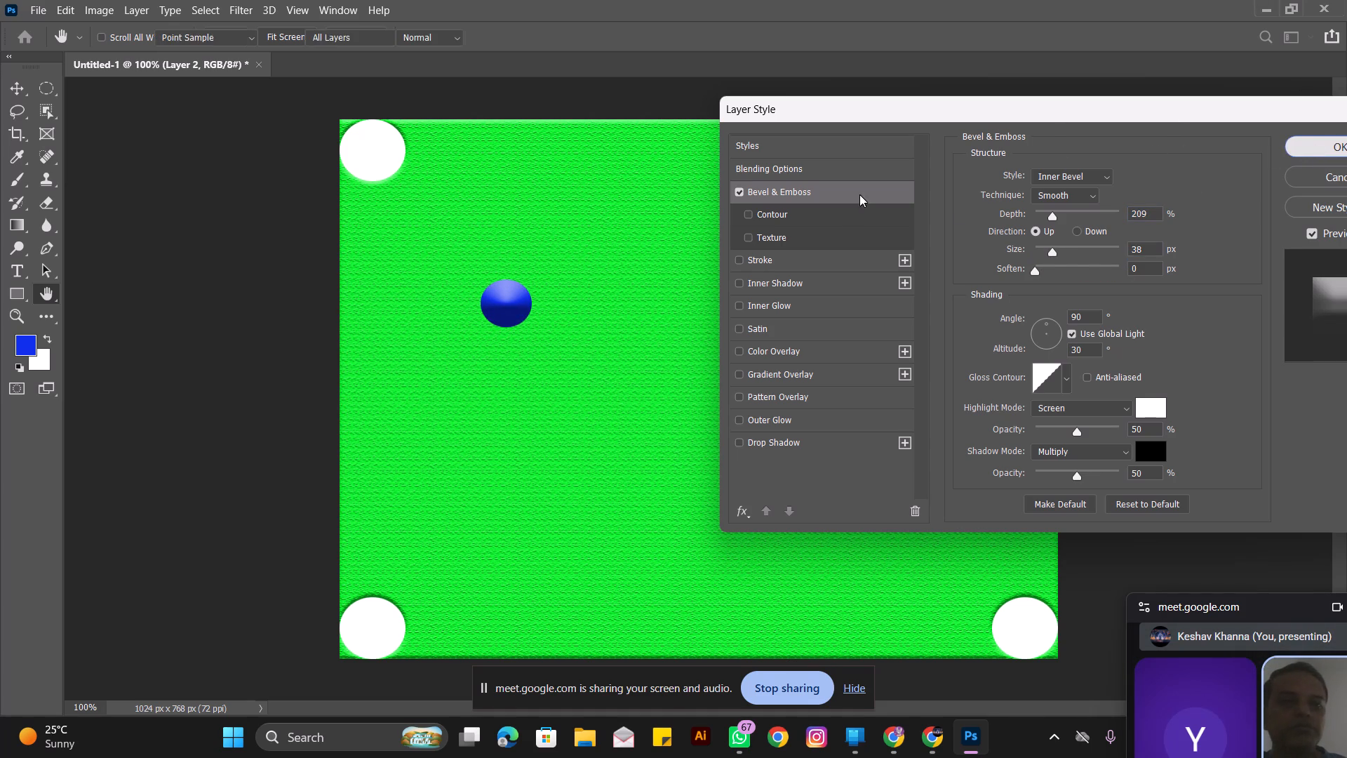
Nudge the blue ball slightly upward and duplicate it three times straight below, forming a touching vertical column of four.
left_click(15, 80)
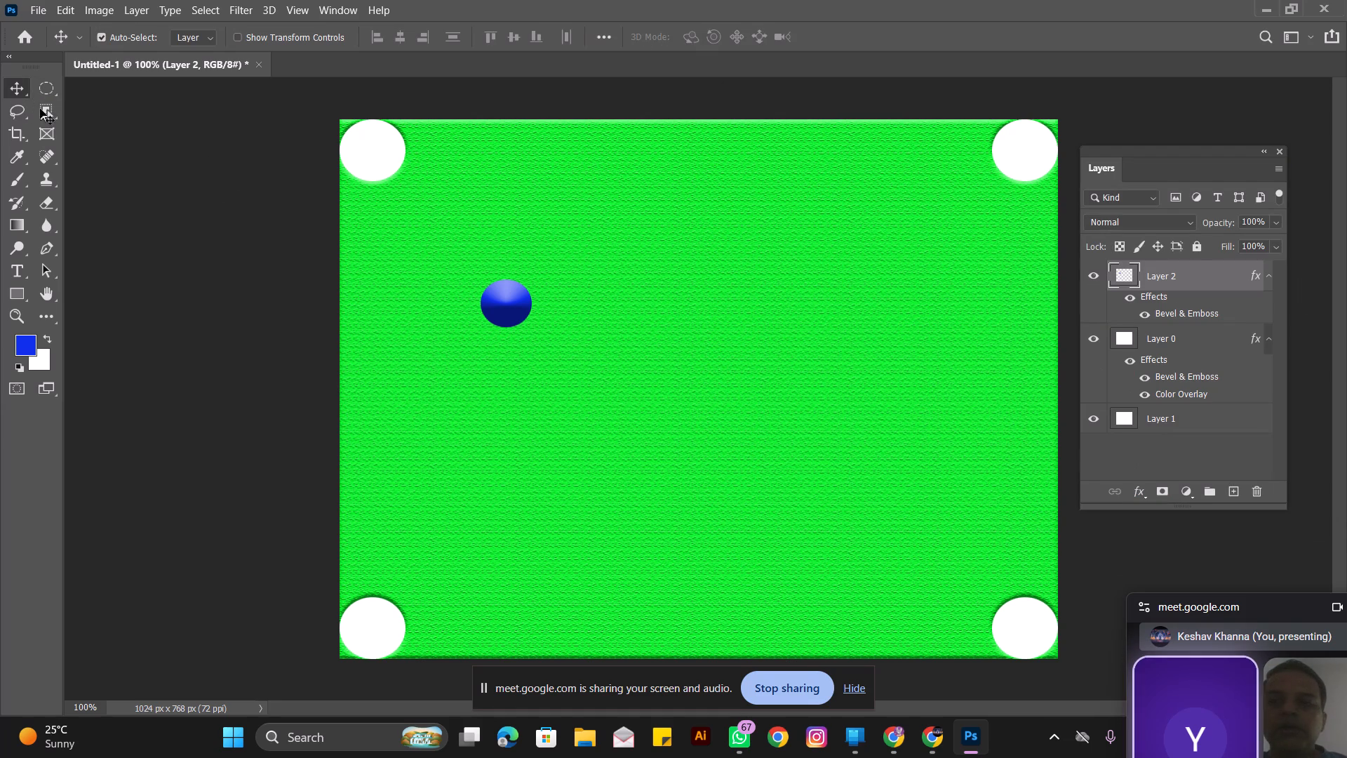
left_click(237, 191)
left_click_drag(506, 307, 514, 288)
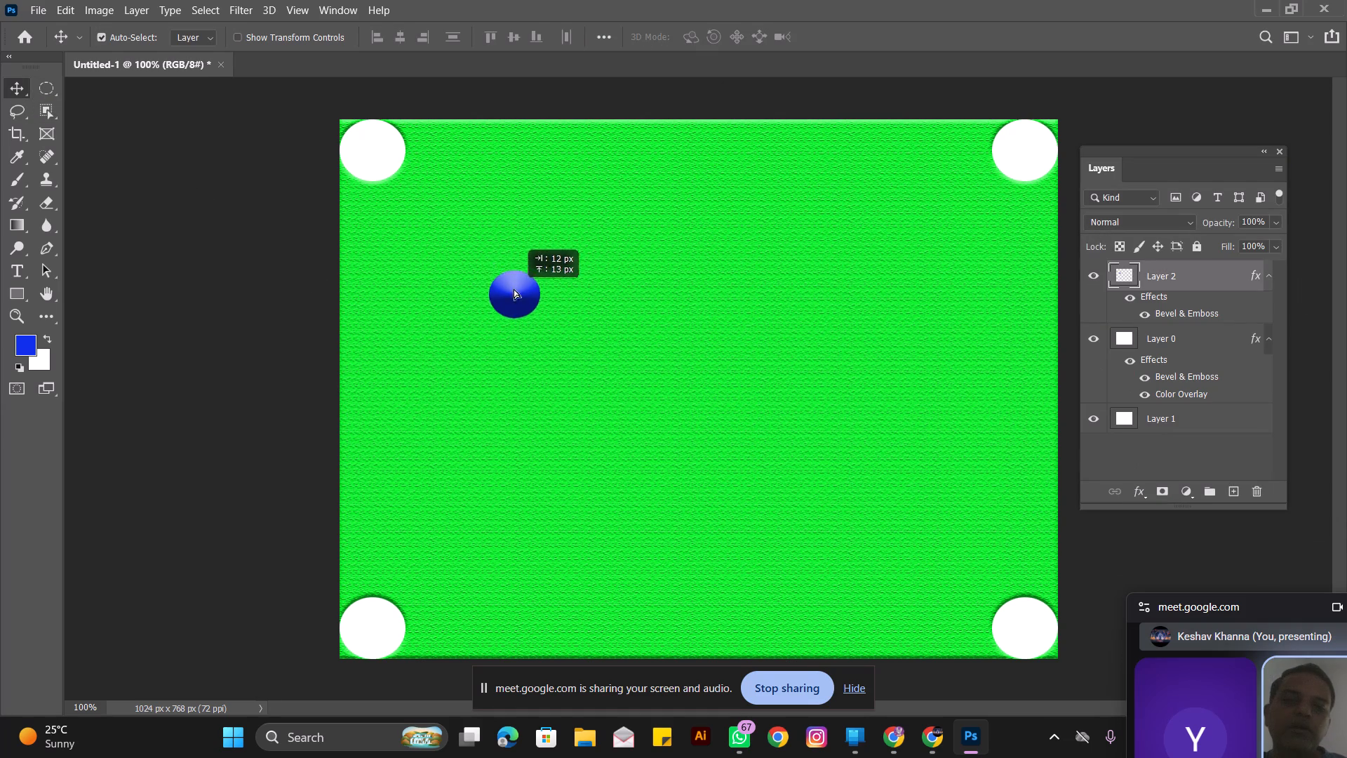
left_click_drag(514, 288, 505, 298)
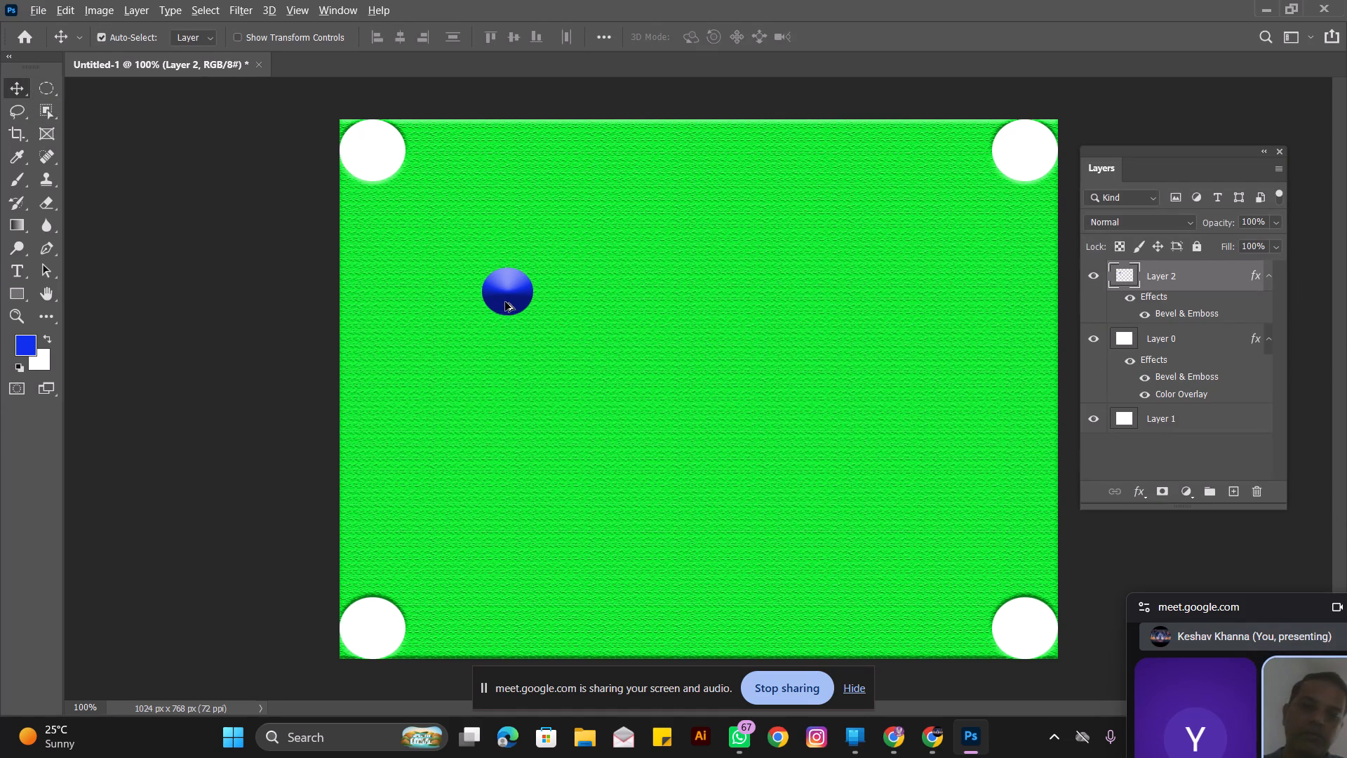
left_click_drag(505, 300, 508, 350, "alt")
left_click_drag(508, 346, 510, 390, "alt")
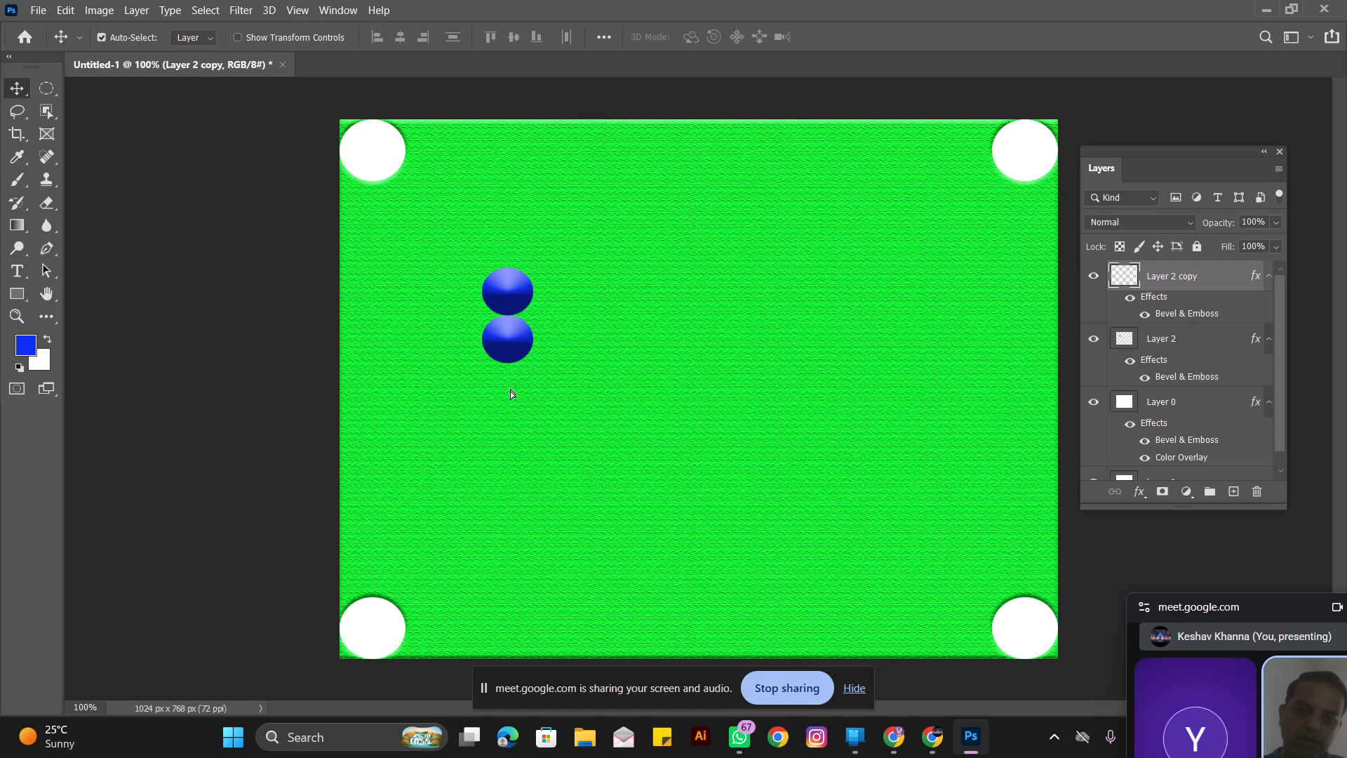
left_click_drag(510, 390, 511, 399, "alt")
left_click_drag(510, 398, 516, 444, "alt")
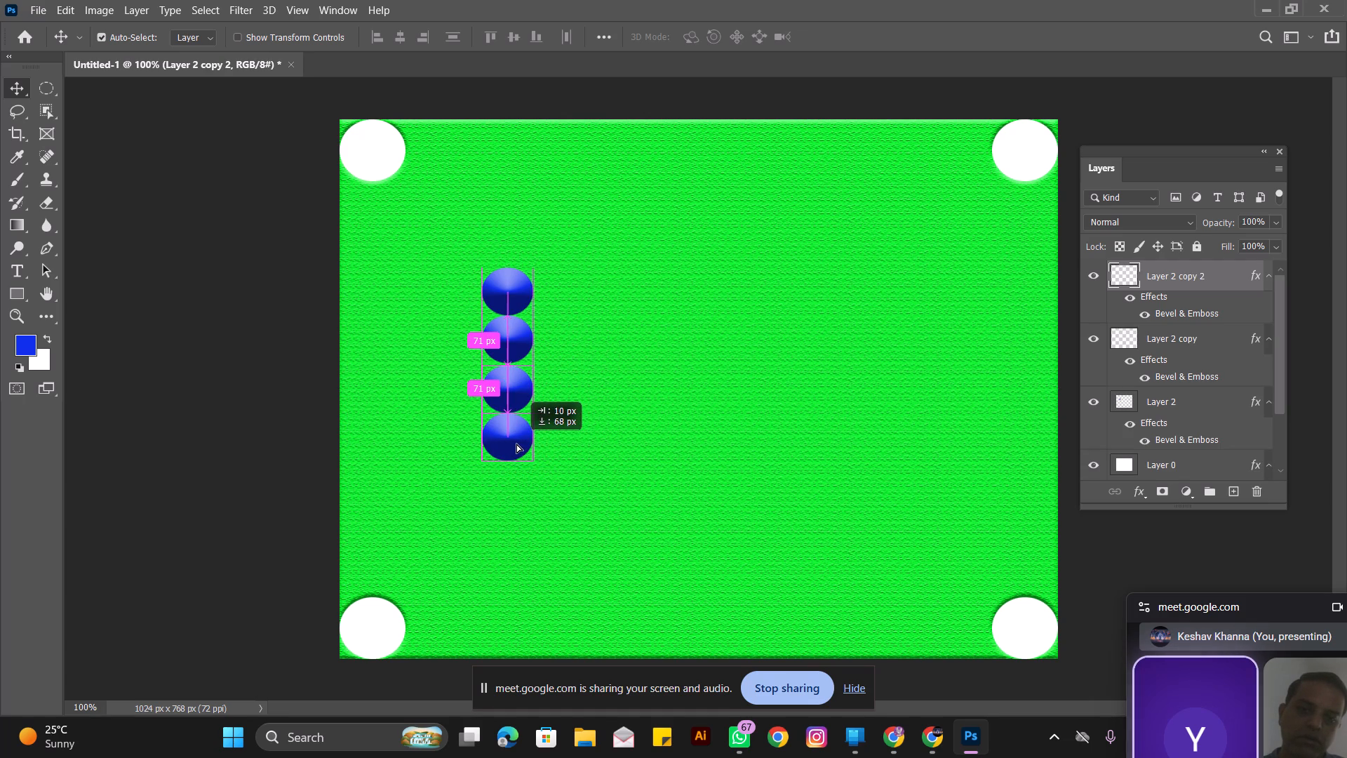
left_click_drag(516, 444, 516, 442, "alt")
Duplicate the blue ball three times into a second column to the right, nested in the gaps of the first.
left_click_drag(516, 441, 535, 441, "alt")
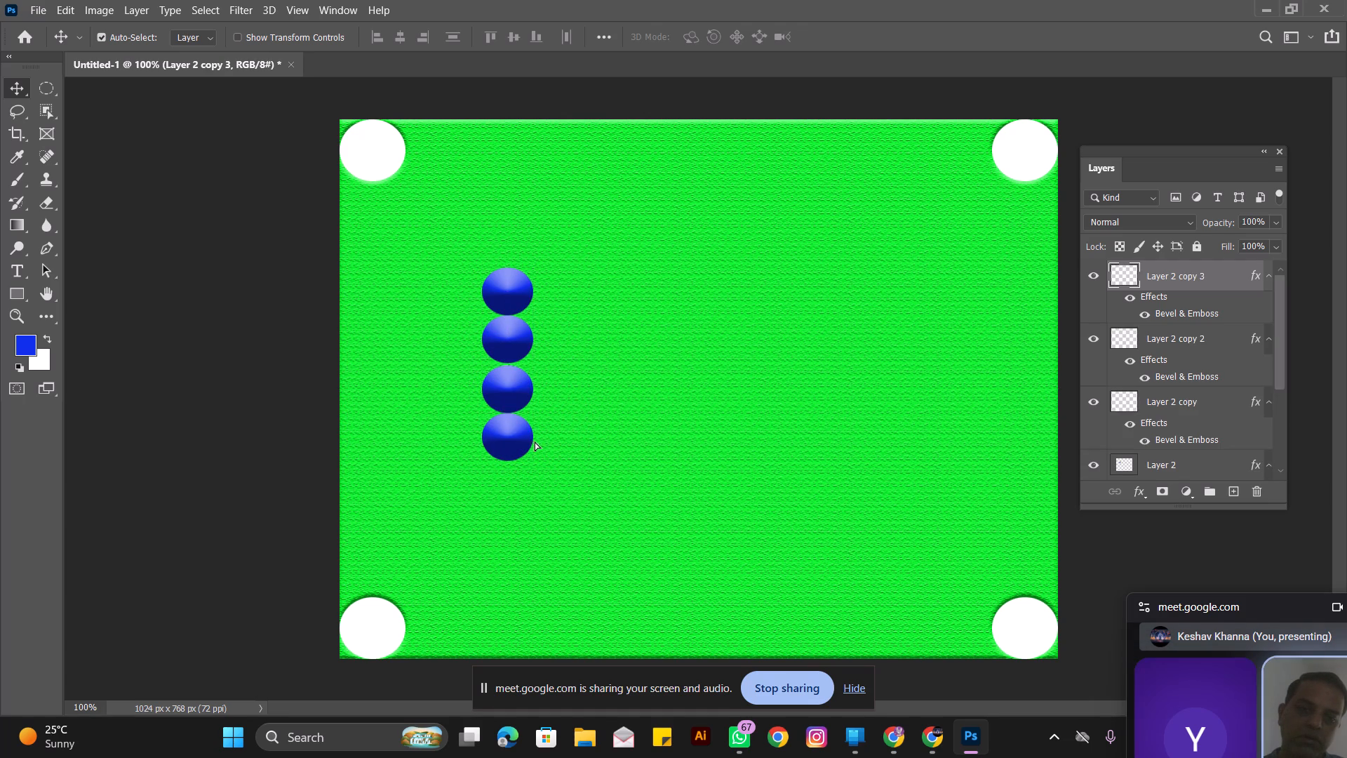
left_click_drag(535, 441, 559, 310, "alt")
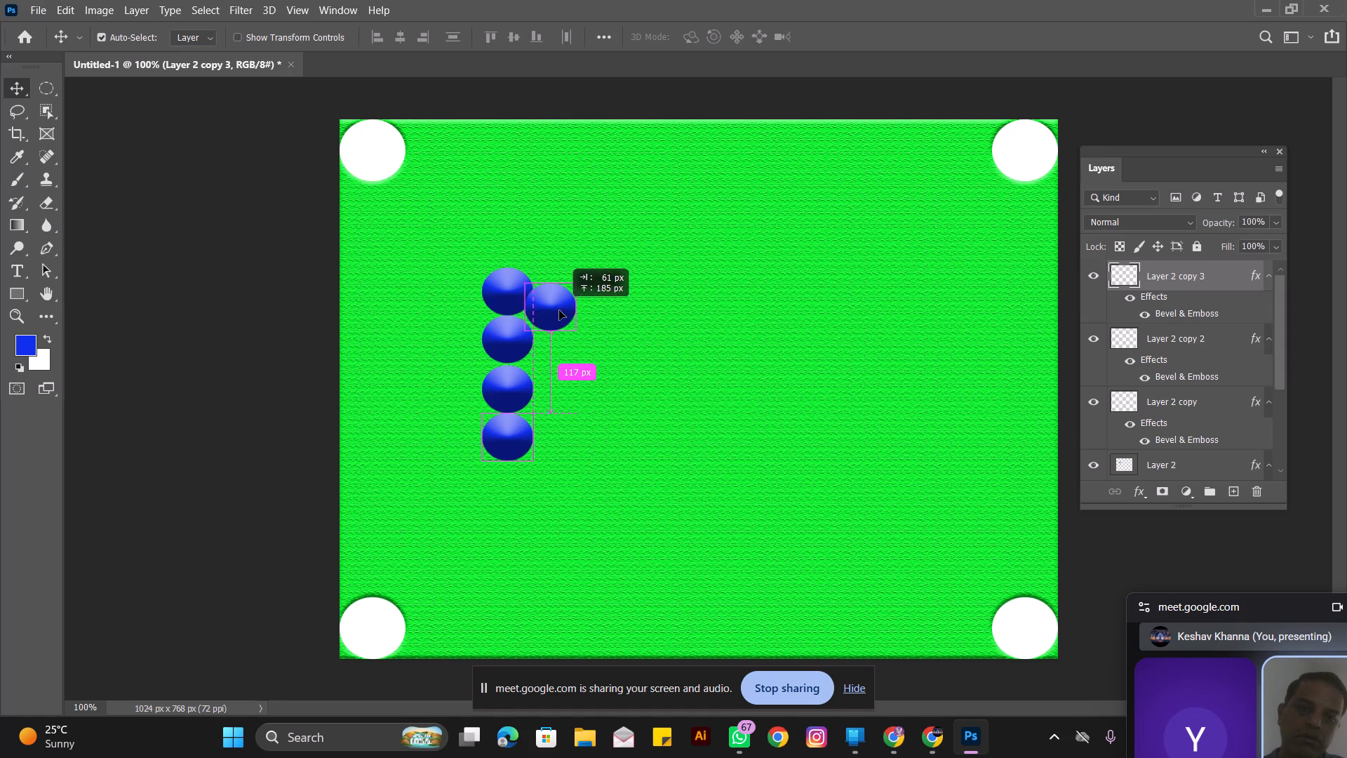
left_click_drag(559, 310, 559, 317, "alt")
left_click_drag(559, 317, 570, 364, "alt")
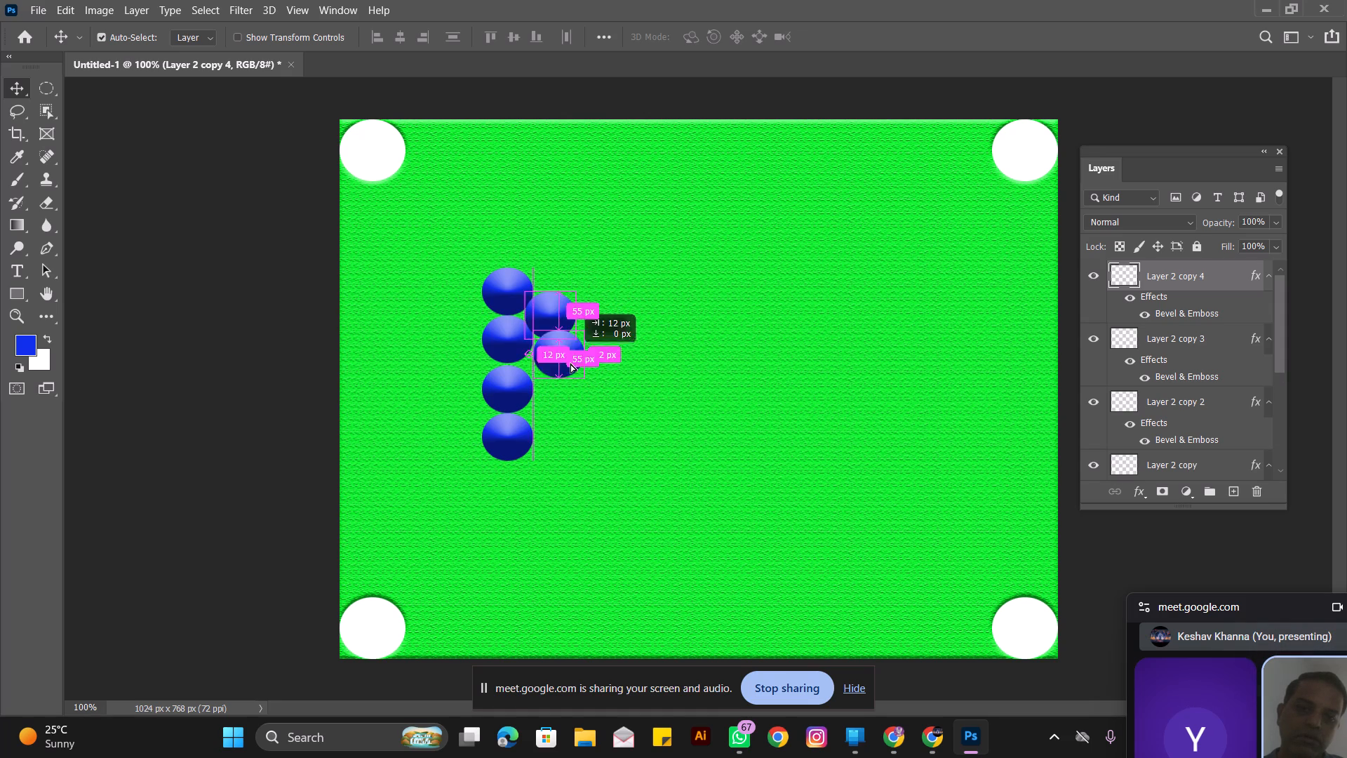
left_click_drag(570, 364, 559, 359, "alt")
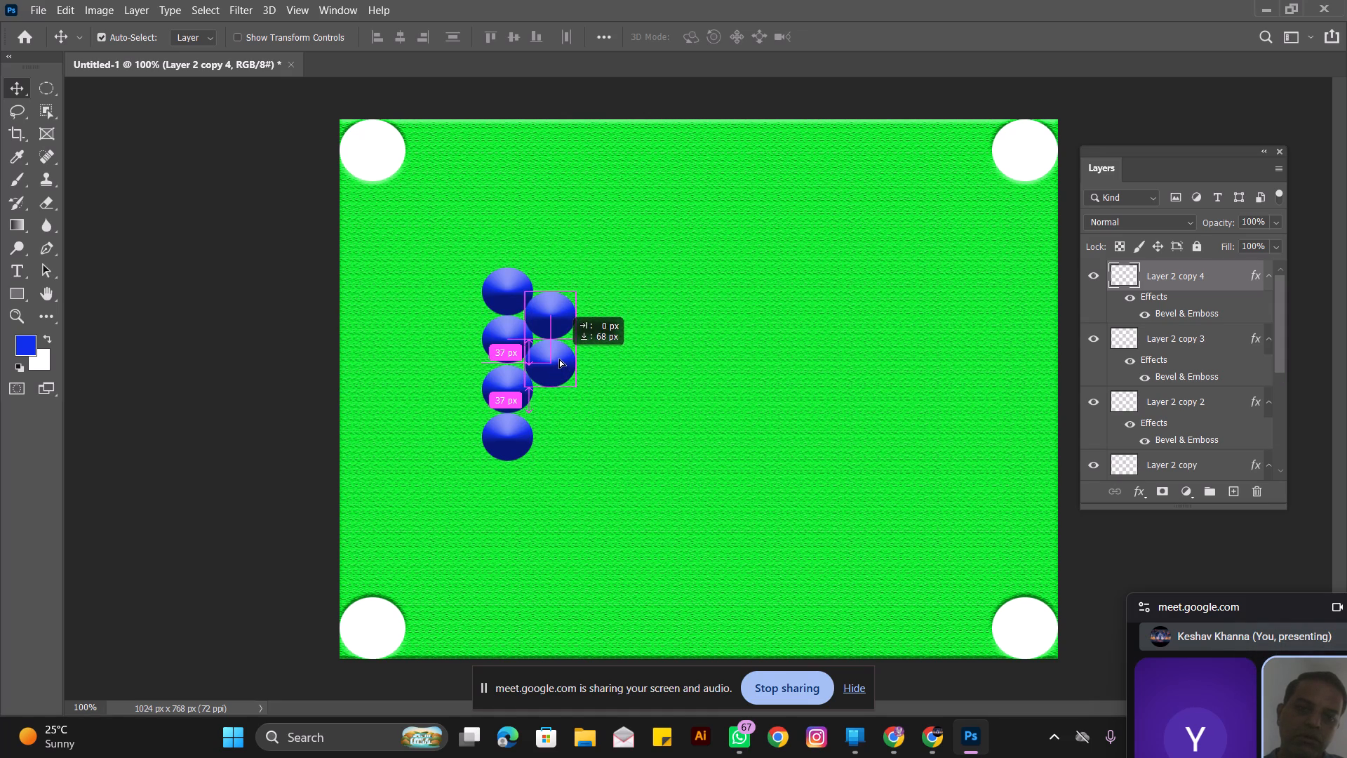
left_click_drag(559, 359, 558, 359, "alt")
left_click_drag(556, 359, 564, 411, "alt")
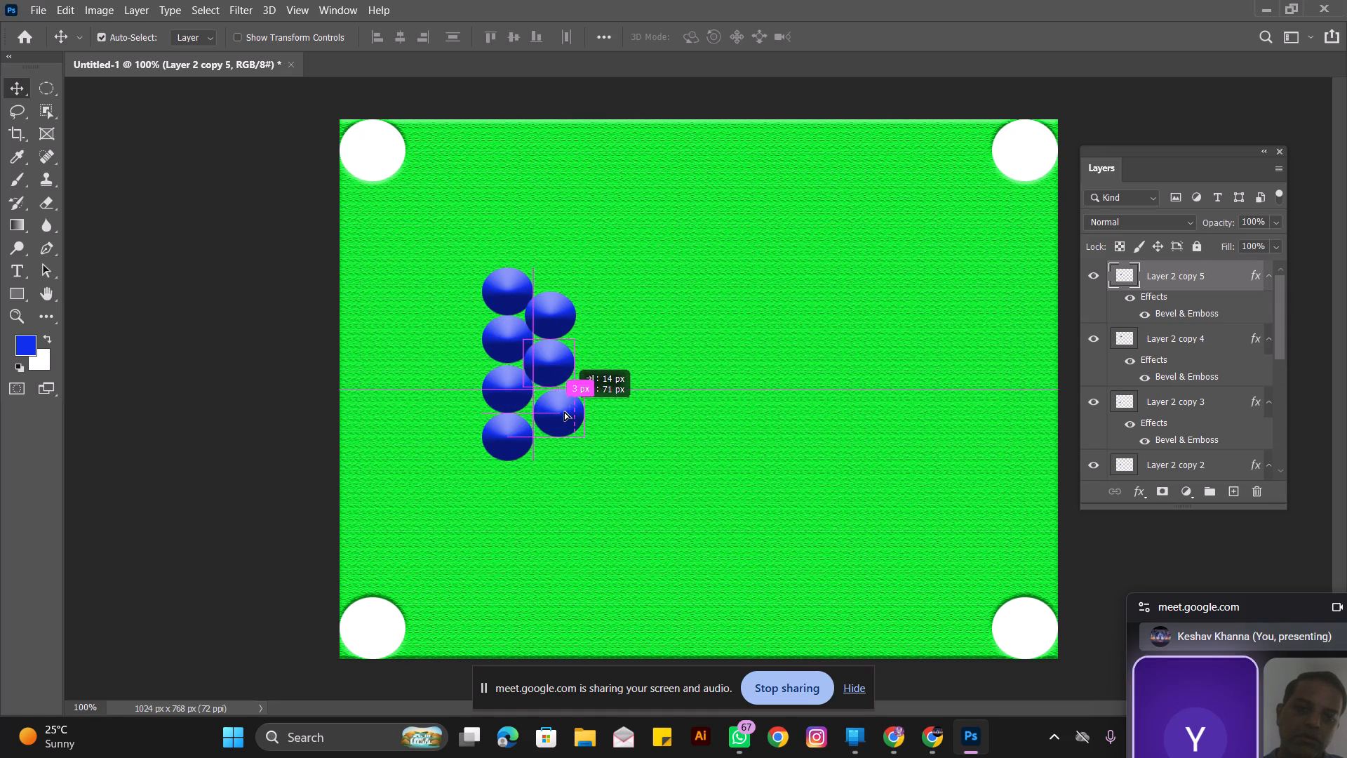
left_click_drag(564, 411, 557, 407, "alt")
Complete the triangle by duplicating the blue ball into a third column of two and a single ball at the right-hand tip.
left_click_drag(557, 407, 603, 327, "alt")
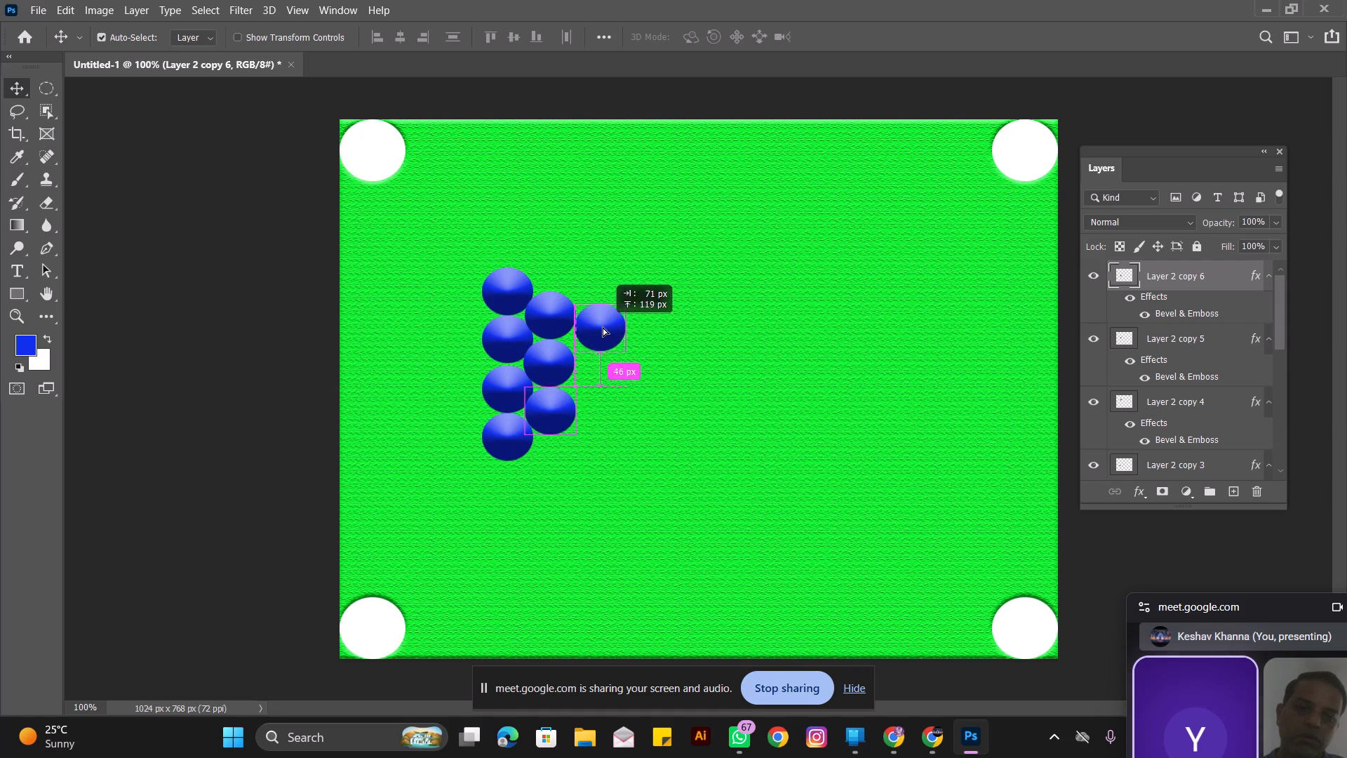
left_click_drag(603, 327, 597, 333, "alt")
left_click_drag(594, 338, 594, 385, "alt")
left_click_drag(594, 385, 634, 359, "alt")
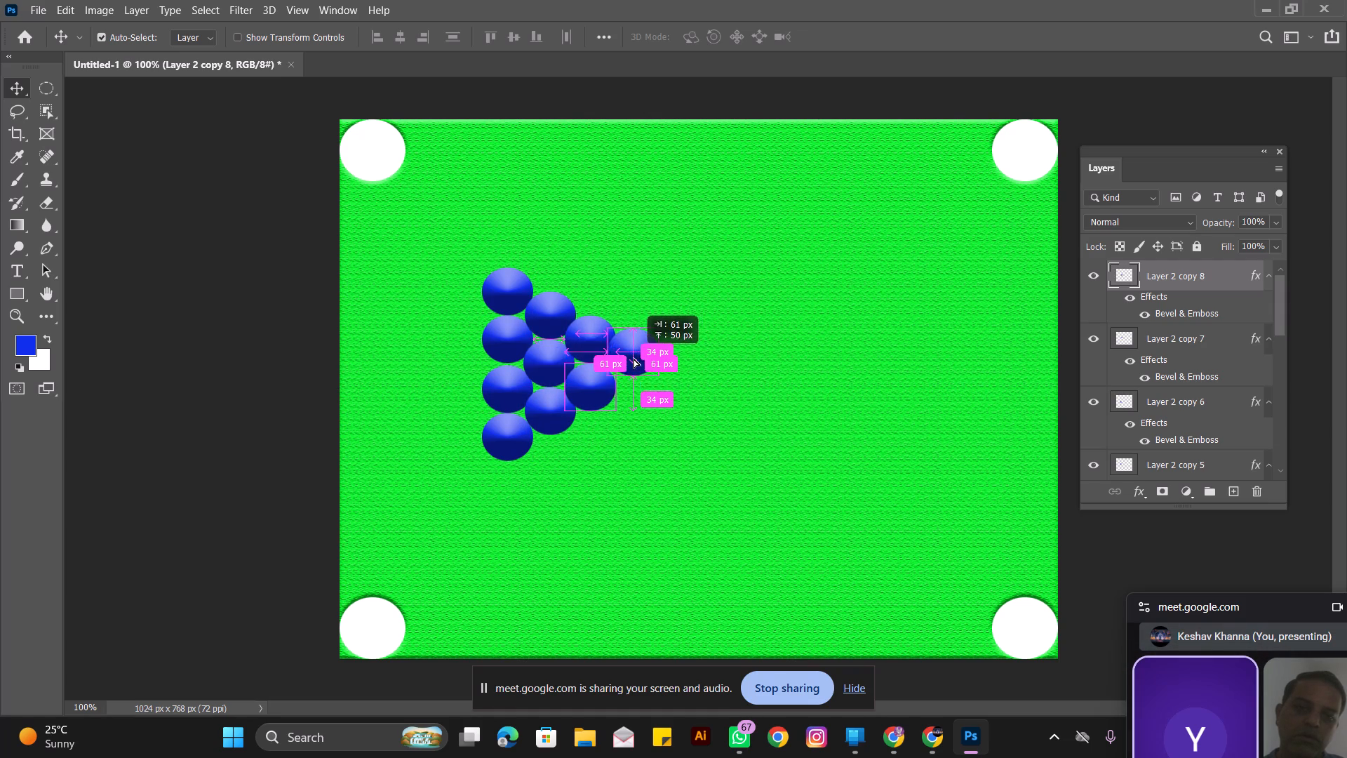
left_click_drag(634, 359, 633, 360, "alt")
Duplicate the tip ball, place the copy apart to its right at the same height, and fill it white as the cue ball.
left_click_drag(633, 360, 730, 348, "alt")
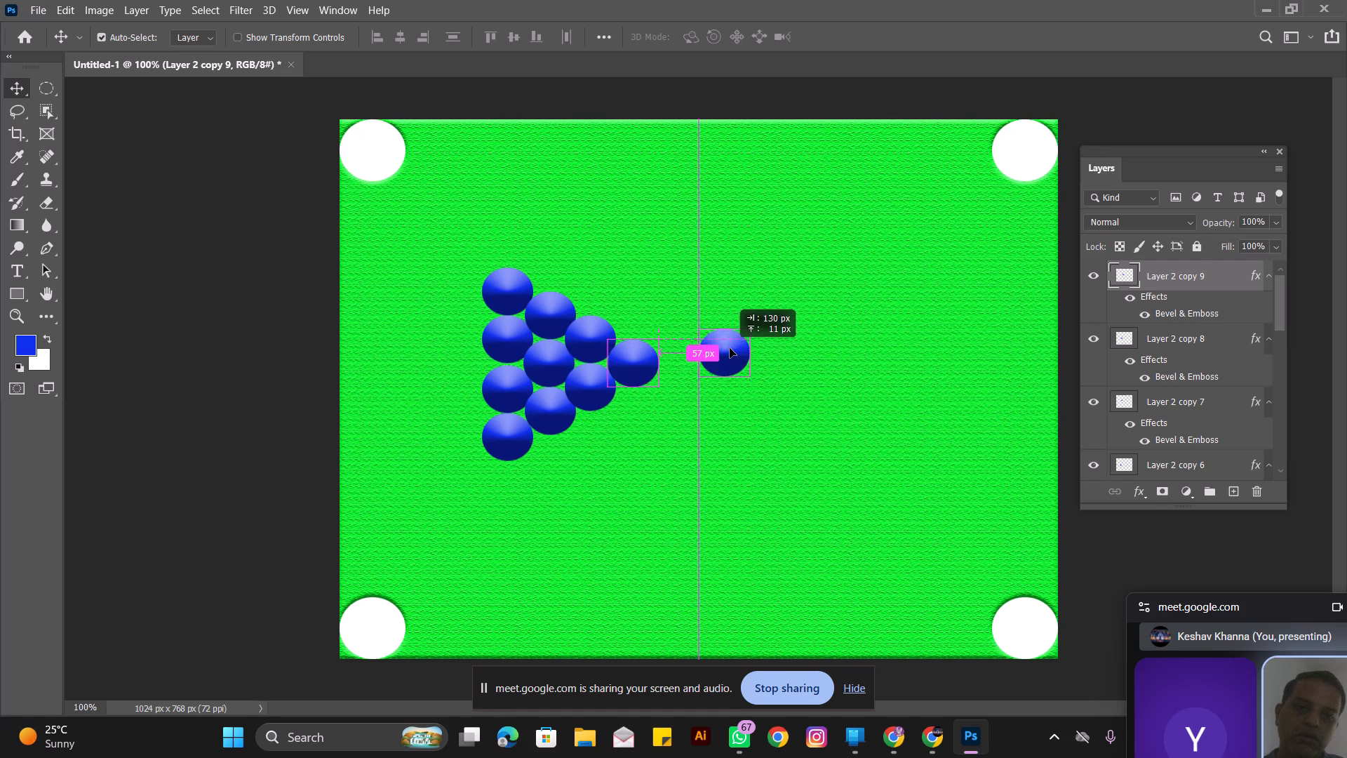
left_click_drag(730, 348, 758, 354, "alt")
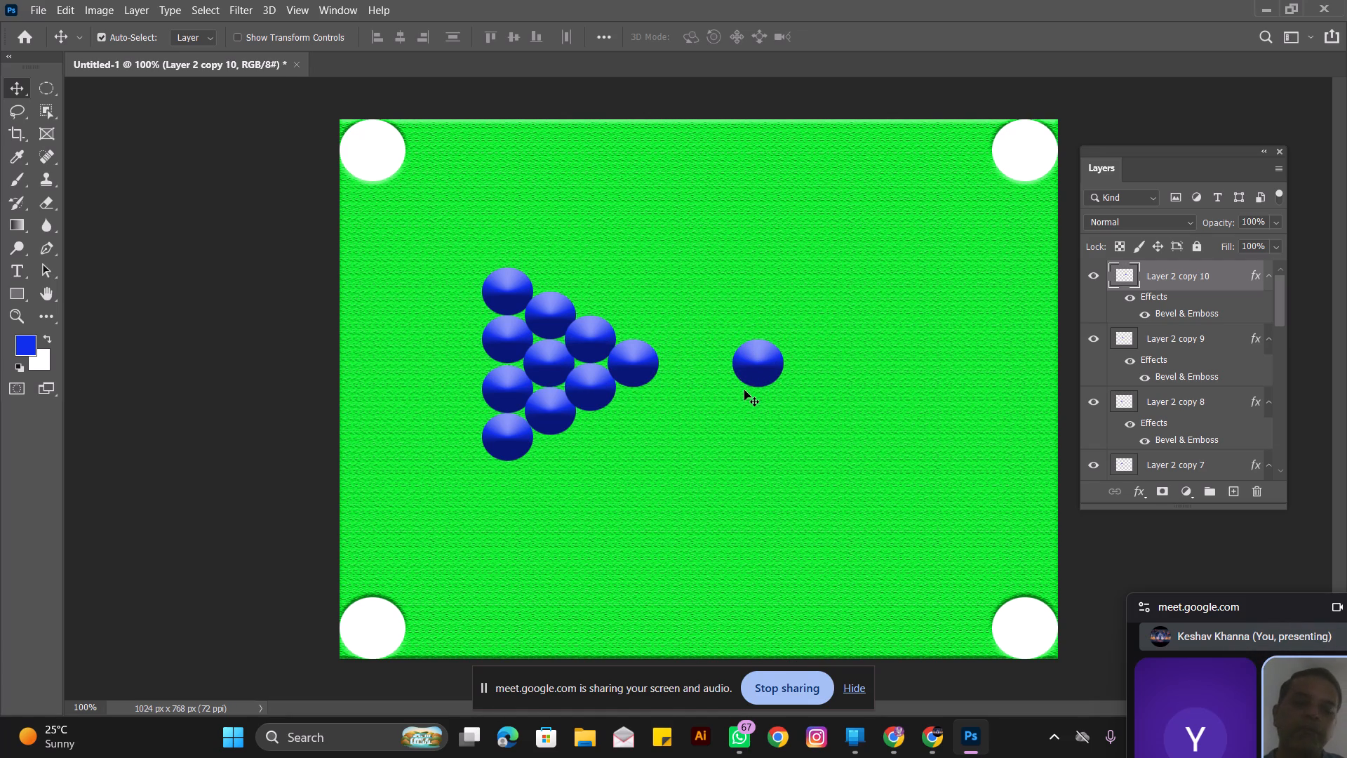
left_click(1123, 279, "ctrl")
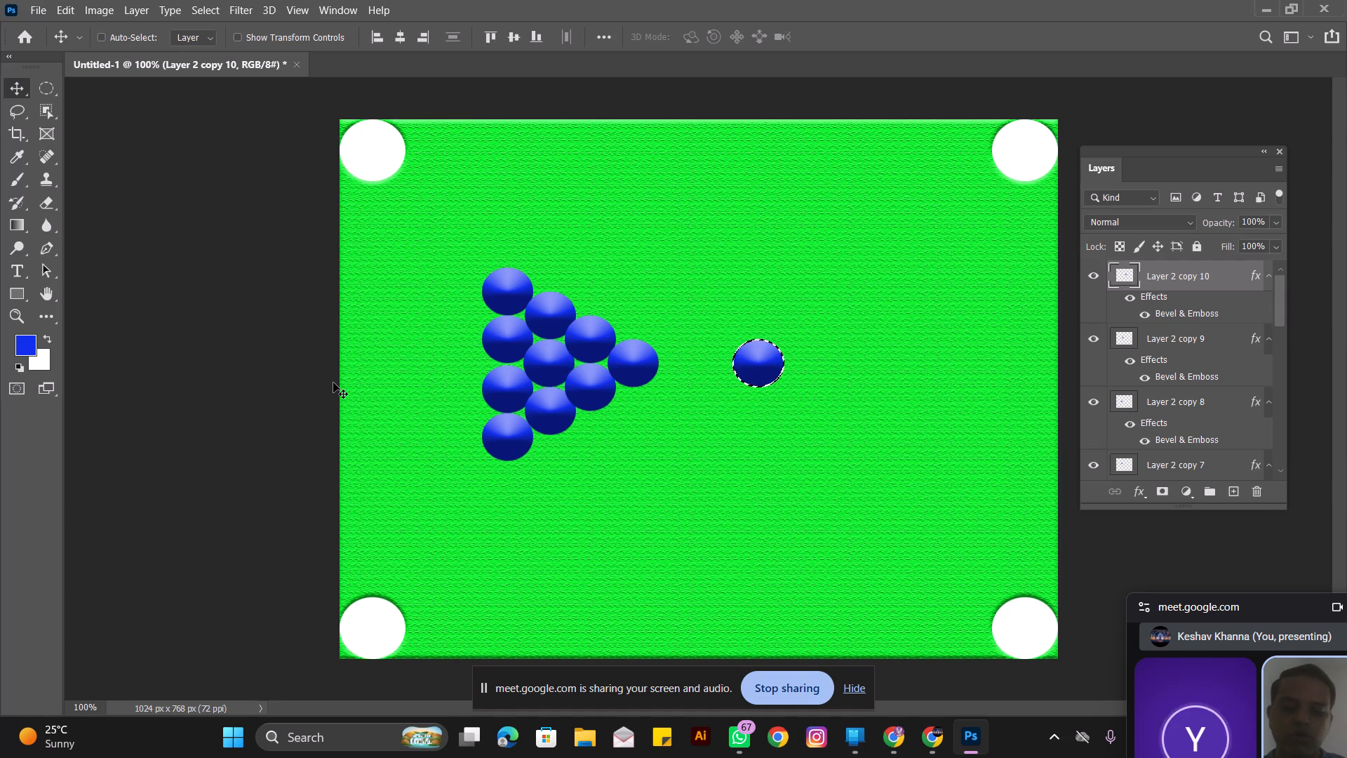
key("ctrl+BackSpace")
key("ctrl+d")
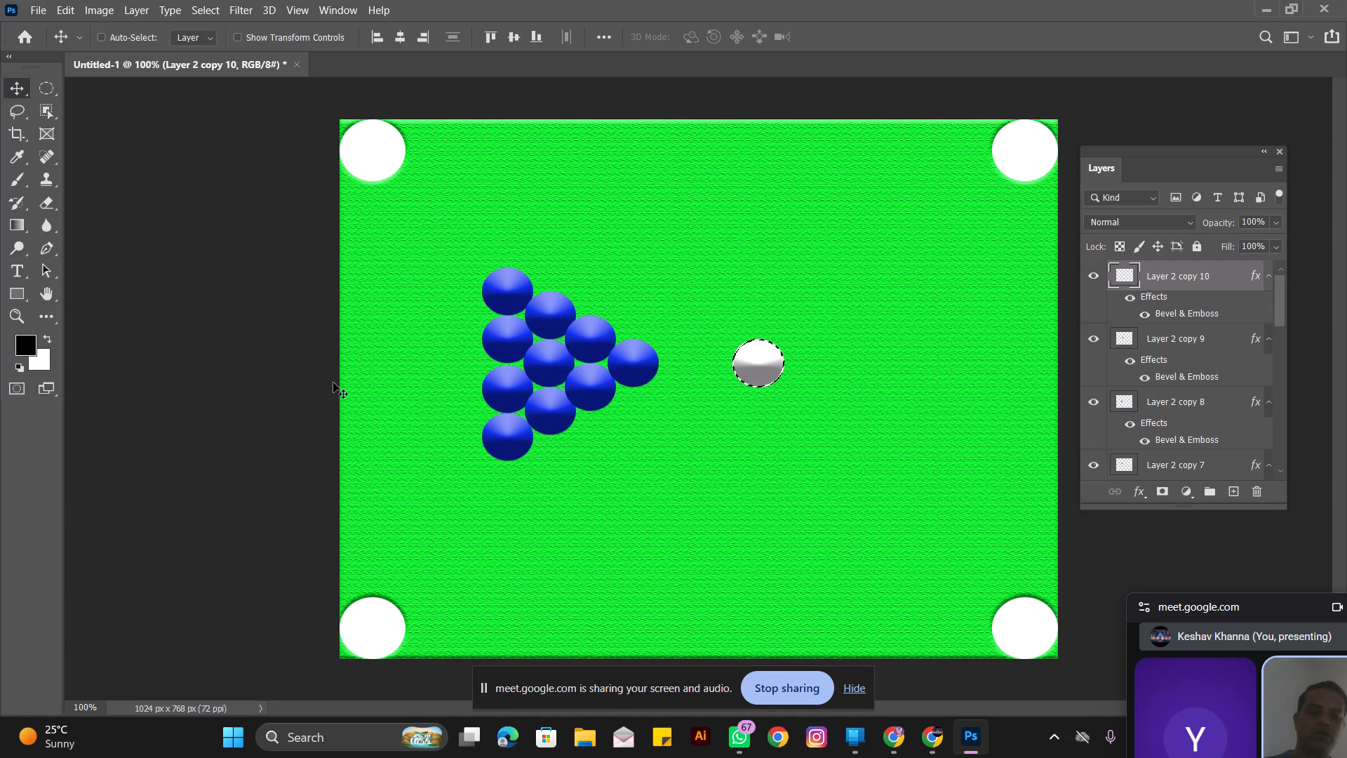
key("ctrl+d")
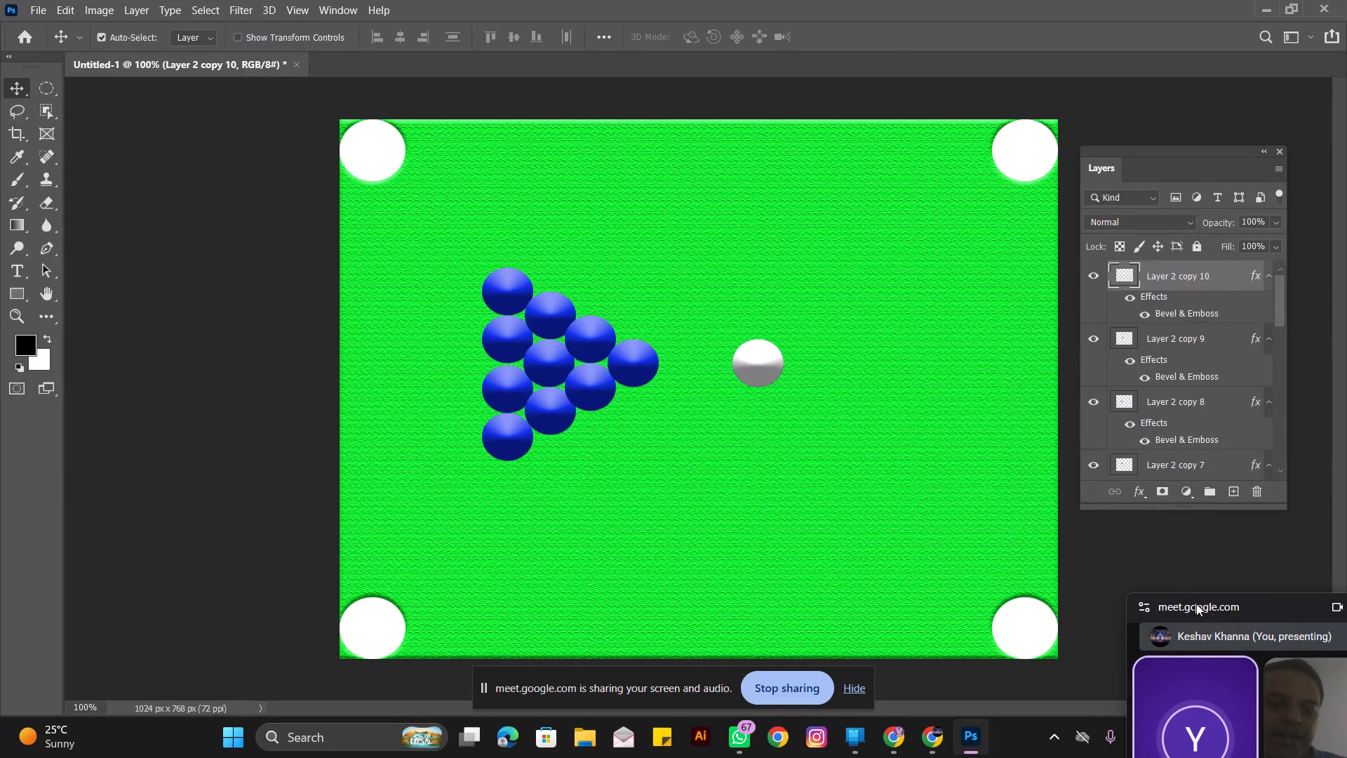
On a new layer, fill a thin horizontal strip above the balls, running to the canvas's right edge, with dark brown #483737 and clear the selection.
left_click(1228, 488)
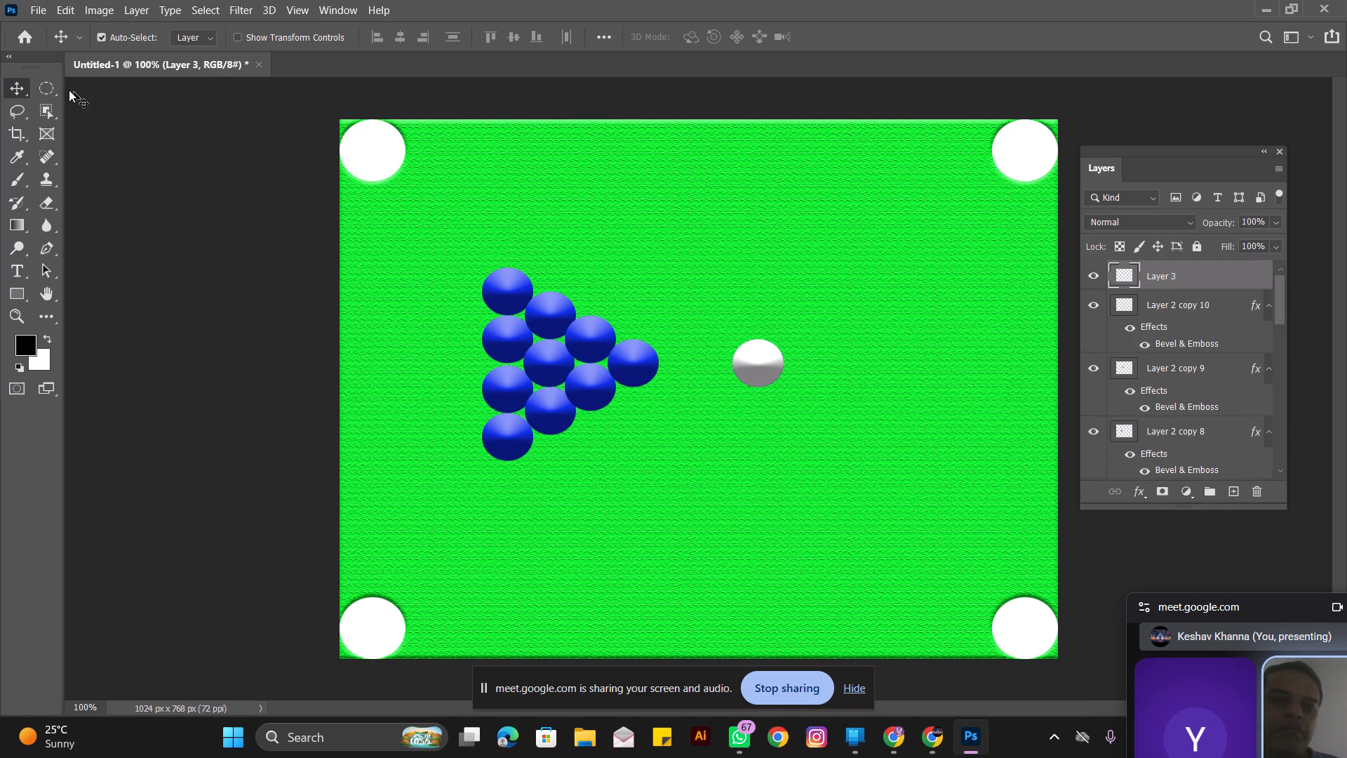
left_click_drag(47, 86, 114, 90)
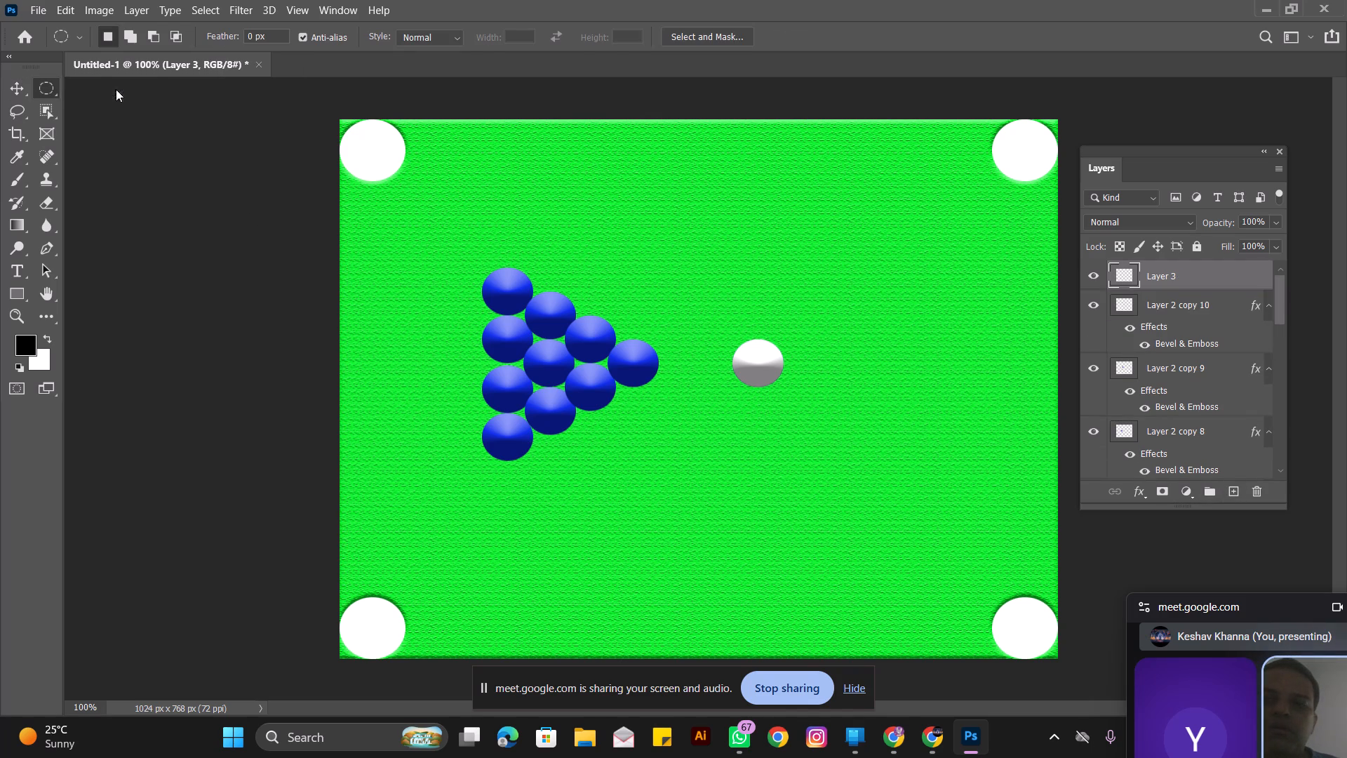
left_click_drag(359, 216, 1031, 283)
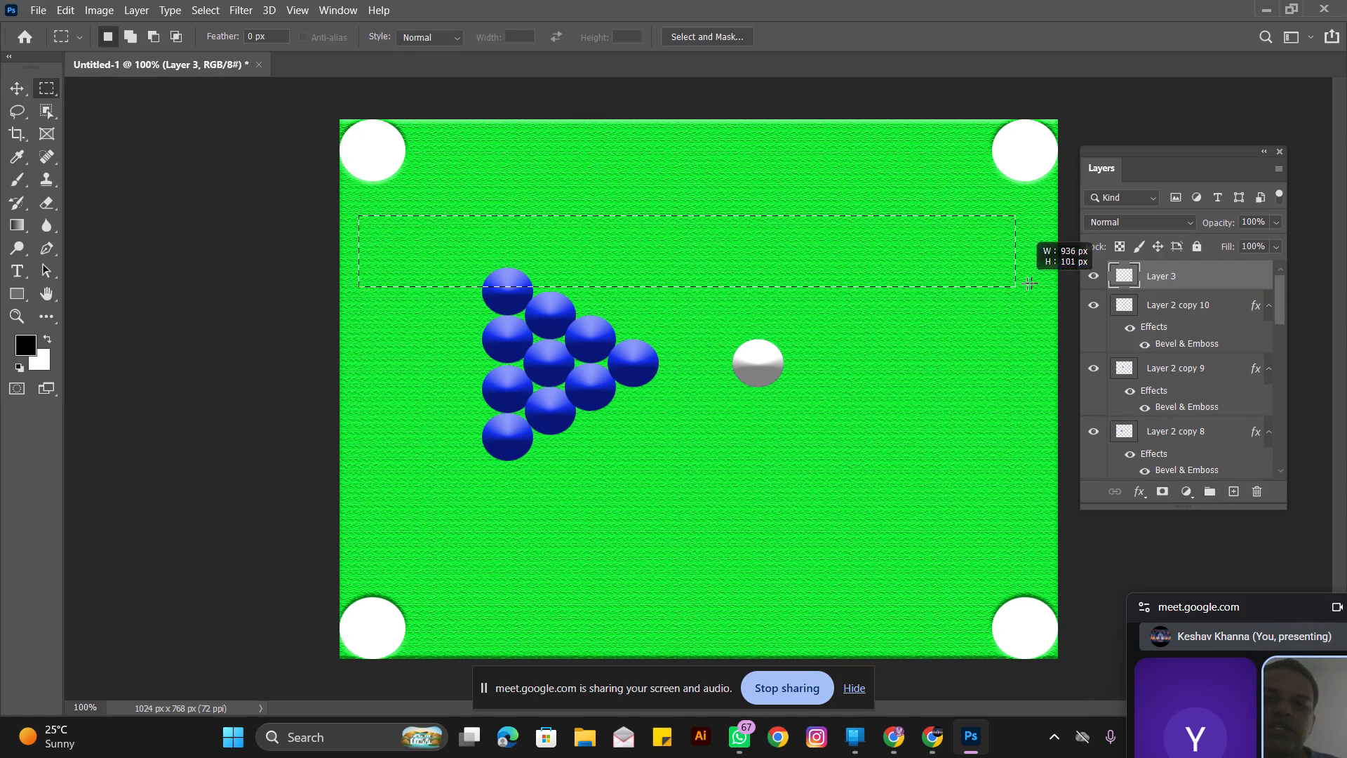
left_click_drag(1031, 283, 1078, 220)
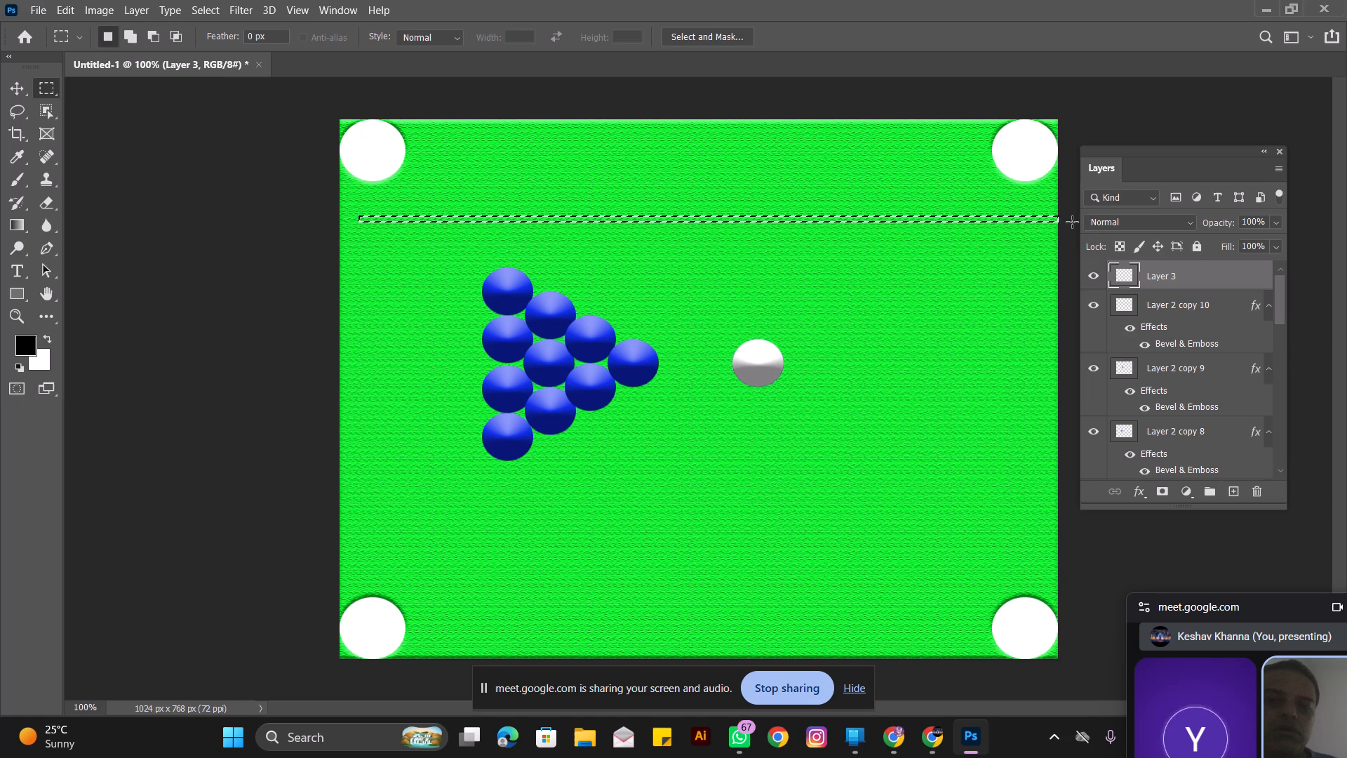
left_click(22, 347)
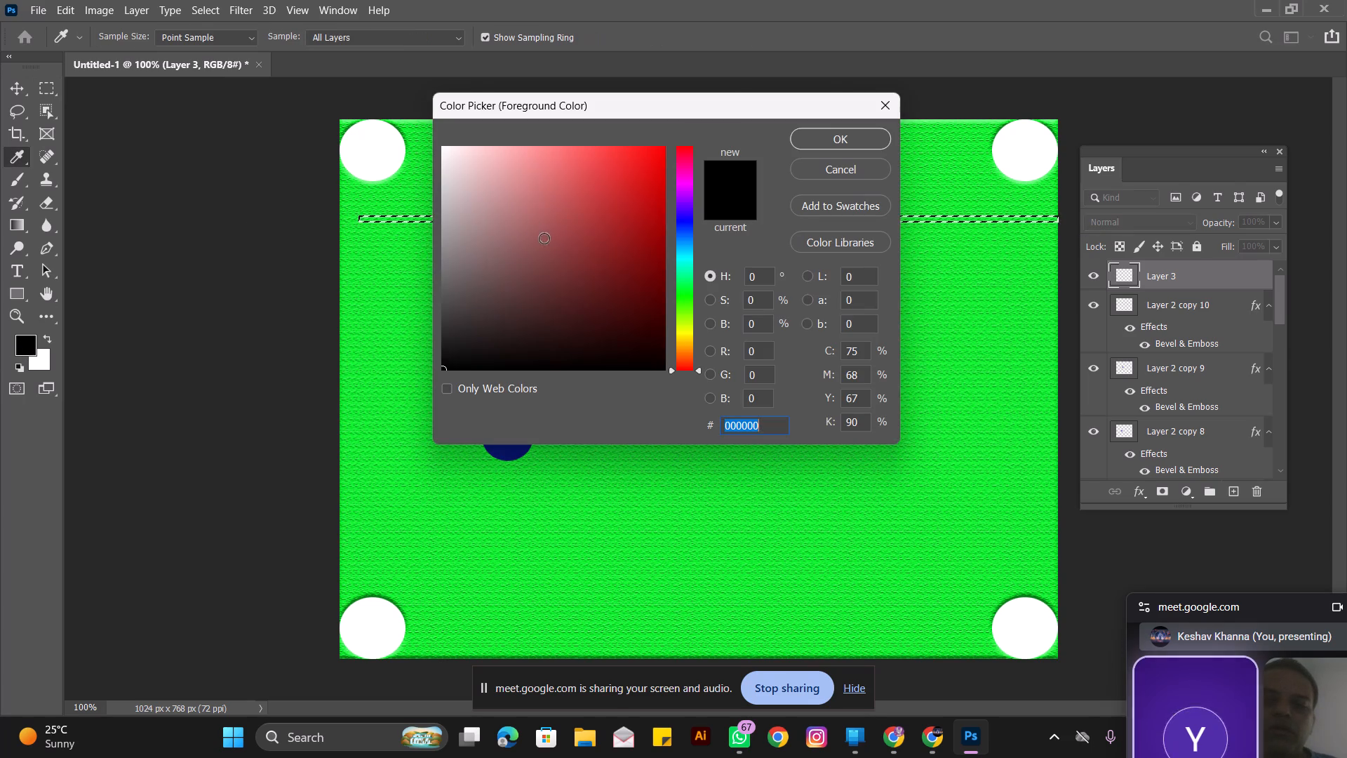
left_click(495, 307)
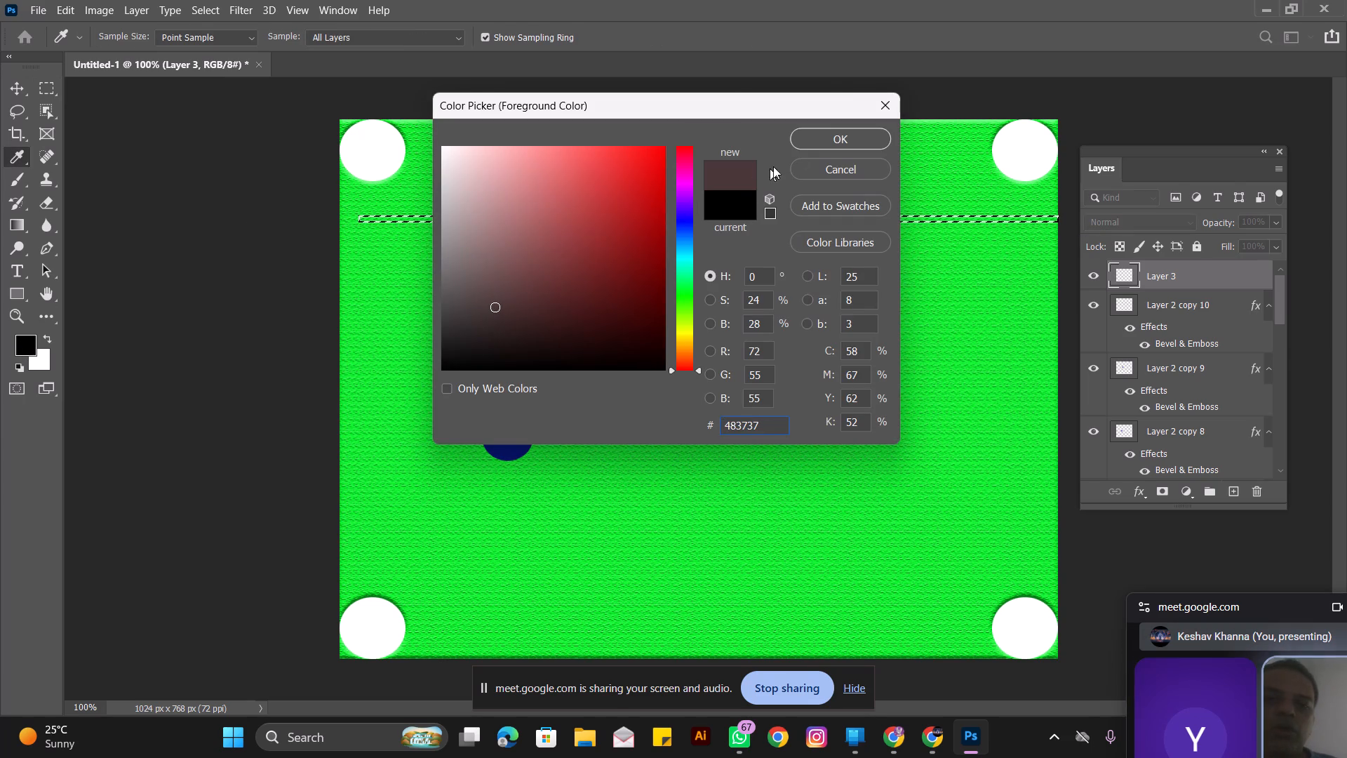
left_click(804, 142)
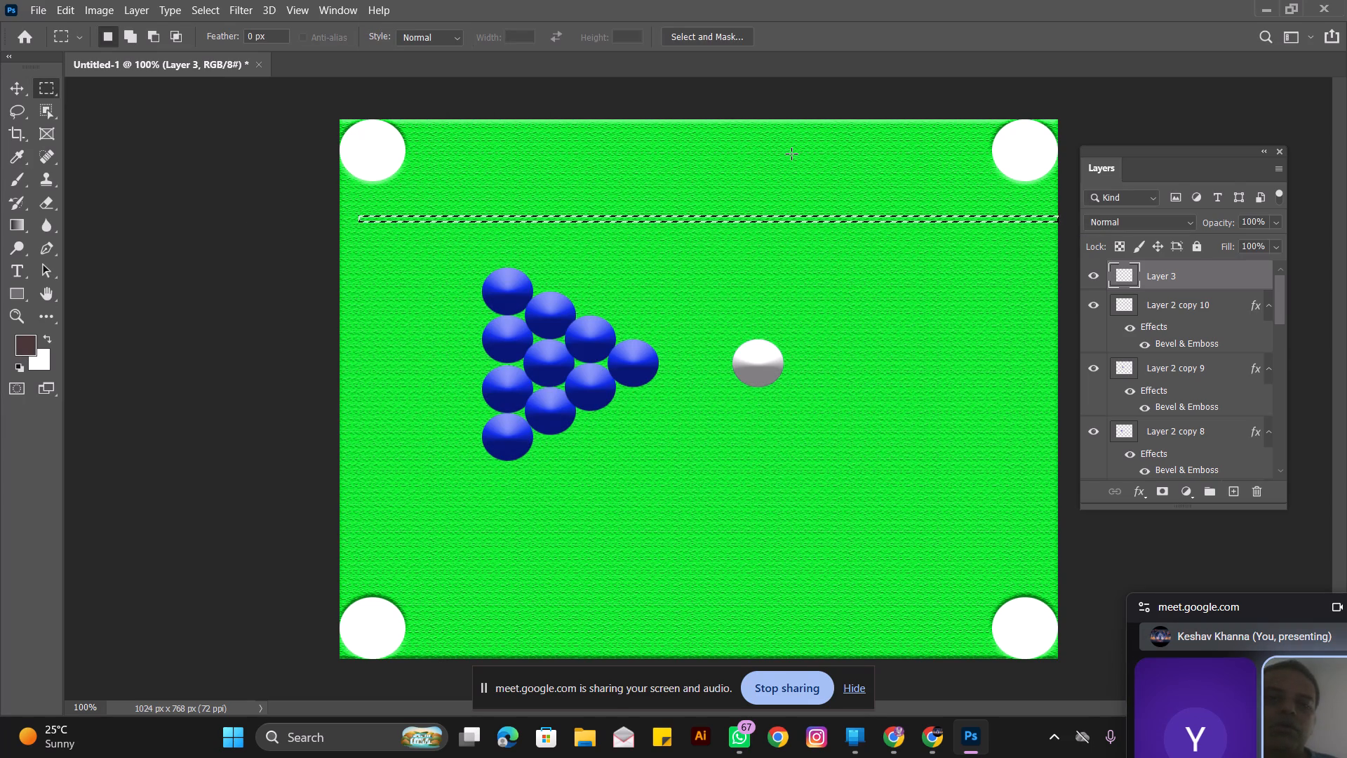
key("alt+BackSpace")
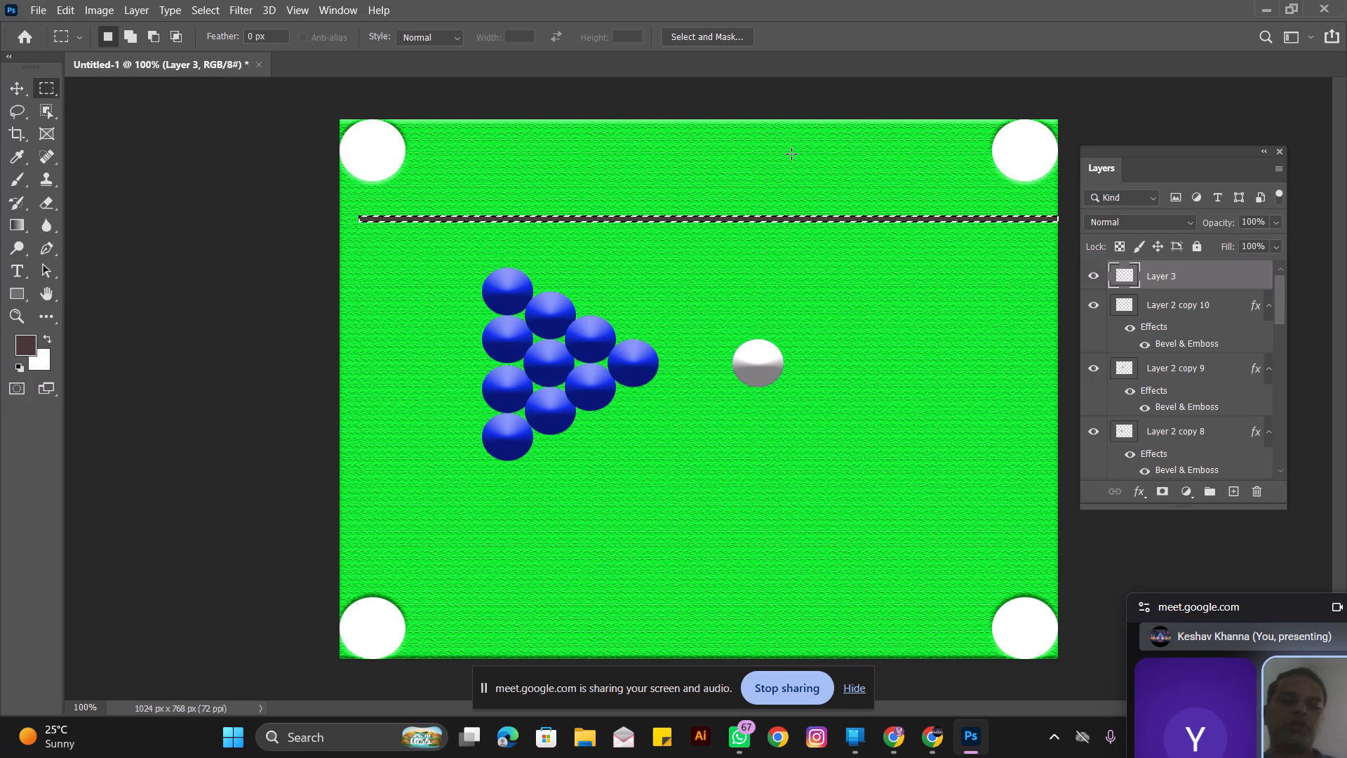
key("ctrl+d")
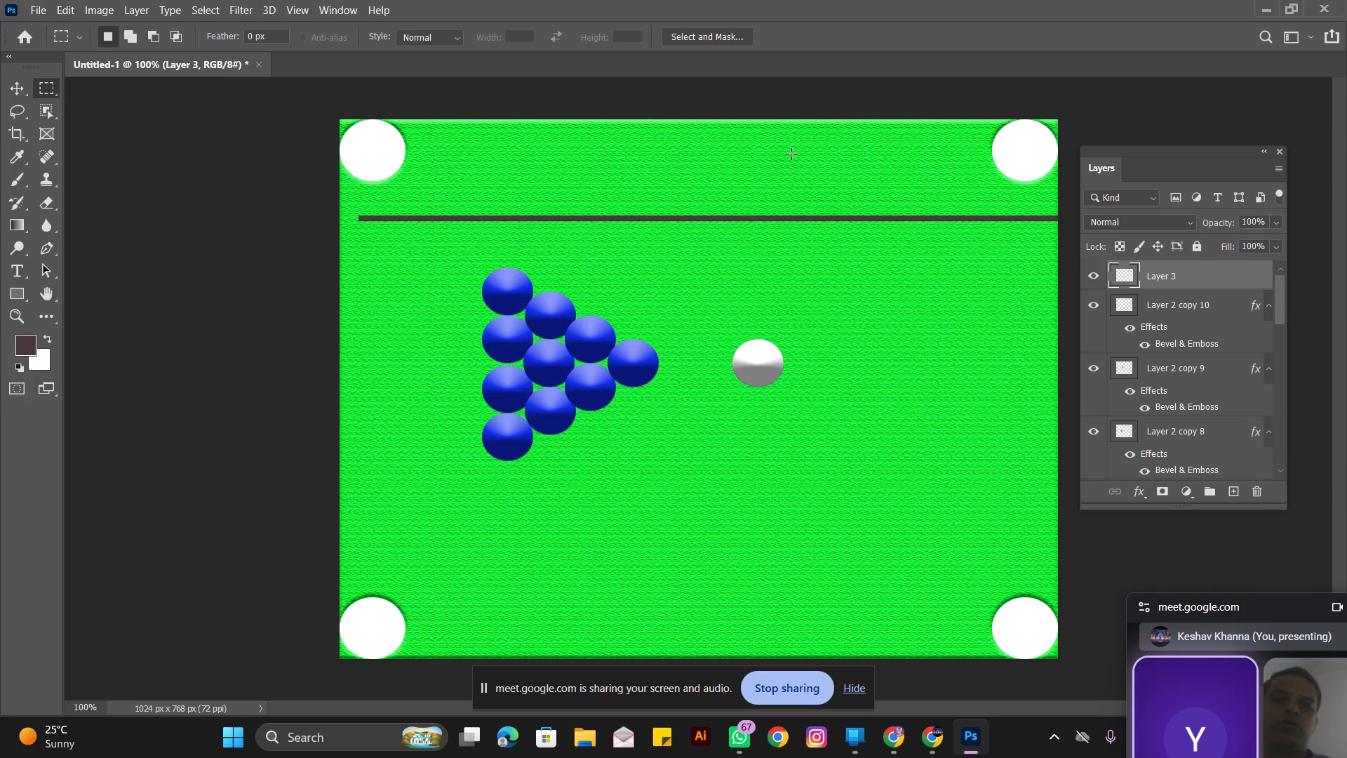
Apply an Inner Bevel to the brown strip with 209% depth and 38 px size.
left_click(1146, 496)
left_click(1184, 531)
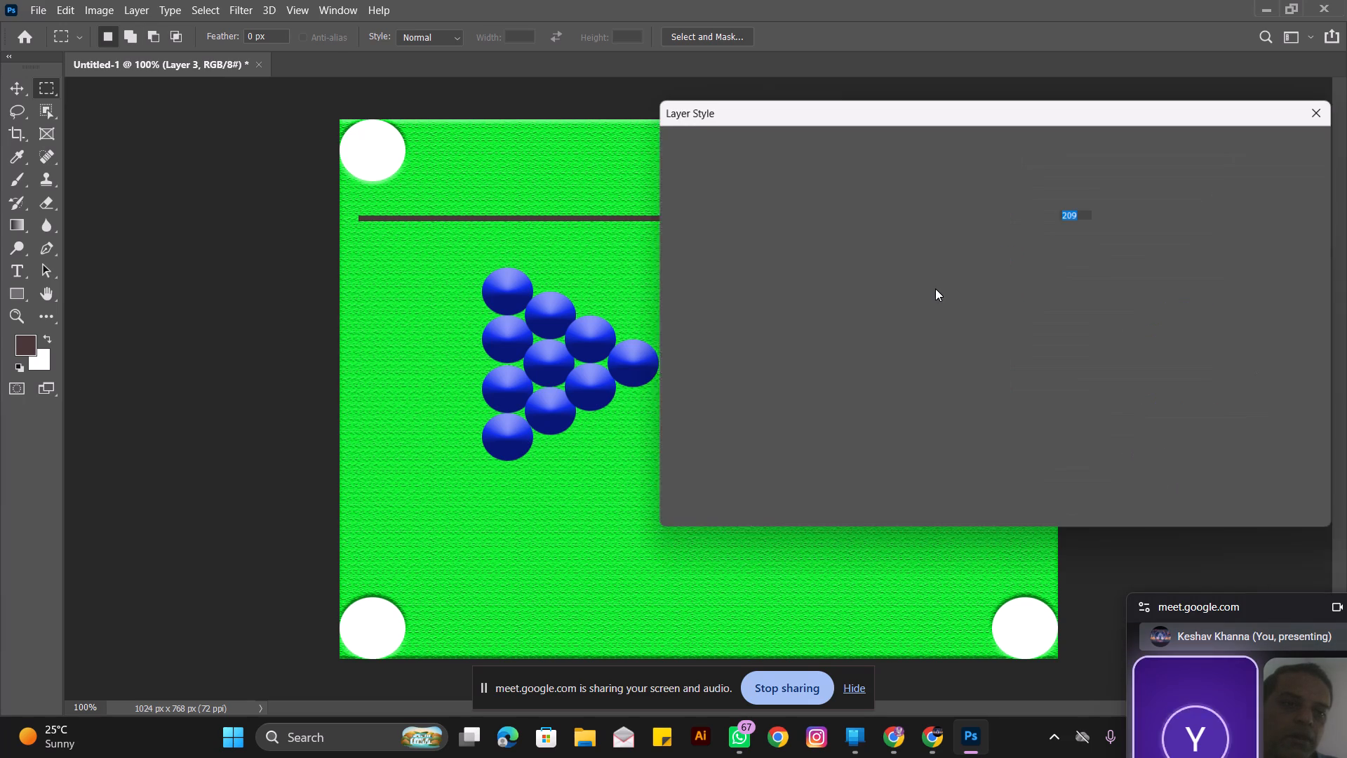
left_click(1254, 146)
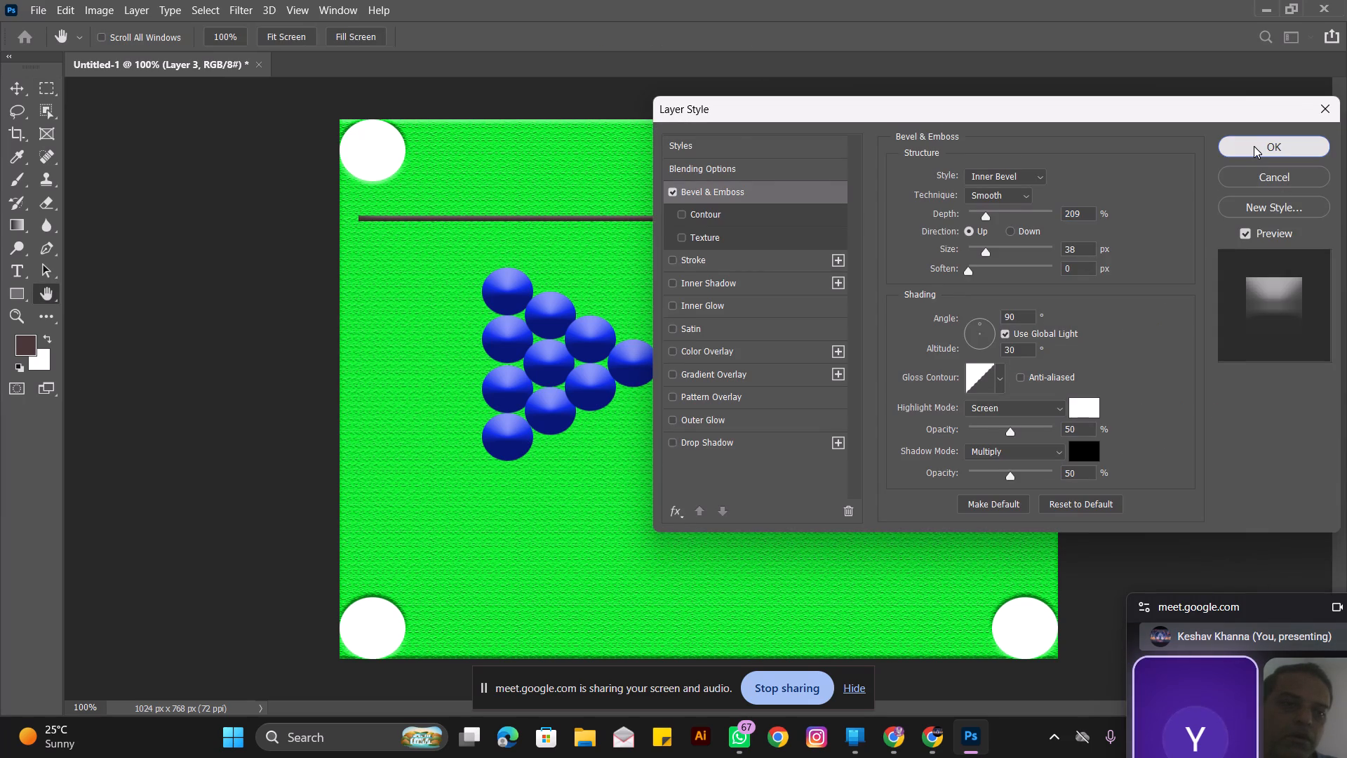
Move the brown strip to the right of the white ball, level with it, as a cue stick extending past the canvas edge.
left_click(11, 84)
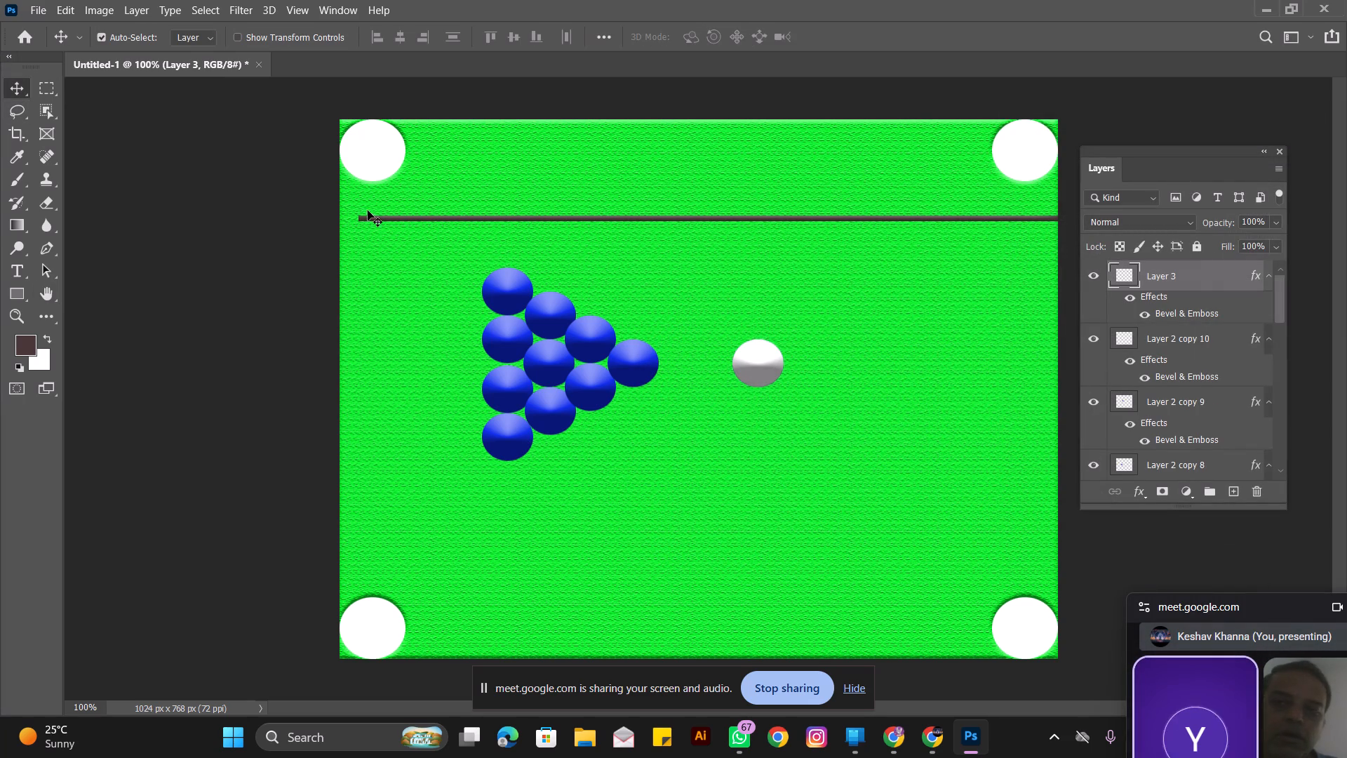
left_click_drag(364, 218, 881, 328)
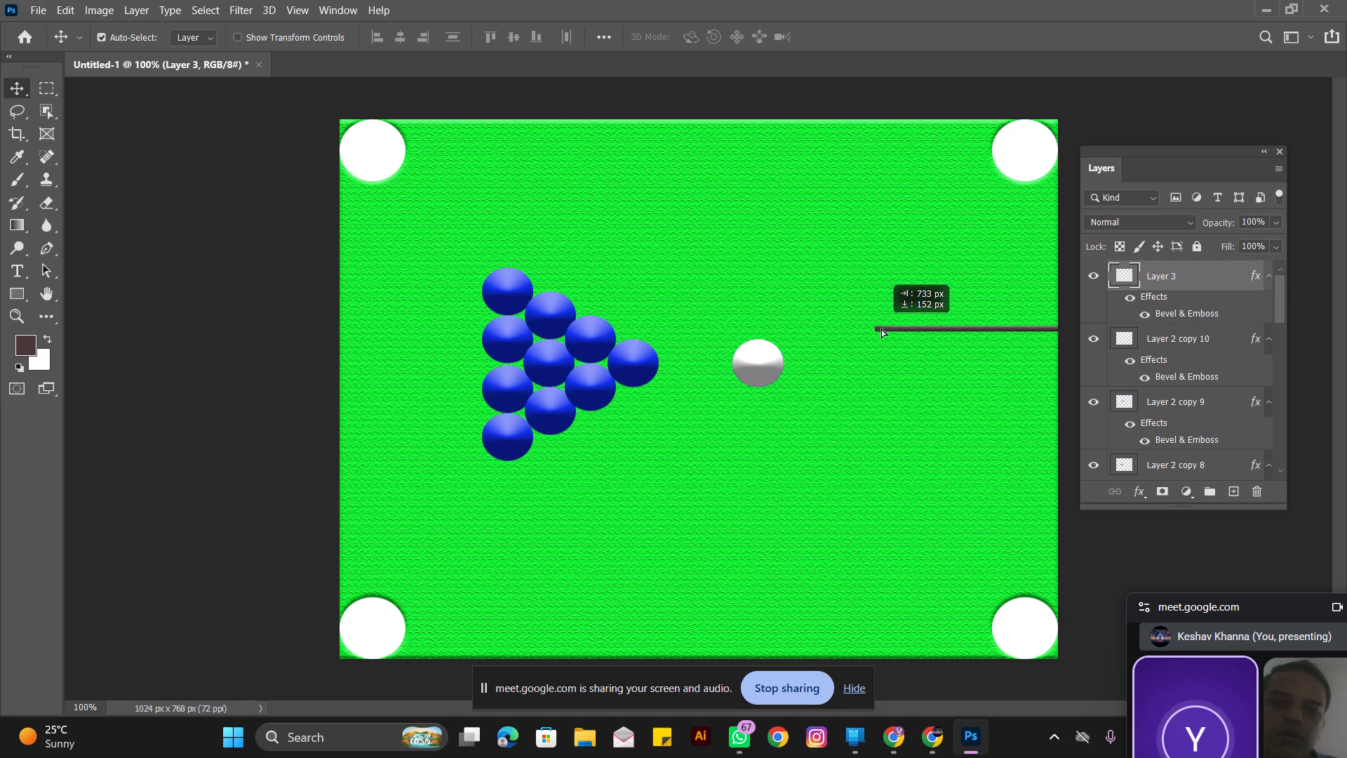
left_click_drag(881, 328, 936, 357)
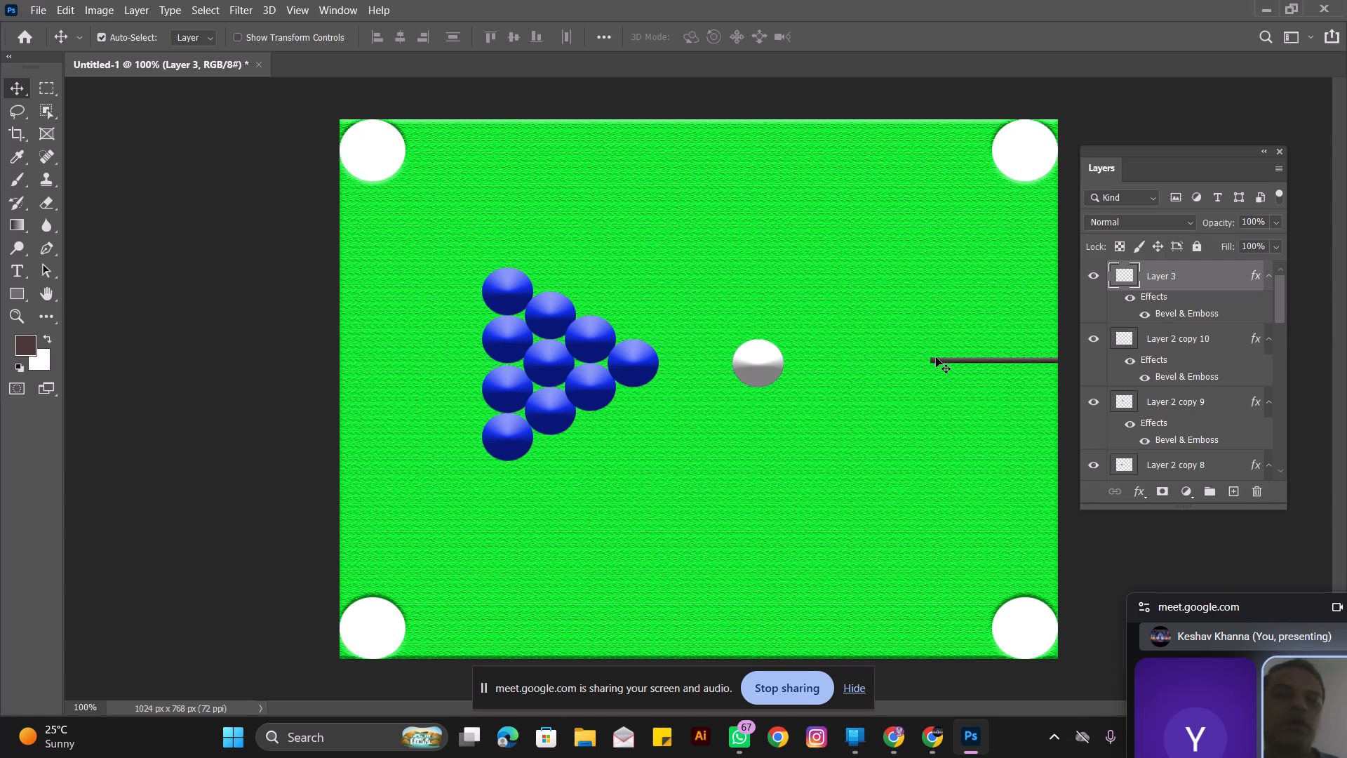
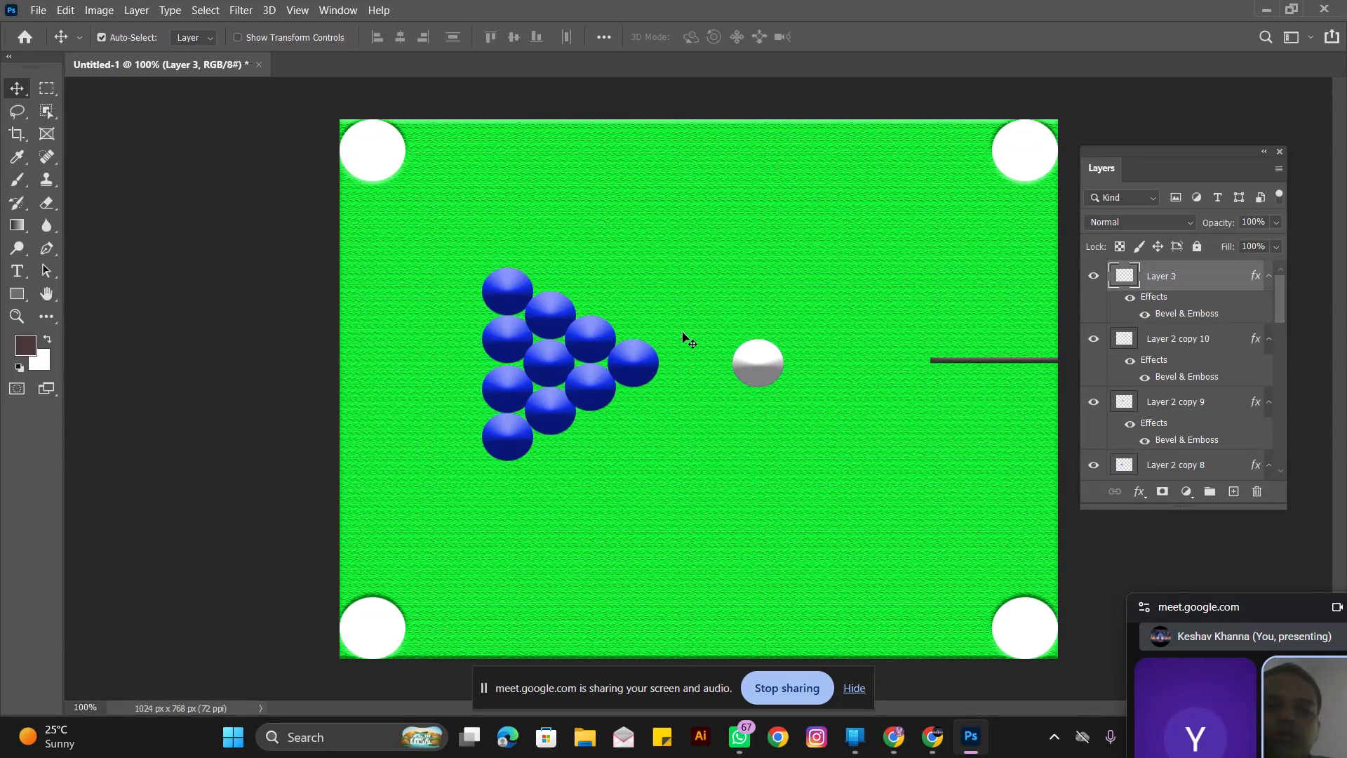
Display the Timeline, undock it so it floats beside the racked balls, and choose frame animation as its type.
left_click(330, 3)
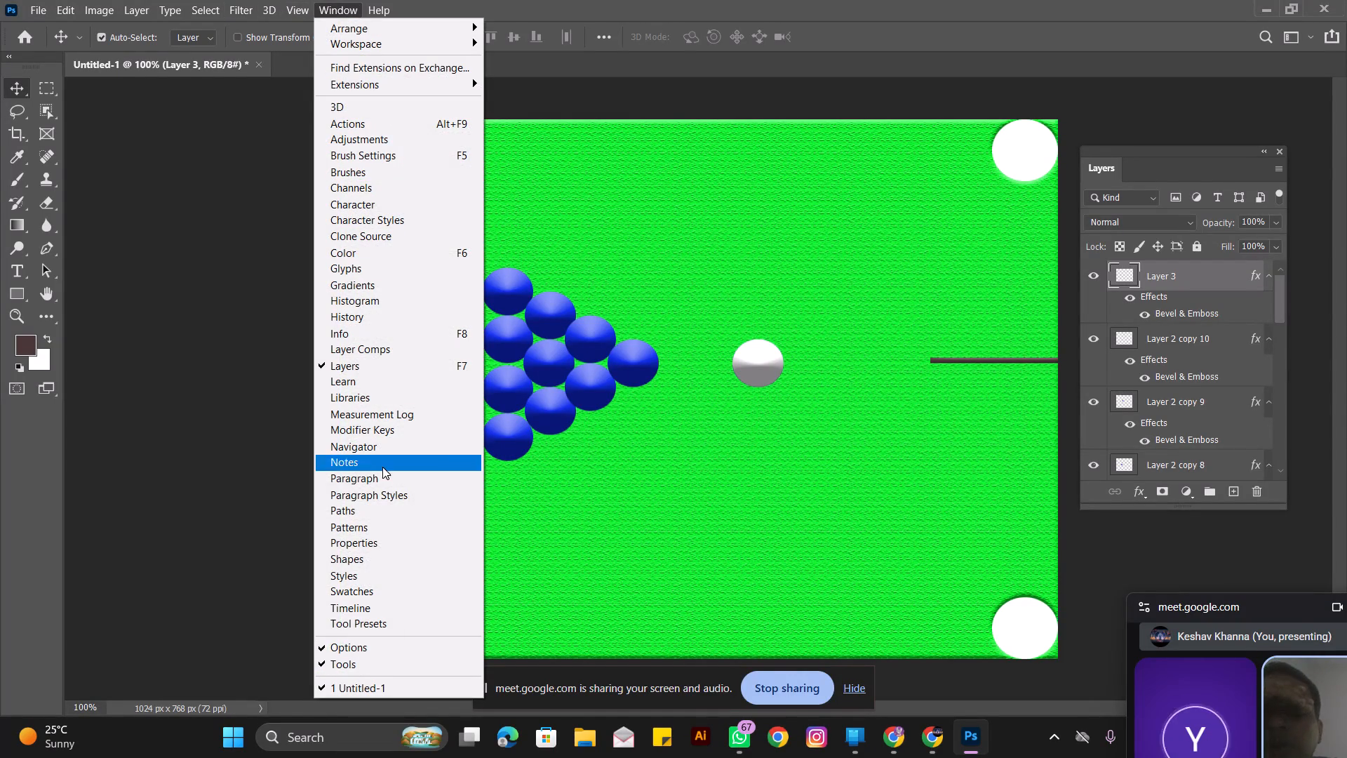
left_click(370, 604)
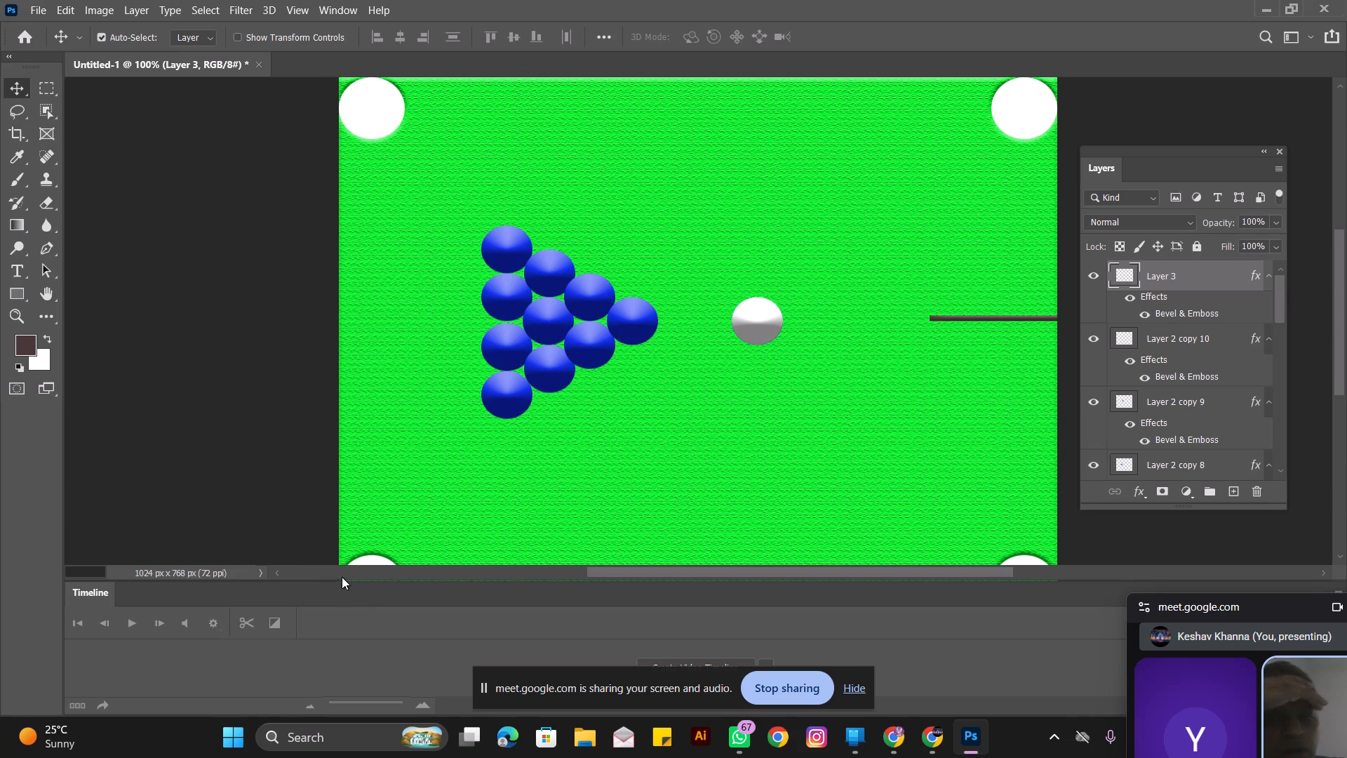
left_click_drag(75, 589, 123, 320)
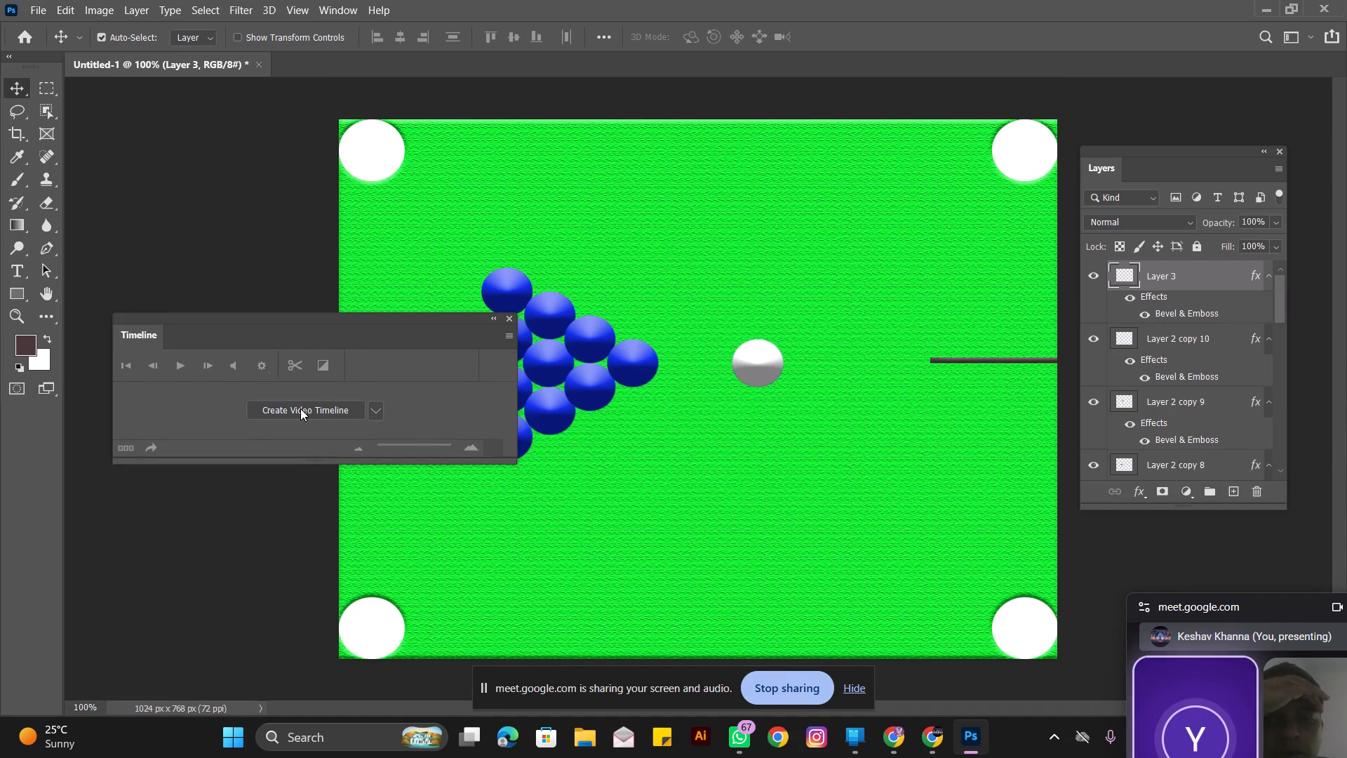
left_click(378, 412)
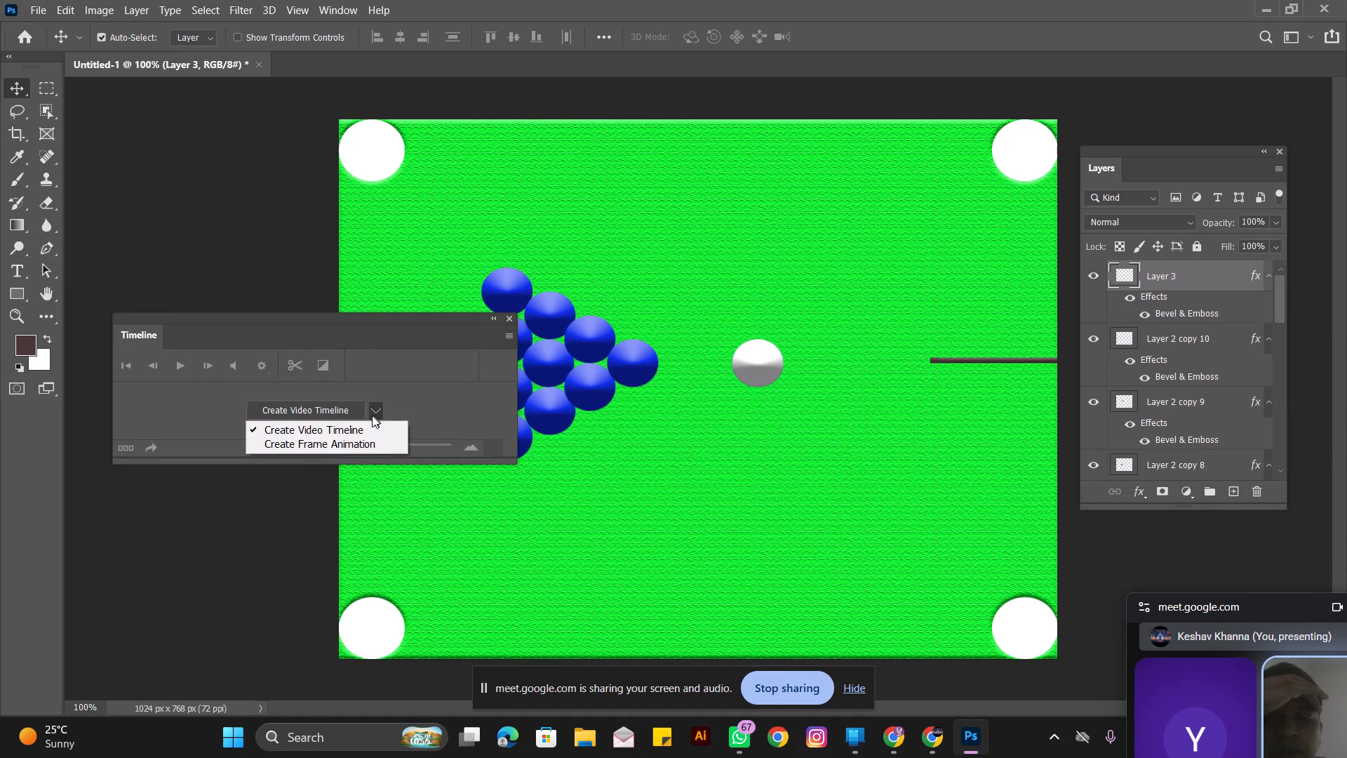
left_click(337, 446)
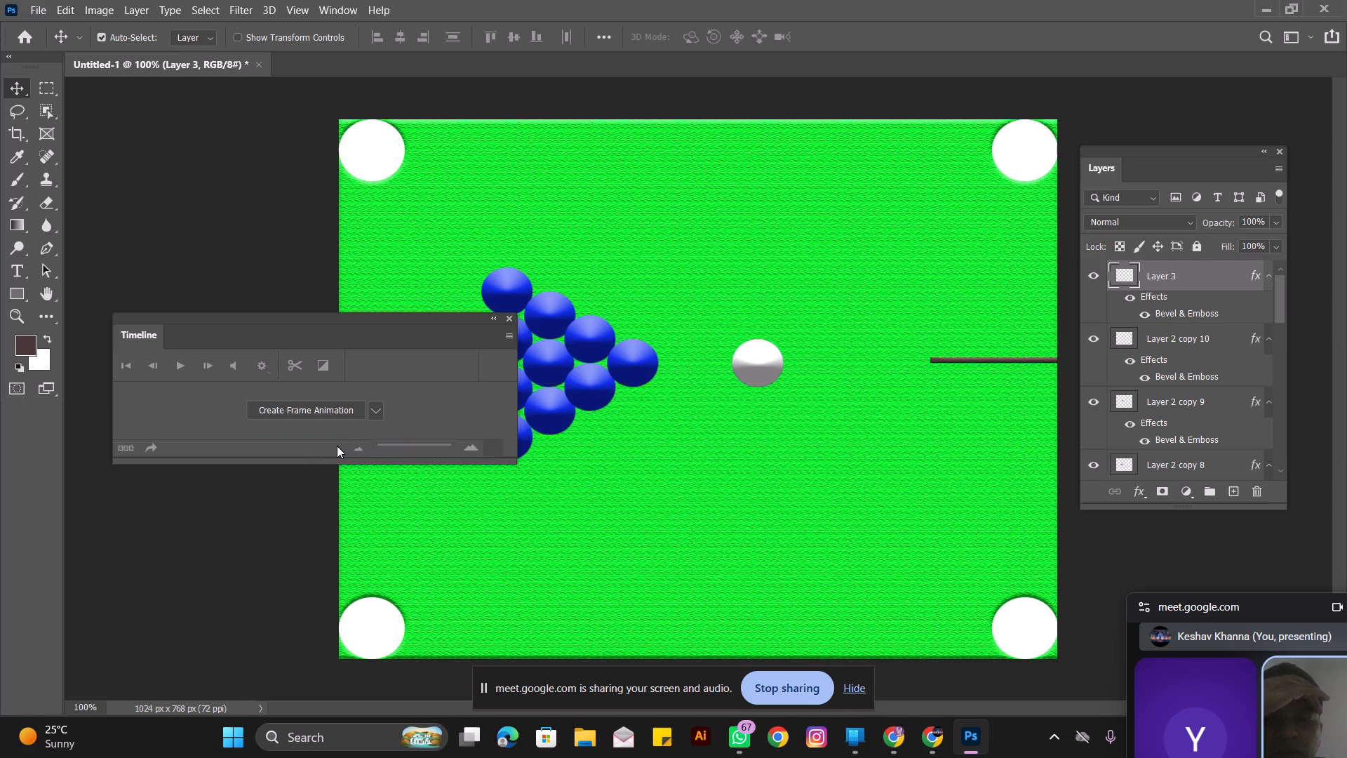
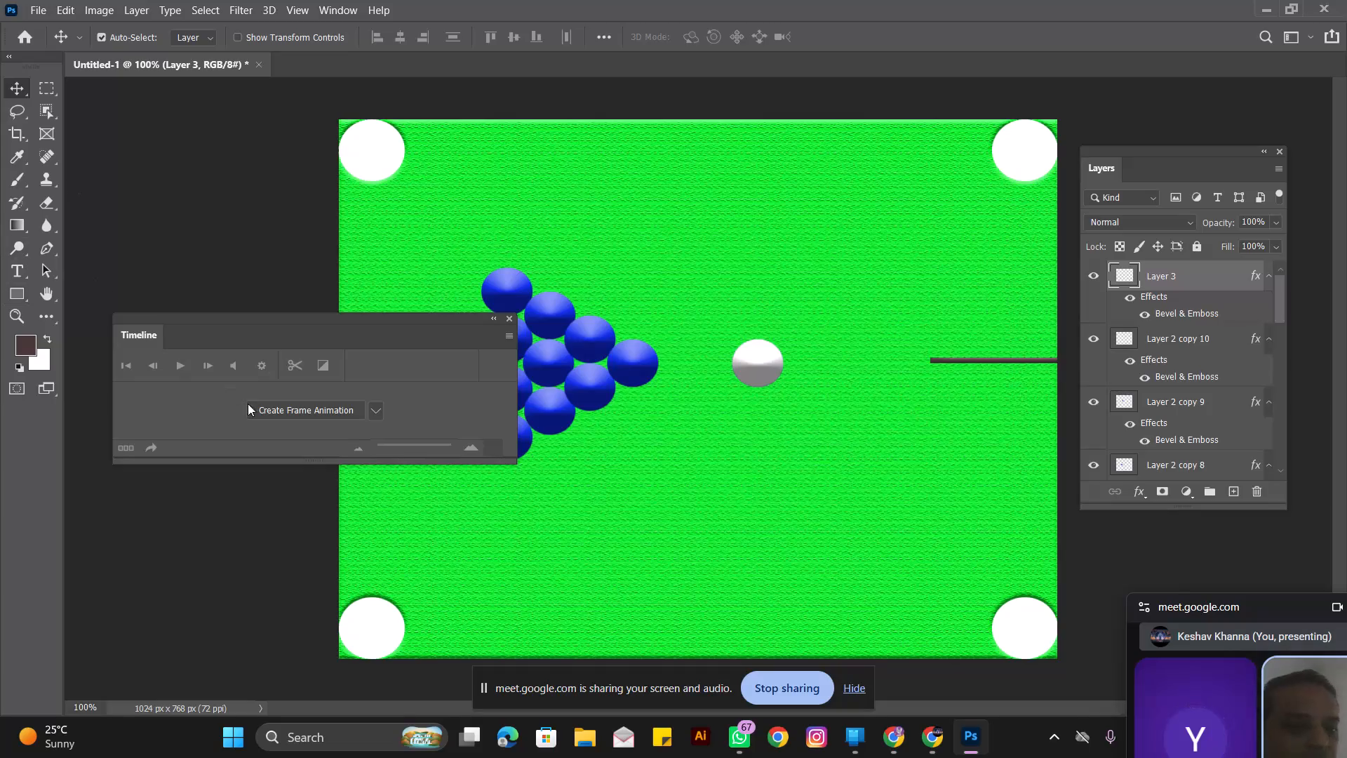
Create the frame animation and move the floating Timeline above the racked balls so they are uncovered.
left_click(280, 411)
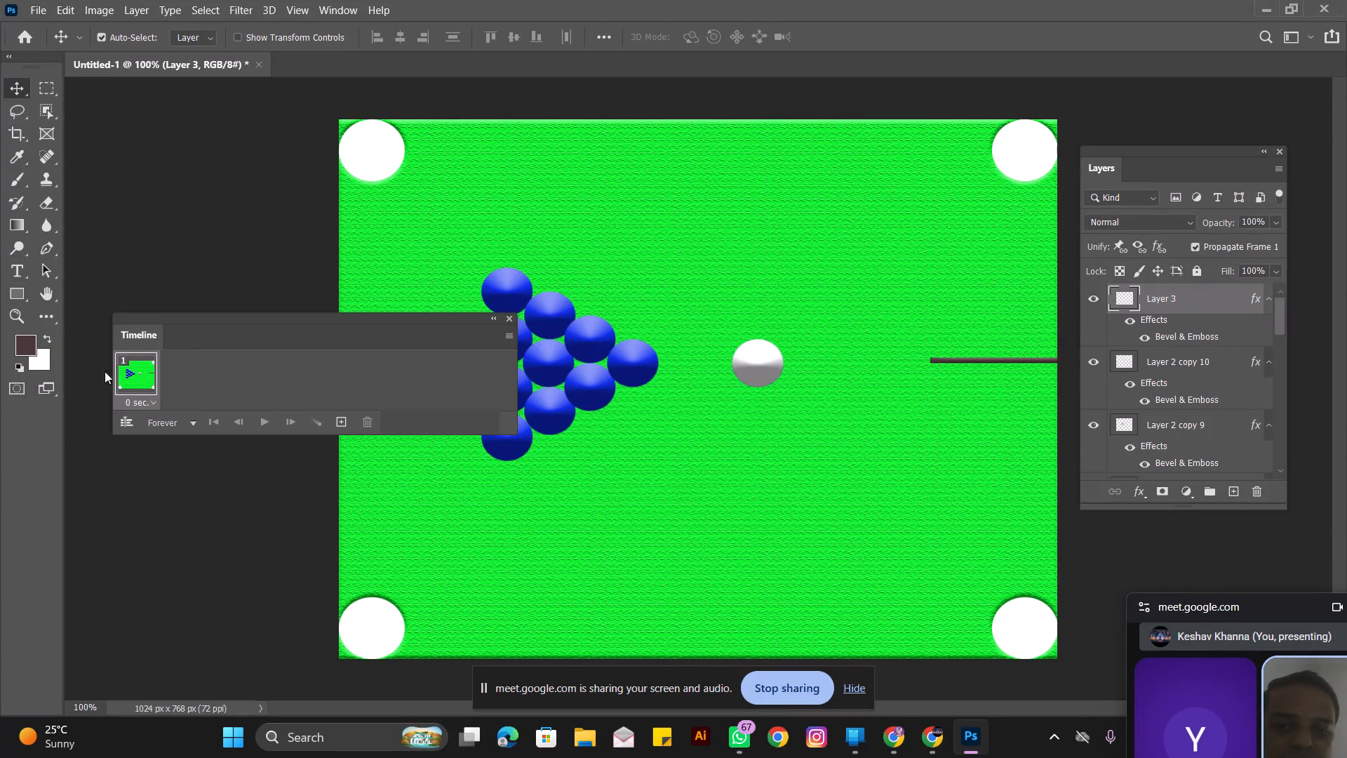
left_click_drag(330, 320, 358, 271)
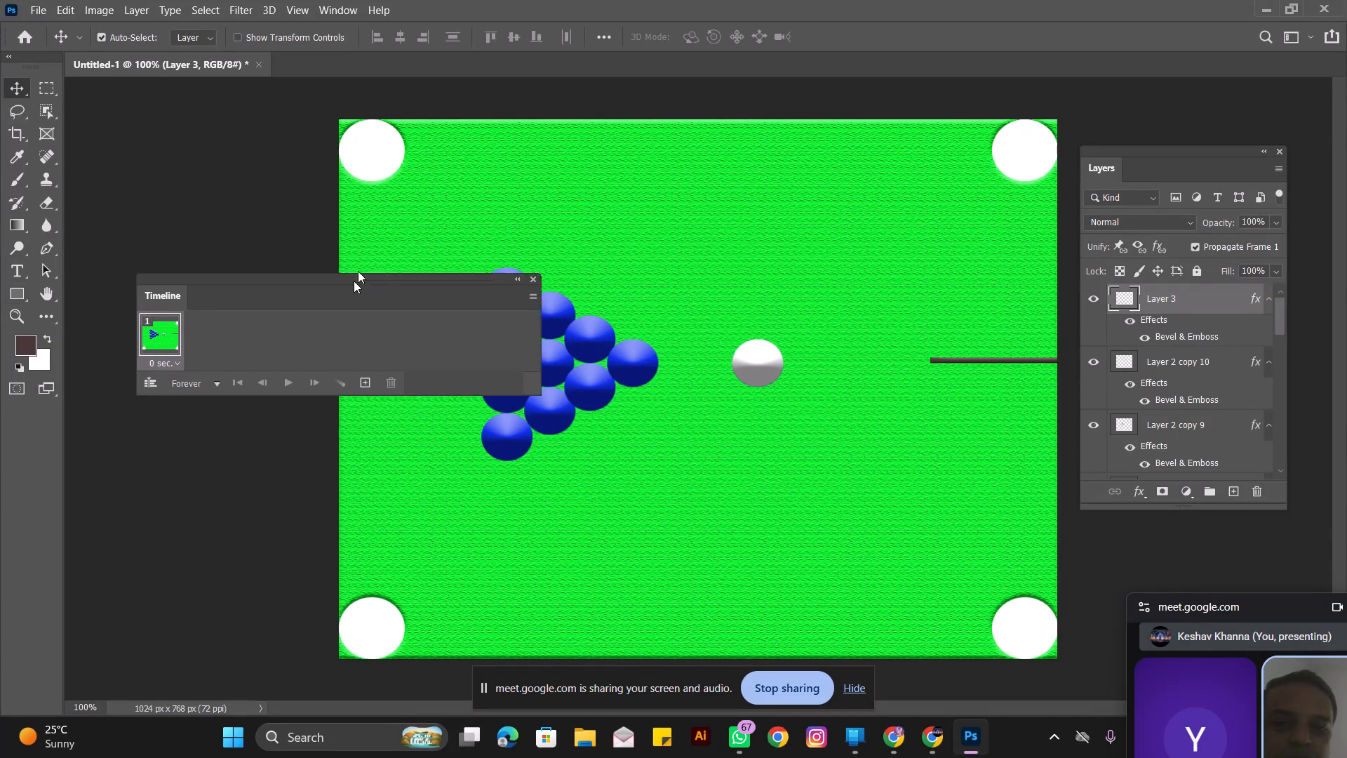
left_click_drag(358, 271, 451, 96)
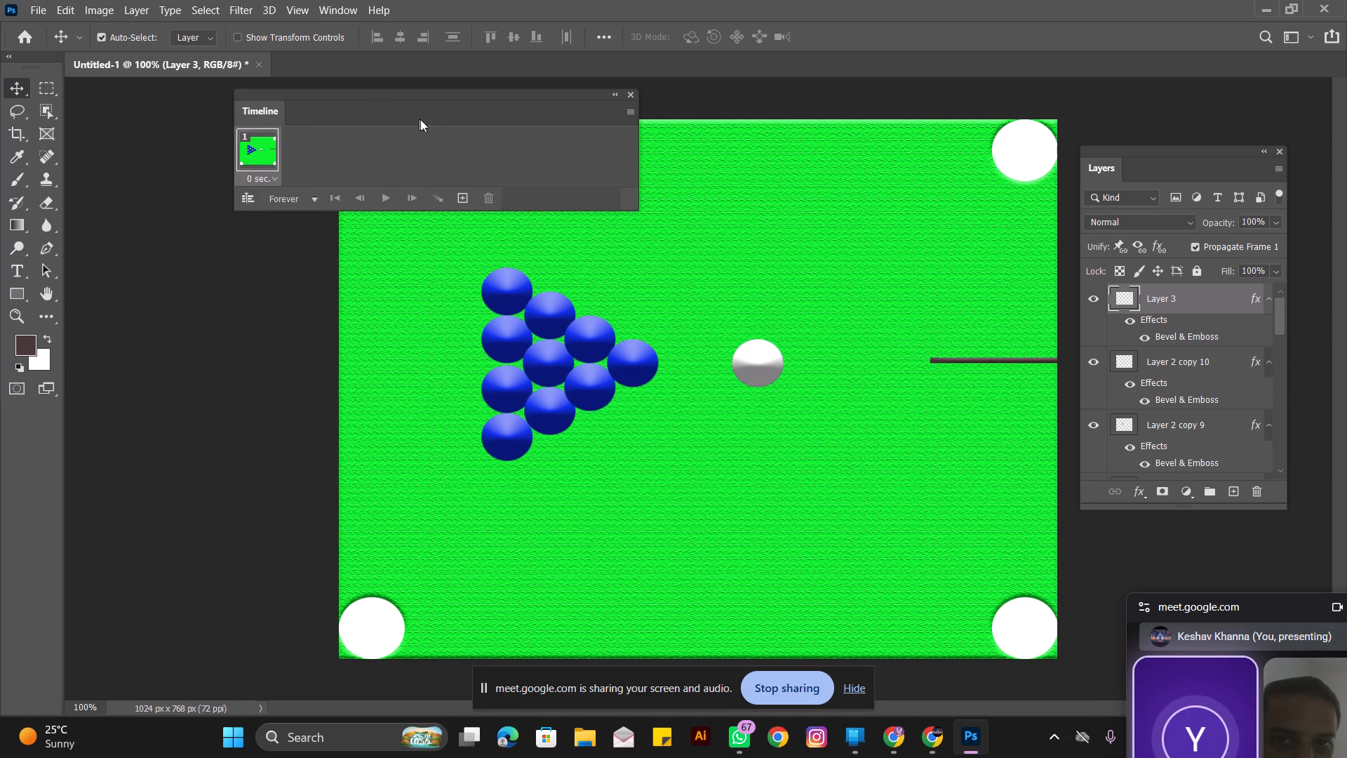
Add a second frame and move the cue stick in it until its tip touches the cue ball, comparing it with frame 1.
left_click(460, 199)
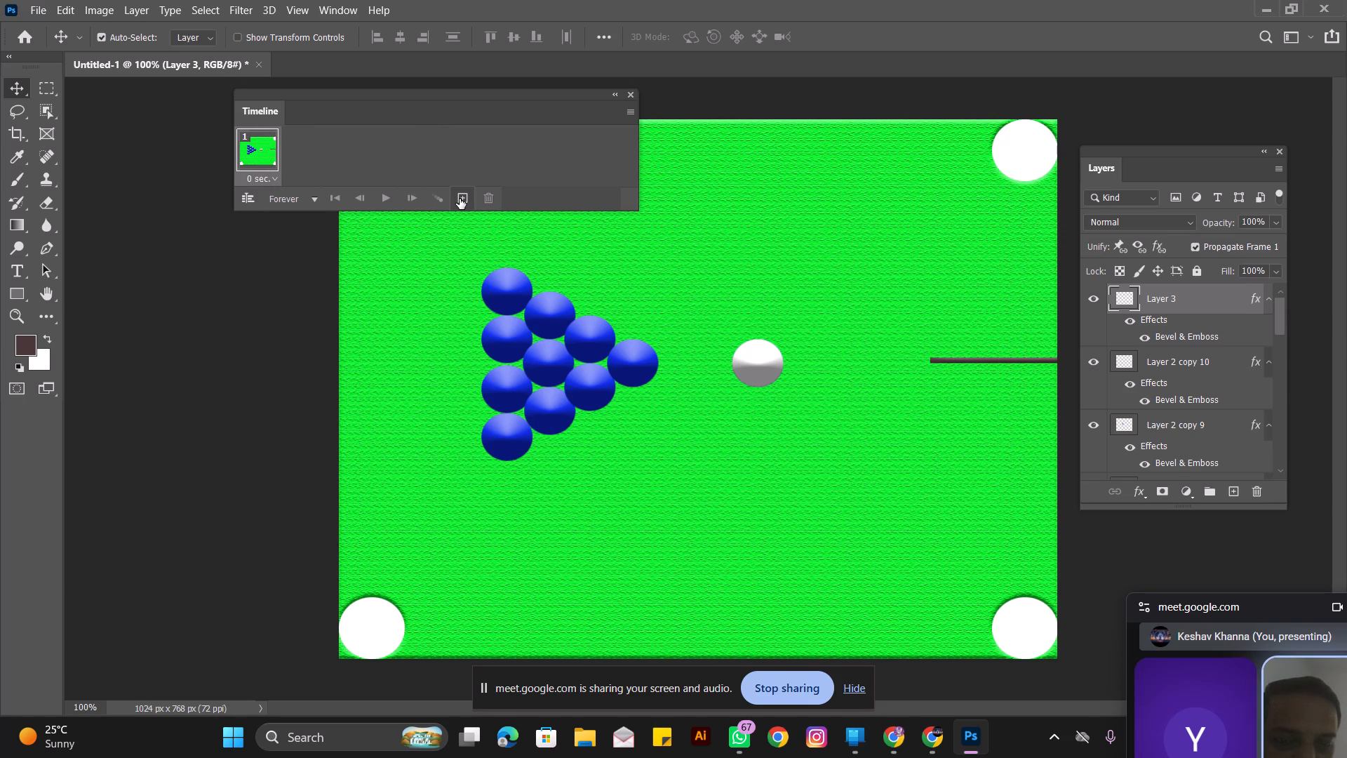
left_click(257, 149)
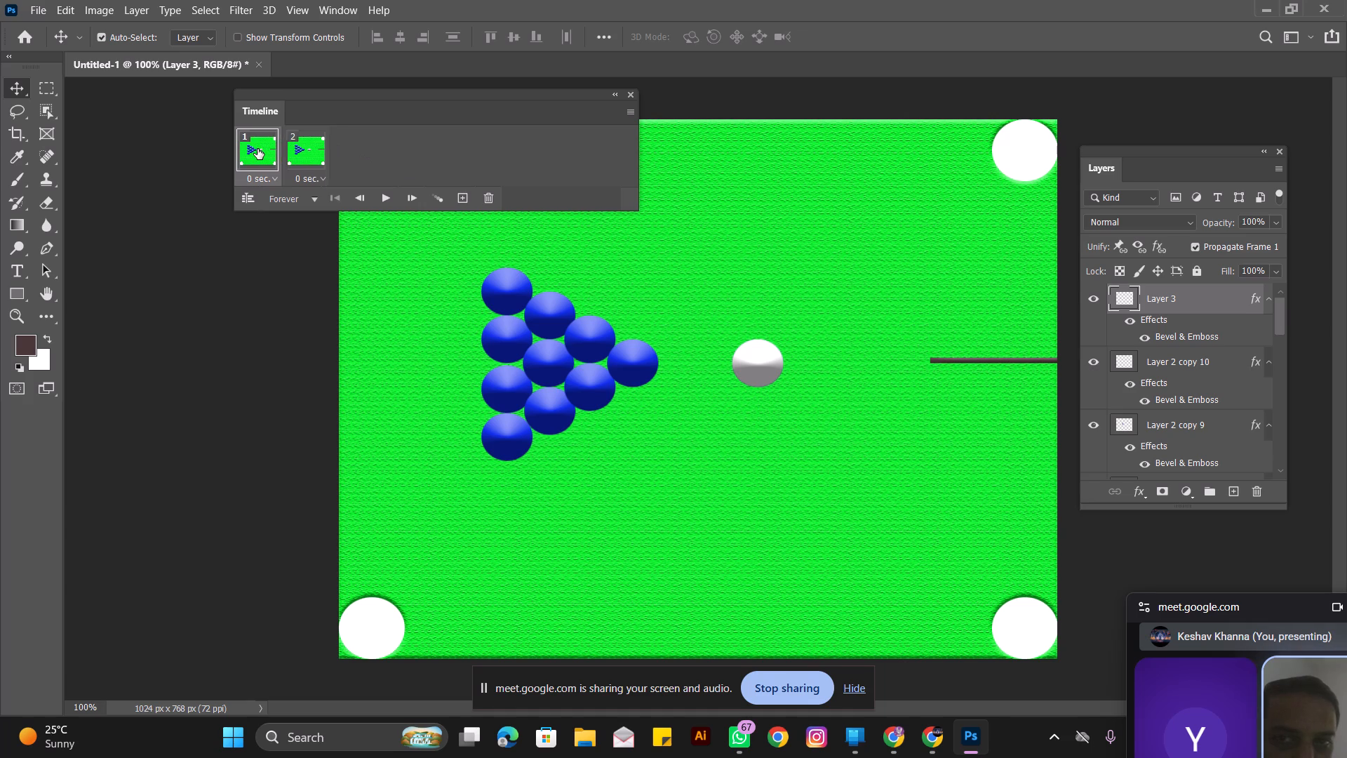
left_click(317, 147)
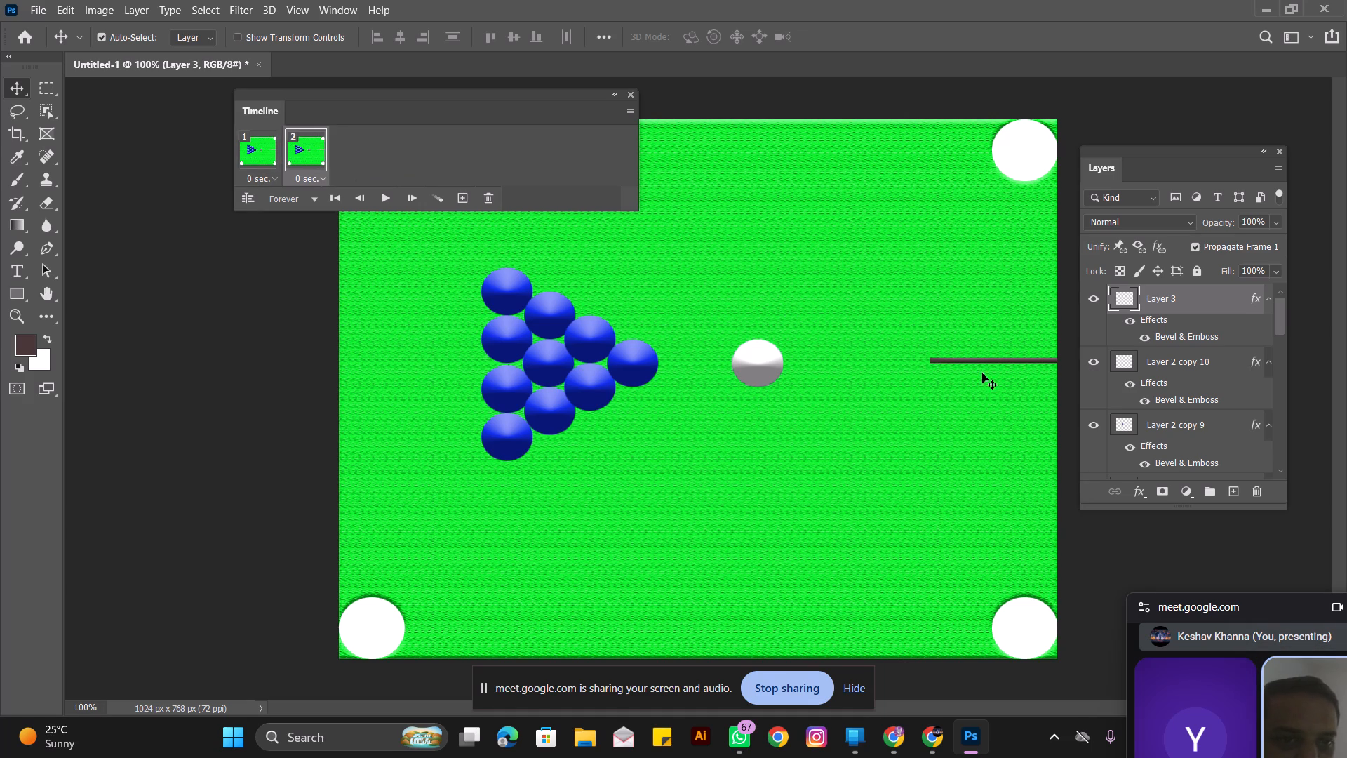
left_click_drag(970, 358, 893, 360)
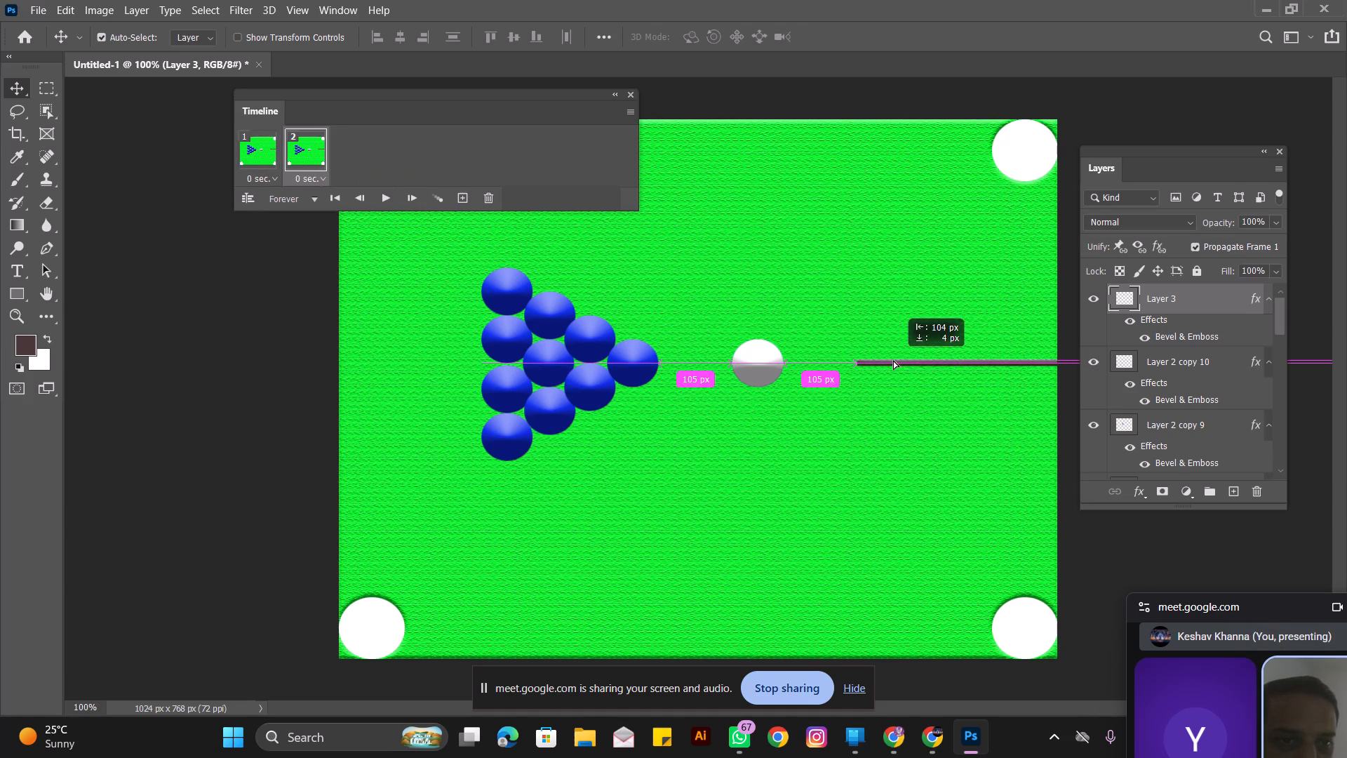
left_click_drag(893, 360, 826, 356)
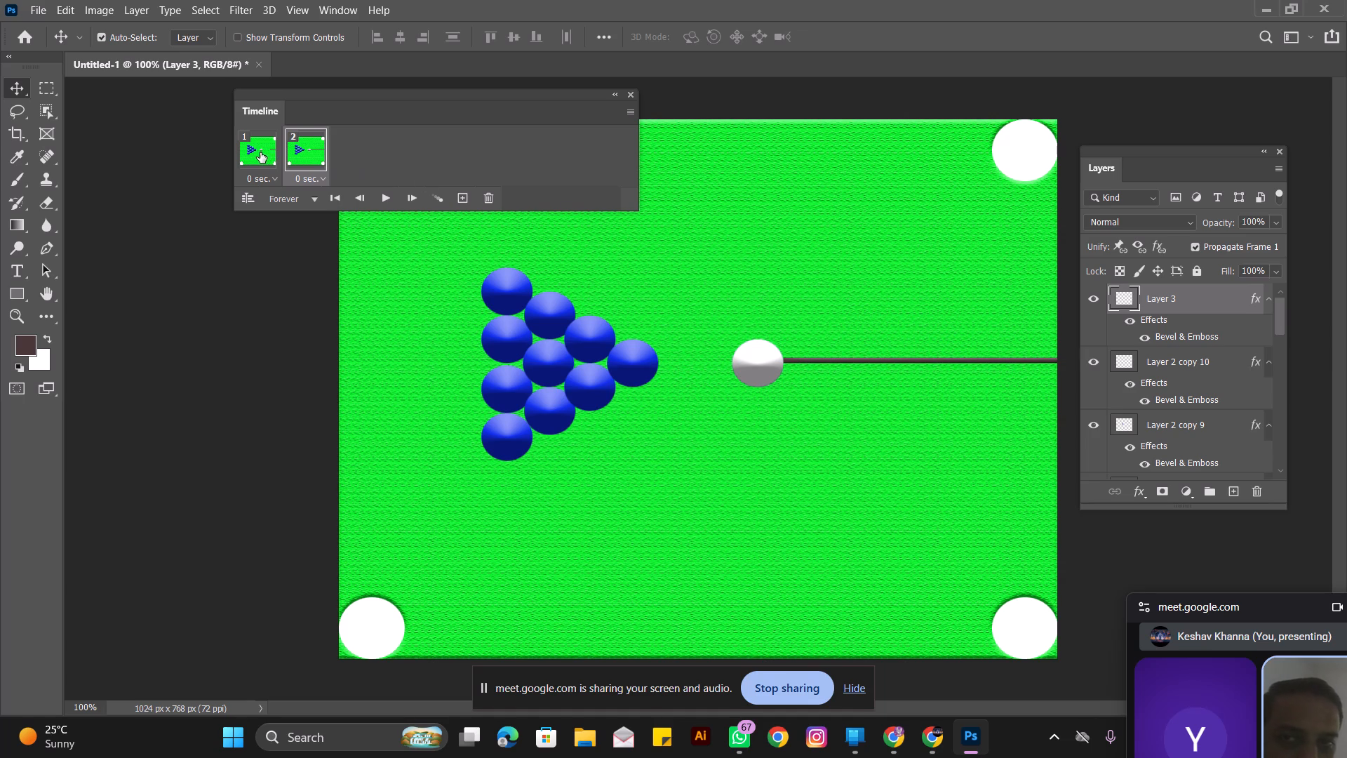
left_click(260, 152)
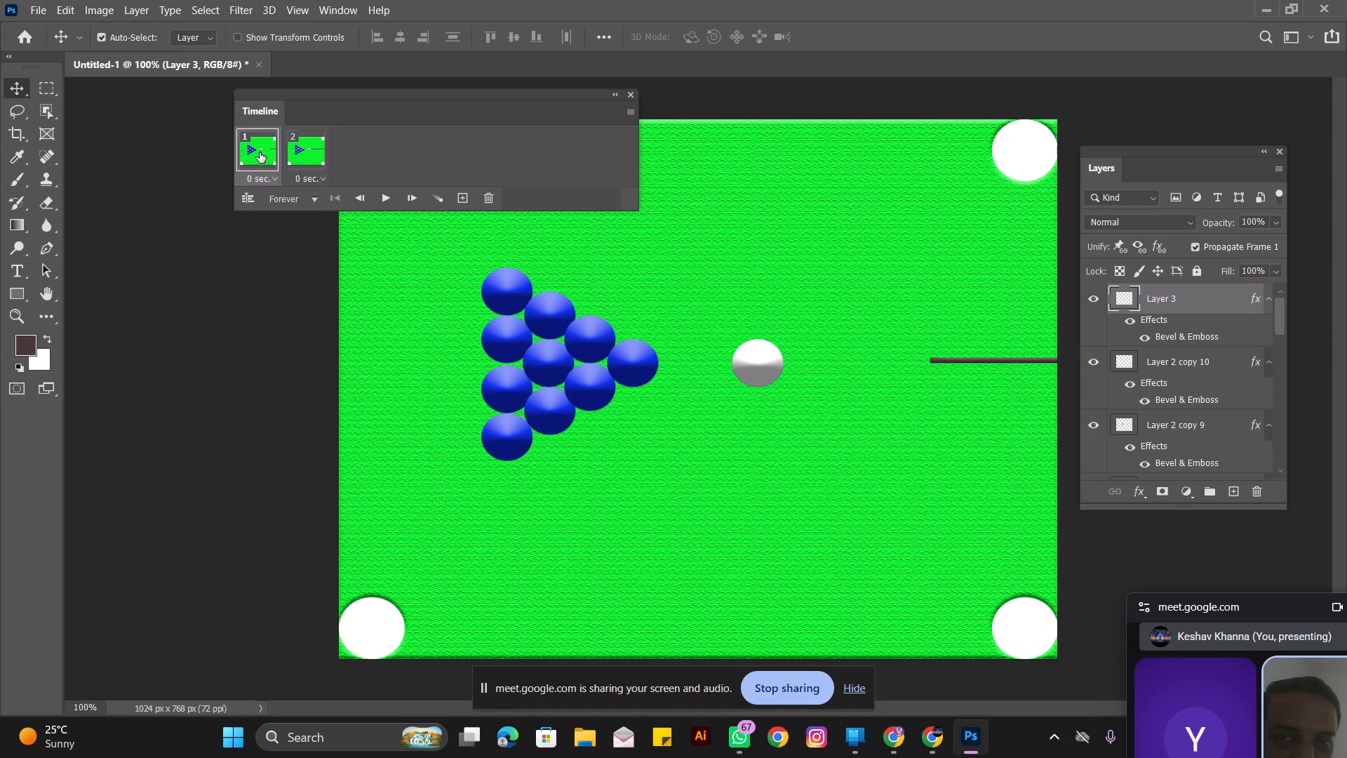
left_click(305, 150)
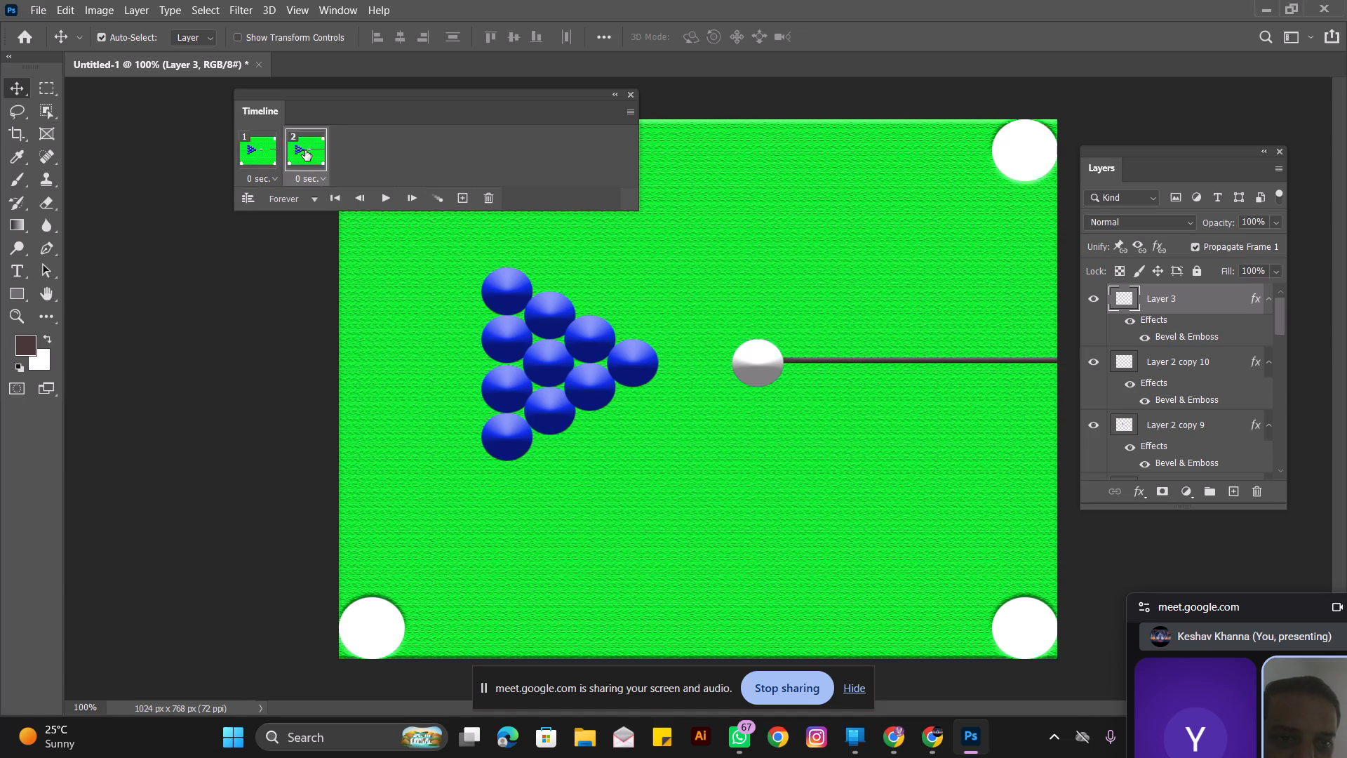
left_click(252, 160)
left_click(303, 154)
Tween frames 1 and 2 with 5 added frames for all layers, using position only, without opacity or effects.
left_click(259, 162)
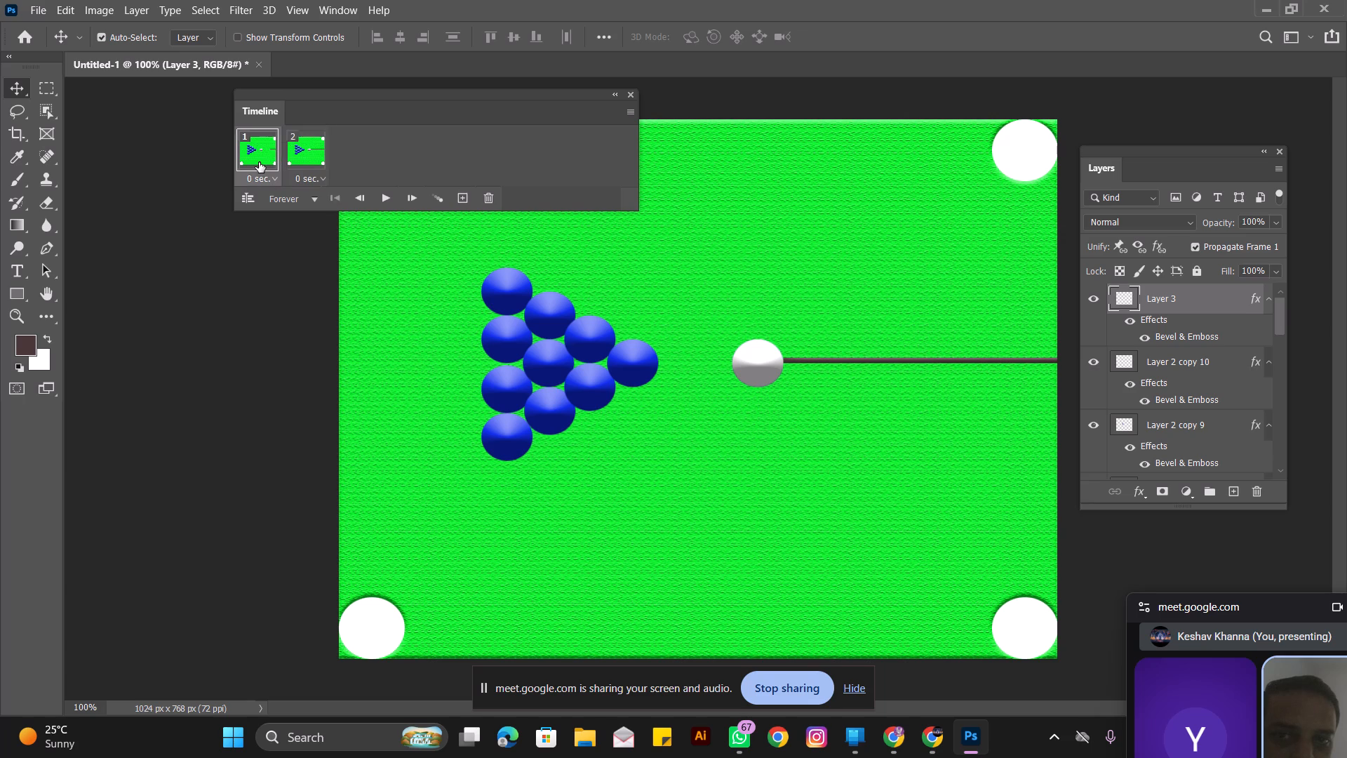
left_click(308, 149, "shift")
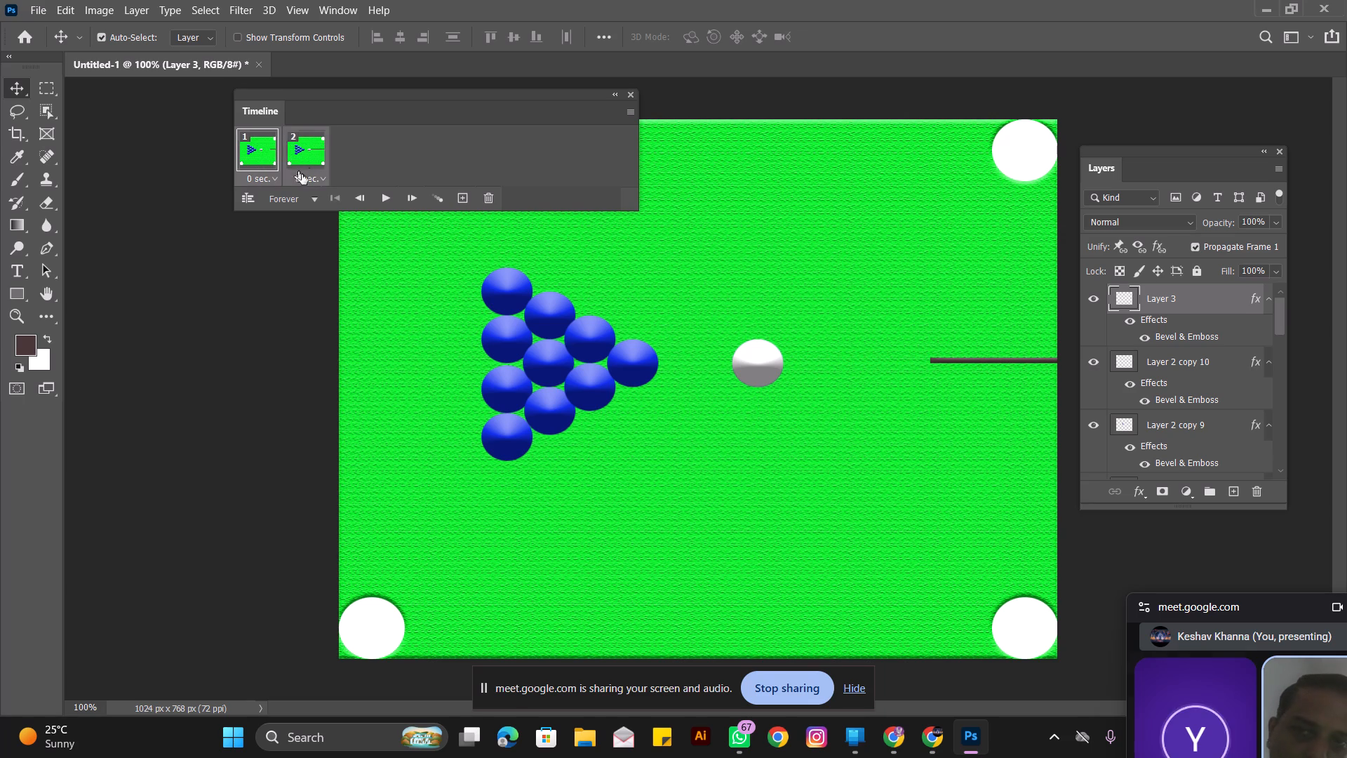
left_click(438, 201)
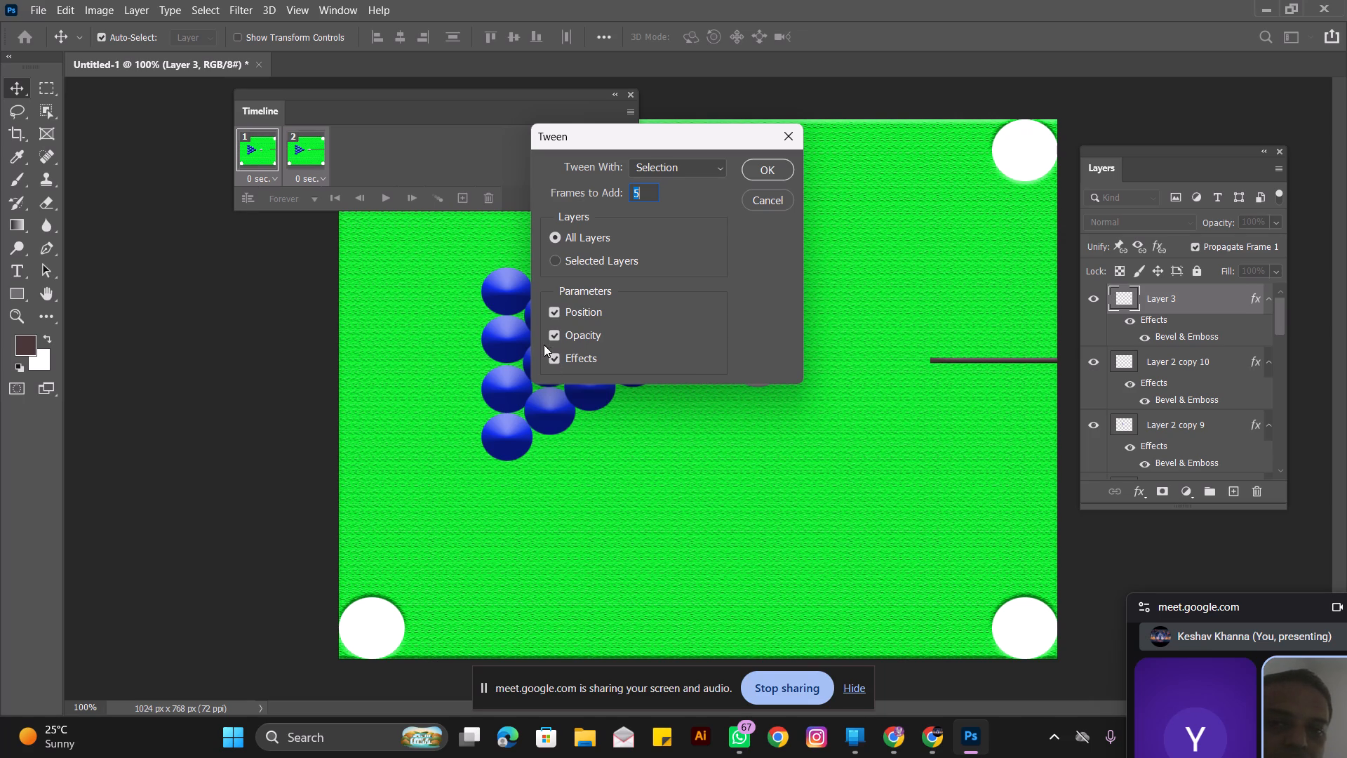
left_click(557, 332)
left_click(551, 357)
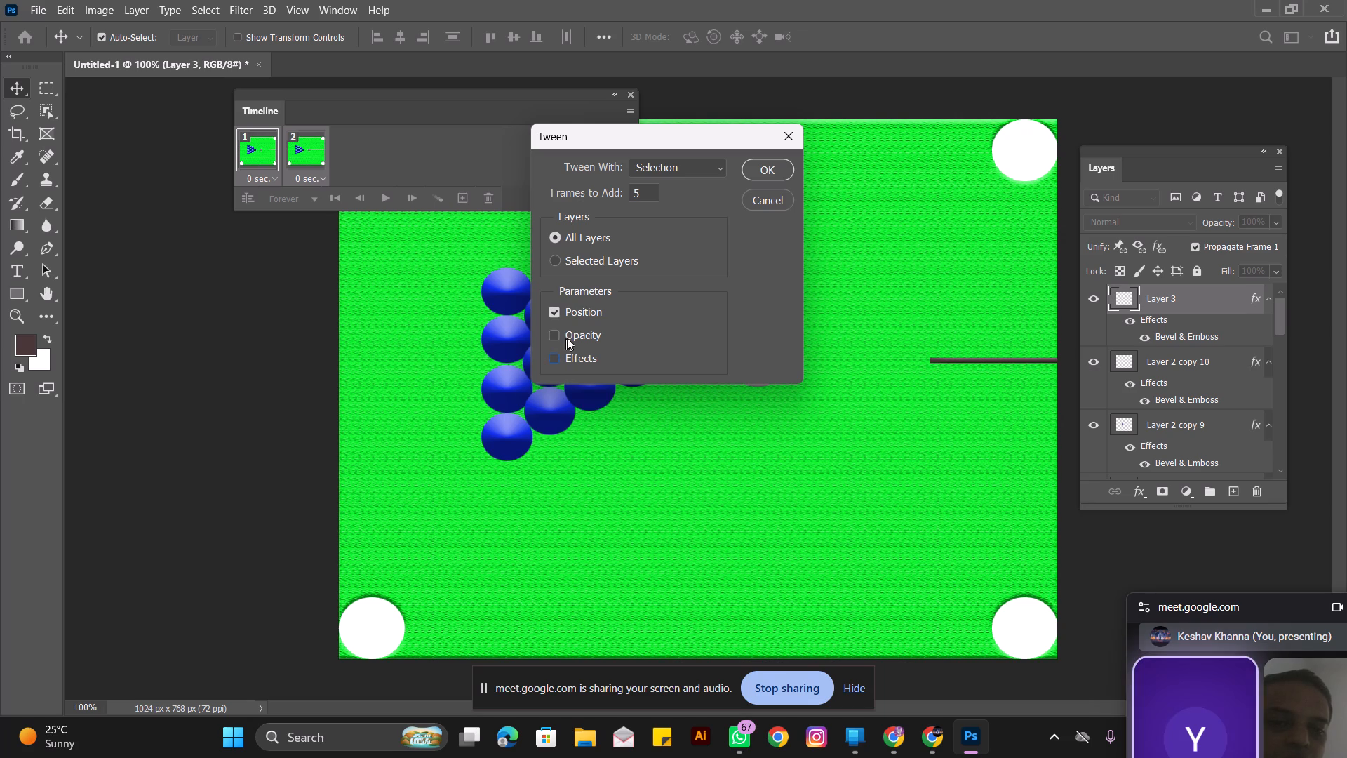
left_click(765, 169)
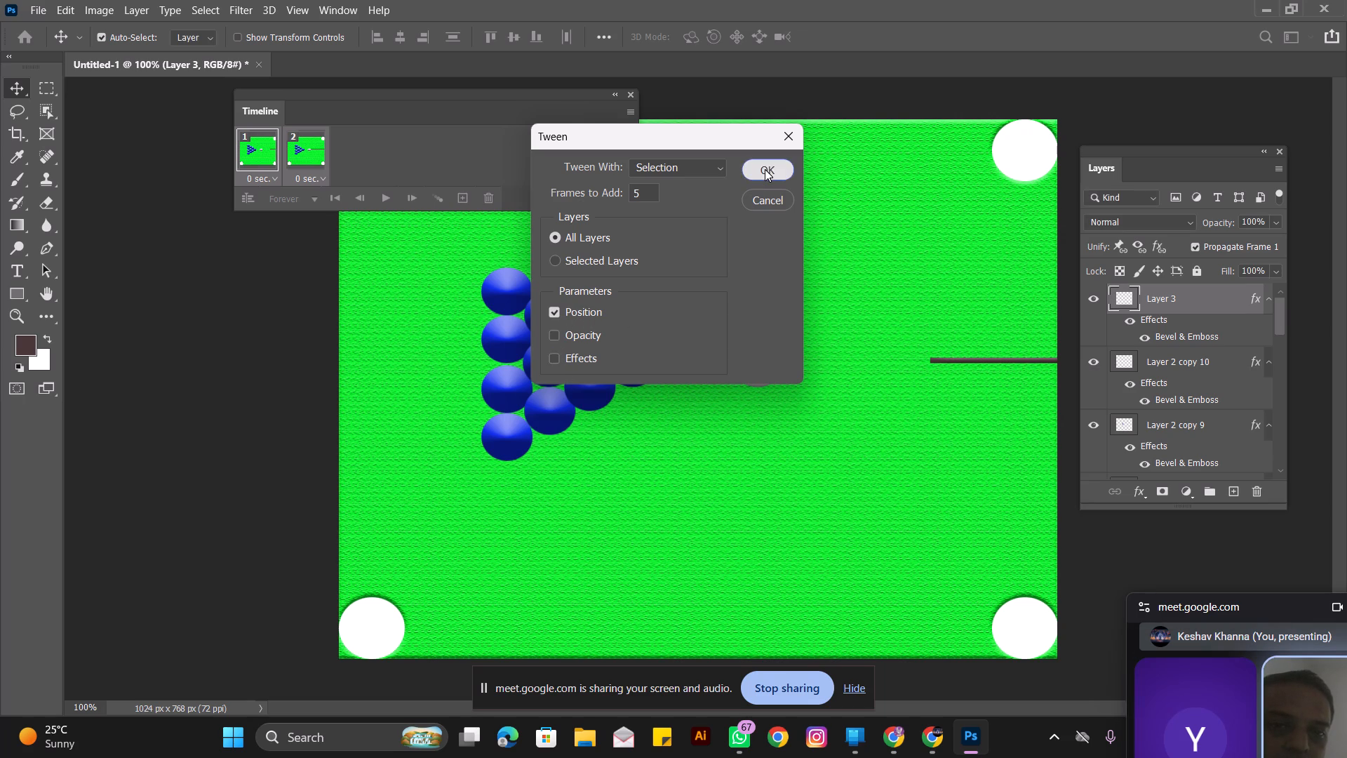
Play the animation twice to check the cue stick's movement towards the cue ball.
left_click(390, 204)
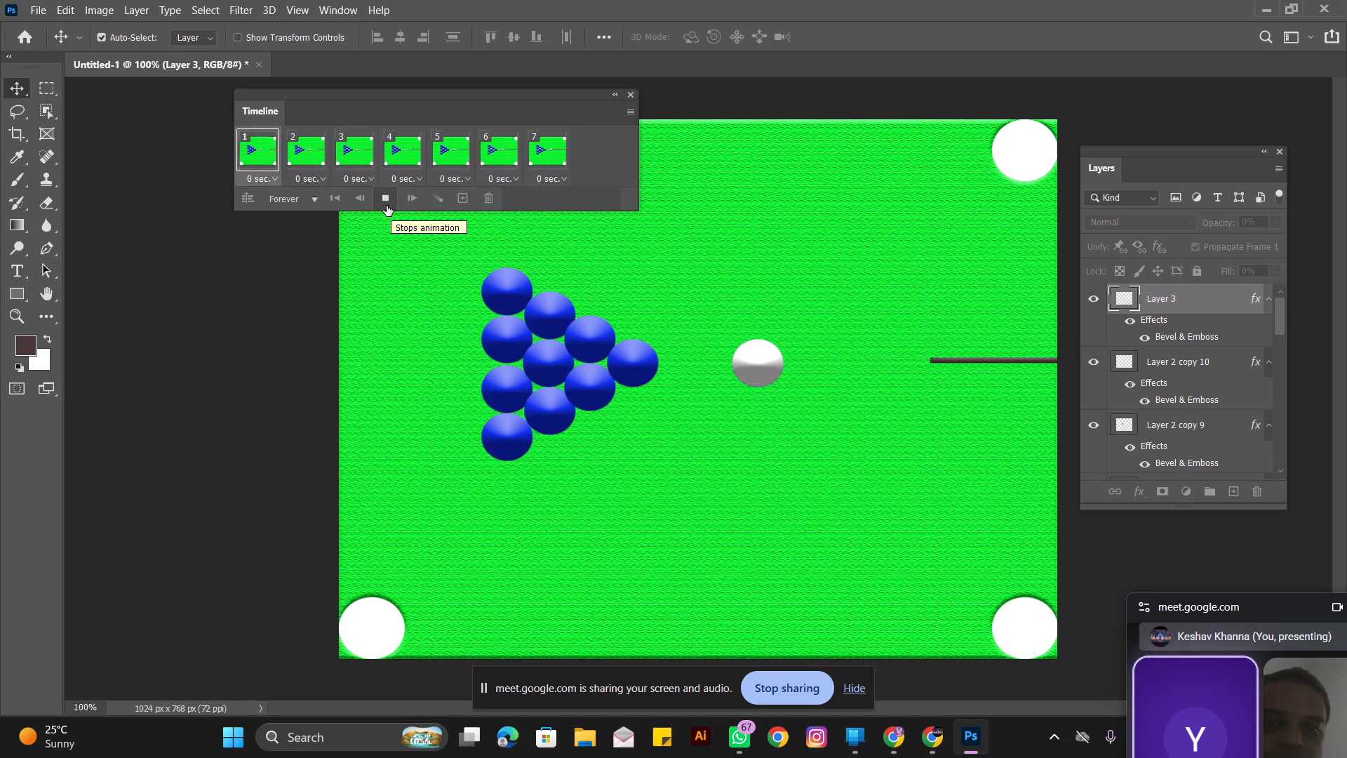
left_click(387, 206)
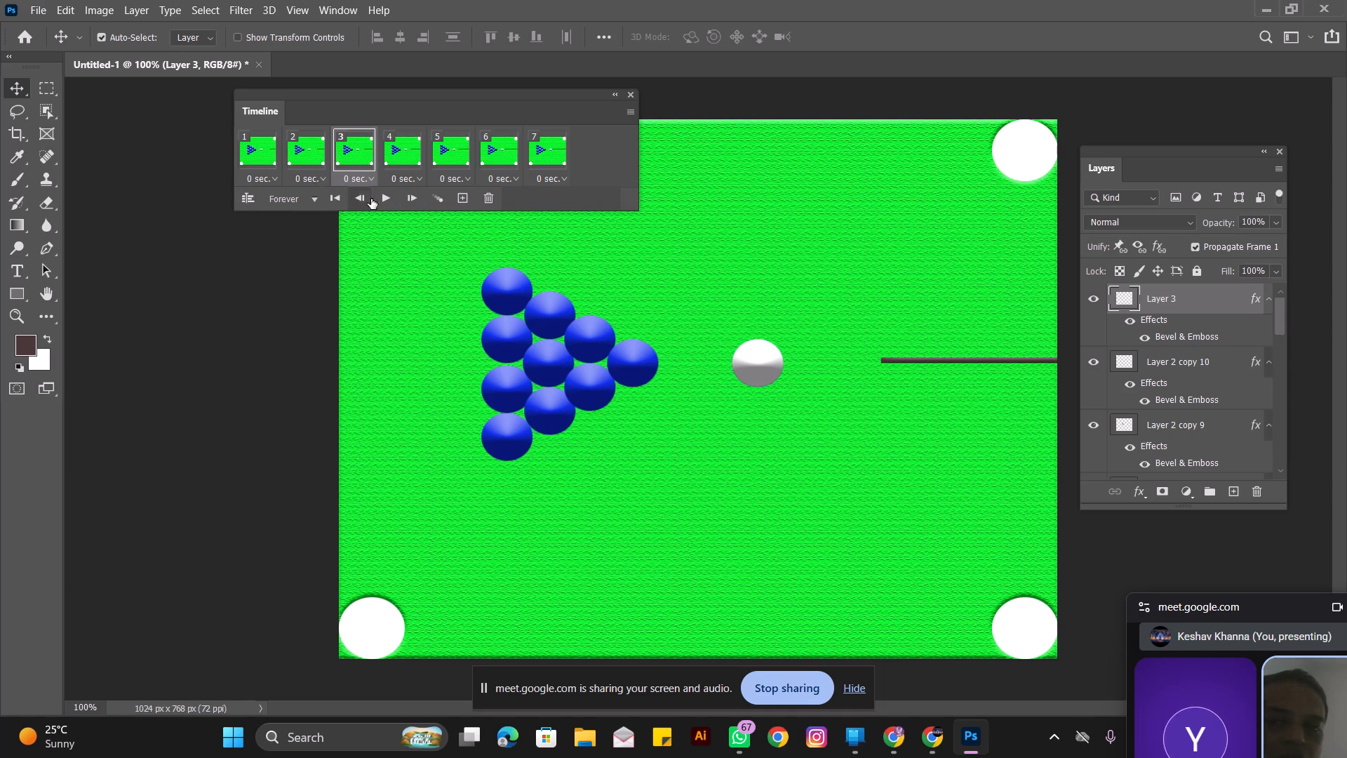
left_click(384, 197)
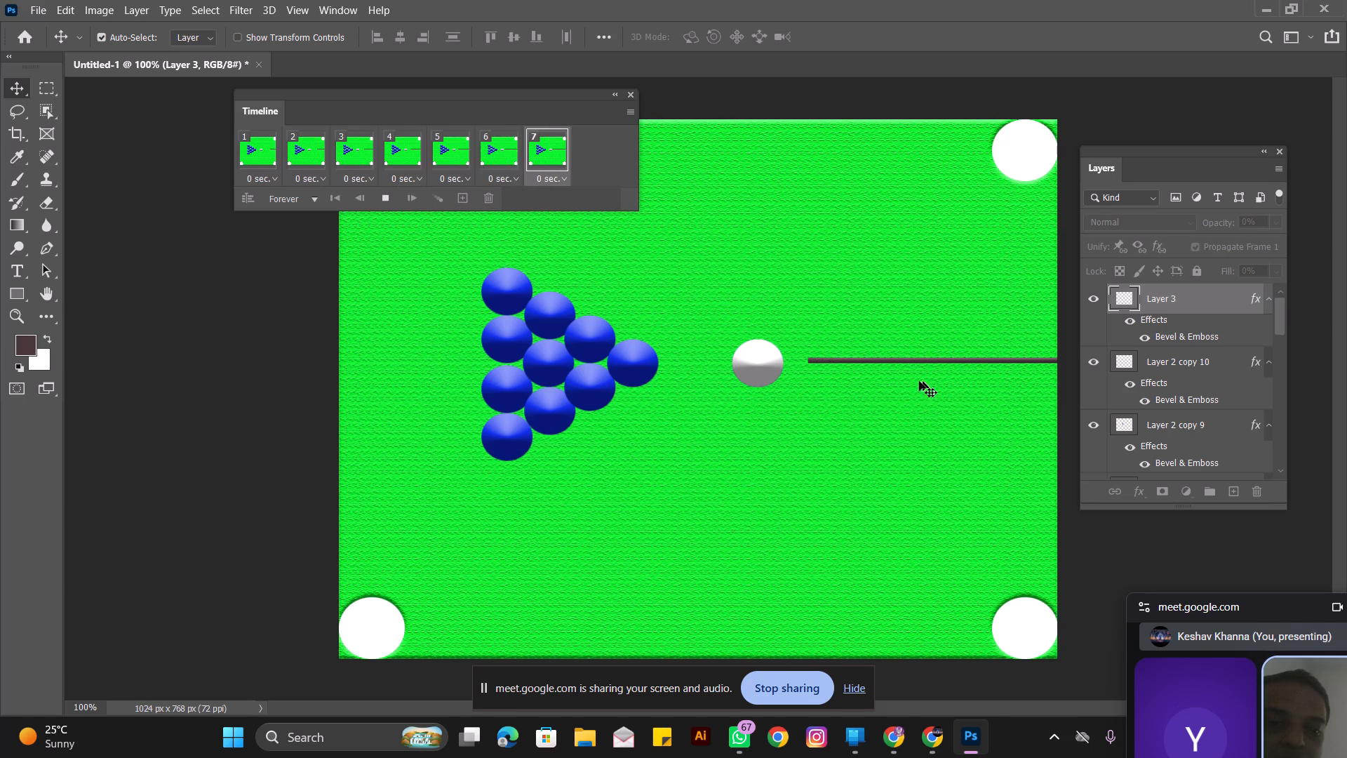
left_click(382, 195)
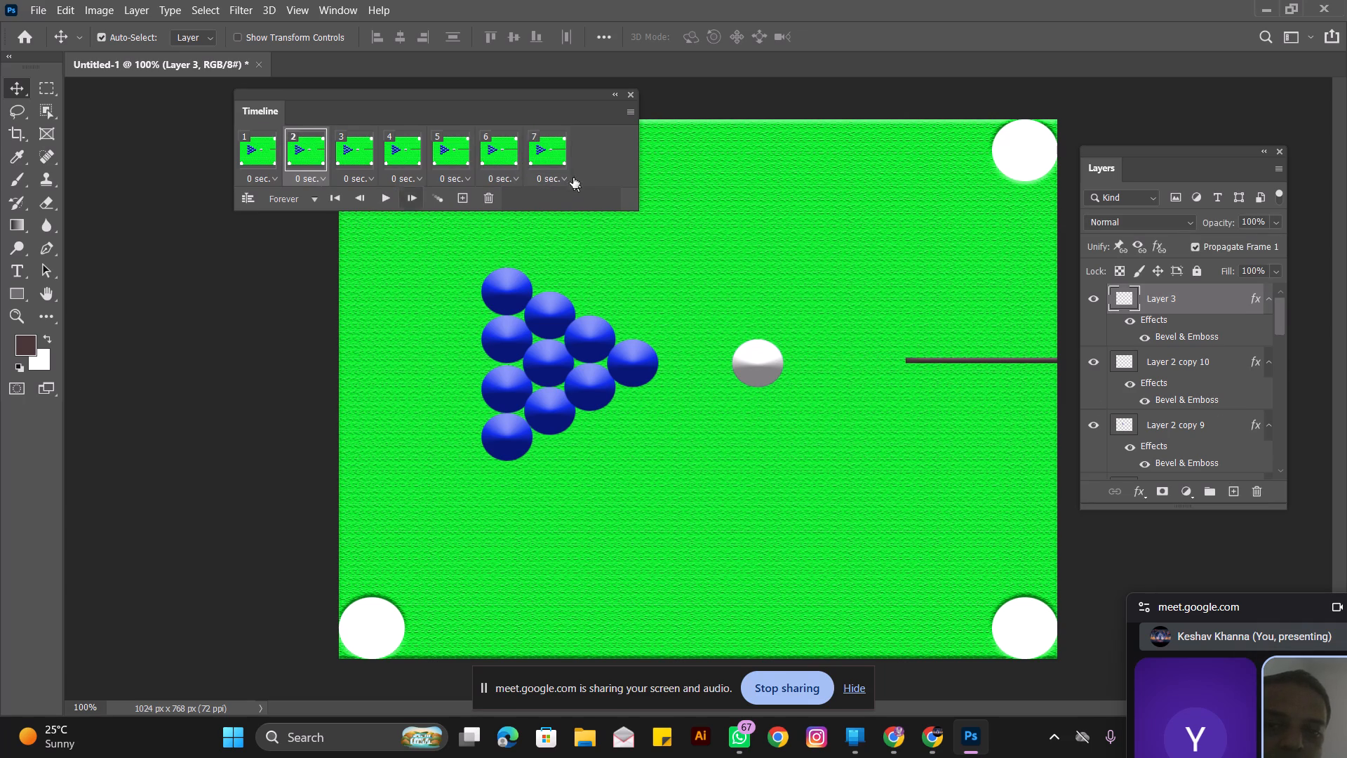
Add a frame after frame 7, moving the cue stick off the table and the cue ball against the rack's front ball.
left_click(549, 149)
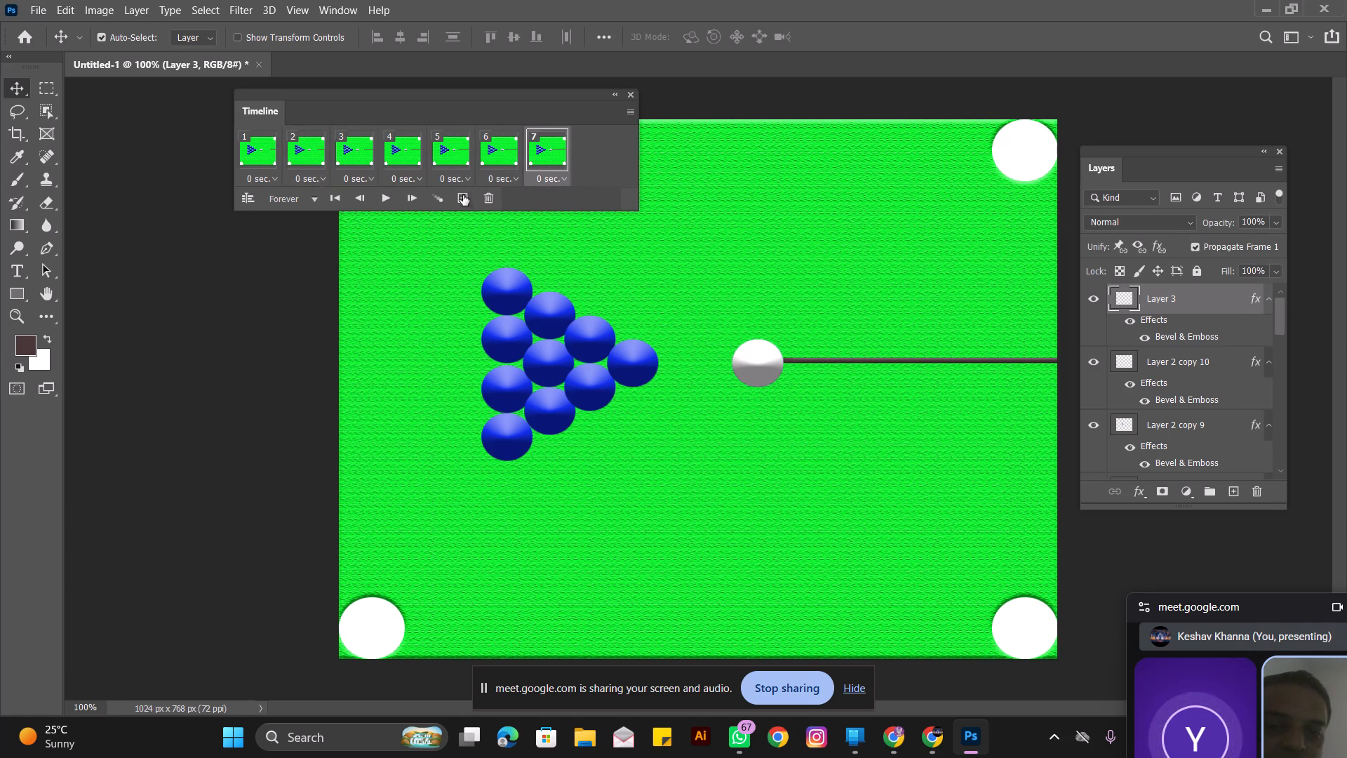
left_click(463, 198)
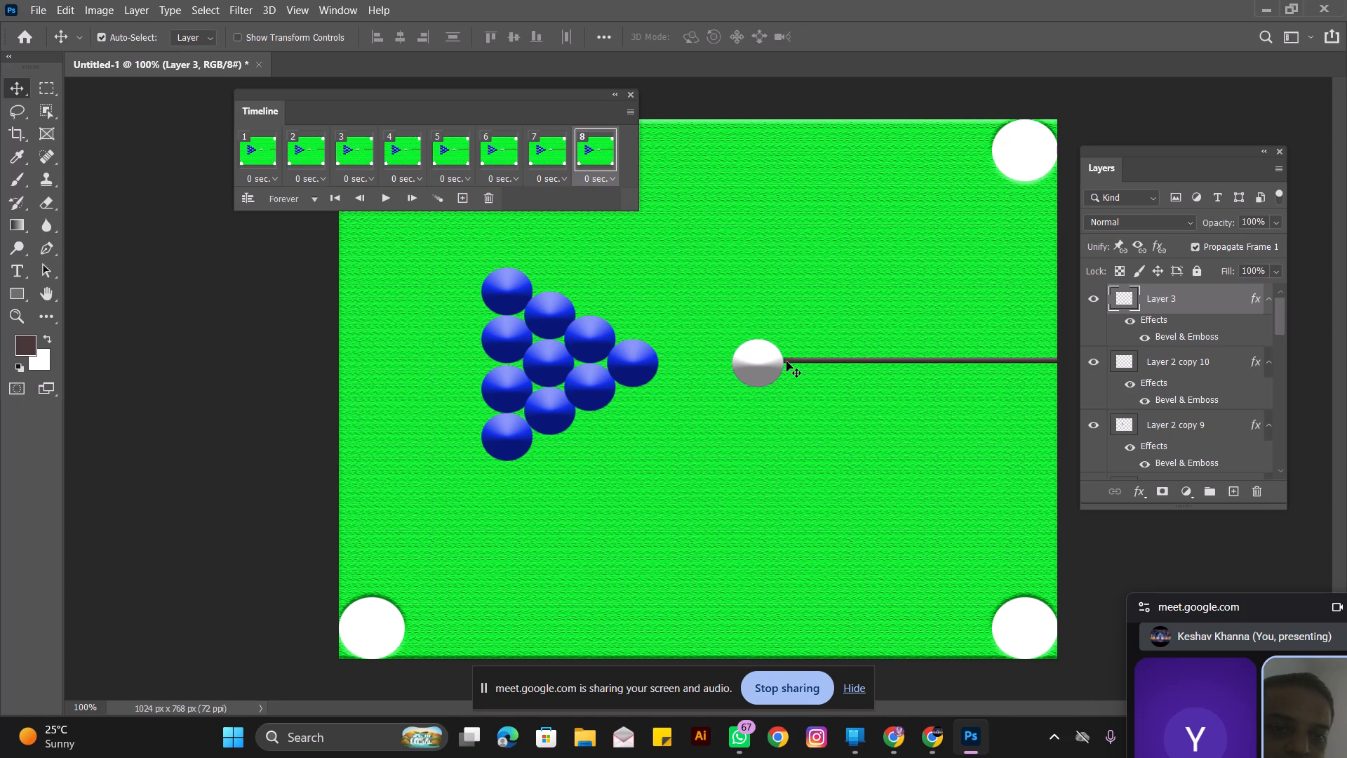
left_click_drag(786, 361, 960, 375)
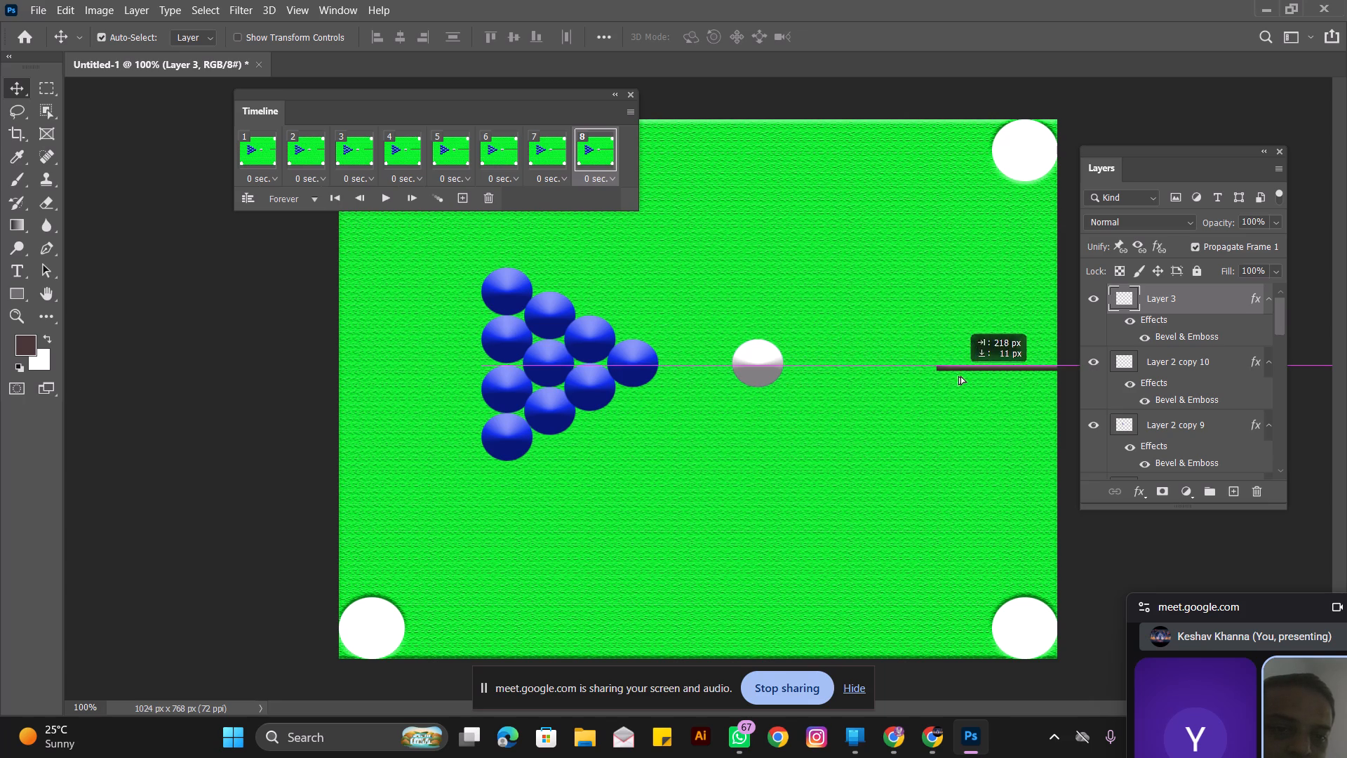
left_click_drag(960, 375, 1072, 370)
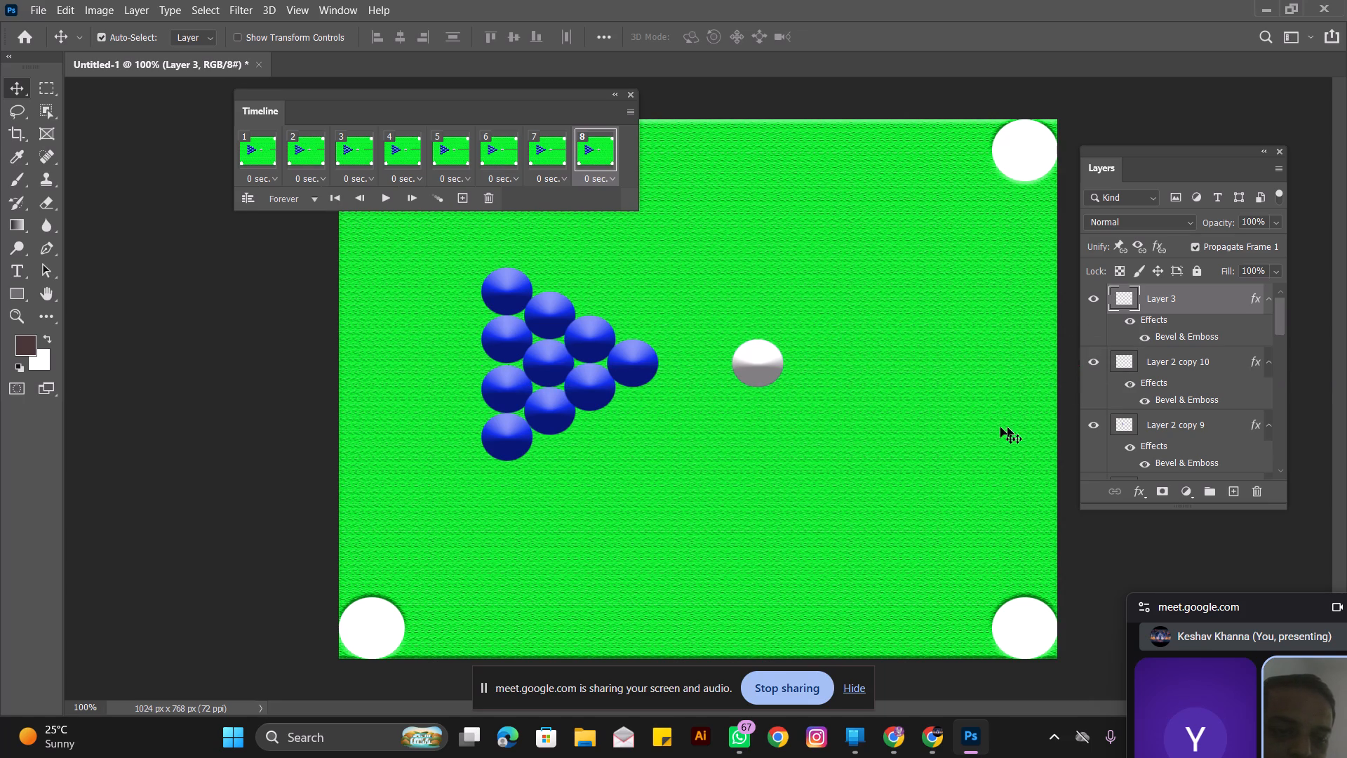
left_click_drag(757, 364, 681, 357)
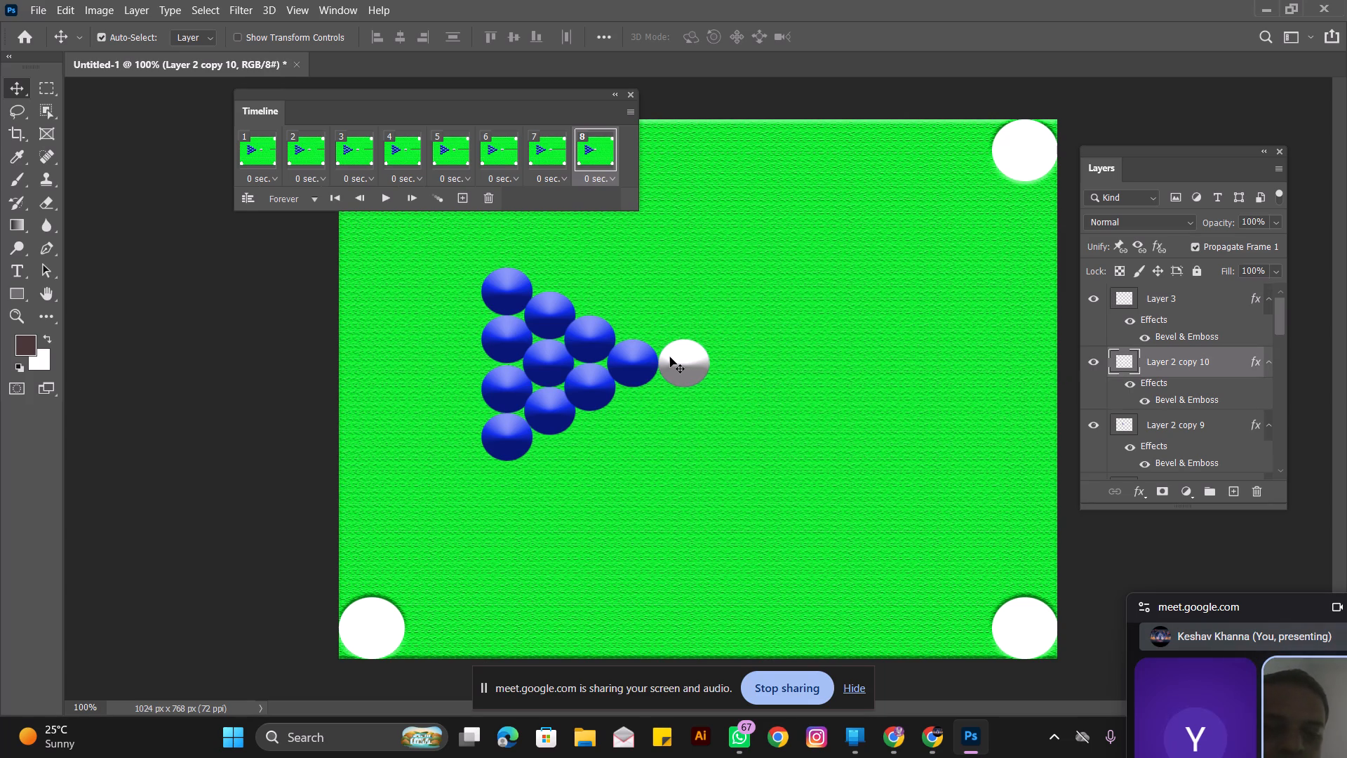
Tween frames 7 and 8 with the same position-only settings to animate the cue ball's travel.
left_click(542, 147, "shift")
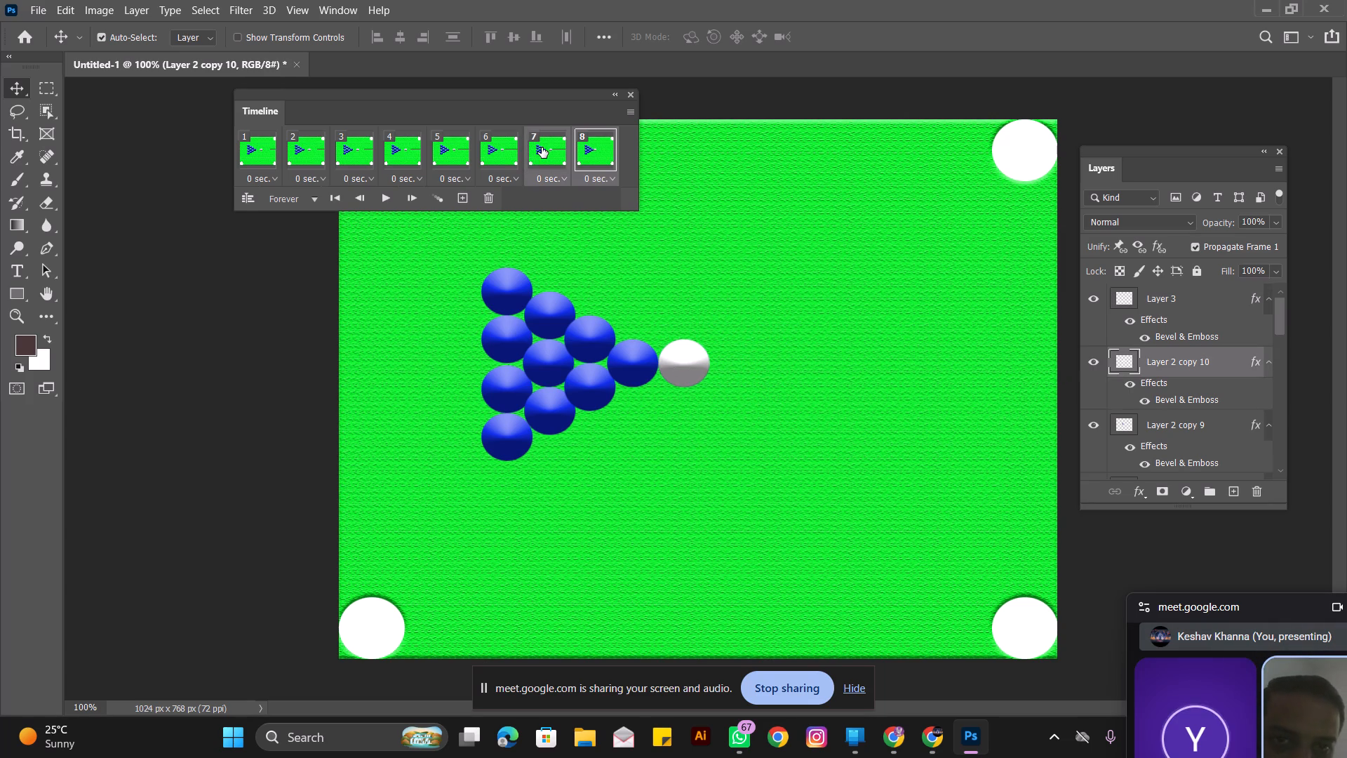
left_click(438, 201)
left_click(758, 170)
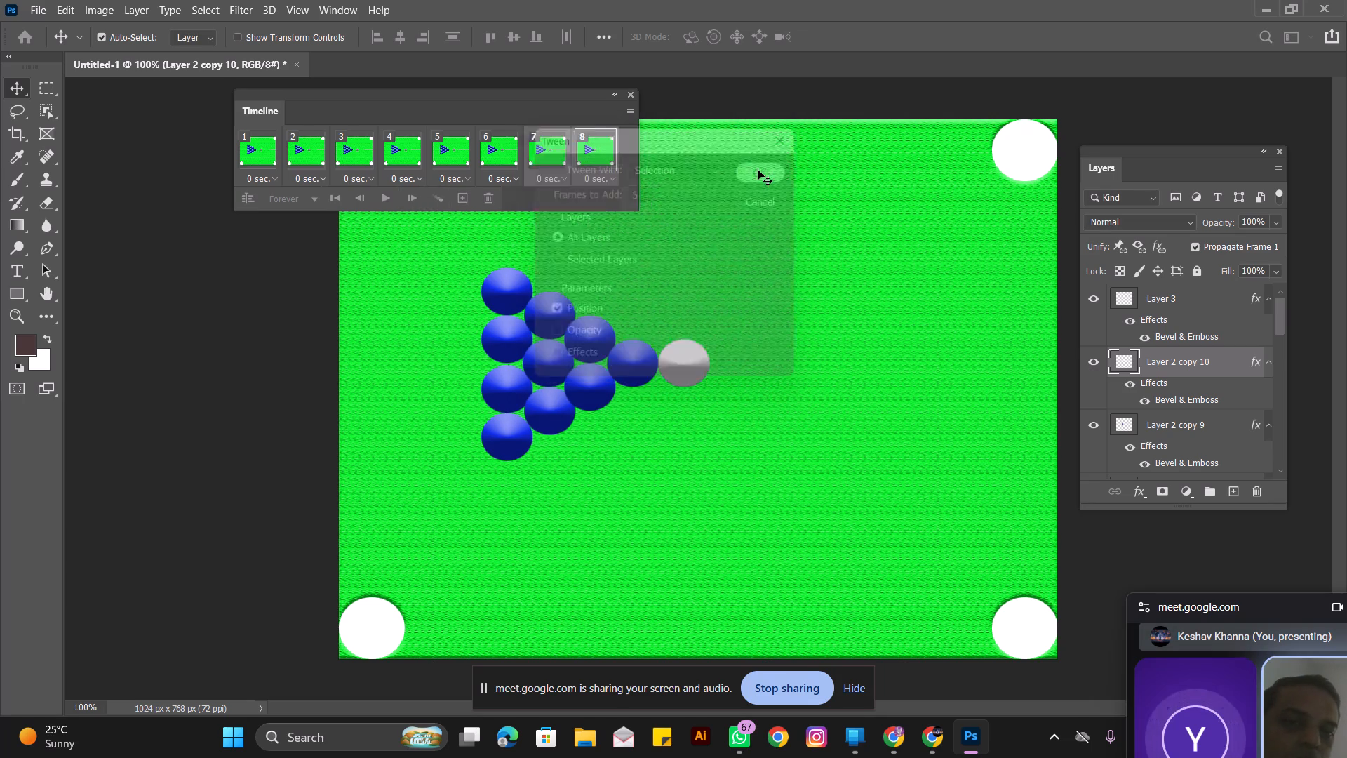
Play the animation from the start to check the cue stick and cue ball movement, stopping it after viewing.
left_click(379, 200)
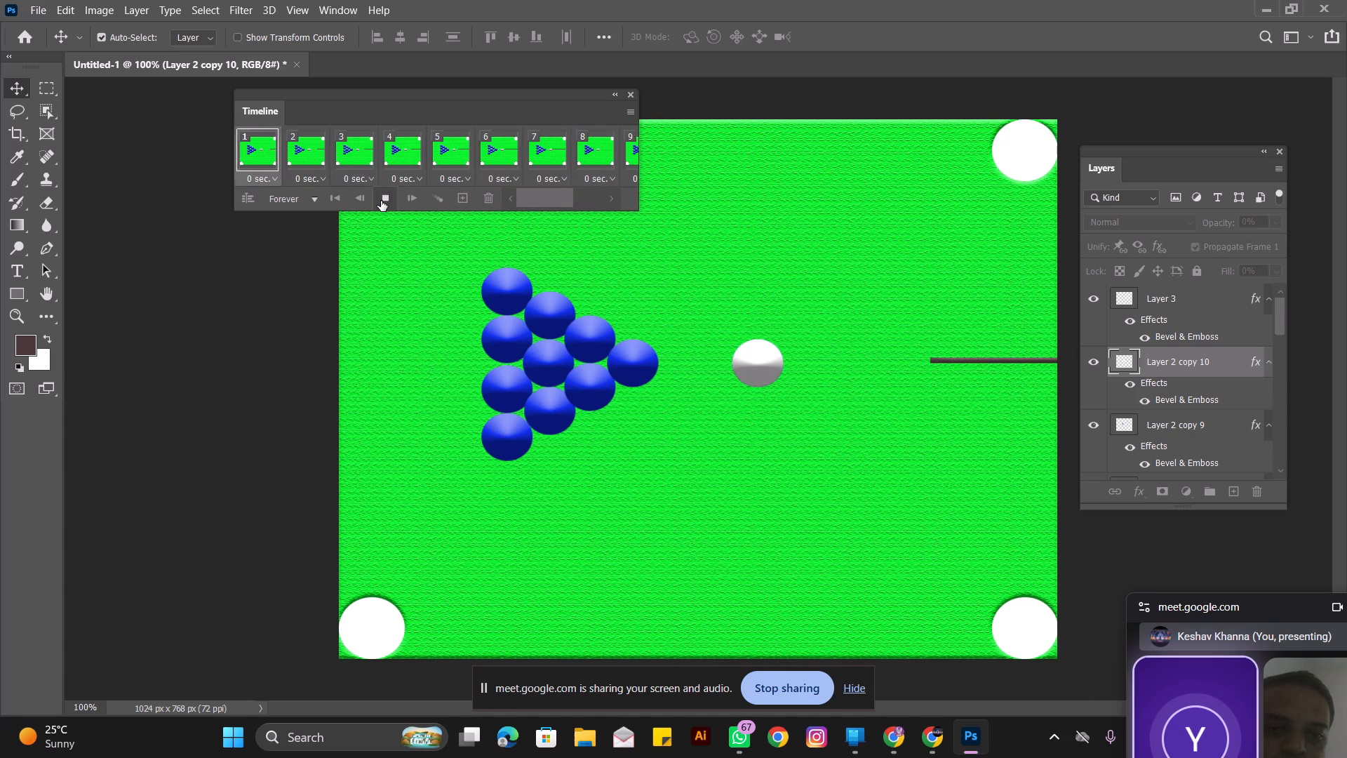
left_click(381, 201)
Add a new frame after frame 13 at the end of the animation.
left_click_drag(530, 202, 539, 201)
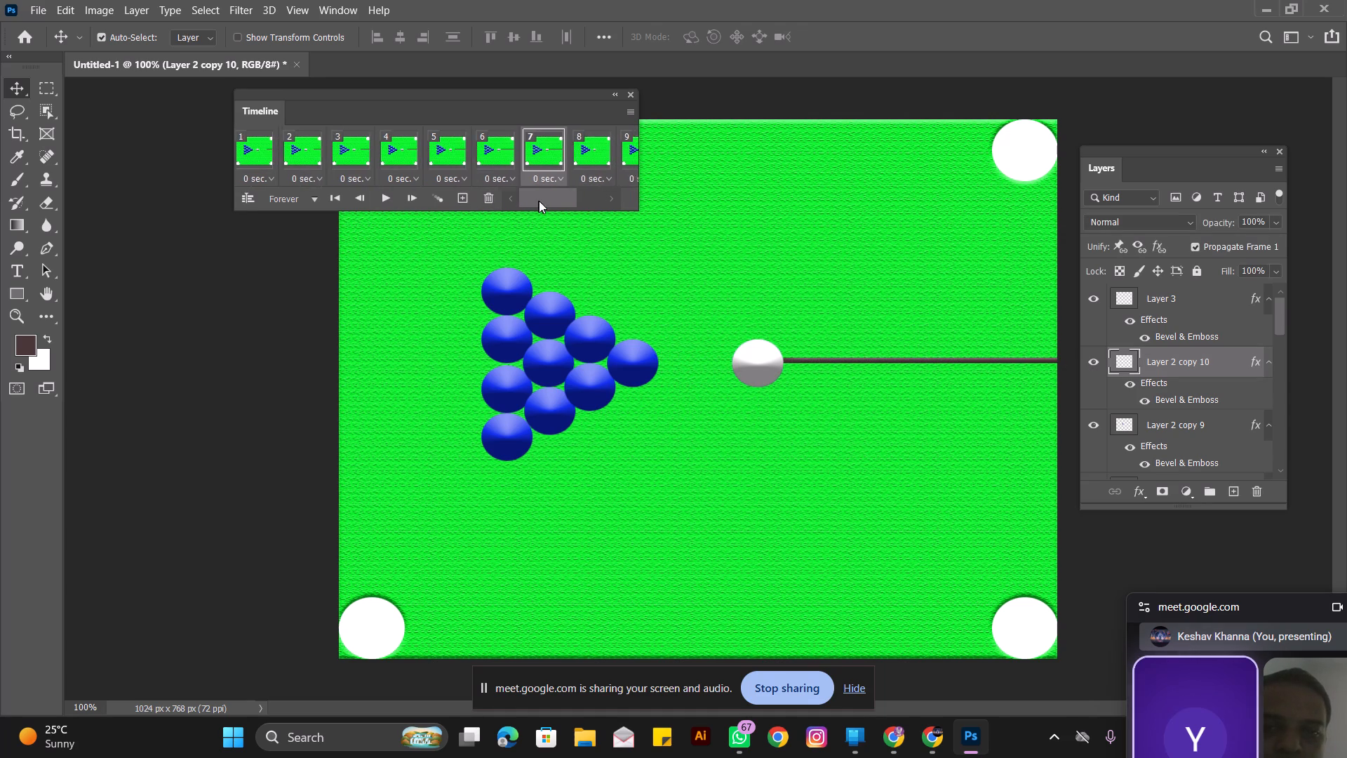
left_click_drag(539, 201, 595, 198)
left_click(615, 157)
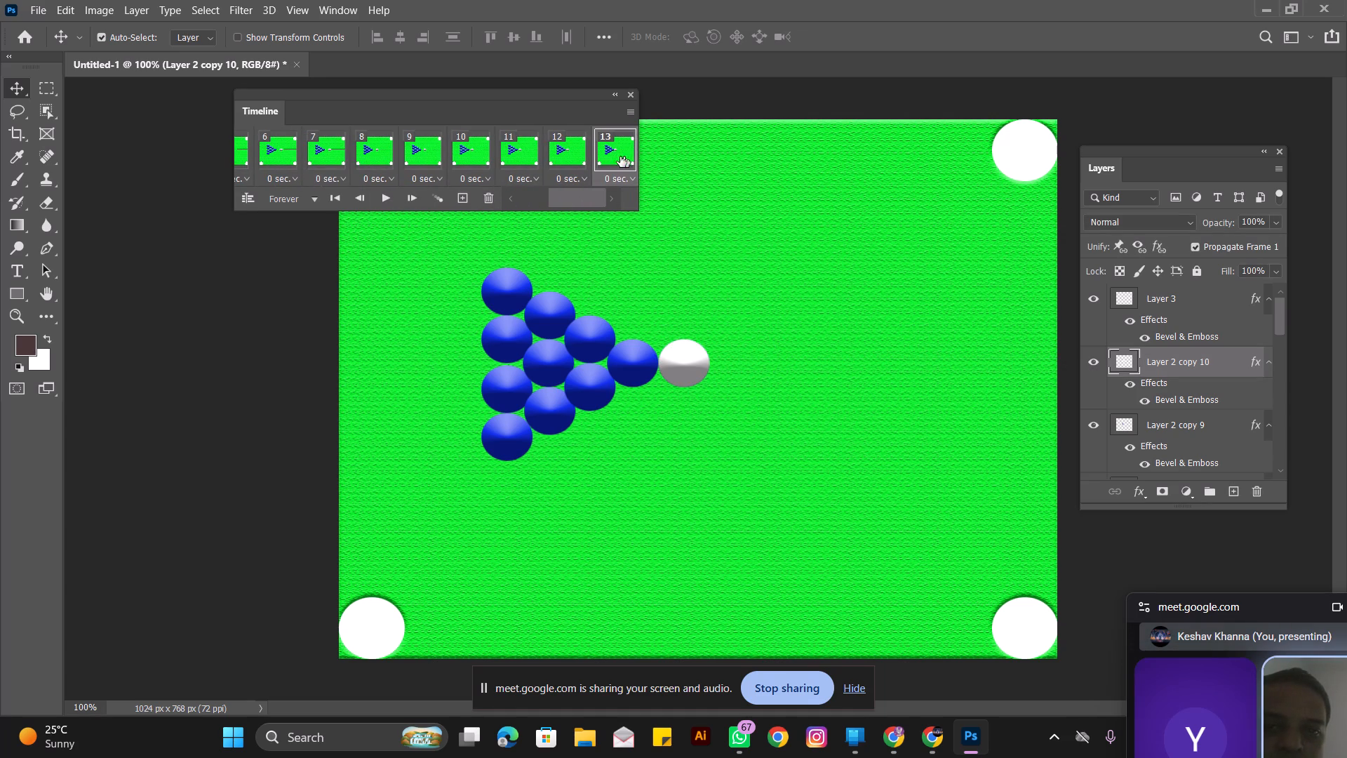
left_click(436, 203)
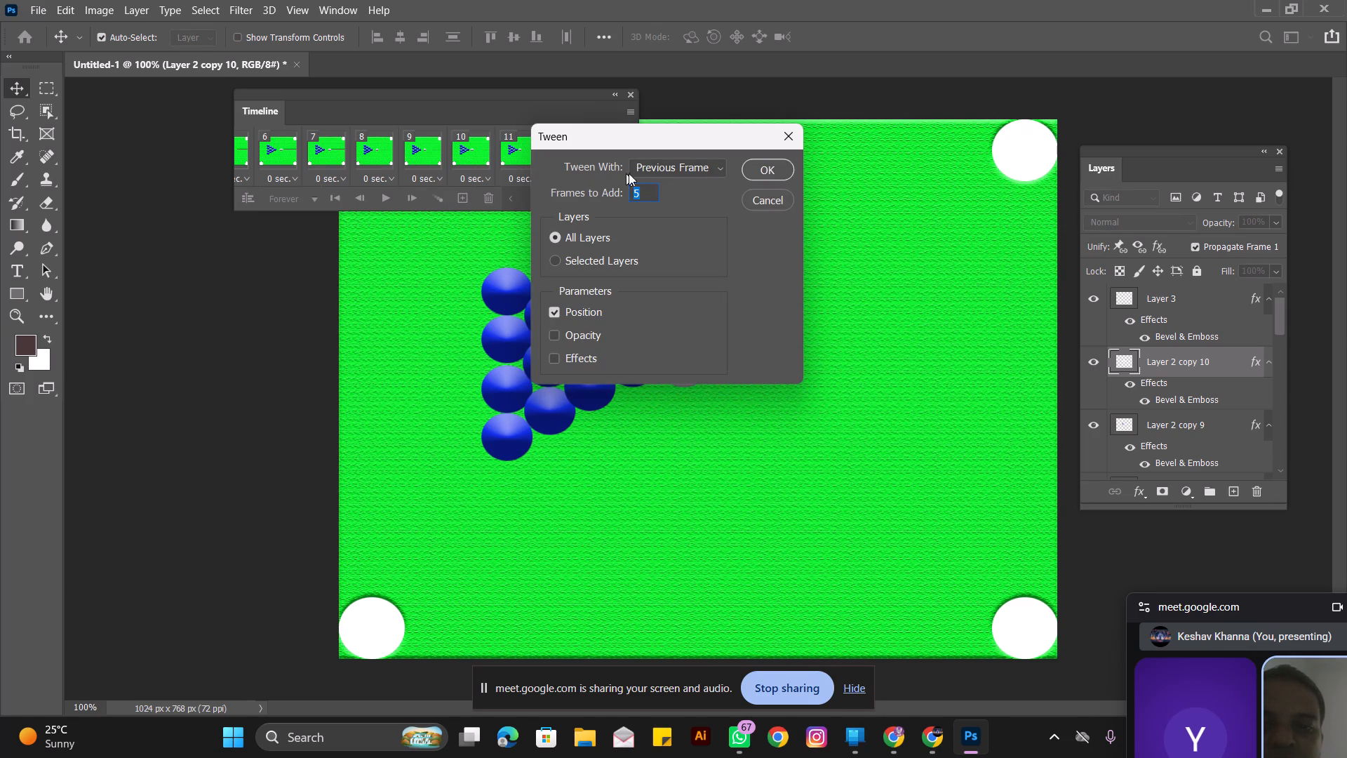
left_click(759, 199)
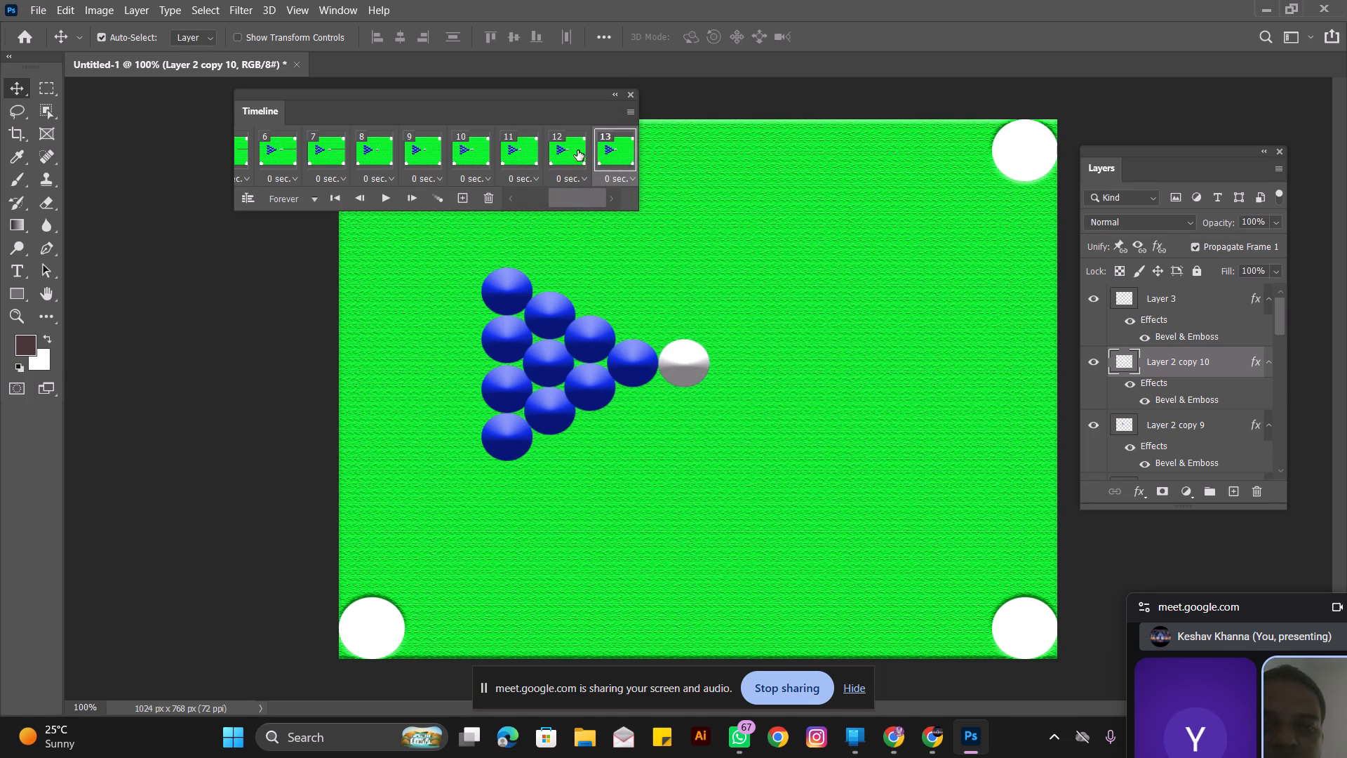
left_click_drag(562, 195, 619, 199)
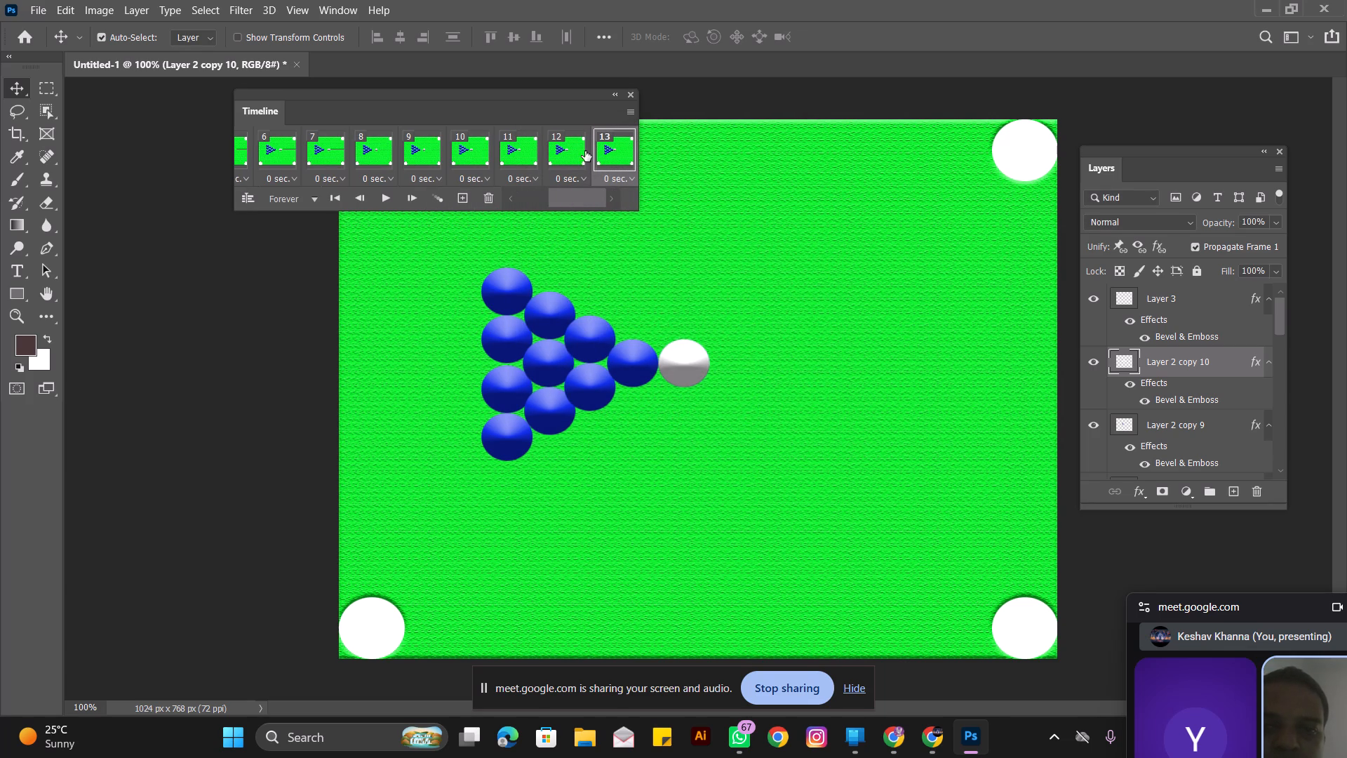
left_click(464, 198)
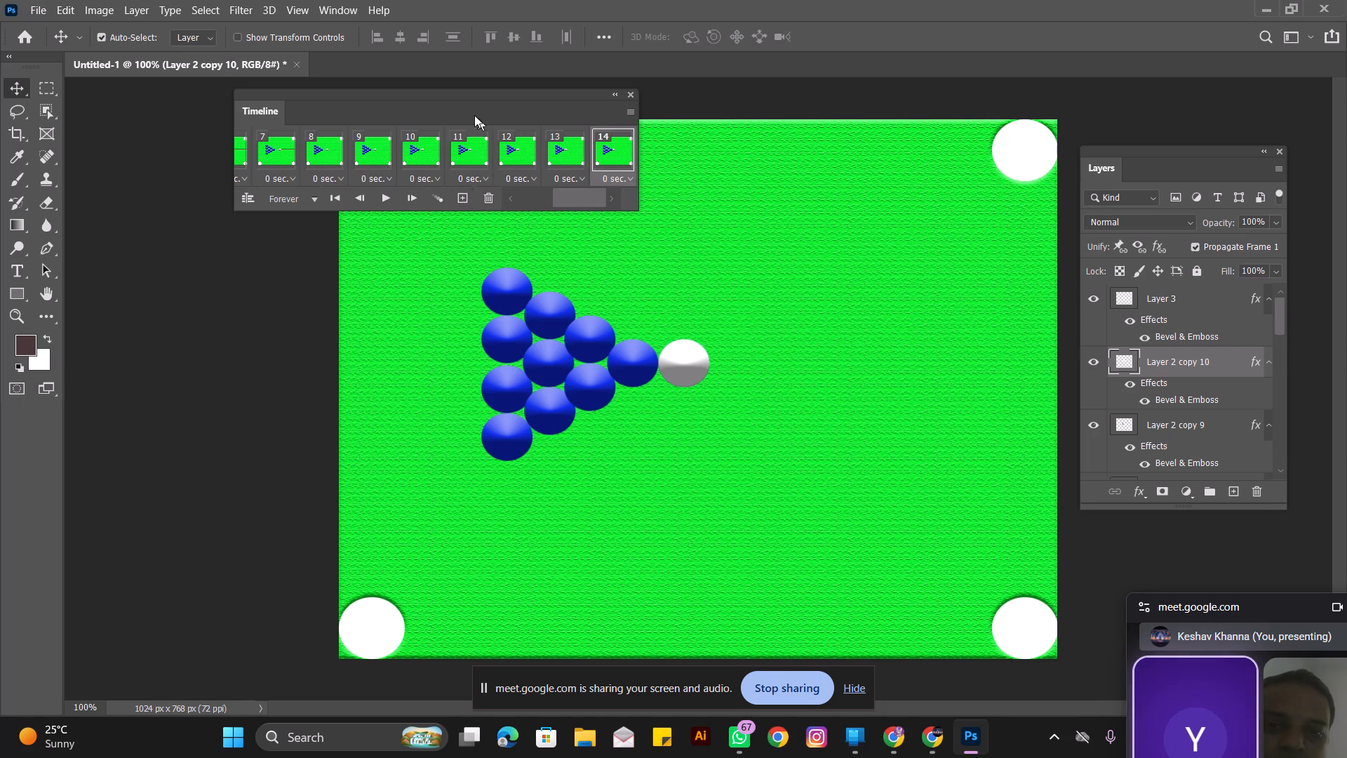
In frame 14, move the rack's two outer back-row balls, front ball and upper second-row ball into the four corner pockets, one per pocket.
left_click_drag(396, 98, 596, 8)
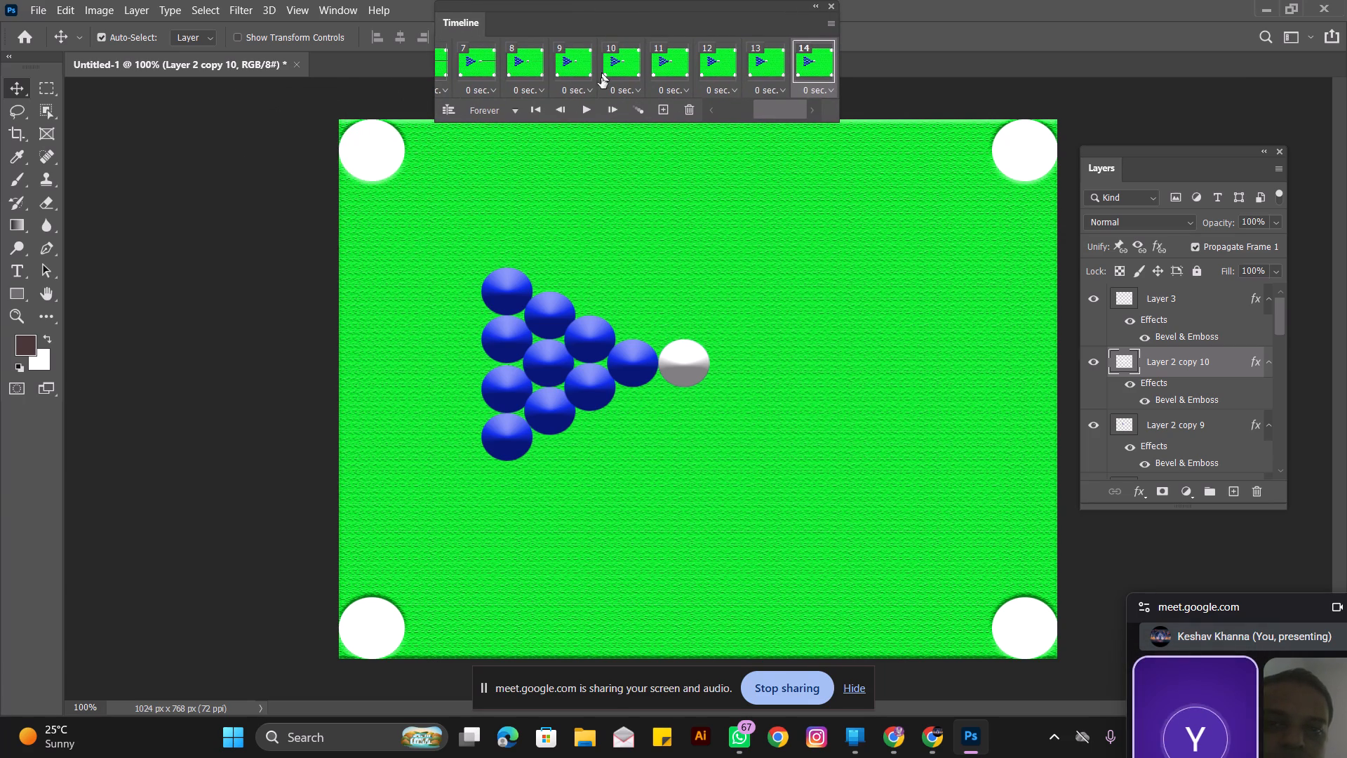
left_click_drag(508, 291, 377, 154)
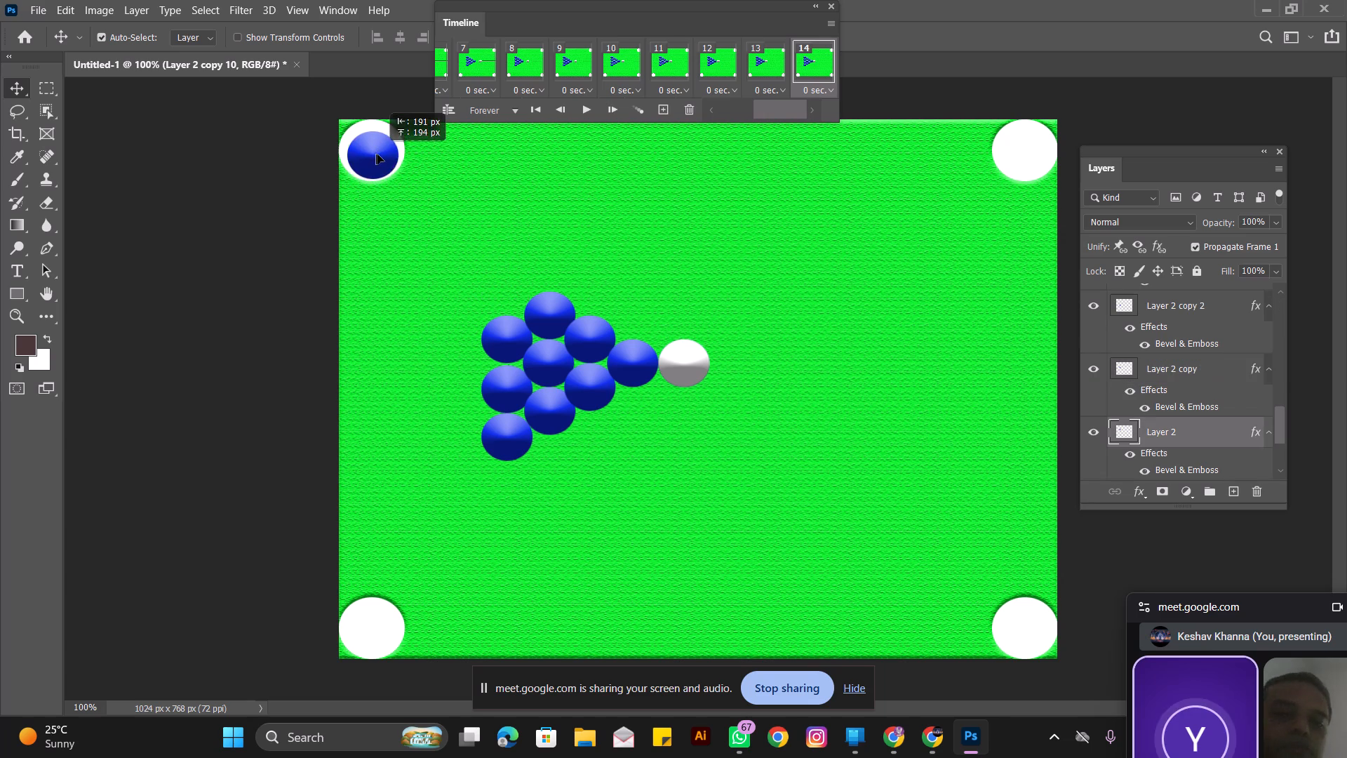
left_click_drag(377, 154, 375, 152)
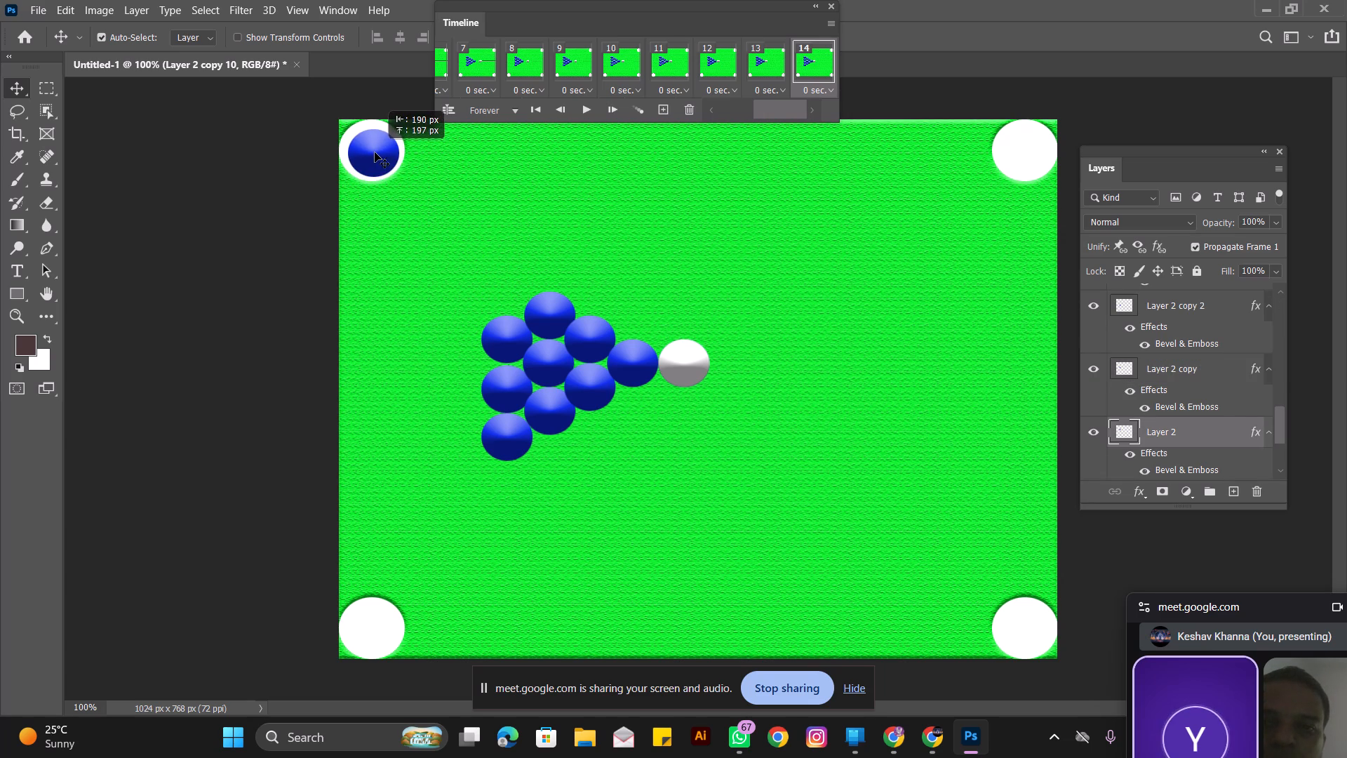
left_click_drag(507, 434, 394, 602)
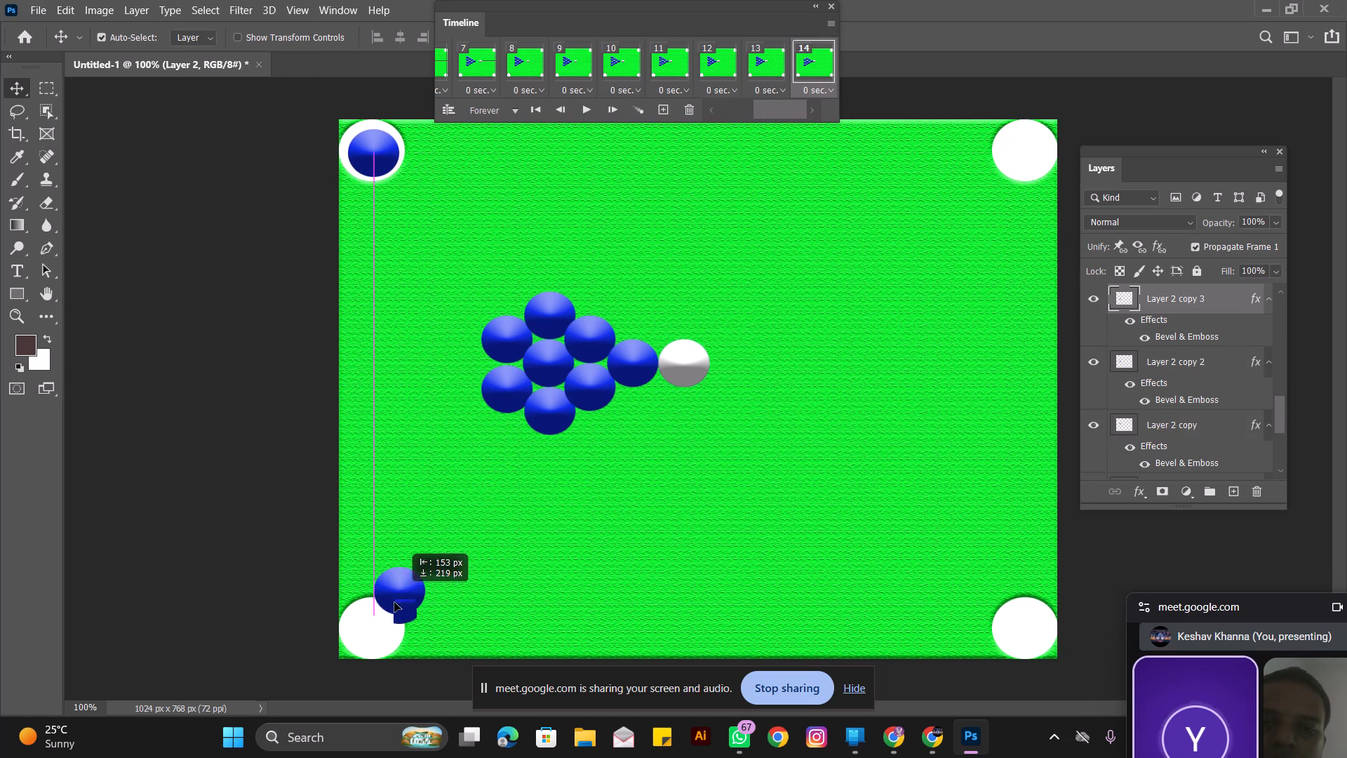
left_click_drag(394, 602, 371, 628)
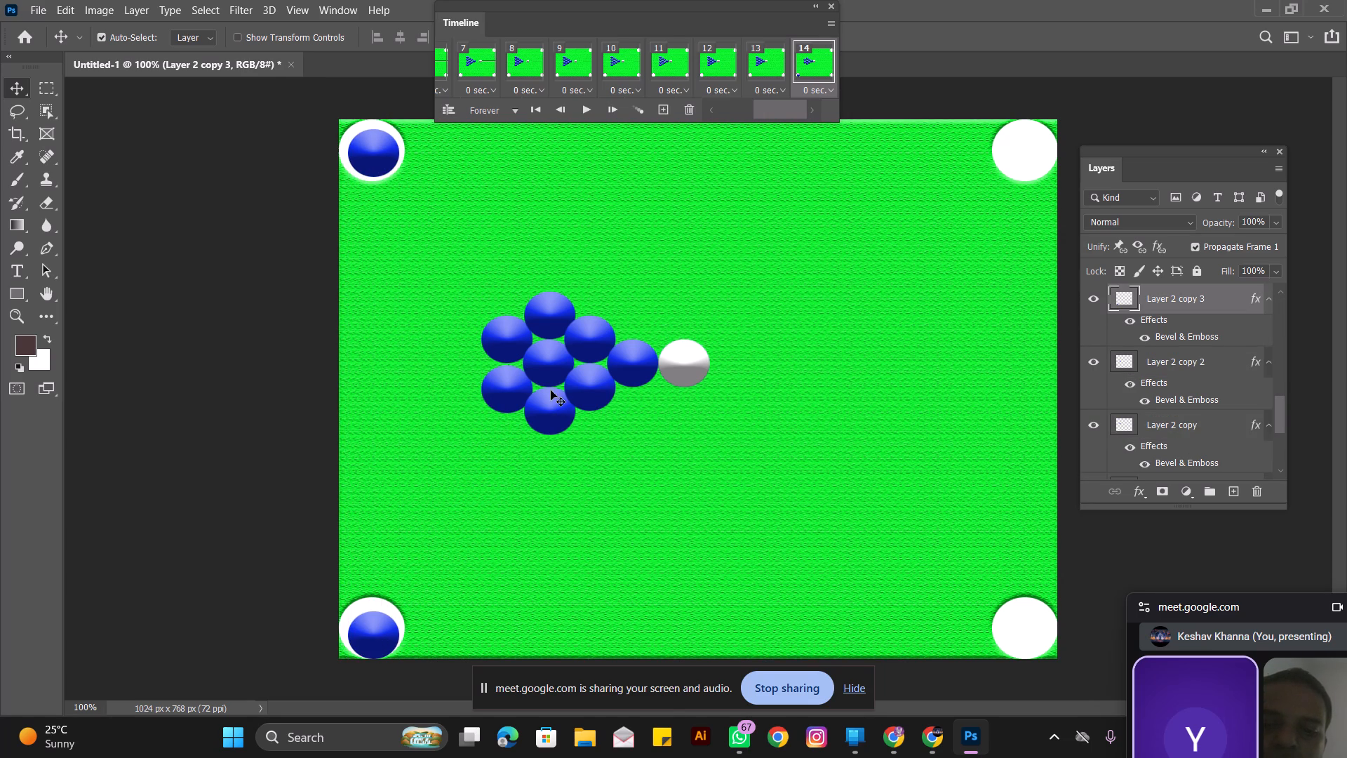
left_click_drag(625, 364, 972, 582)
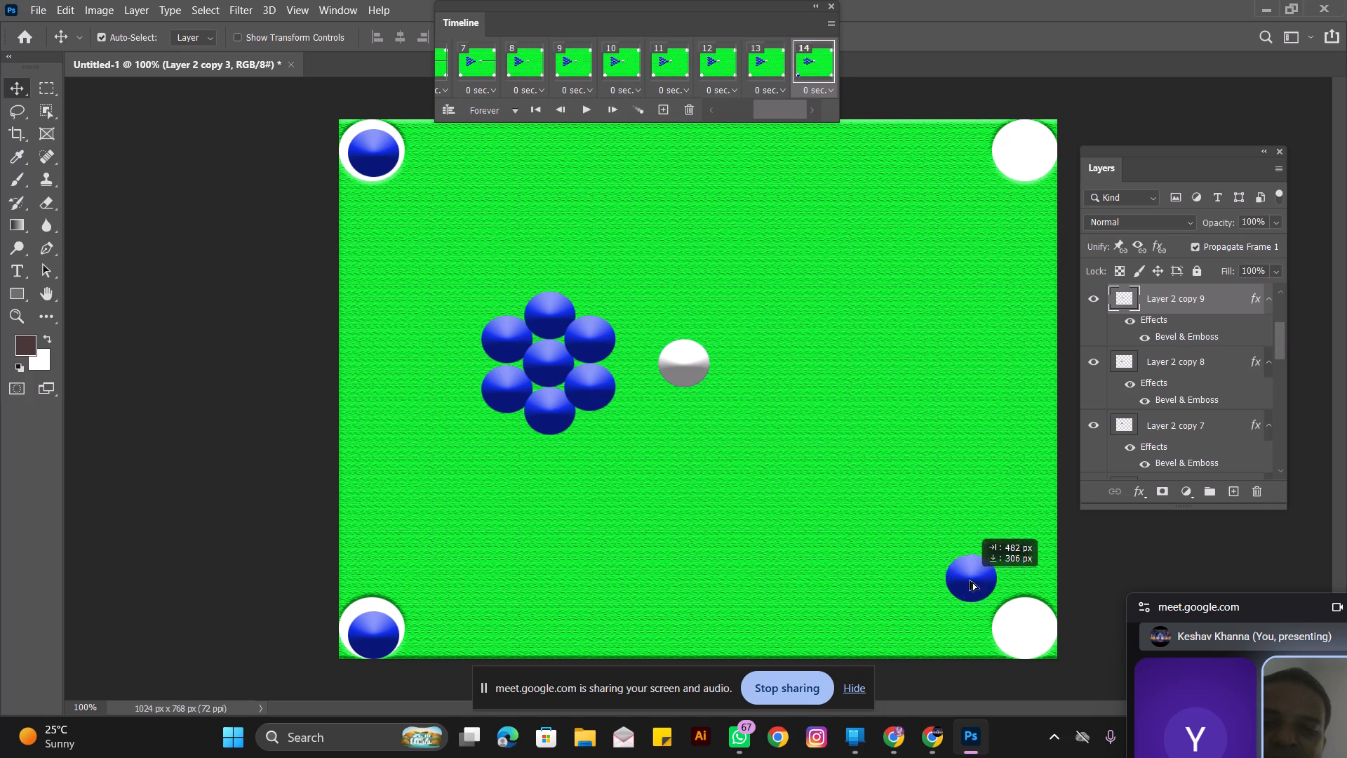
left_click_drag(972, 582, 1017, 633)
left_click_drag(590, 339, 932, 206)
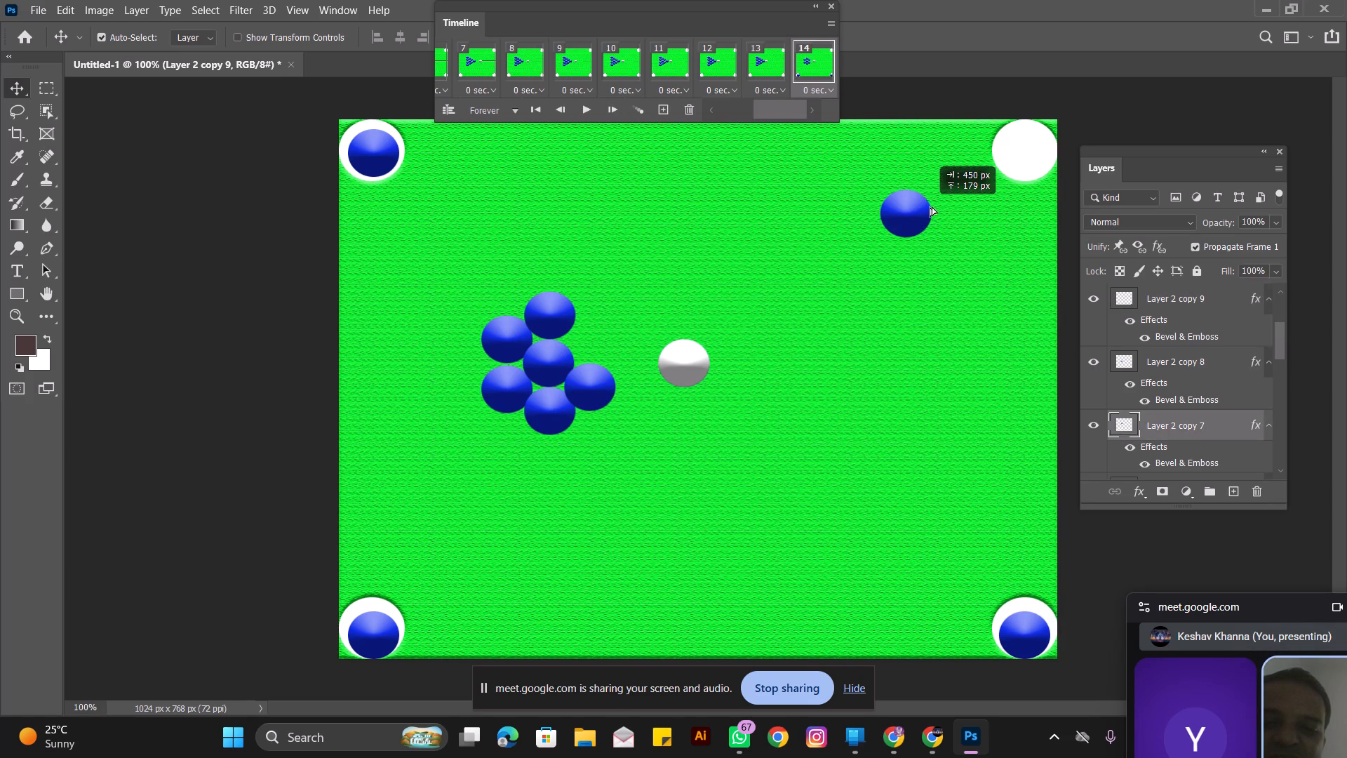
left_click_drag(932, 206, 1021, 154)
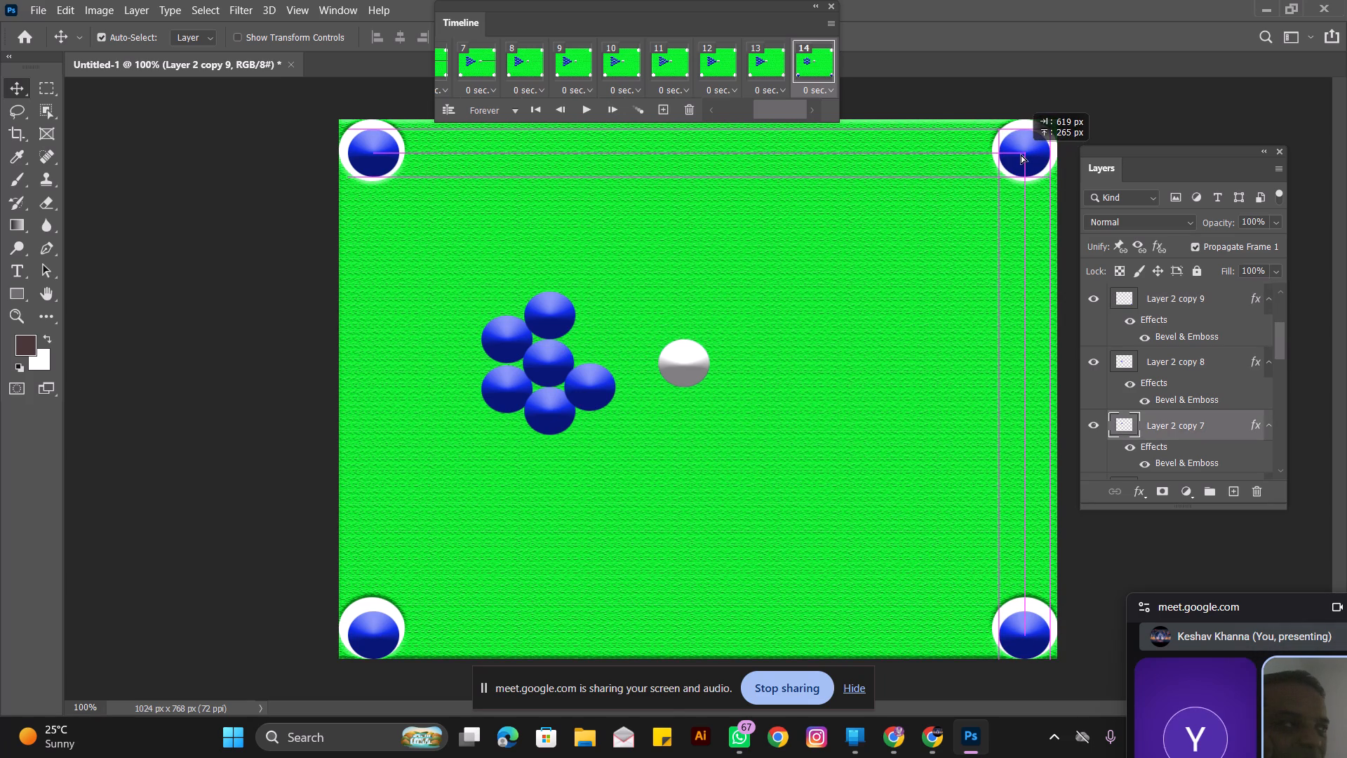
left_click_drag(1021, 154, 1027, 149)
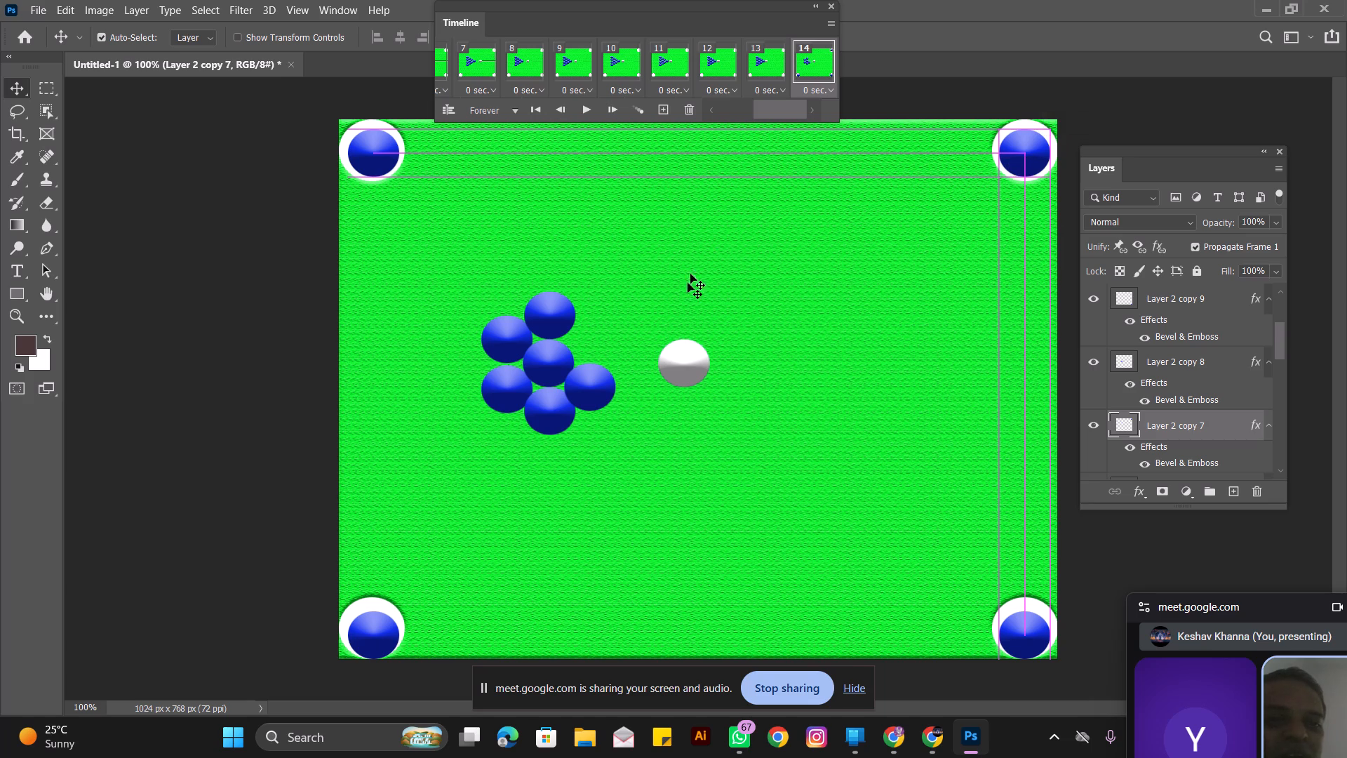
Scatter the six remaining blue balls around the table in frame 14 and move the cue ball near the middle of the left edge.
left_click_drag(535, 319, 421, 238)
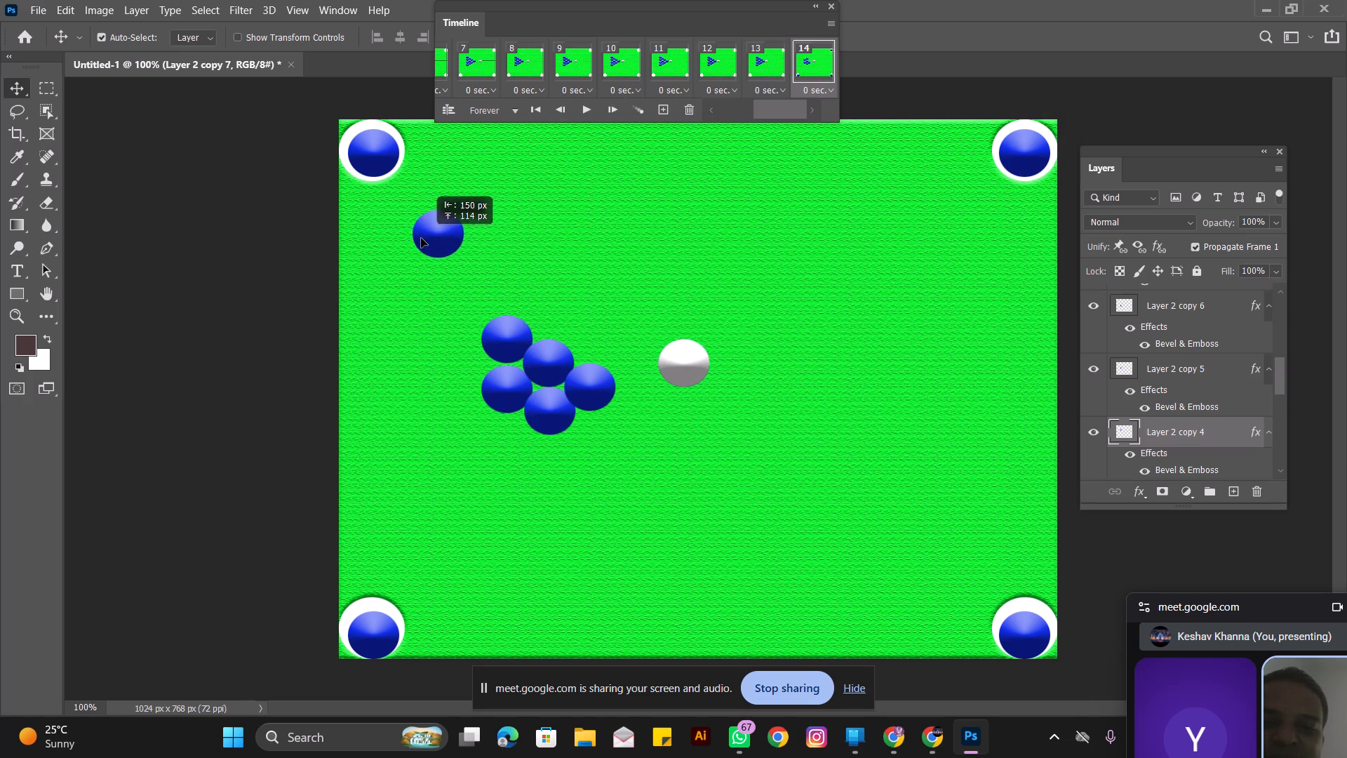
left_click_drag(421, 238, 419, 237)
left_click_drag(521, 335, 432, 532)
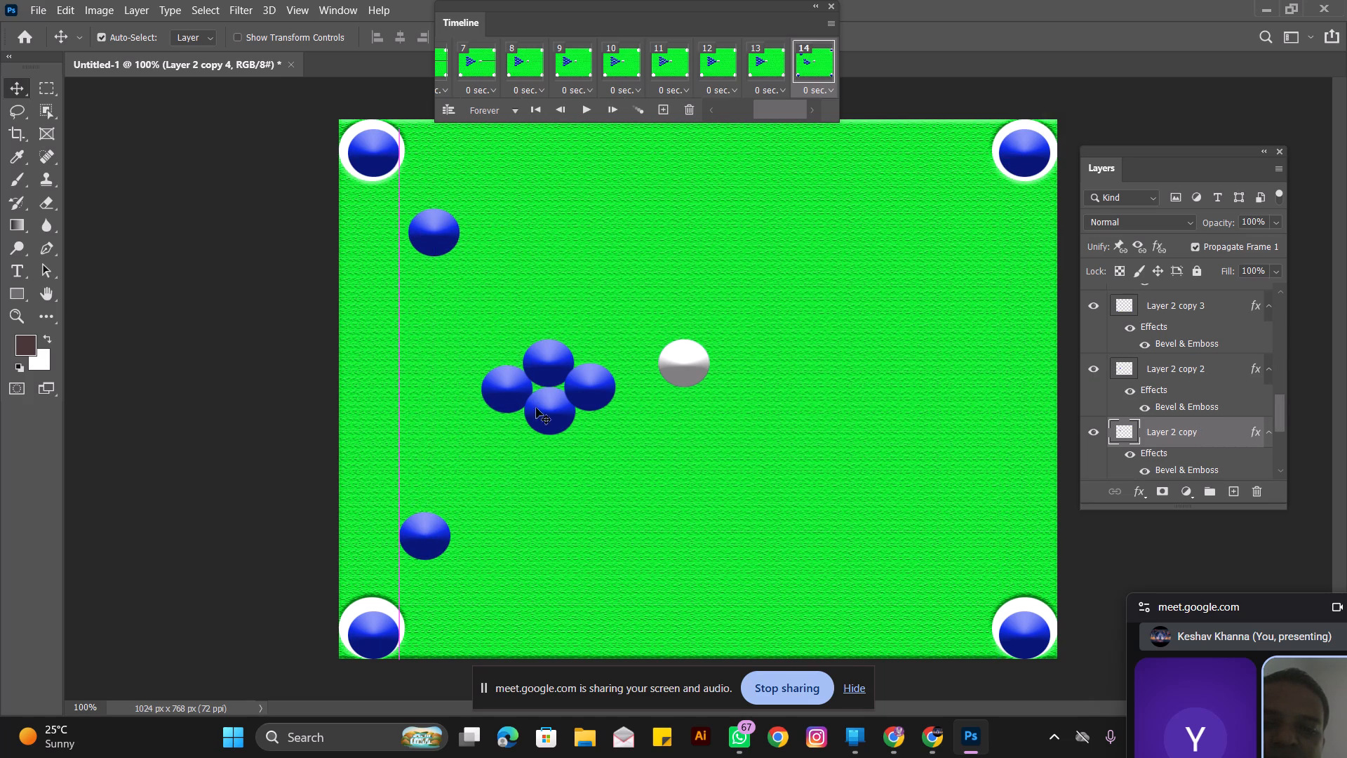
left_click_drag(543, 348, 728, 138)
left_click_drag(688, 366, 390, 377)
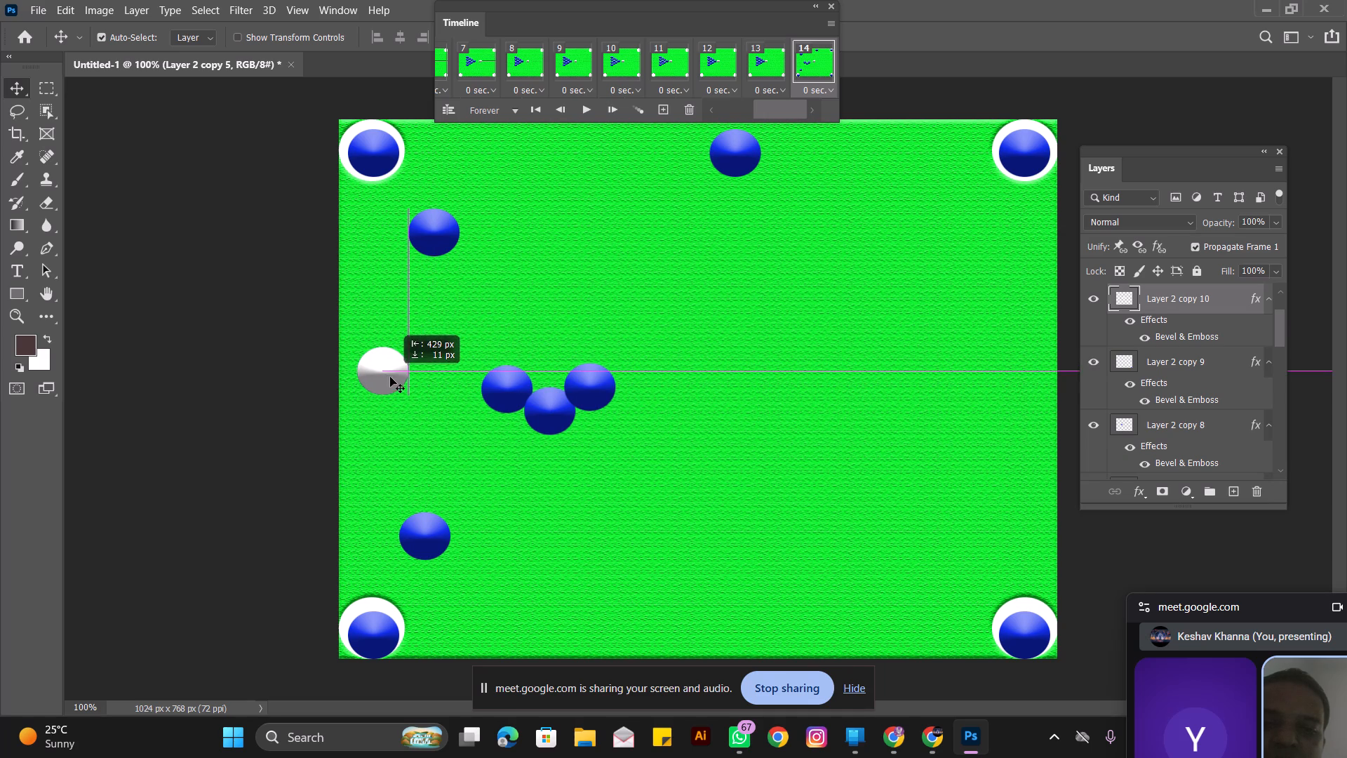
left_click_drag(556, 408, 838, 606)
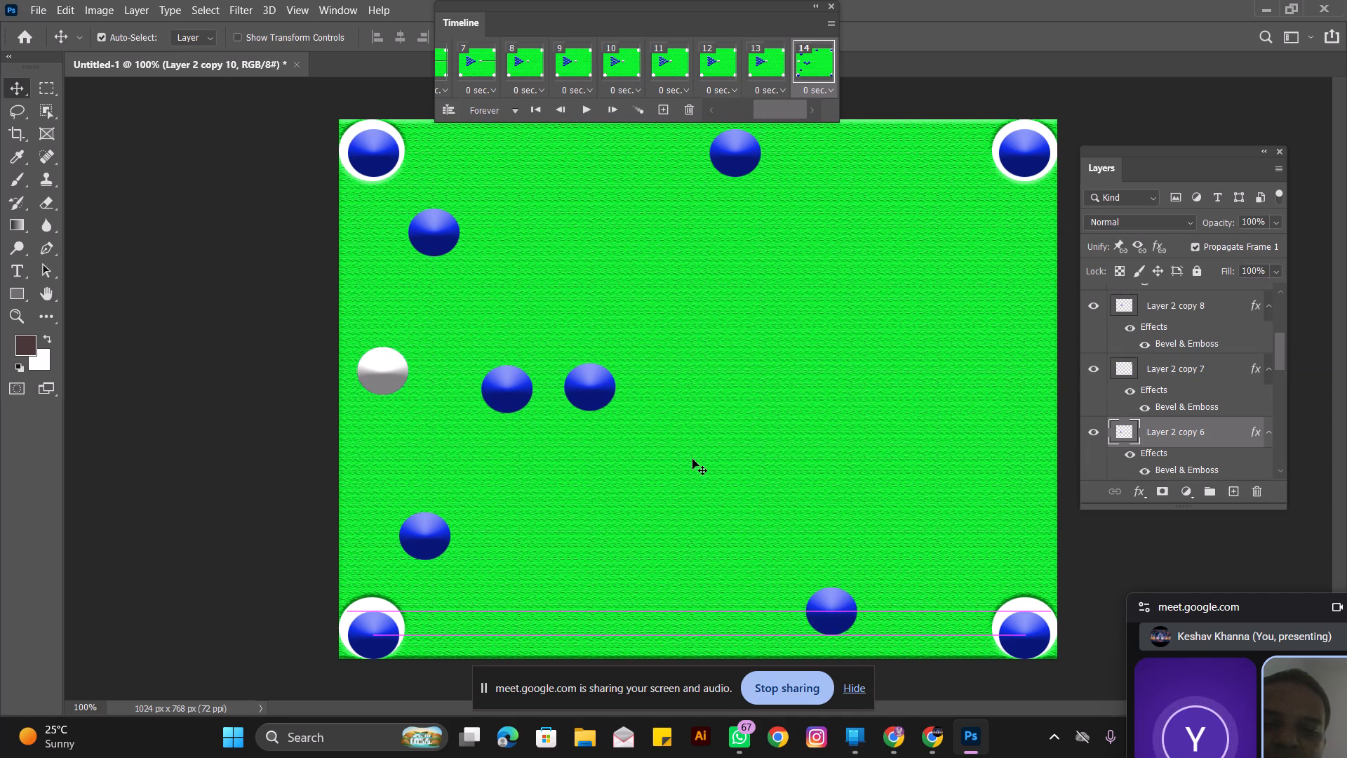
left_click_drag(591, 385, 930, 526)
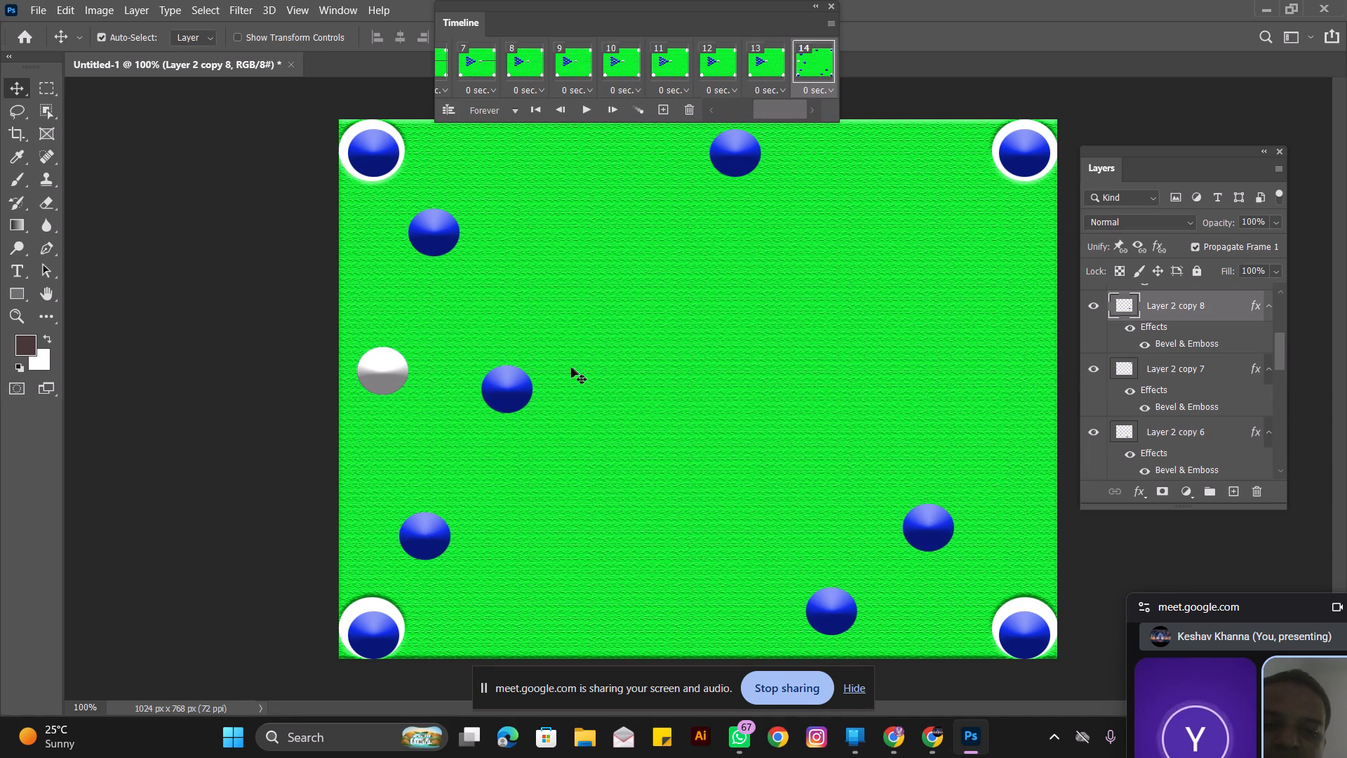
left_click_drag(510, 387, 964, 344)
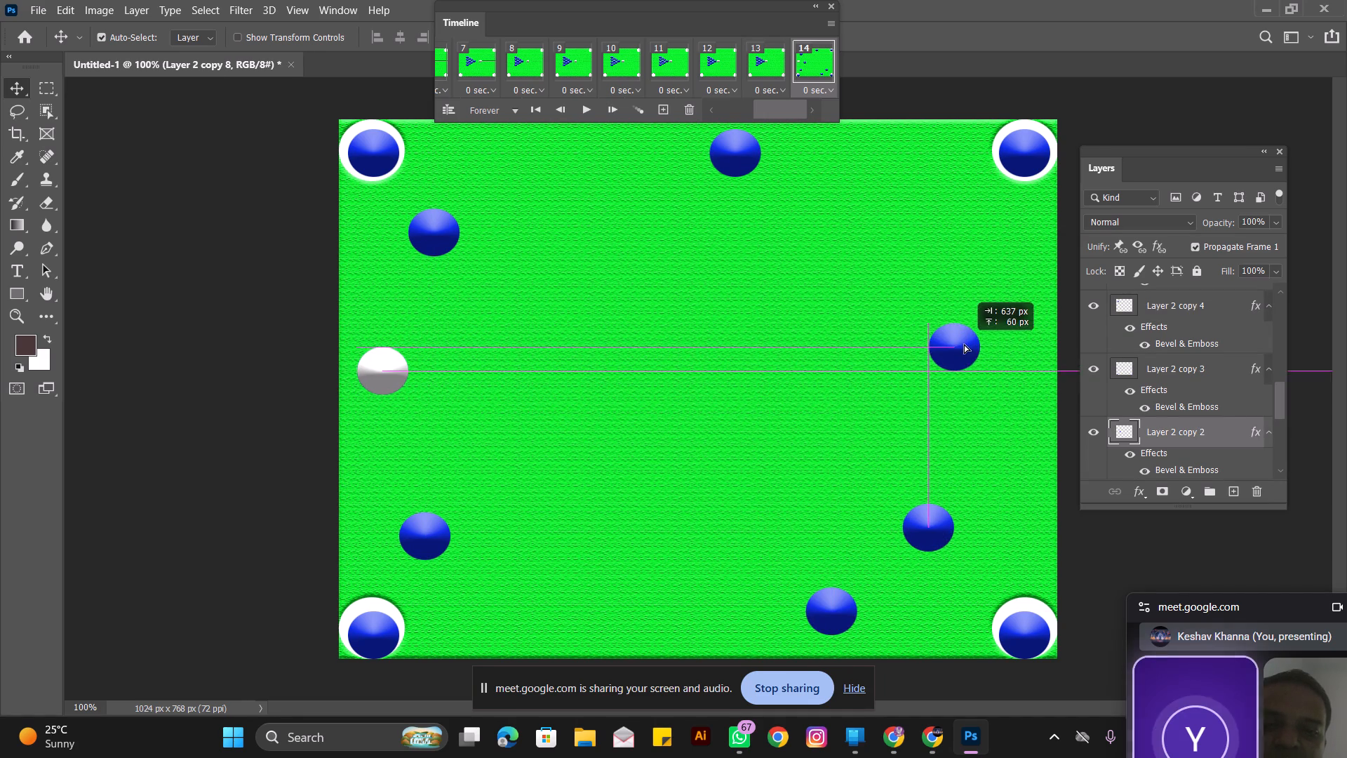
left_click_drag(964, 344, 967, 265)
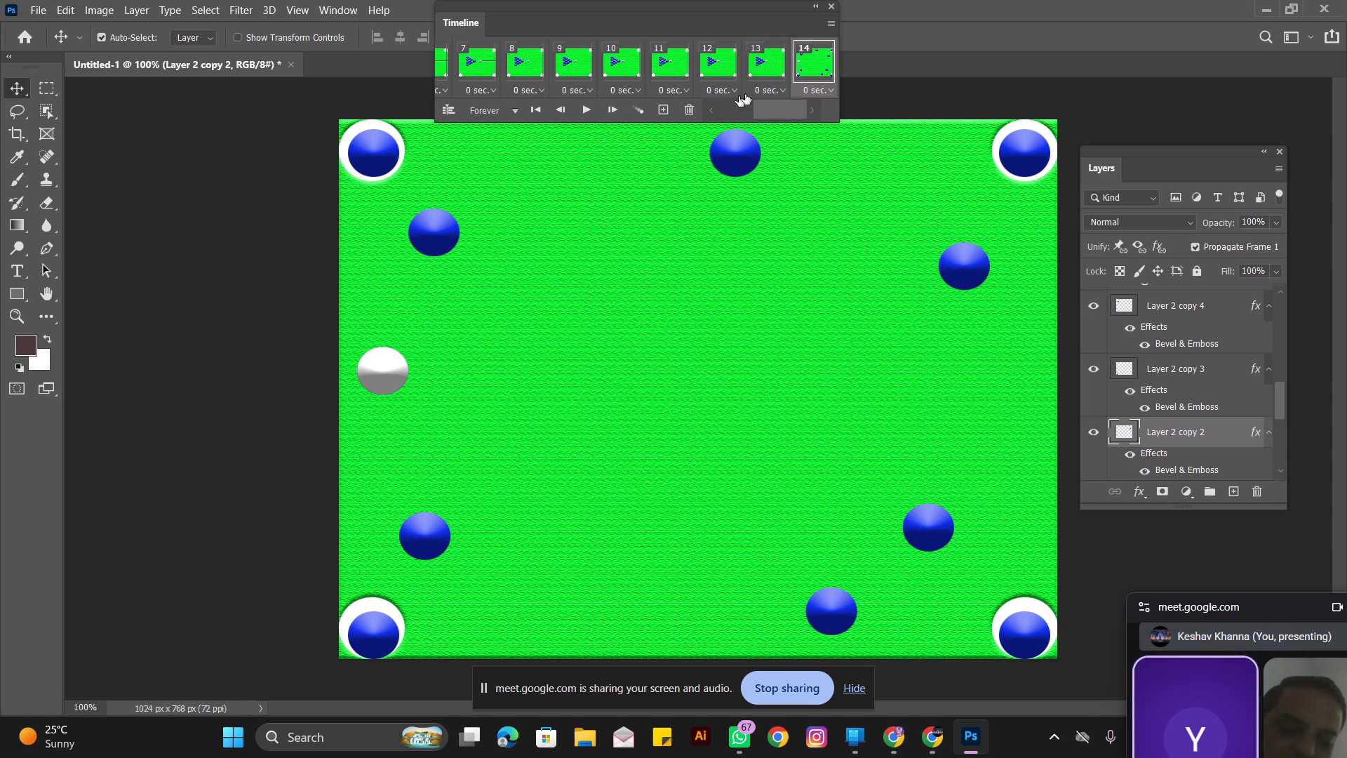
Tween frames 13 and 14 with five in-between frames to animate the balls scattering.
left_click(763, 61, "shift")
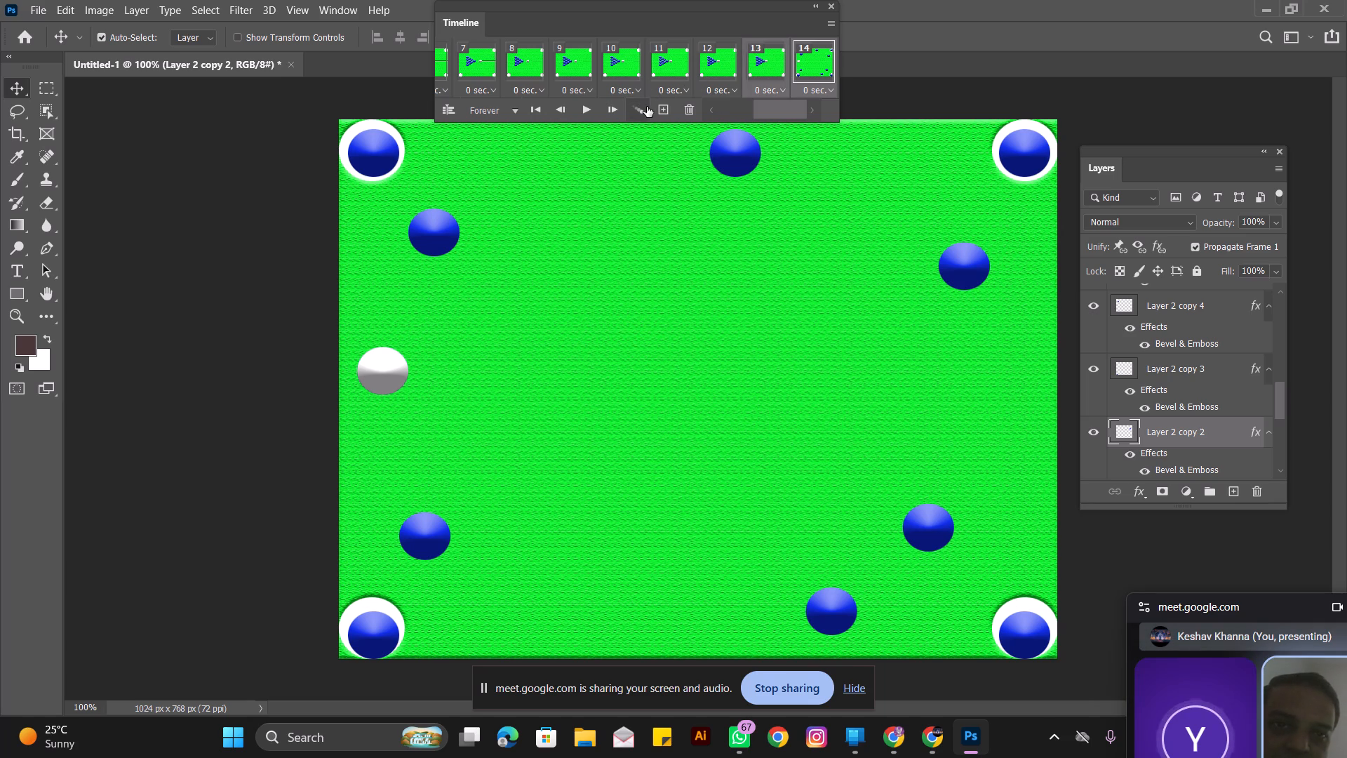
left_click(643, 113)
left_click(759, 175)
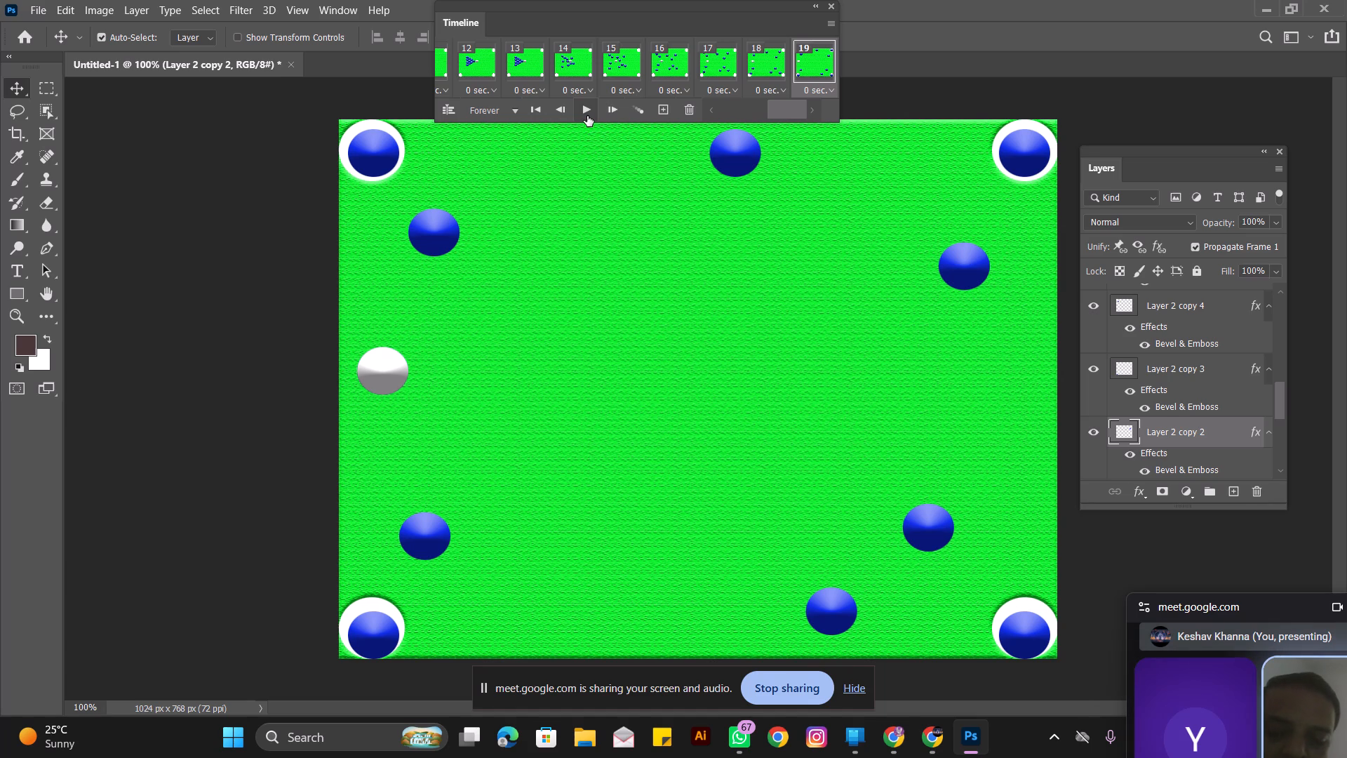
Set the delay of all animation frames to 0.2 seconds.
left_click_drag(782, 108, 723, 113, "shift")
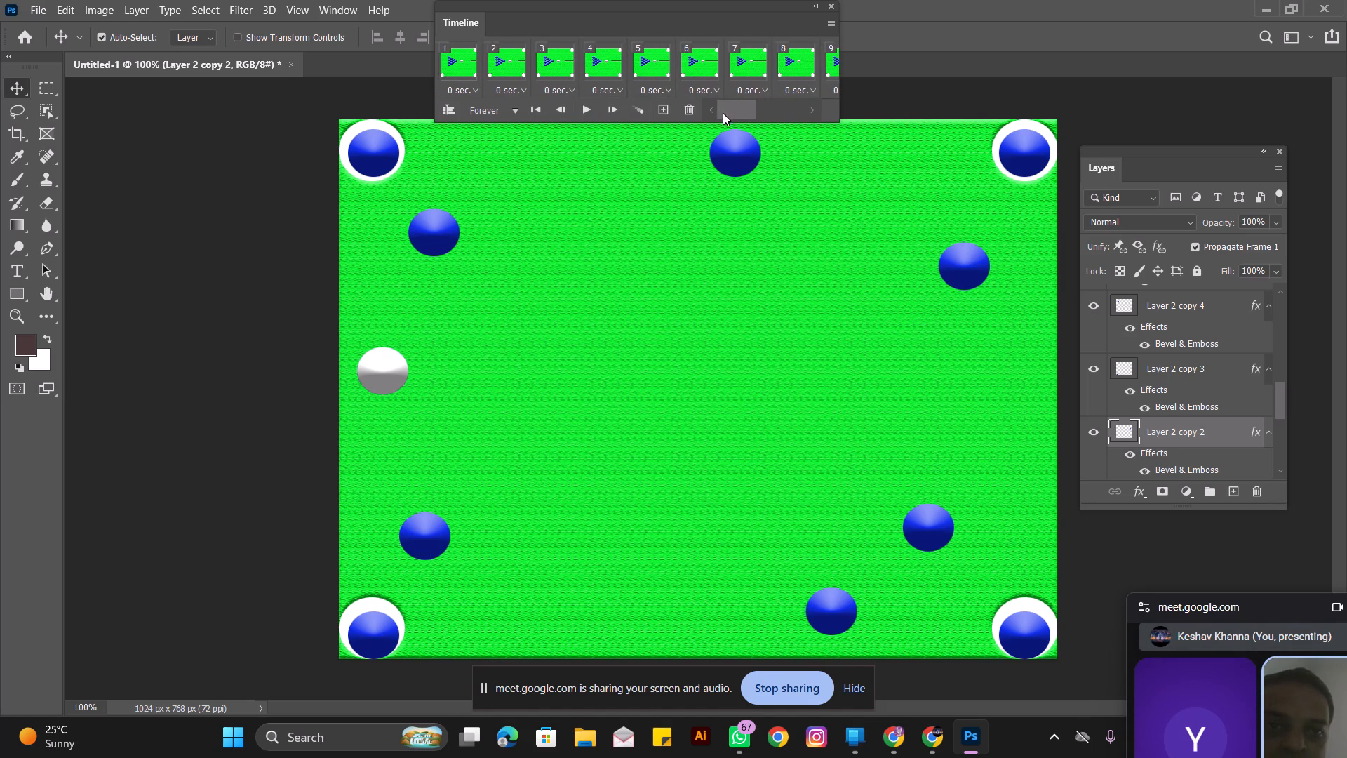
left_click_drag(723, 113, 716, 115, "shift")
left_click(462, 72, "shift")
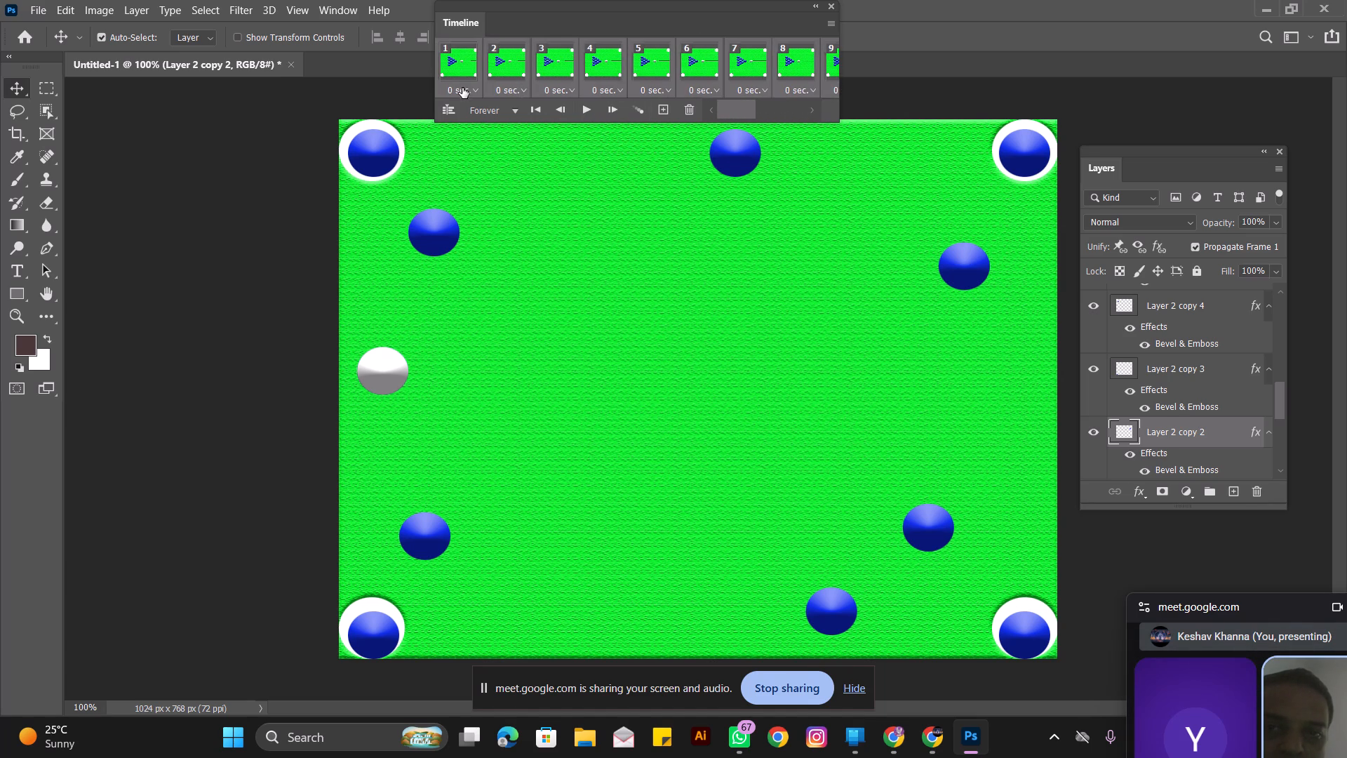
right_click(460, 88)
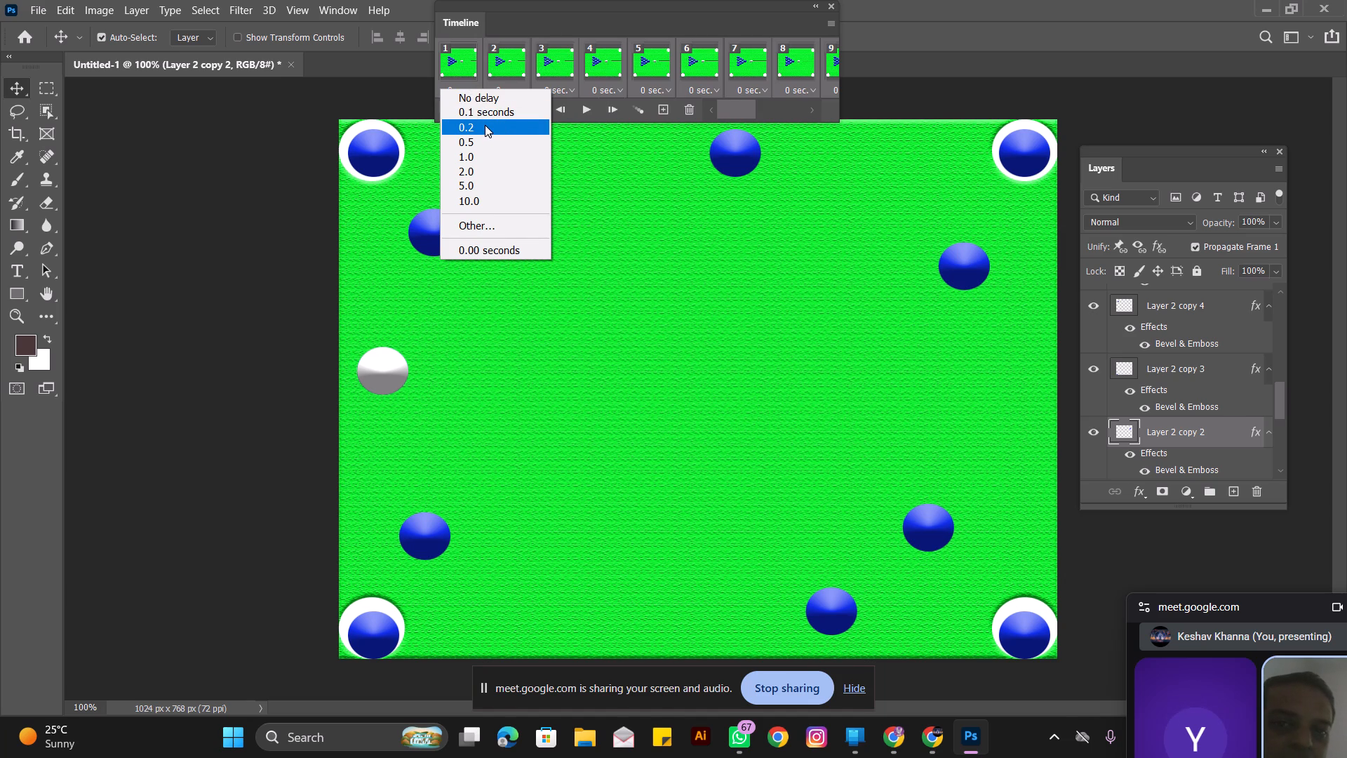
left_click(485, 125)
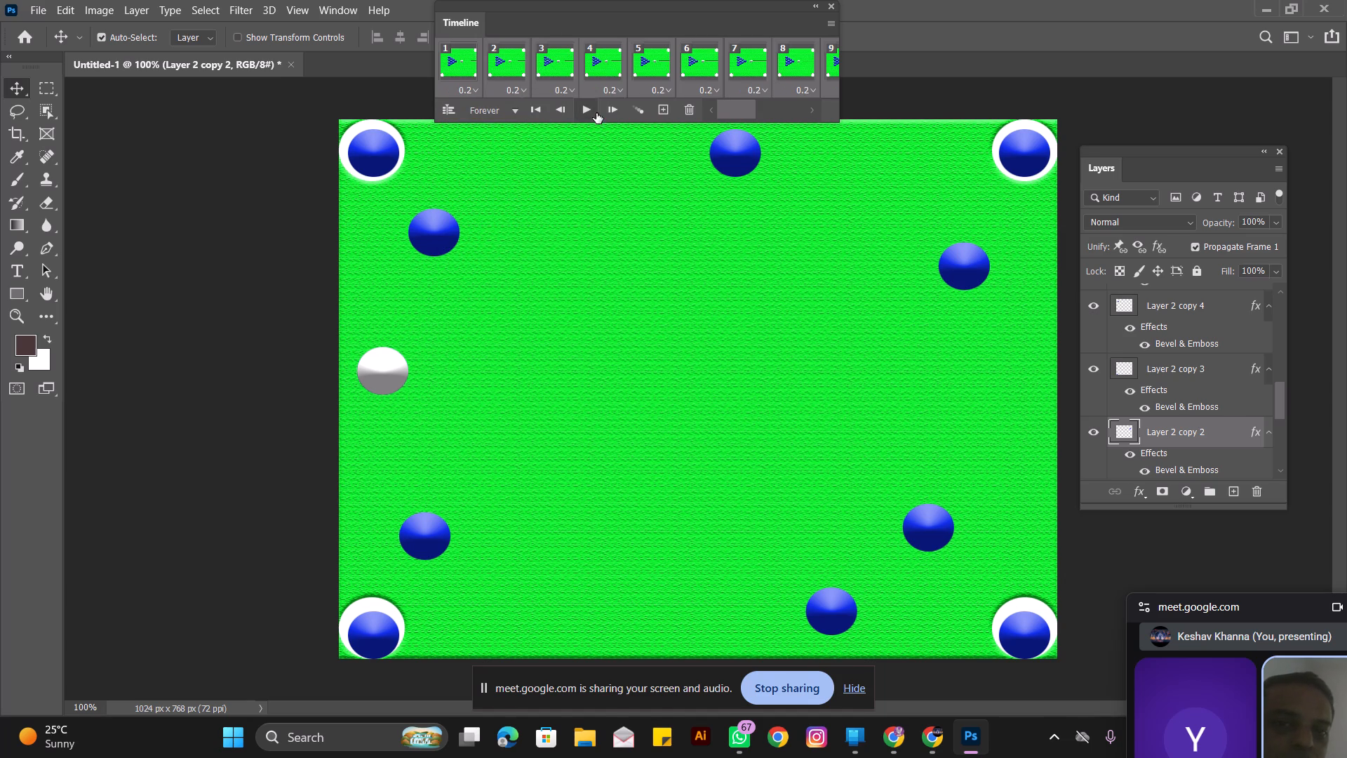
Play the animation to check the full shot at the new frame delay.
left_click(583, 114)
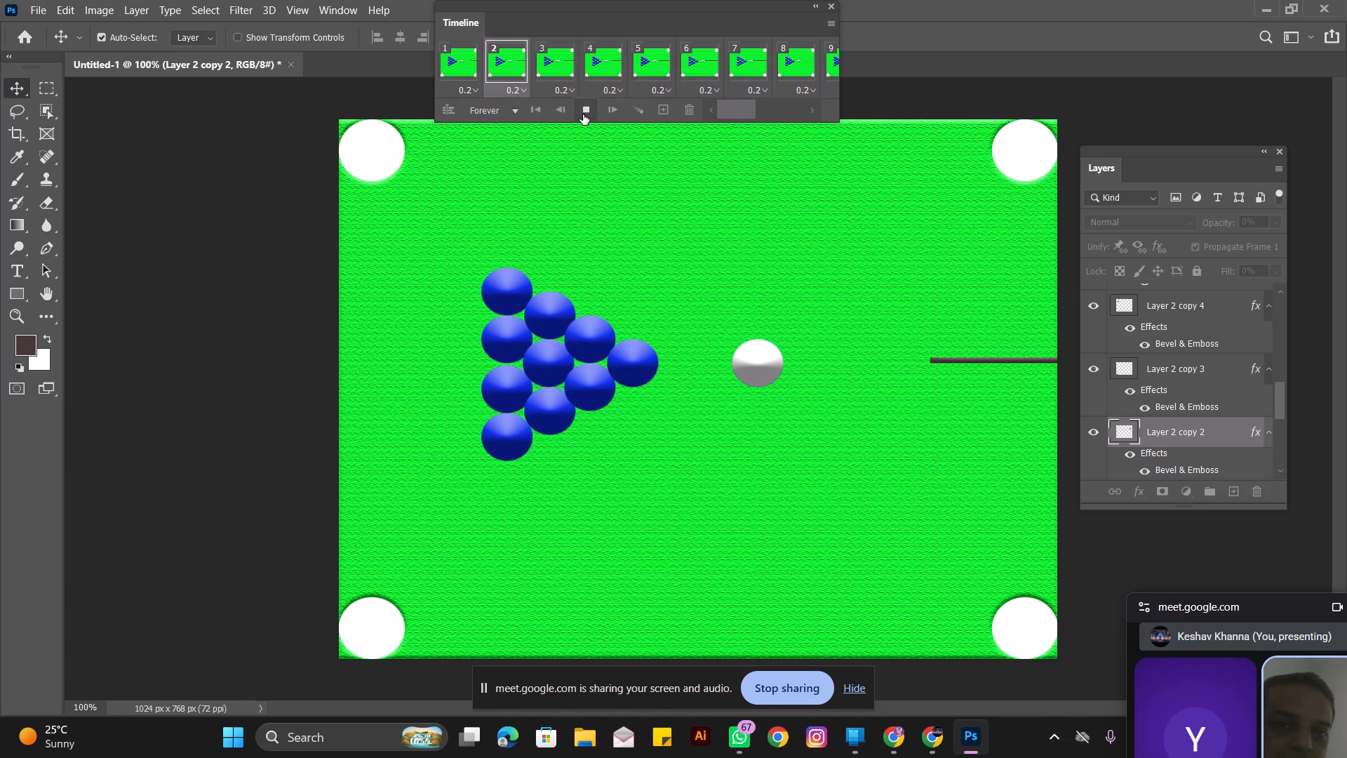
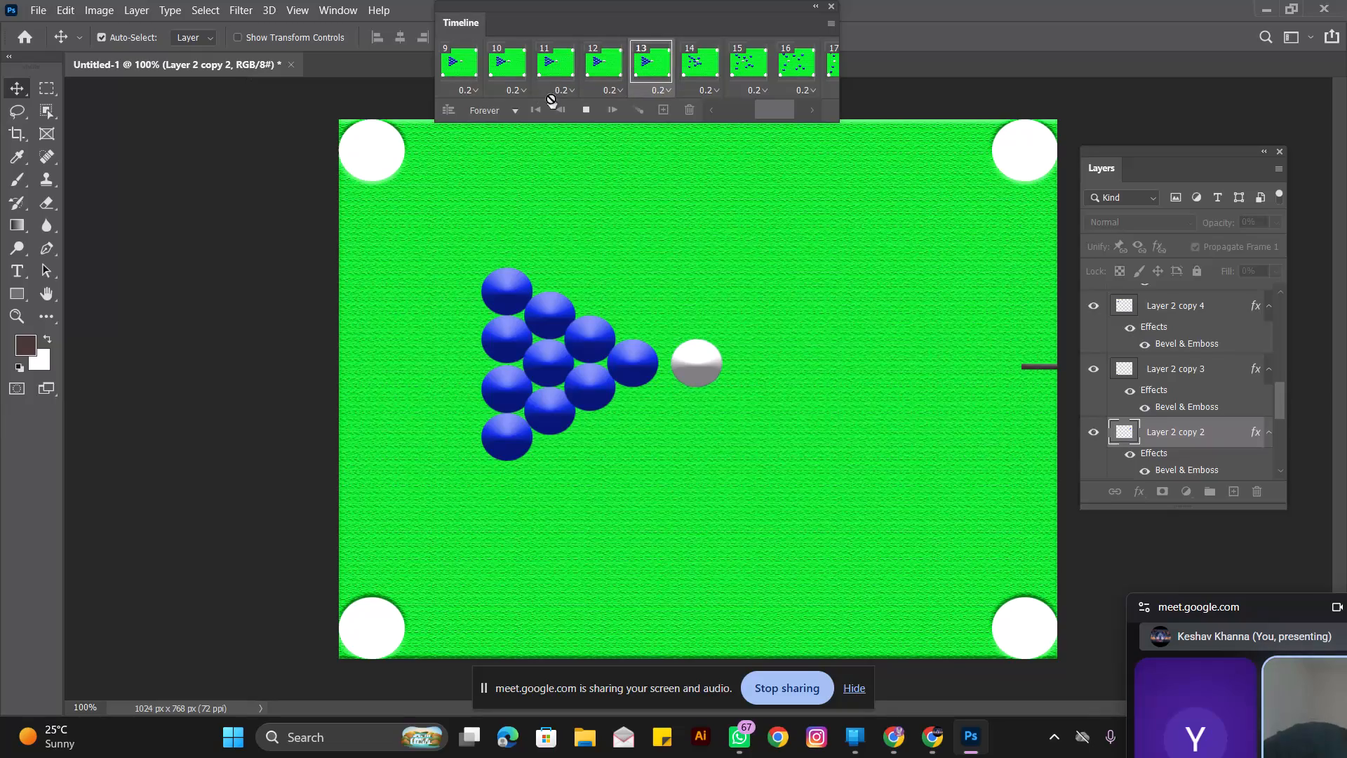
Stop the playback and duplicate frame 19 as a new frame 20 at the end of the animation.
left_click(585, 115)
left_click_drag(788, 108, 829, 107)
left_click(813, 62)
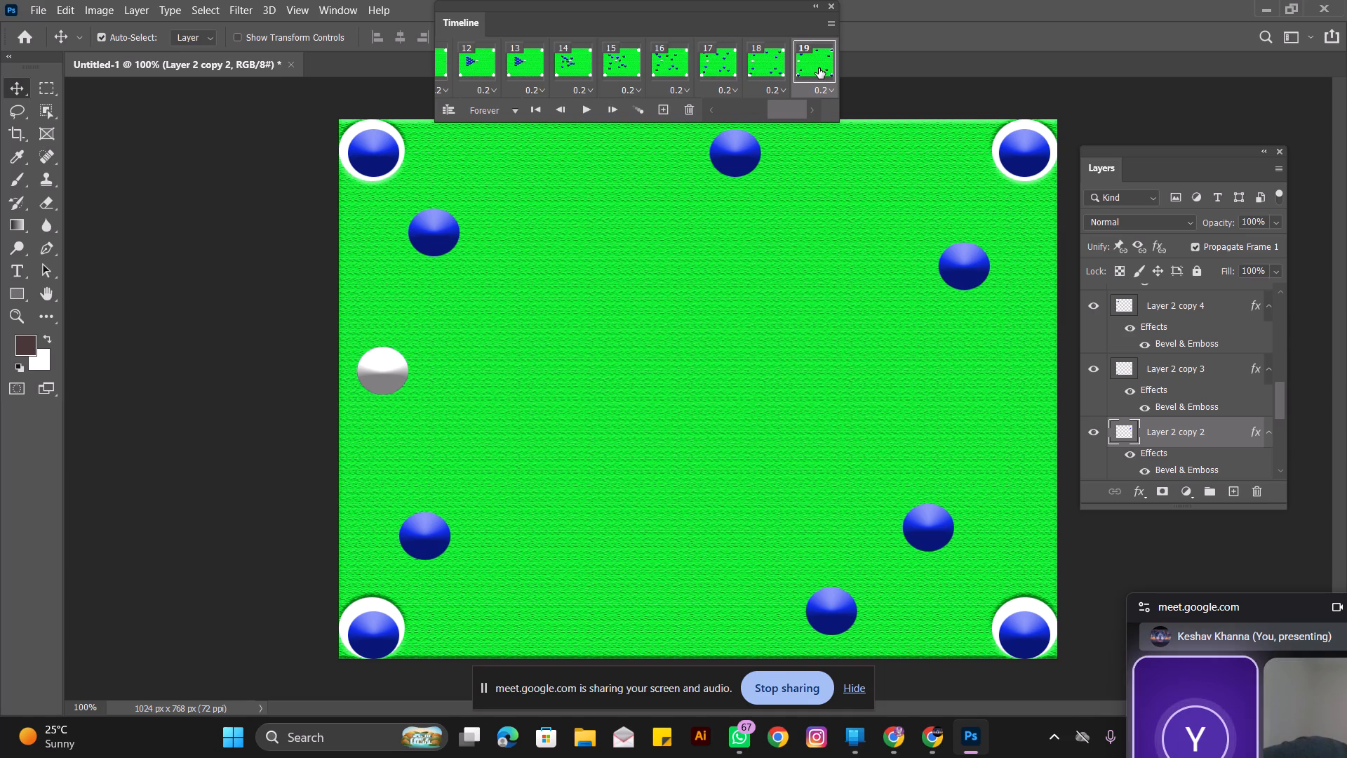
left_click(661, 110)
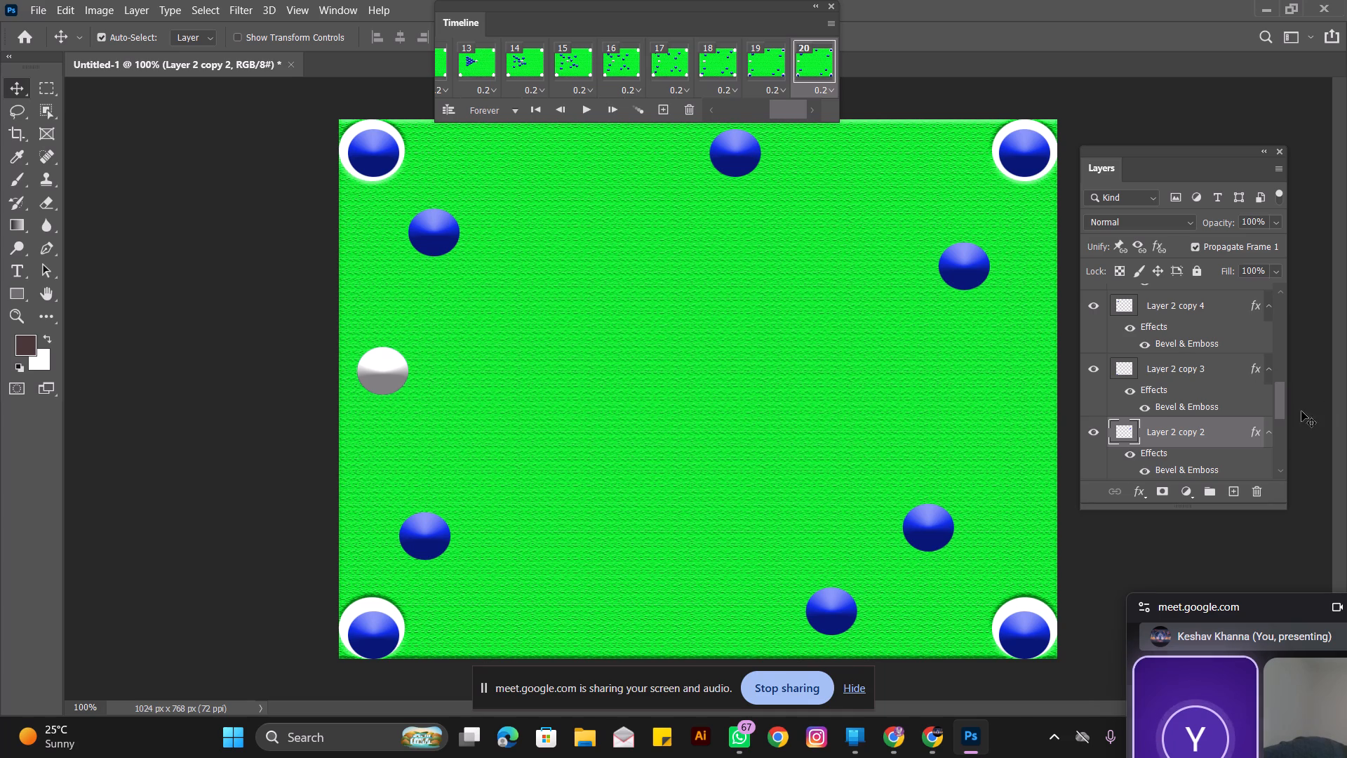
In frame 20, free-transform the Layer 3 cue stick and move it outside the table's left edge, level with the cue ball.
left_click_drag(1276, 394, 1272, 300)
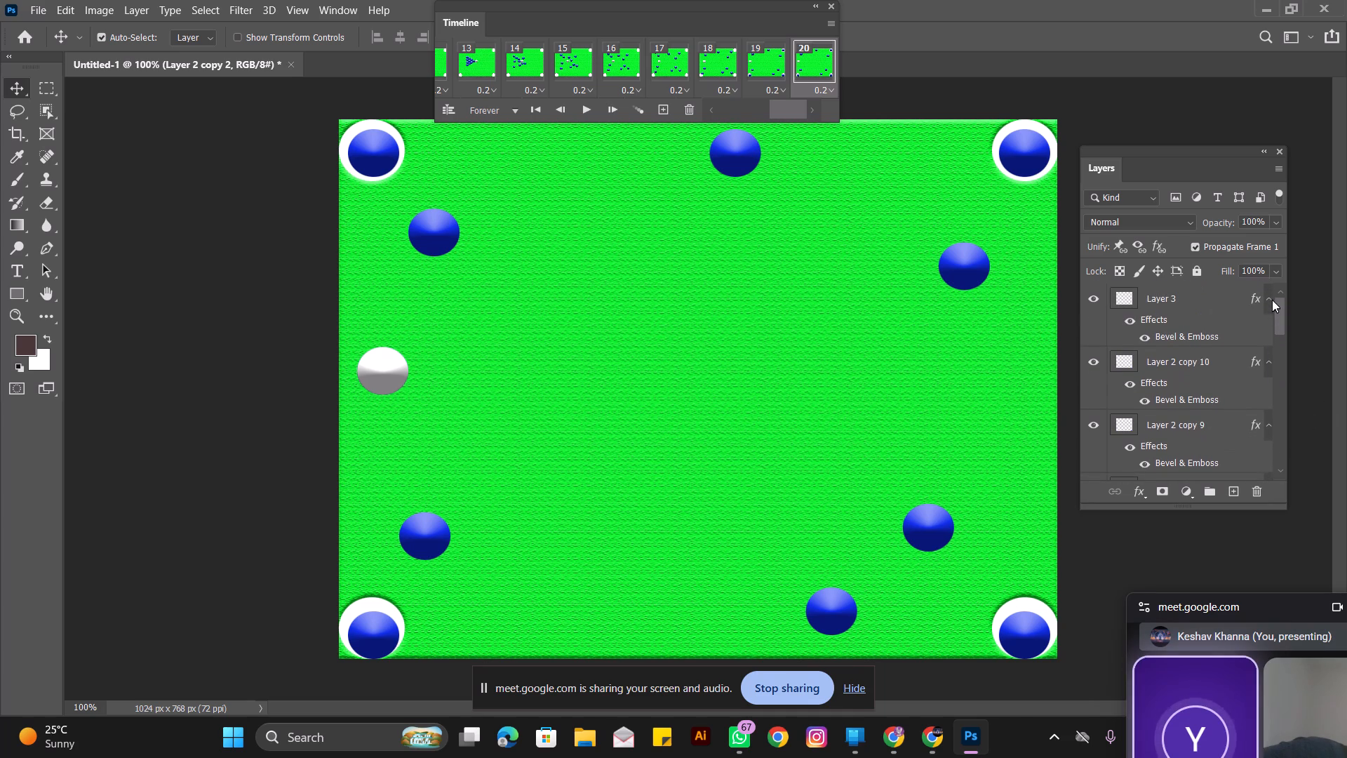
left_click_drag(1272, 300, 1273, 293)
left_click(1165, 294)
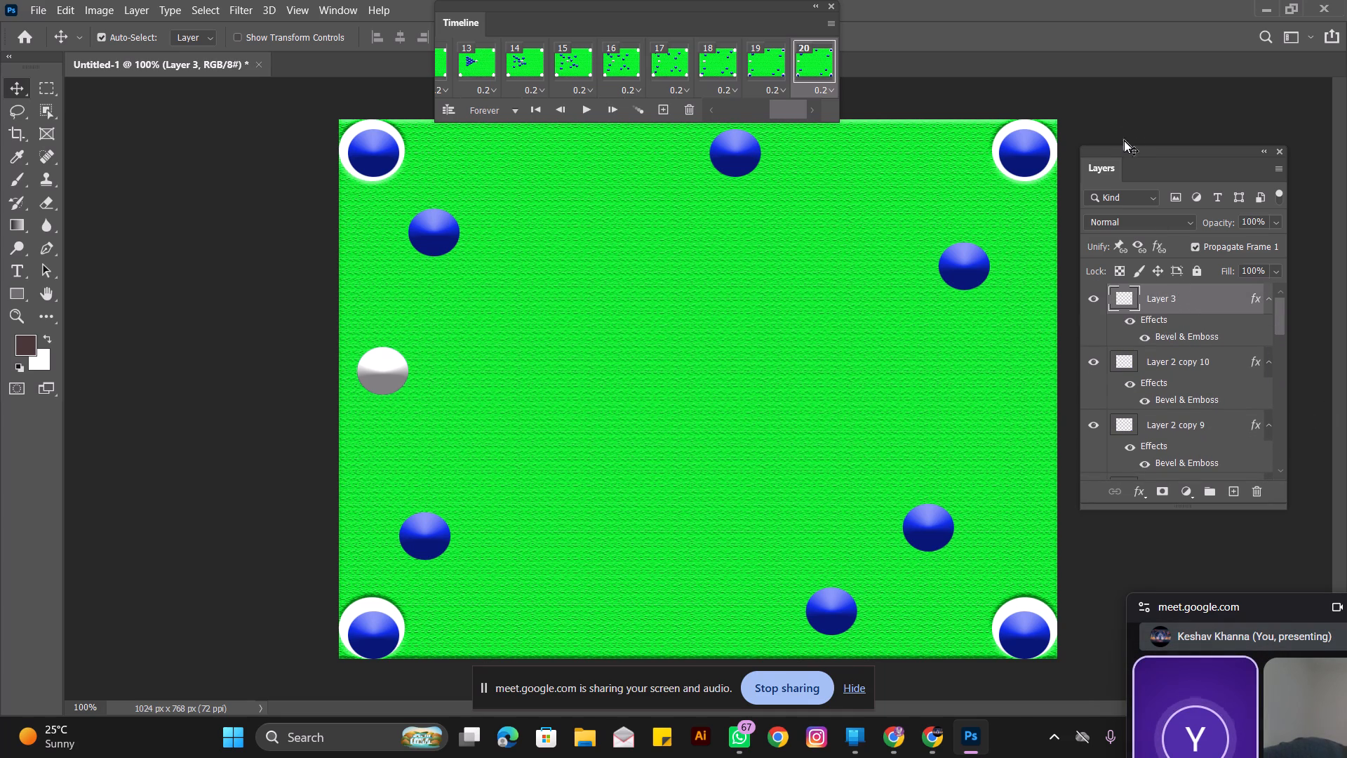
left_click_drag(1127, 154, 1179, 133)
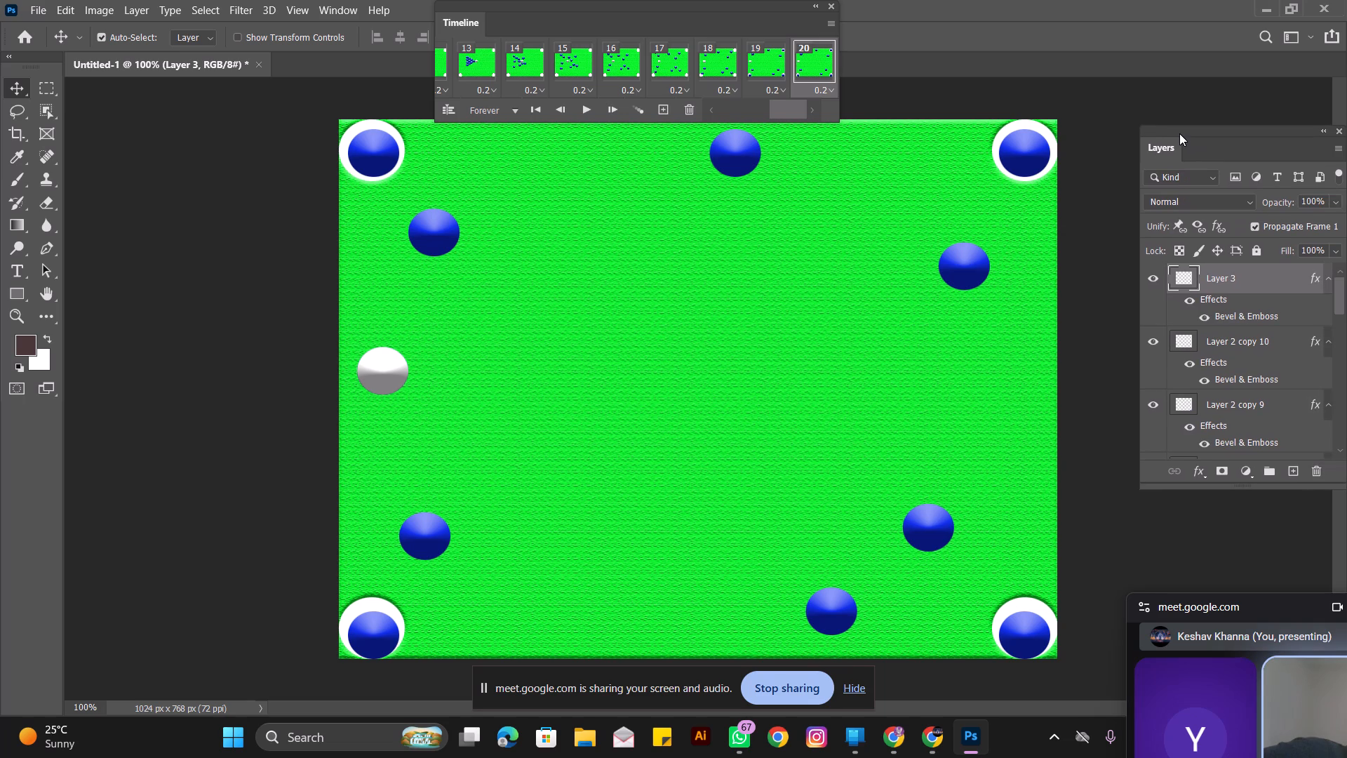
left_click_drag(1179, 133, 1176, 132)
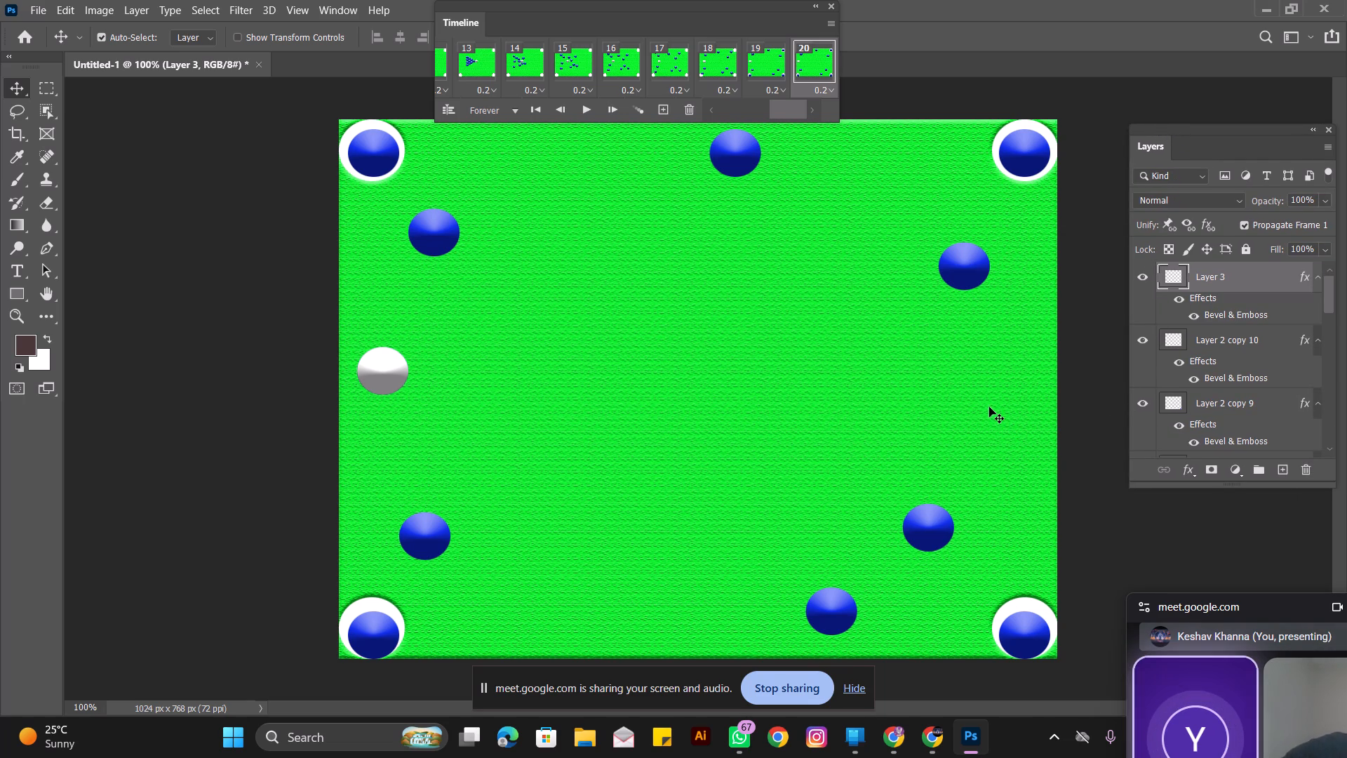
key("ctrl+t")
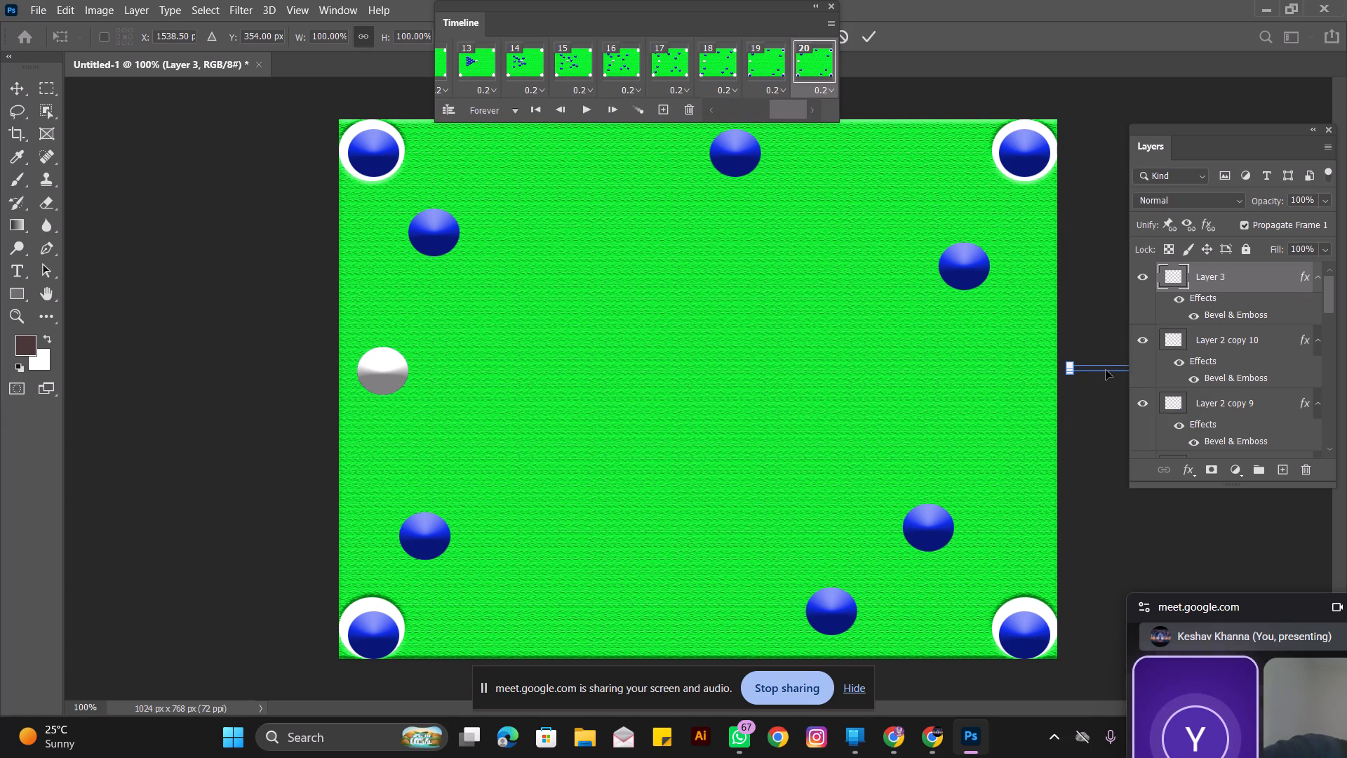
left_click_drag(1106, 370, 925, 366)
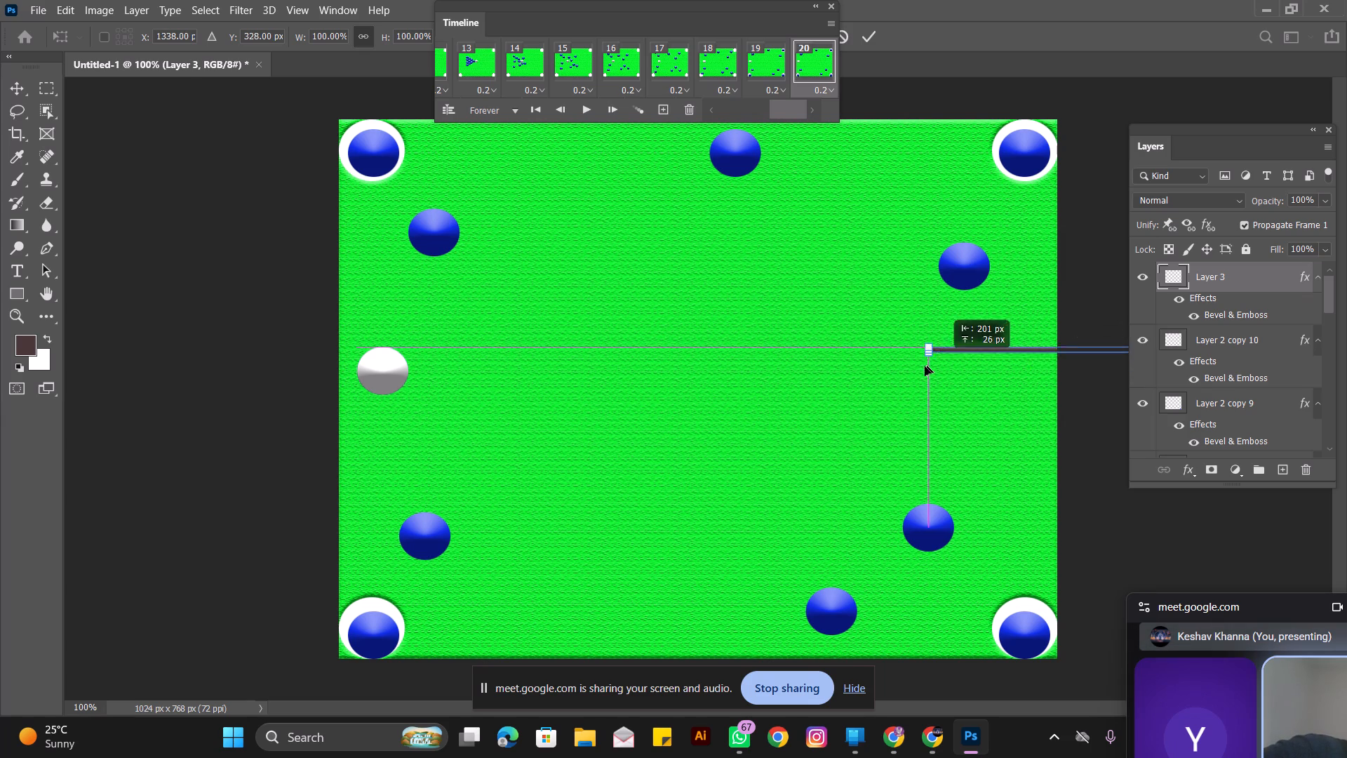
left_click_drag(925, 366, 877, 413)
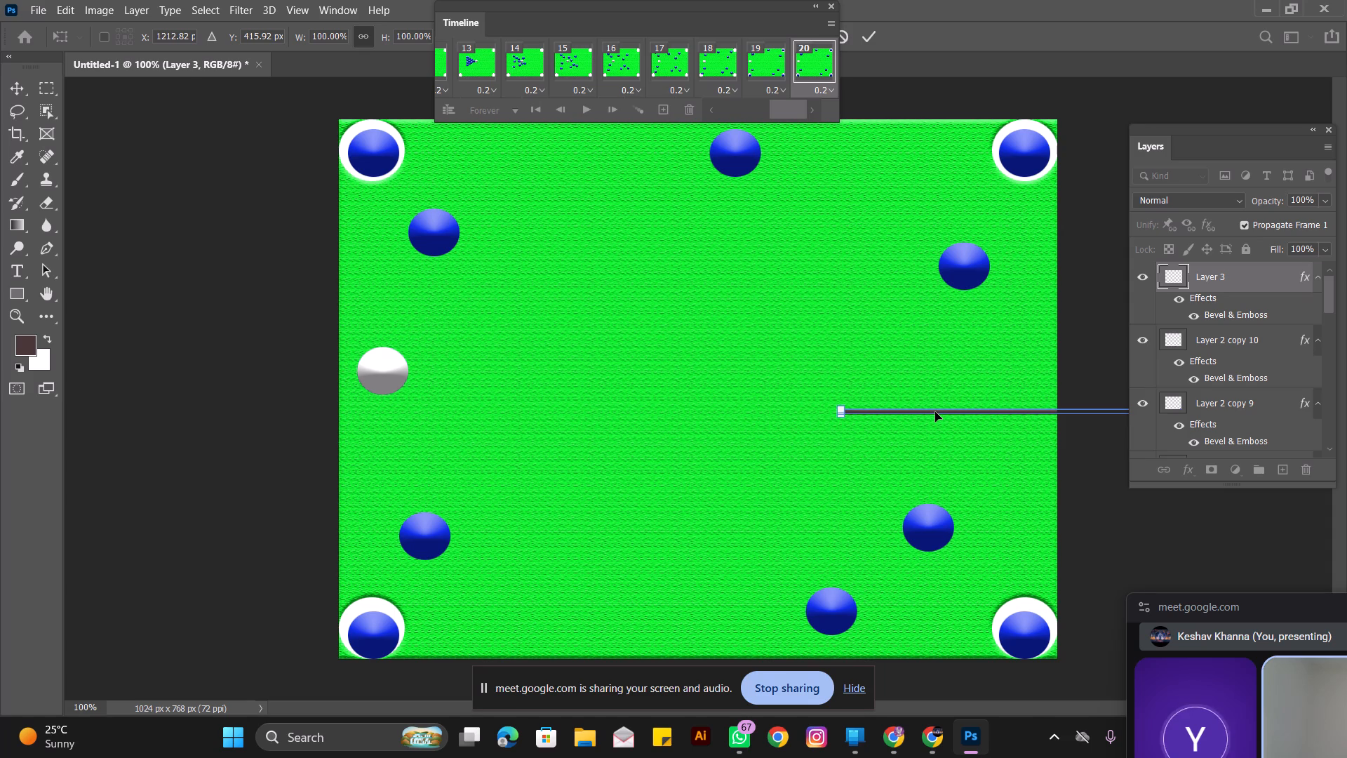
left_click_drag(935, 412, 19, 333)
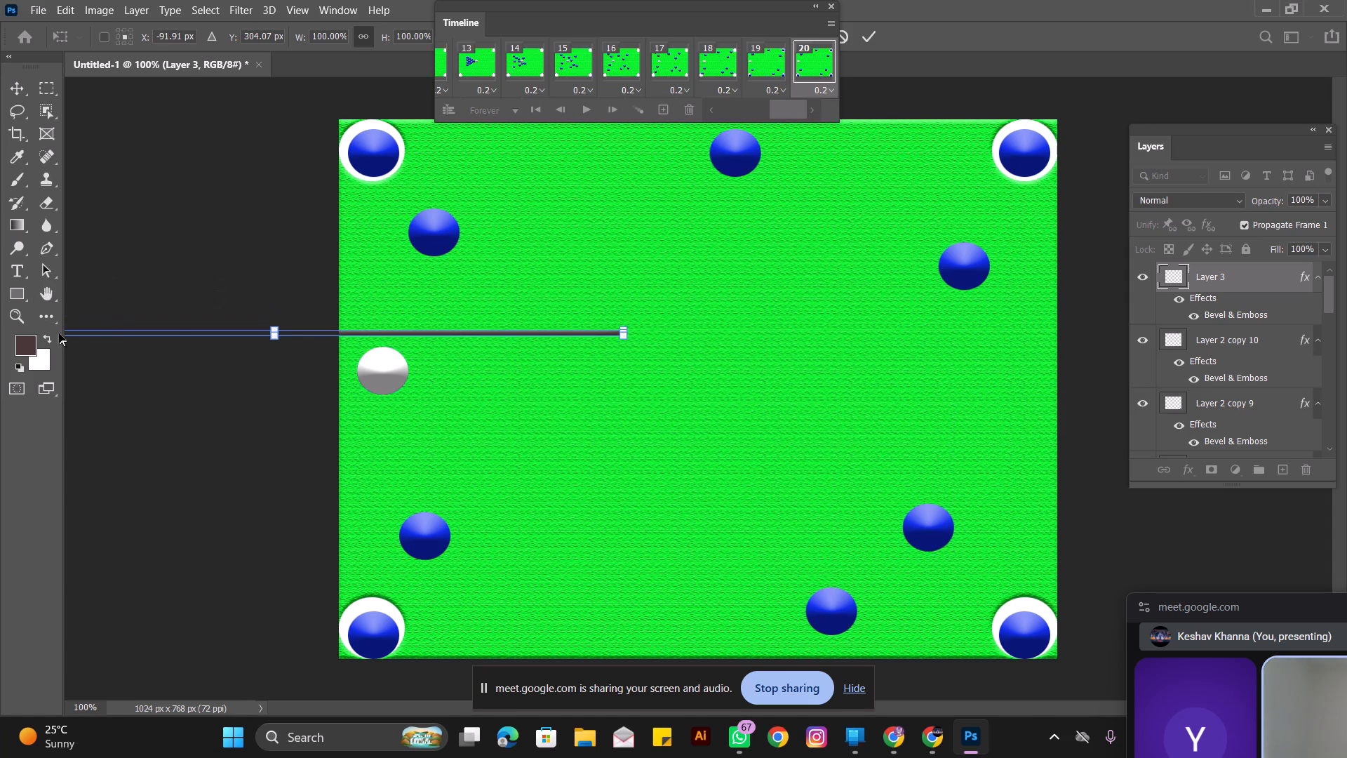
left_click_drag(544, 333, 545, 333)
left_click_drag(545, 333, 239, 366)
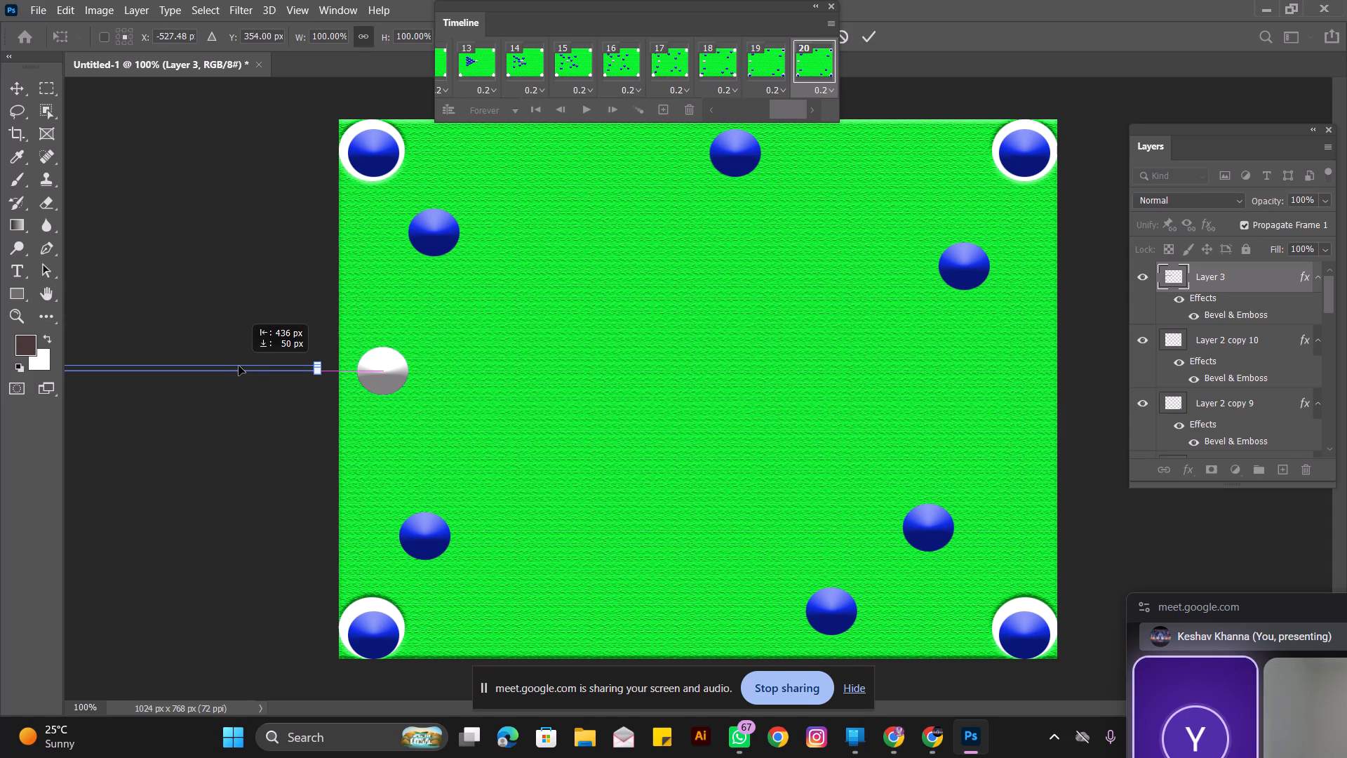
left_click_drag(239, 366, 257, 363)
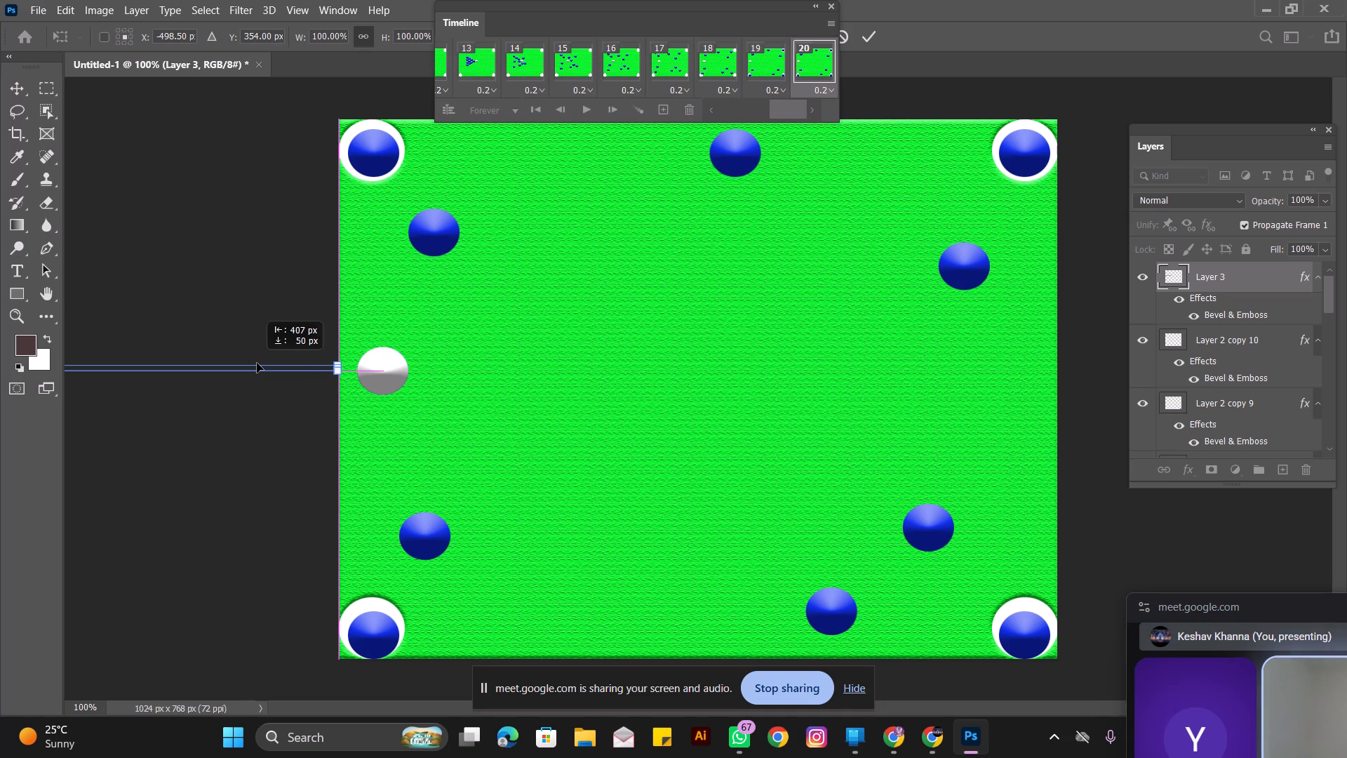
left_click_drag(257, 363, 257, 364)
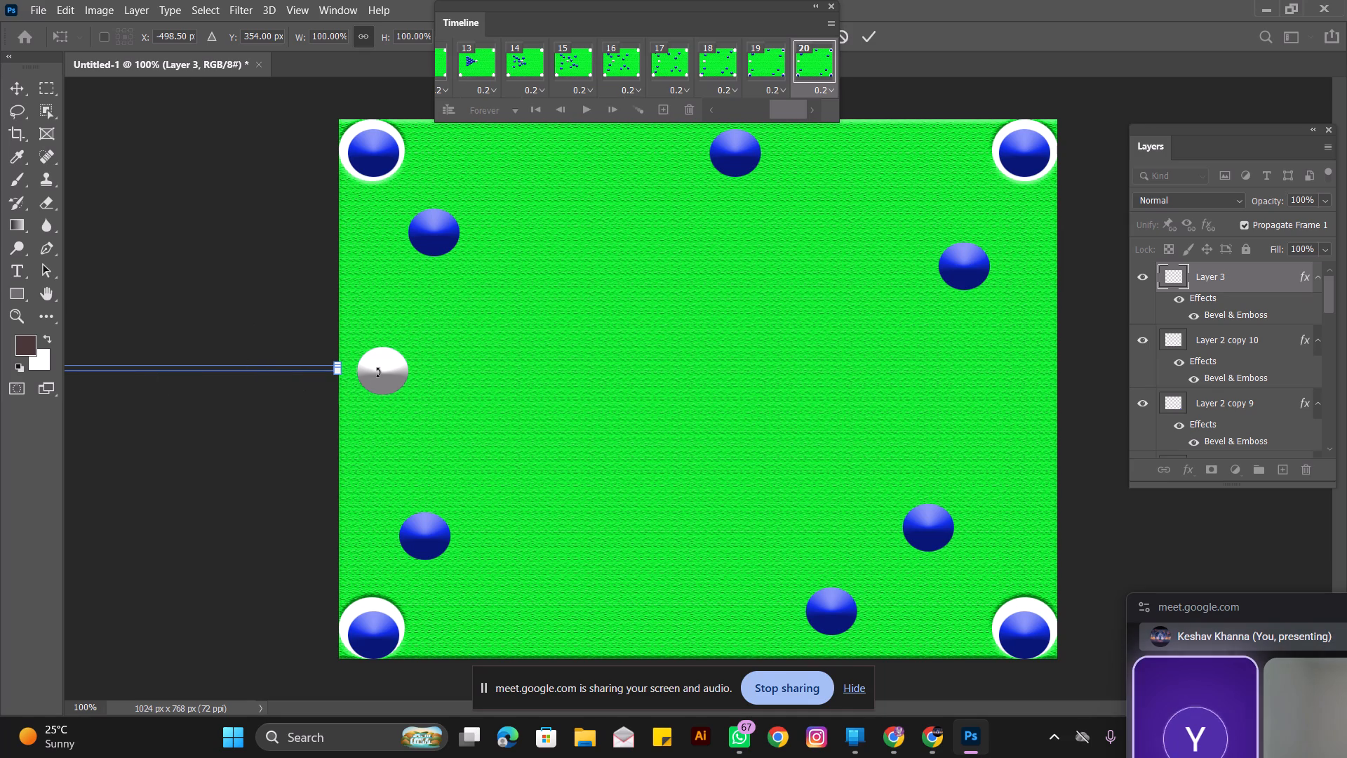
Rotate the cue stick so it slopes up toward the table and scale it to about 150%.
left_click_drag(357, 395, 329, 328)
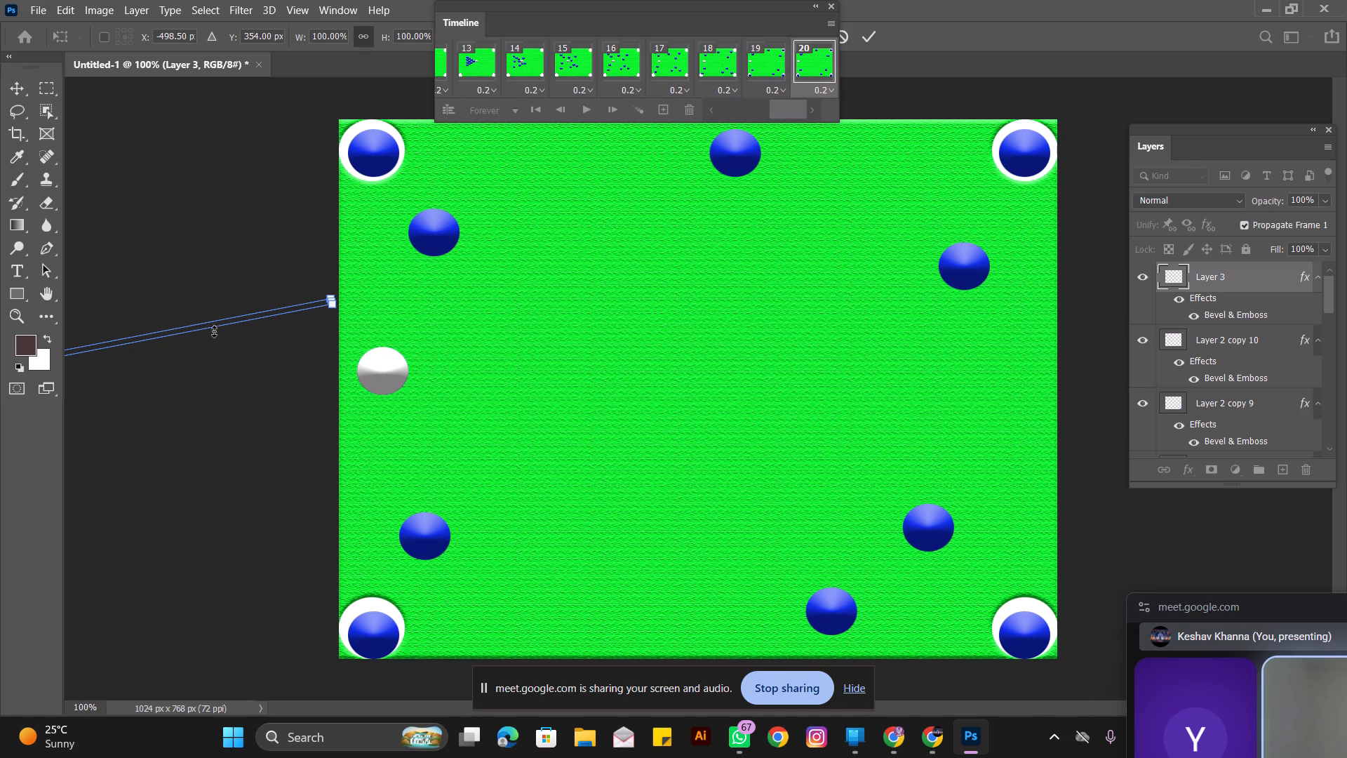
left_click_drag(206, 326, 236, 428)
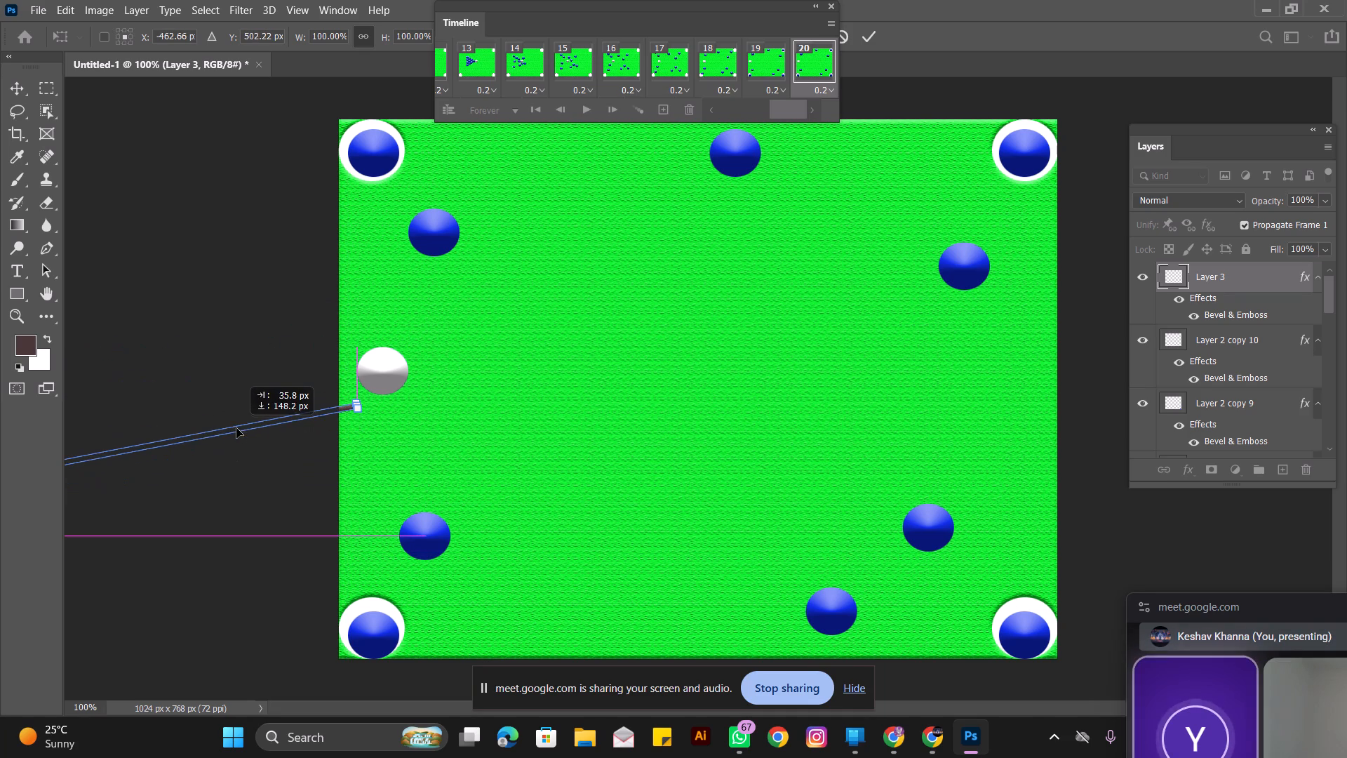
left_click_drag(236, 428, 232, 409)
left_click_drag(372, 404, 365, 364)
left_click_drag(160, 414, 161, 437)
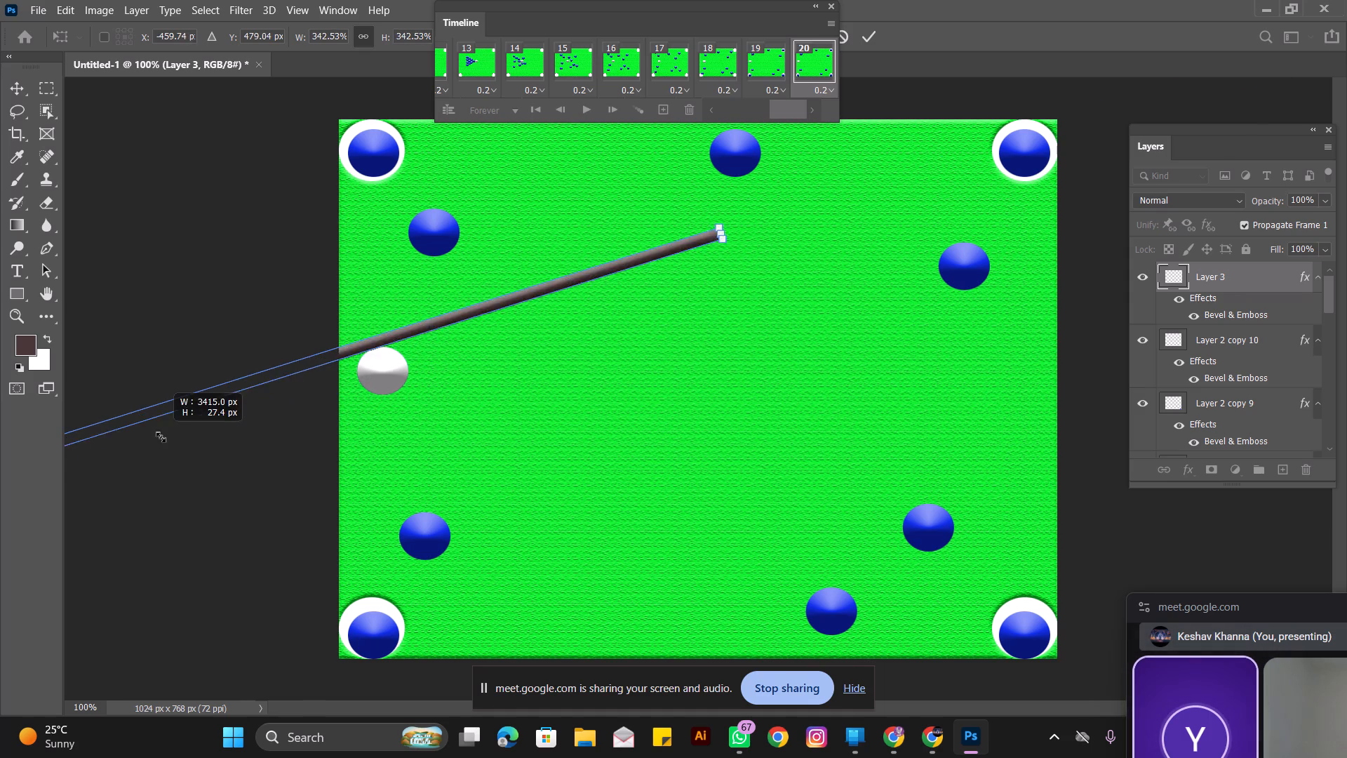
left_click_drag(161, 437, 168, 416)
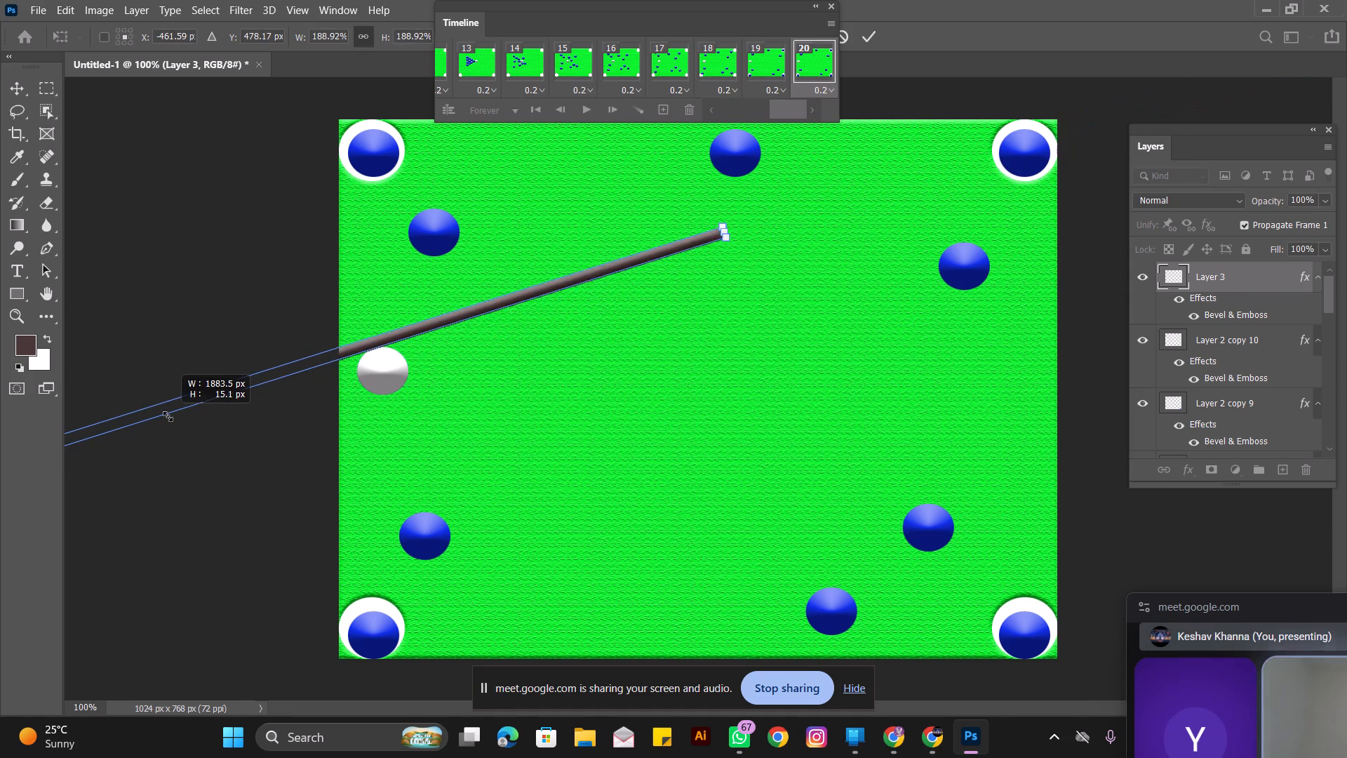
left_click_drag(168, 416, 170, 413)
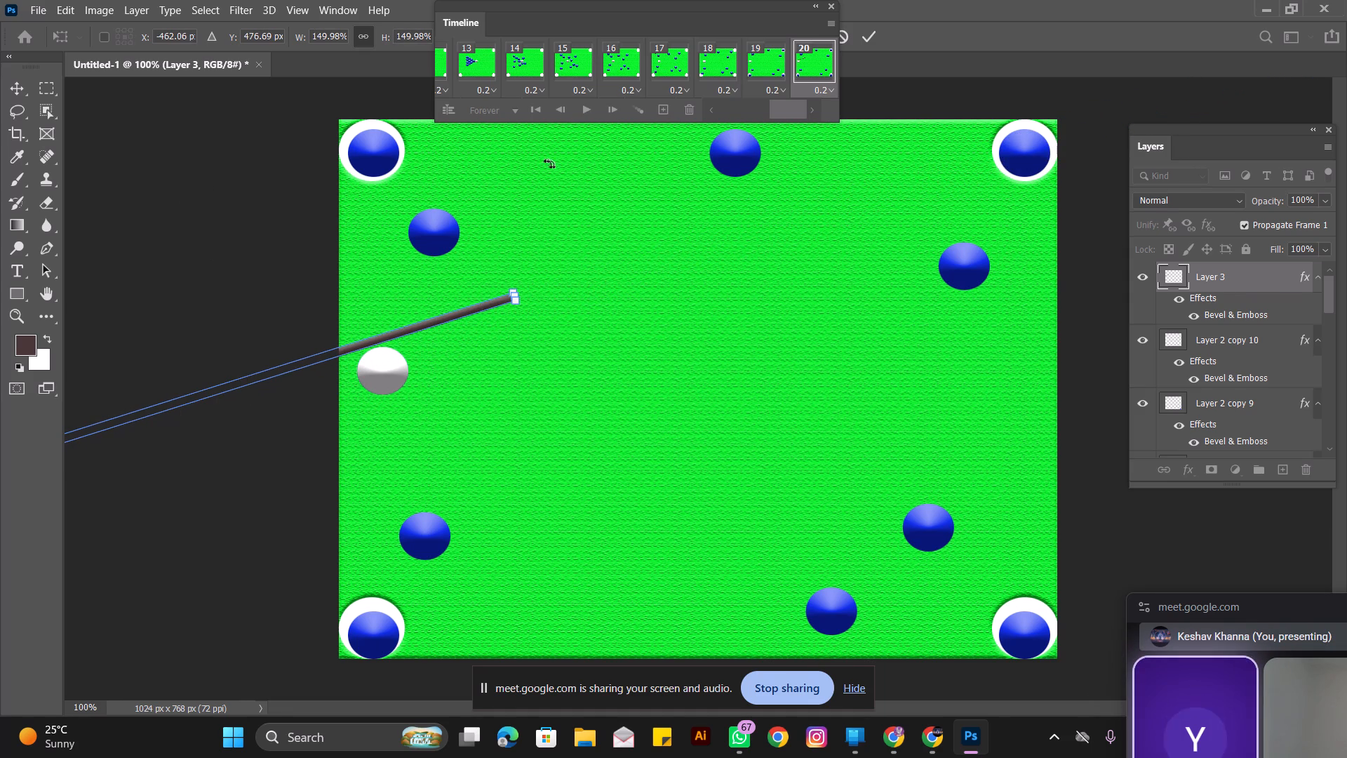
Place the cue tip at the table's left edge just below the cue ball, at about X -702, Y 611 px, and apply the transform.
left_click_drag(383, 337, 356, 346)
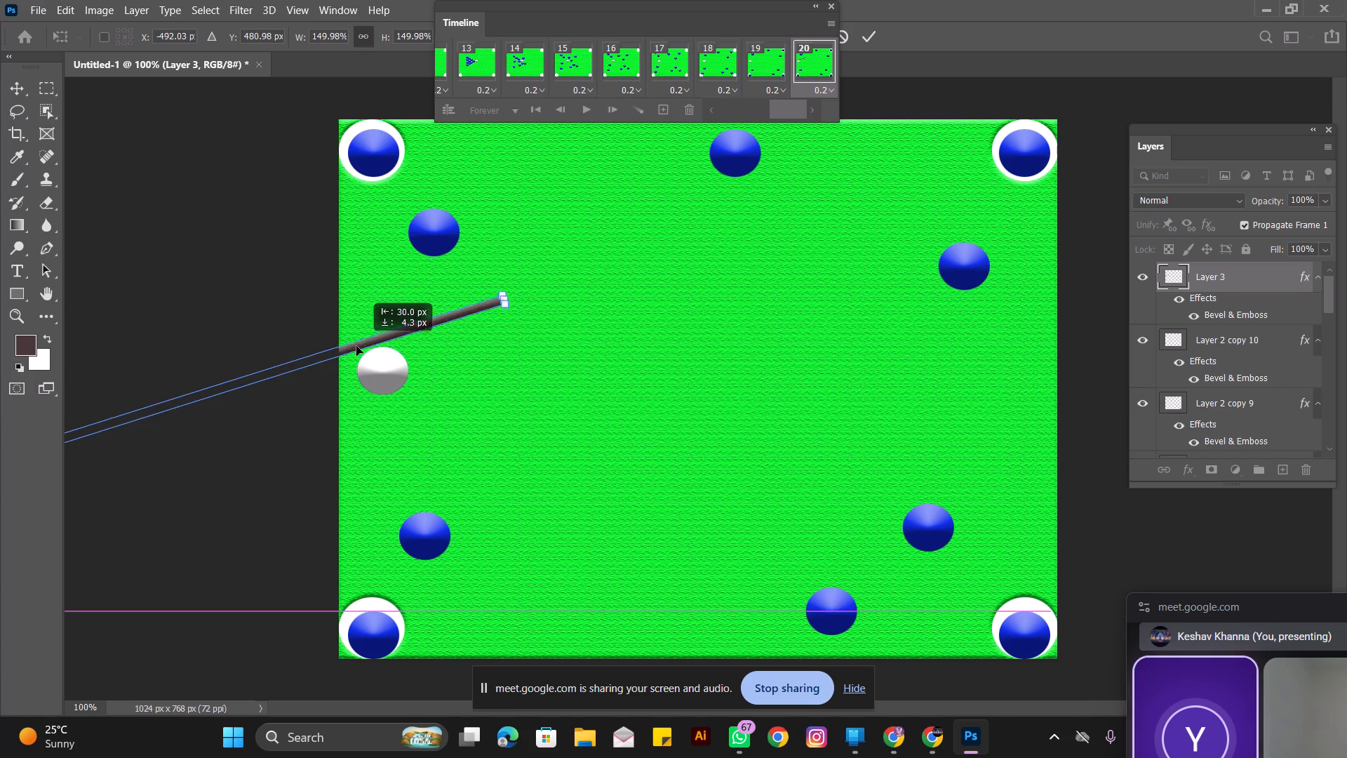
left_click_drag(356, 346, 215, 434)
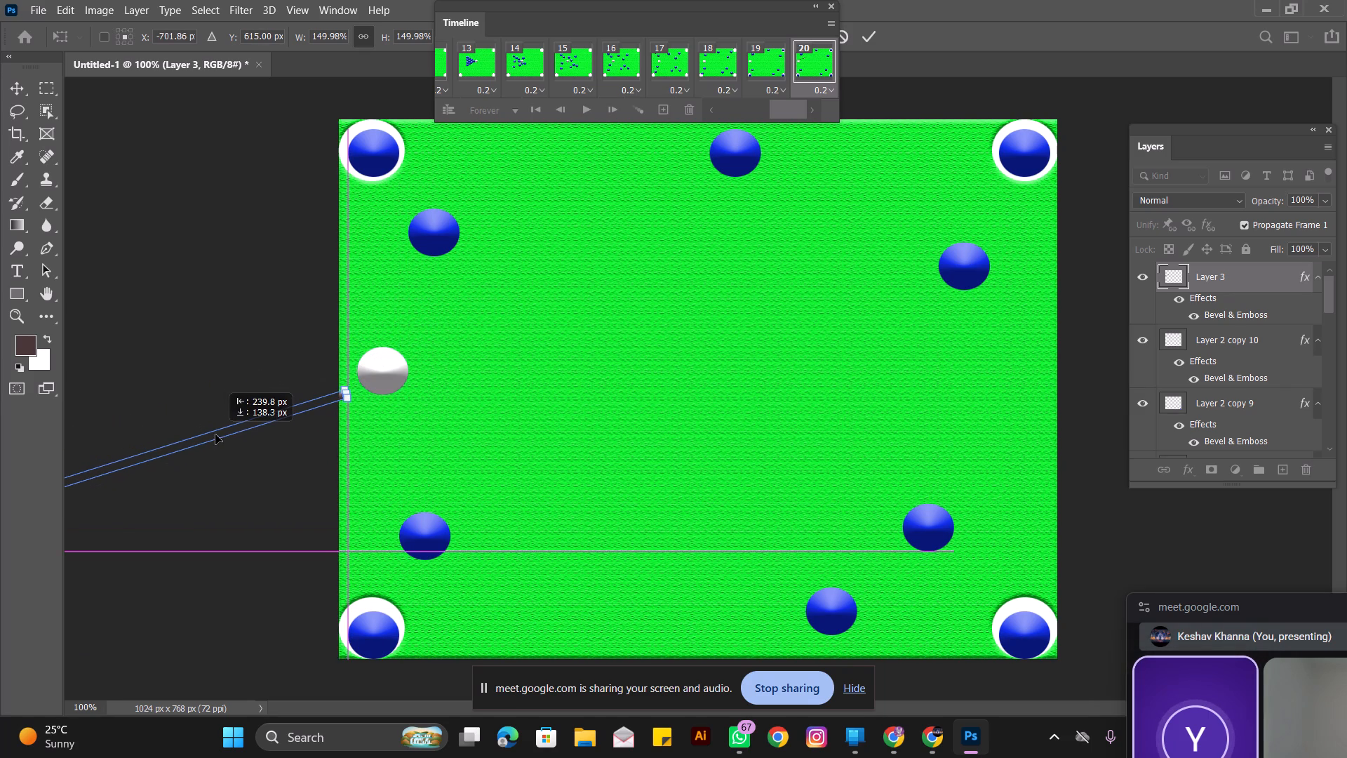
left_click_drag(215, 434, 209, 432)
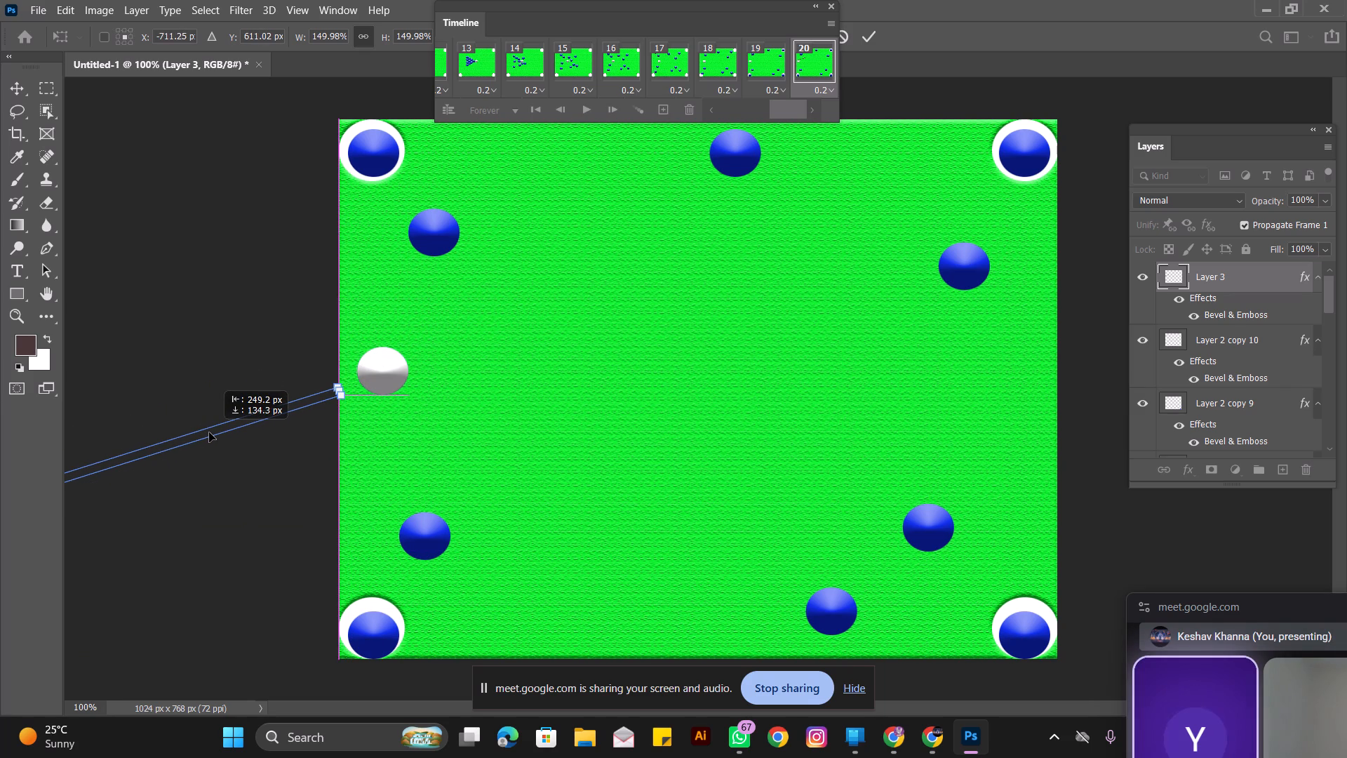
left_click_drag(209, 432, 215, 428)
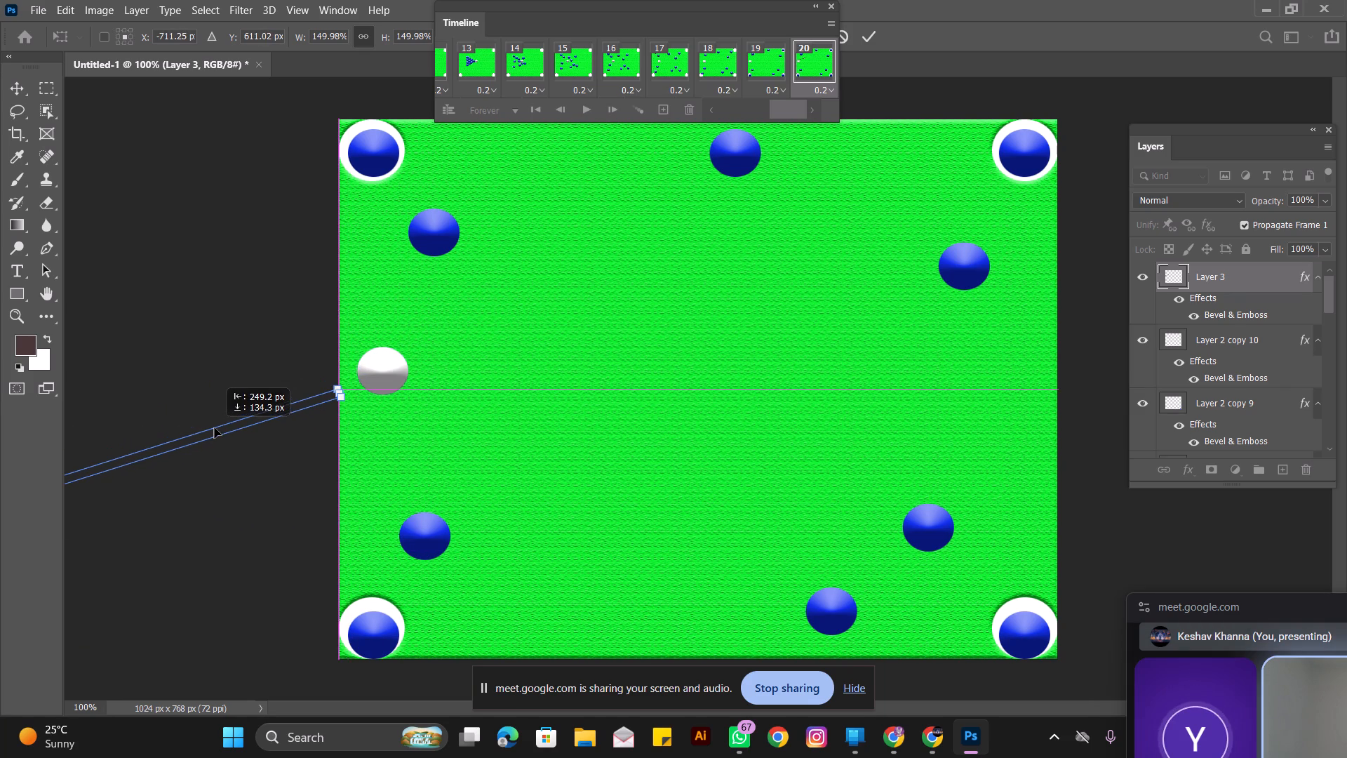
left_click_drag(215, 428, 213, 432)
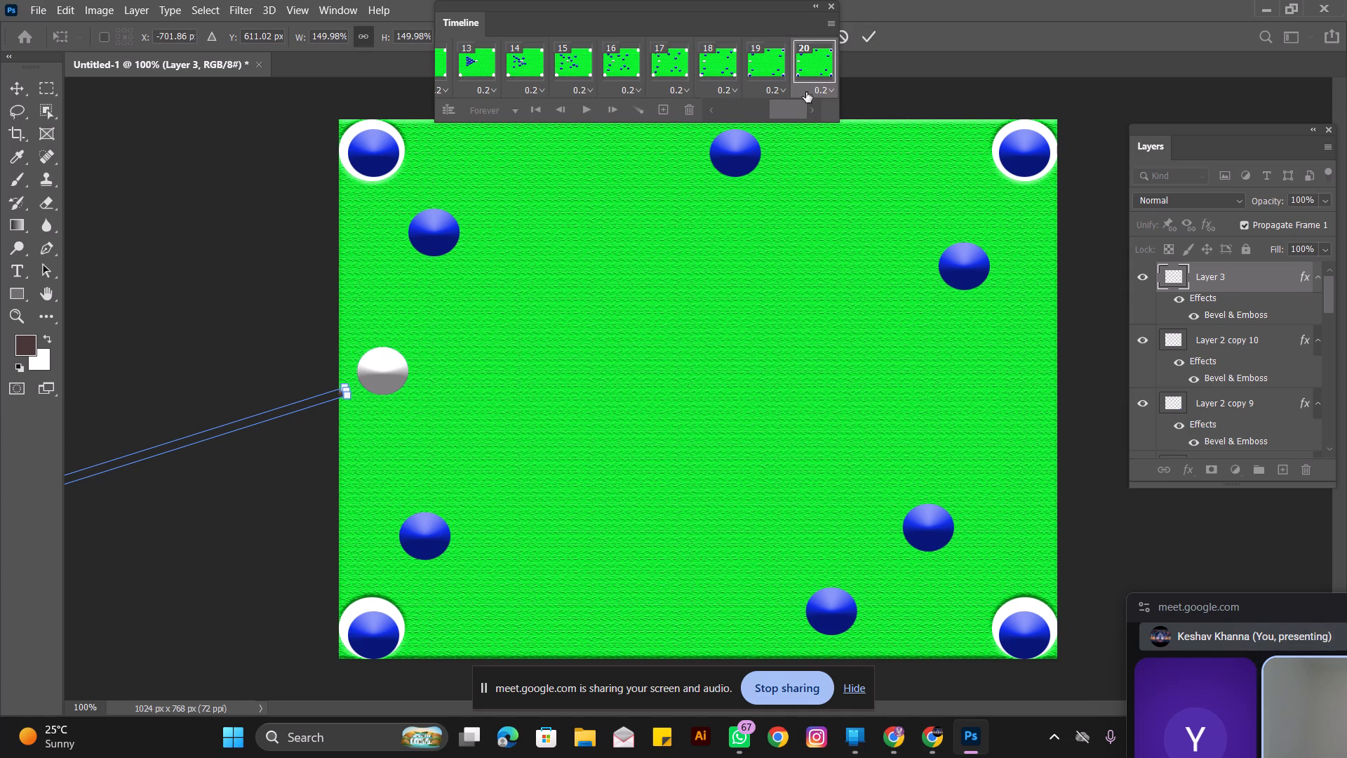
left_click(865, 34)
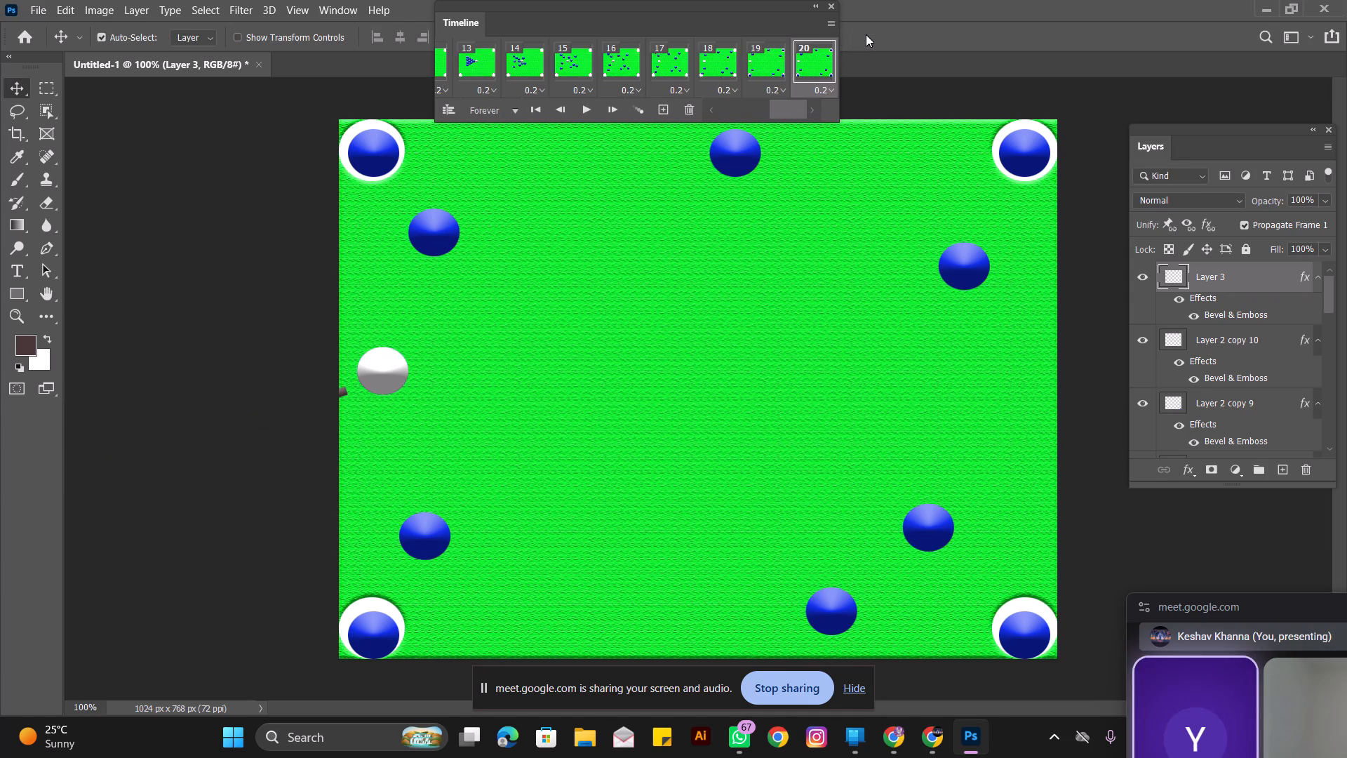
Hide the Layer 3 cue stick in frames 14 to 19, and check that frame 20 still shows it.
left_click(758, 67)
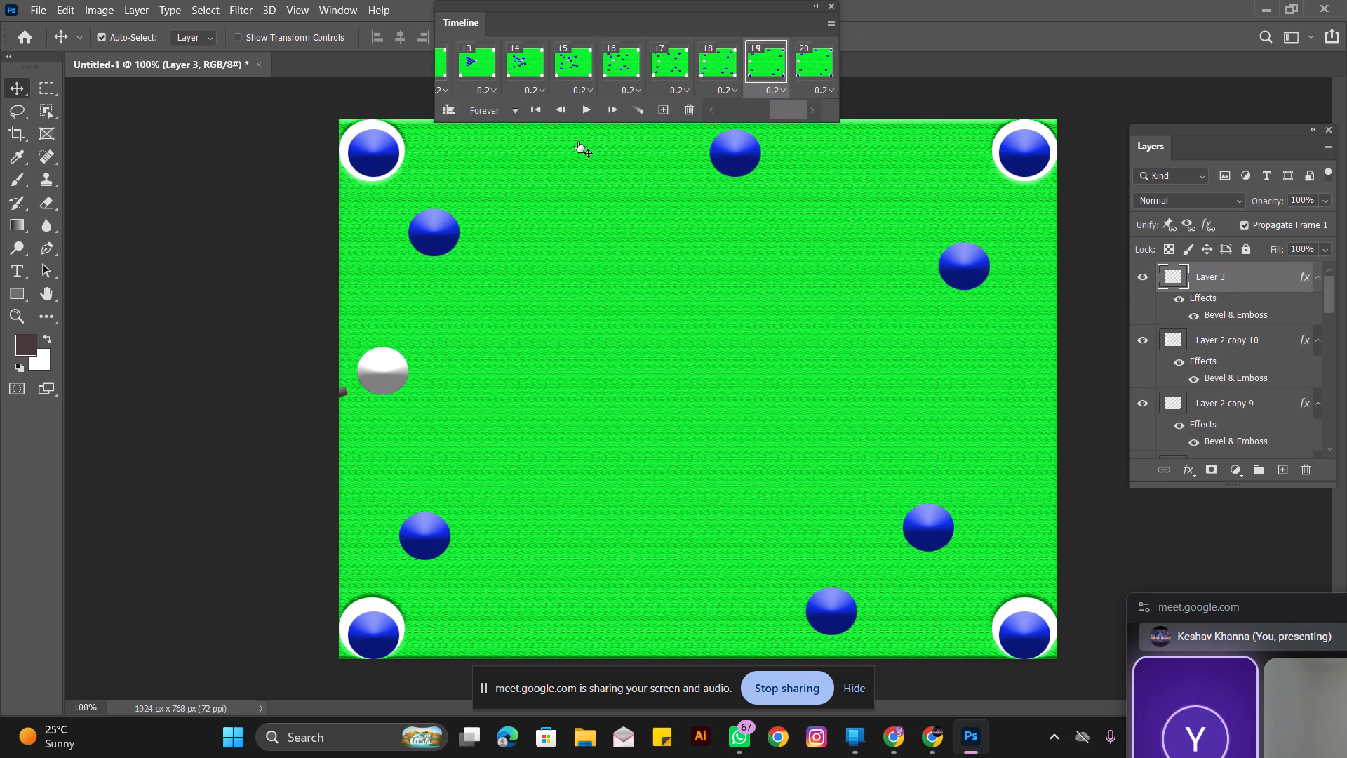
left_click(655, 57)
left_click(617, 62)
left_click(564, 65)
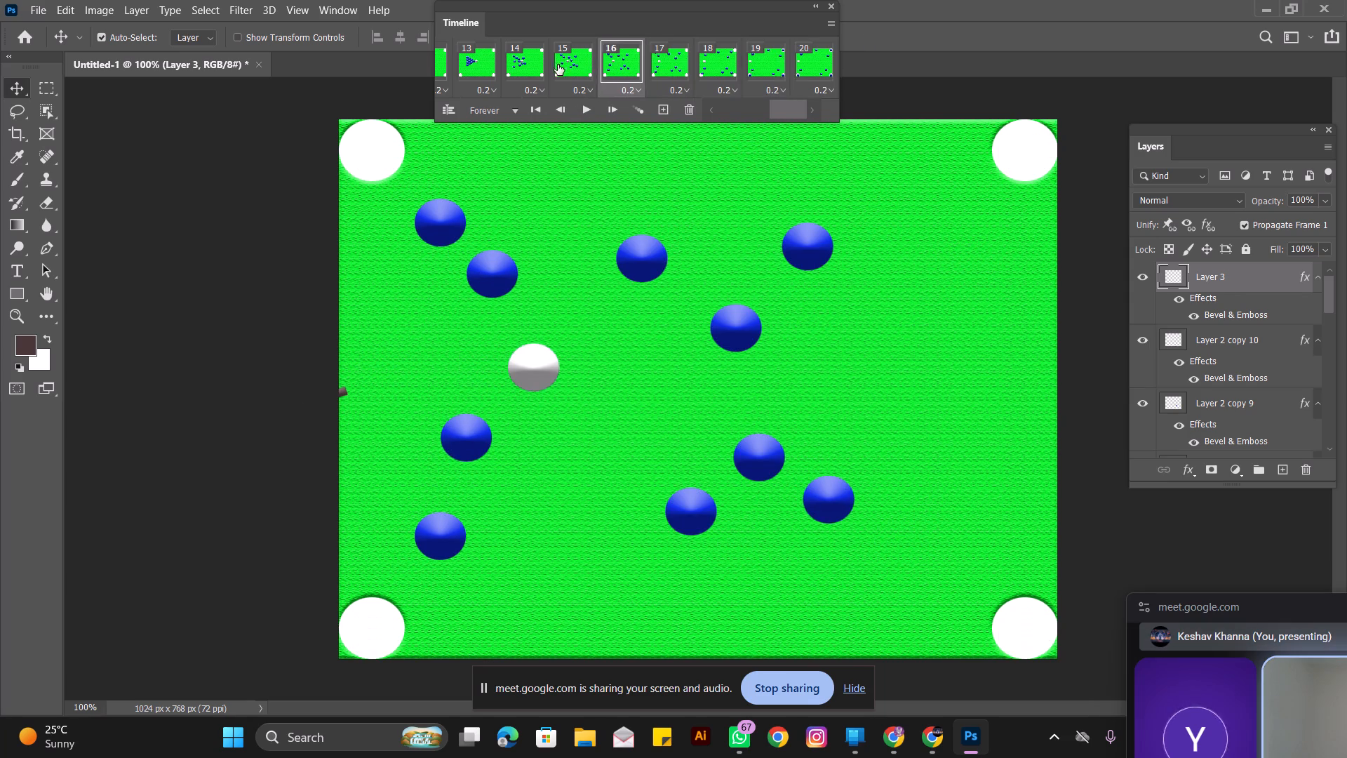
left_click(505, 66)
left_click_drag(791, 112, 821, 107)
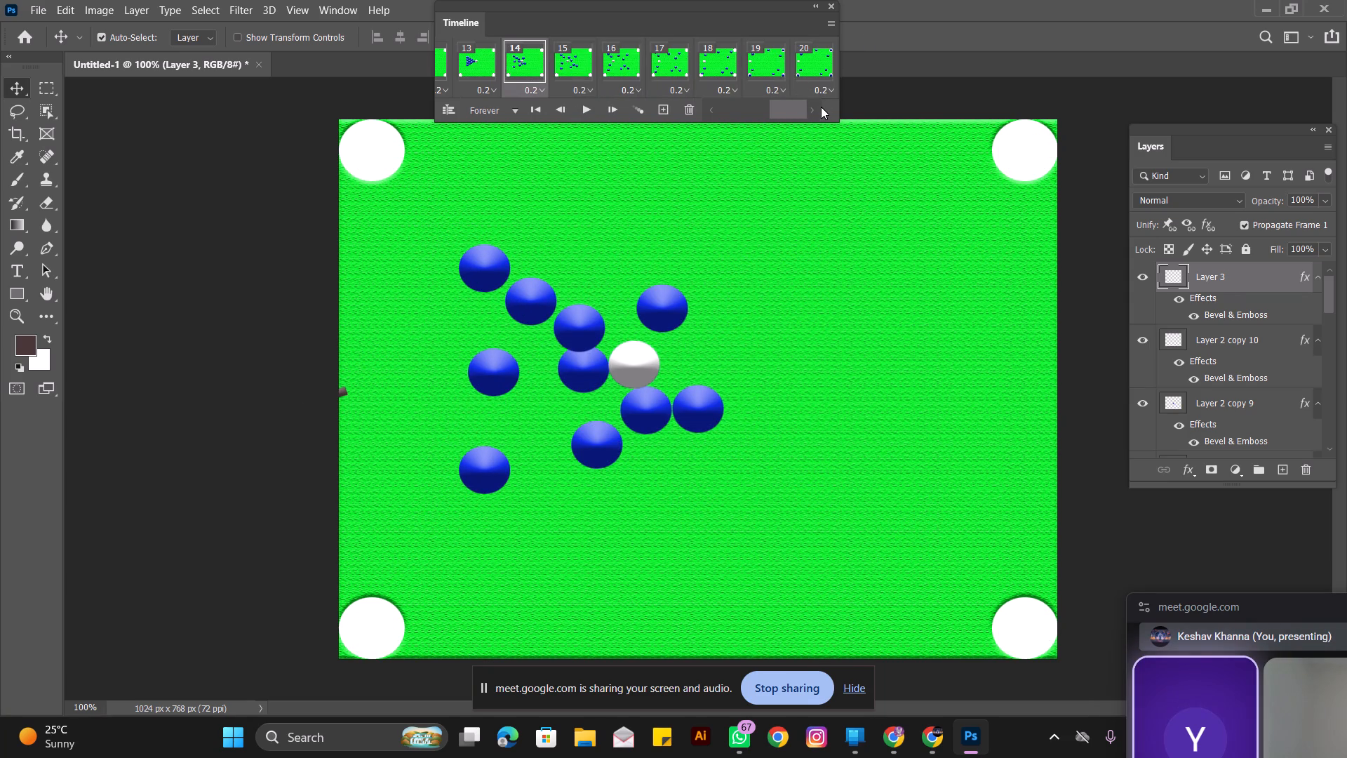
left_click_drag(821, 107, 824, 107)
left_click(765, 58)
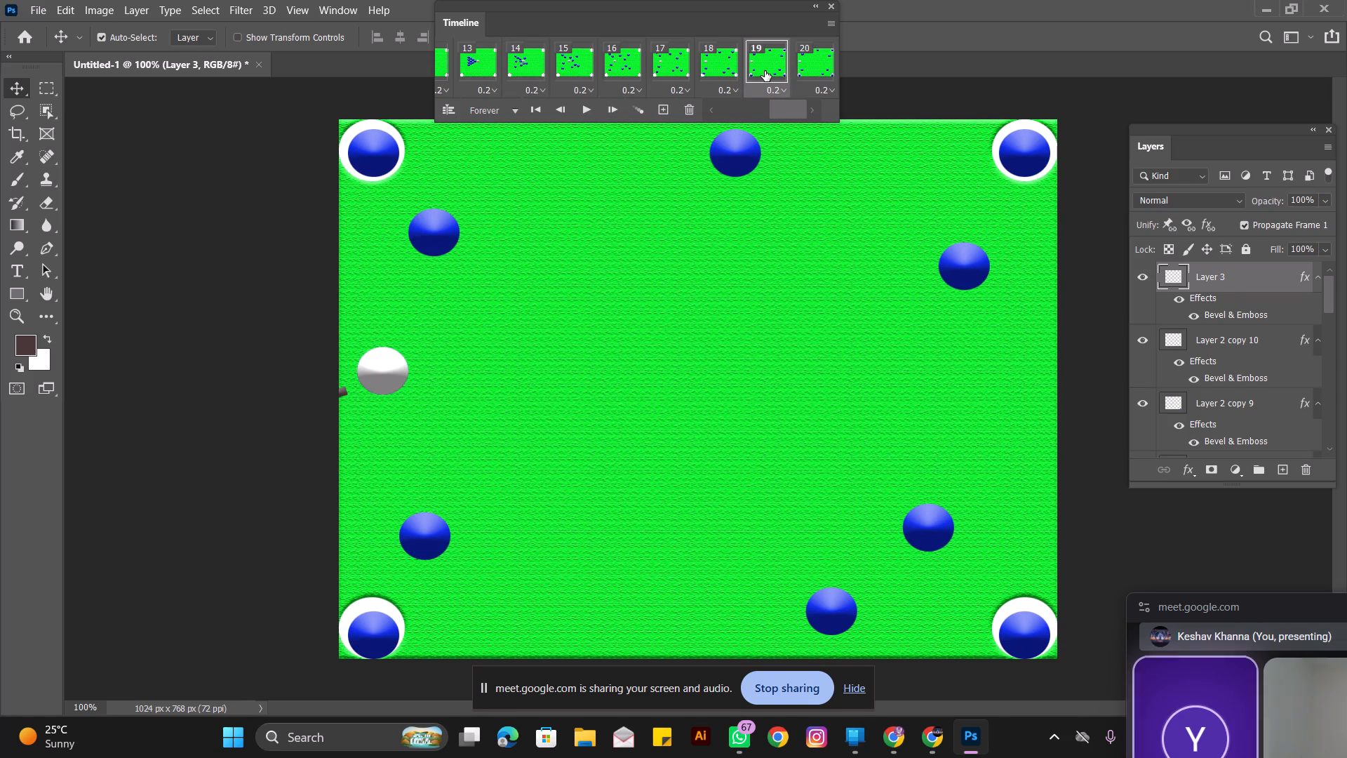
left_click_drag(791, 107, 756, 116, "shift")
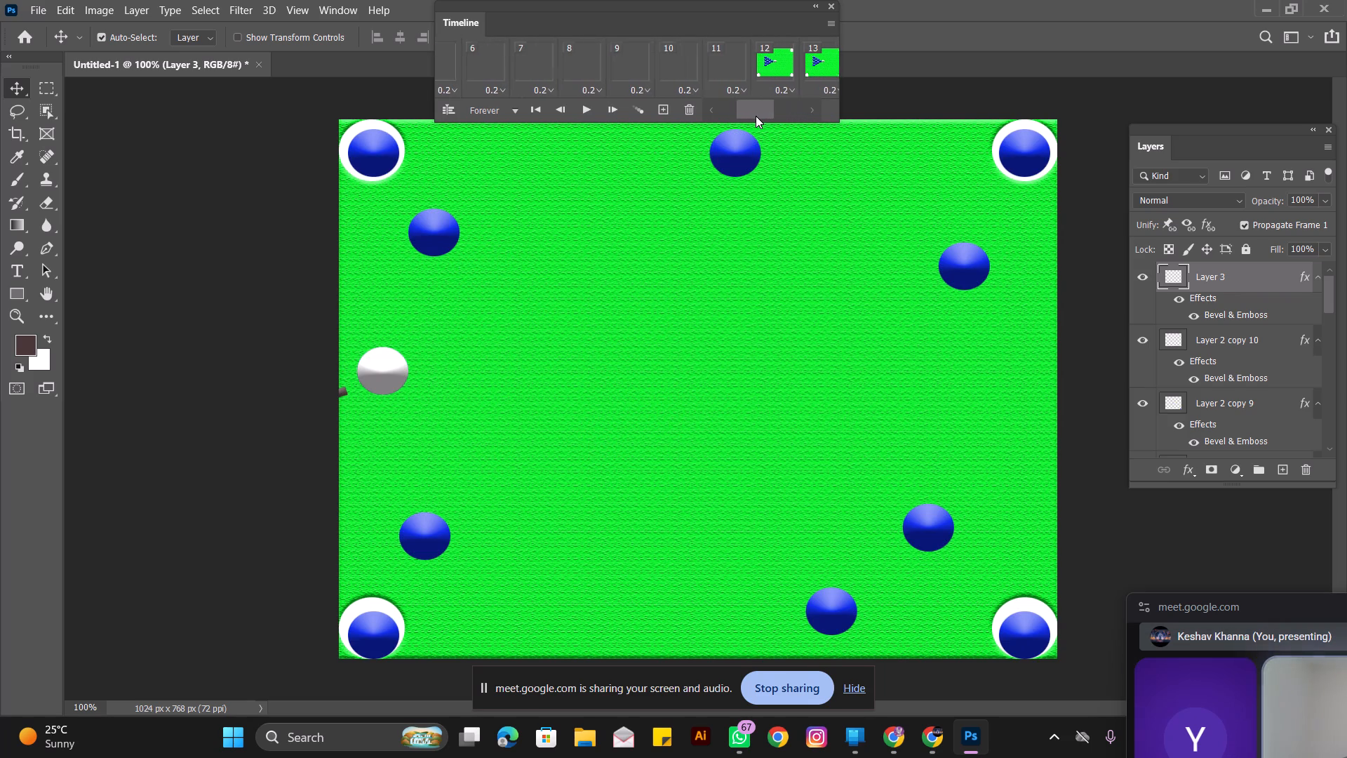
left_click_drag(756, 116, 775, 114, "shift")
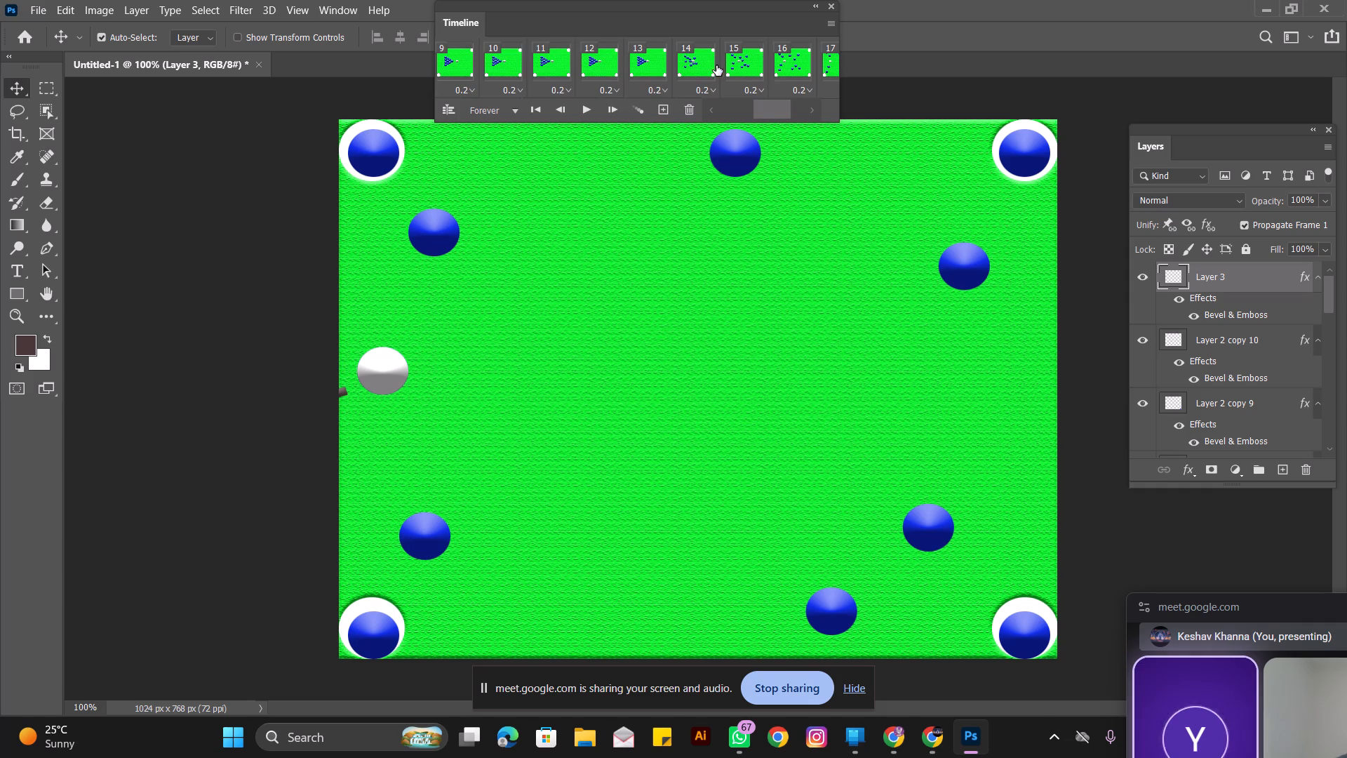
left_click(702, 65, "shift")
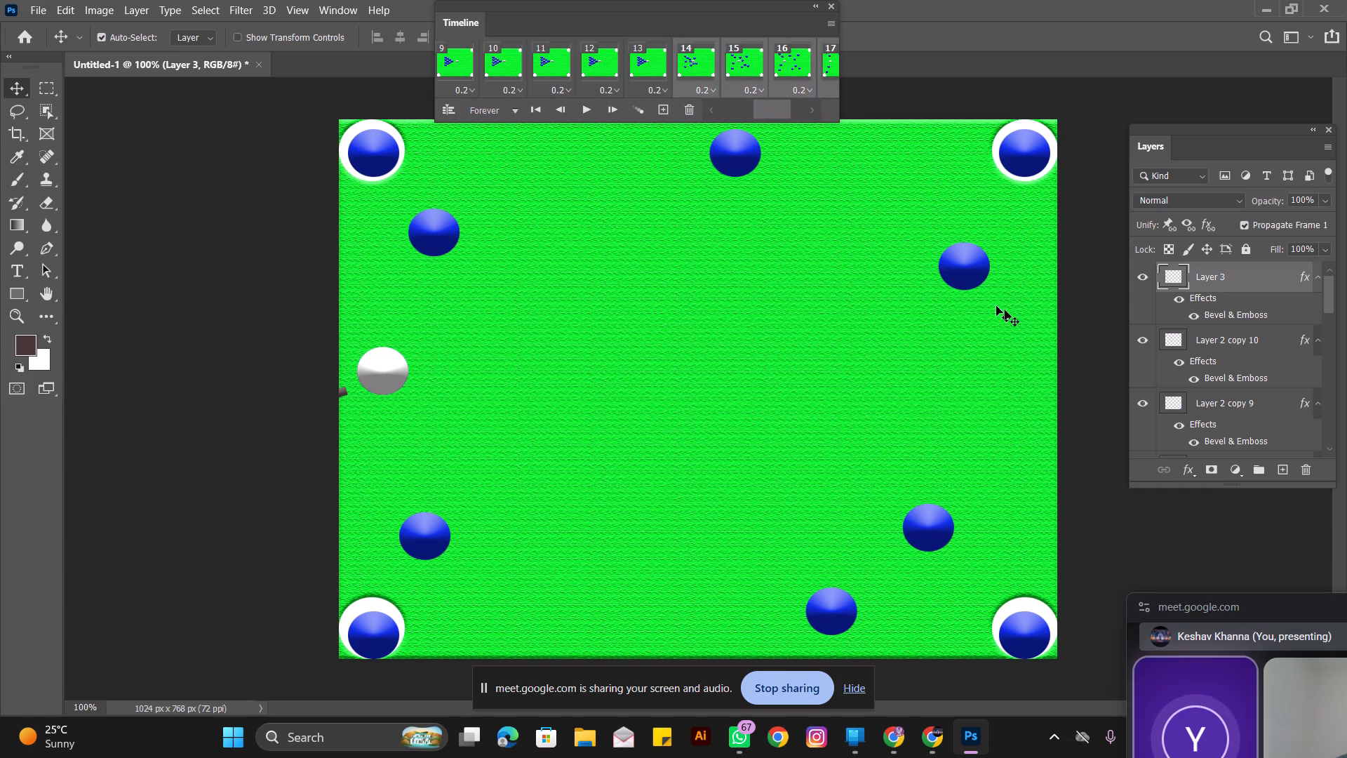
left_click(1141, 281)
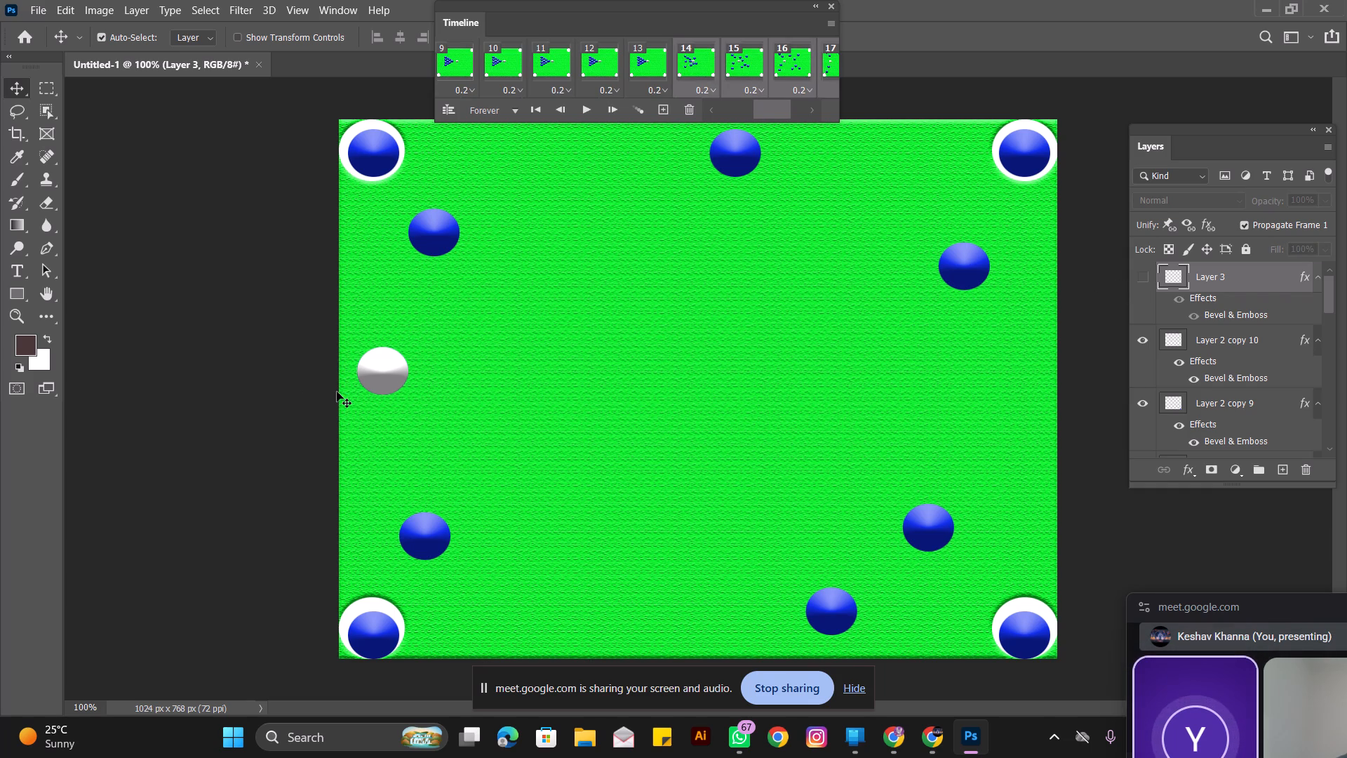
left_click_drag(779, 113, 840, 117)
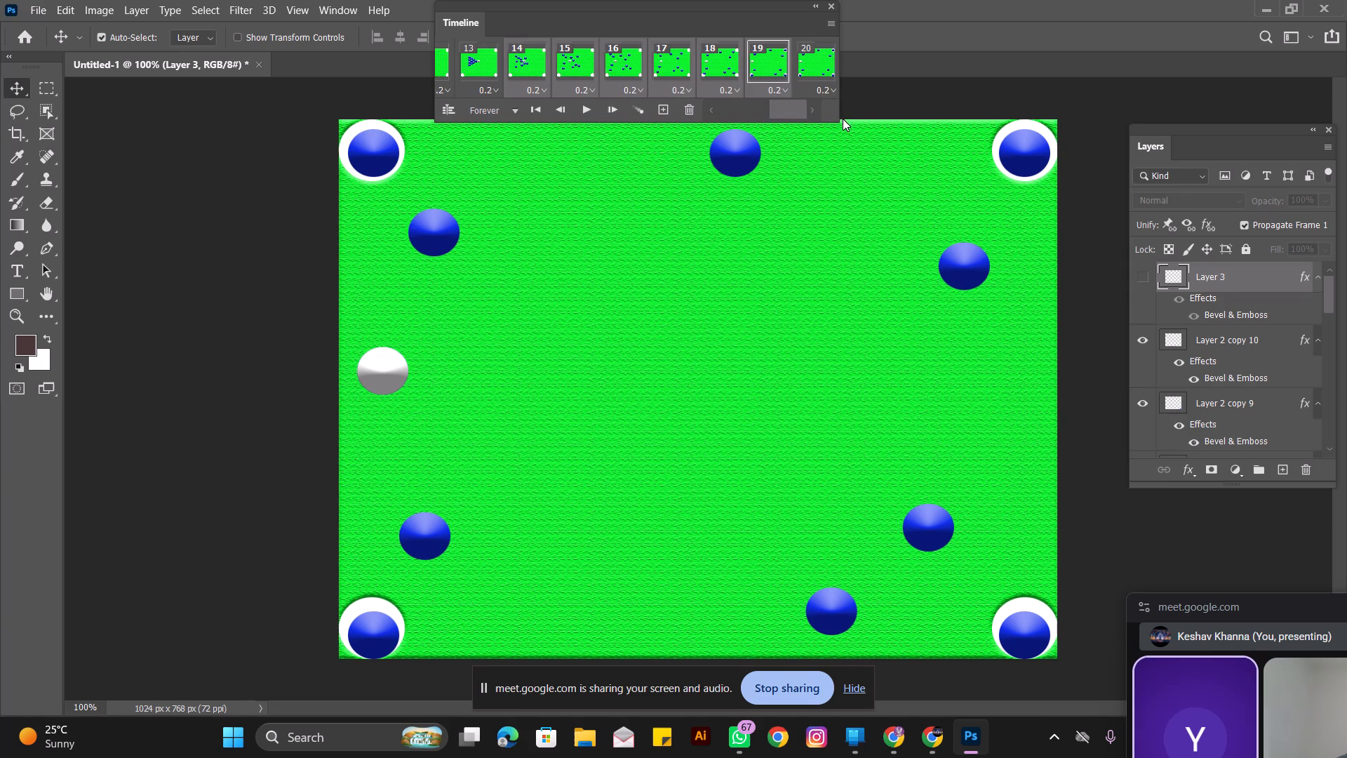
left_click(833, 66)
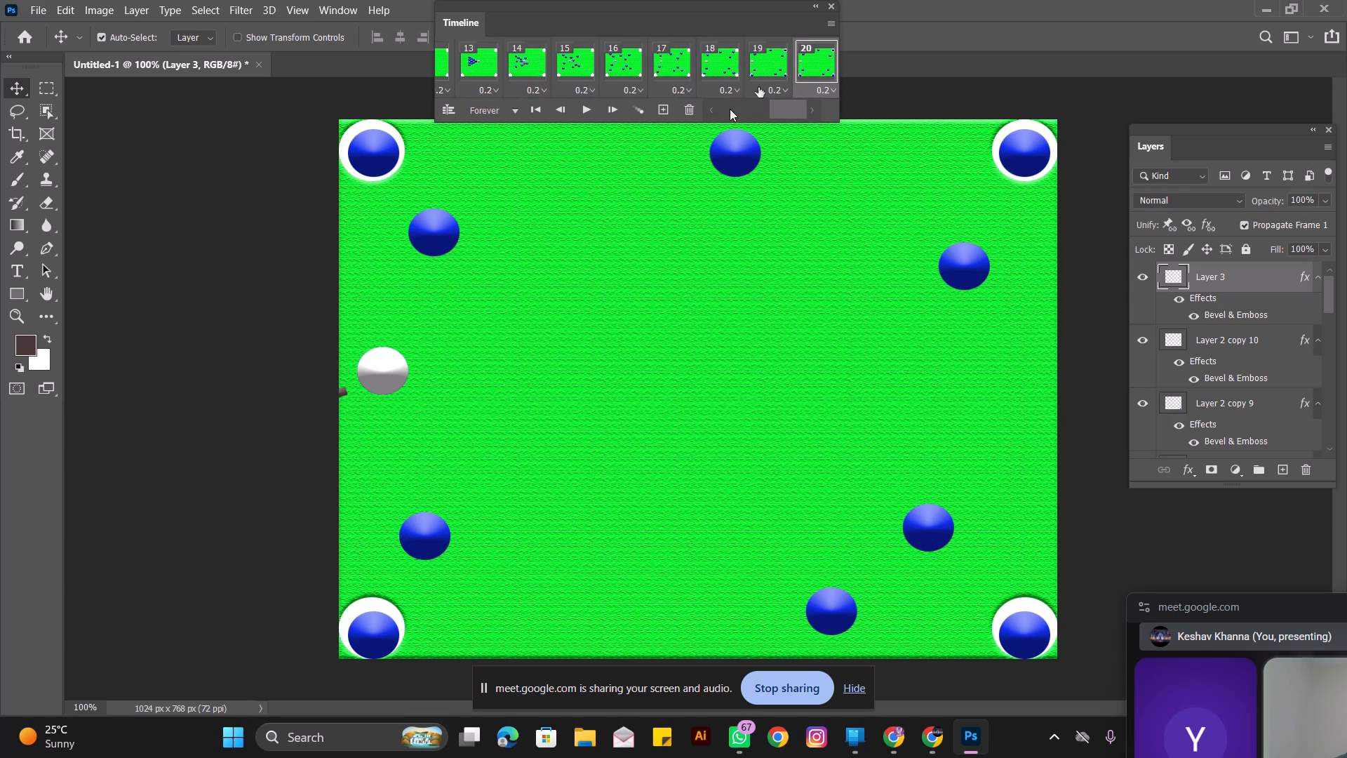
Duplicate frame 20 as frame 21 and move the cue stick about 25 px right and 22 px up until its tip touches the cue ball.
left_click(775, 68)
left_click(823, 59)
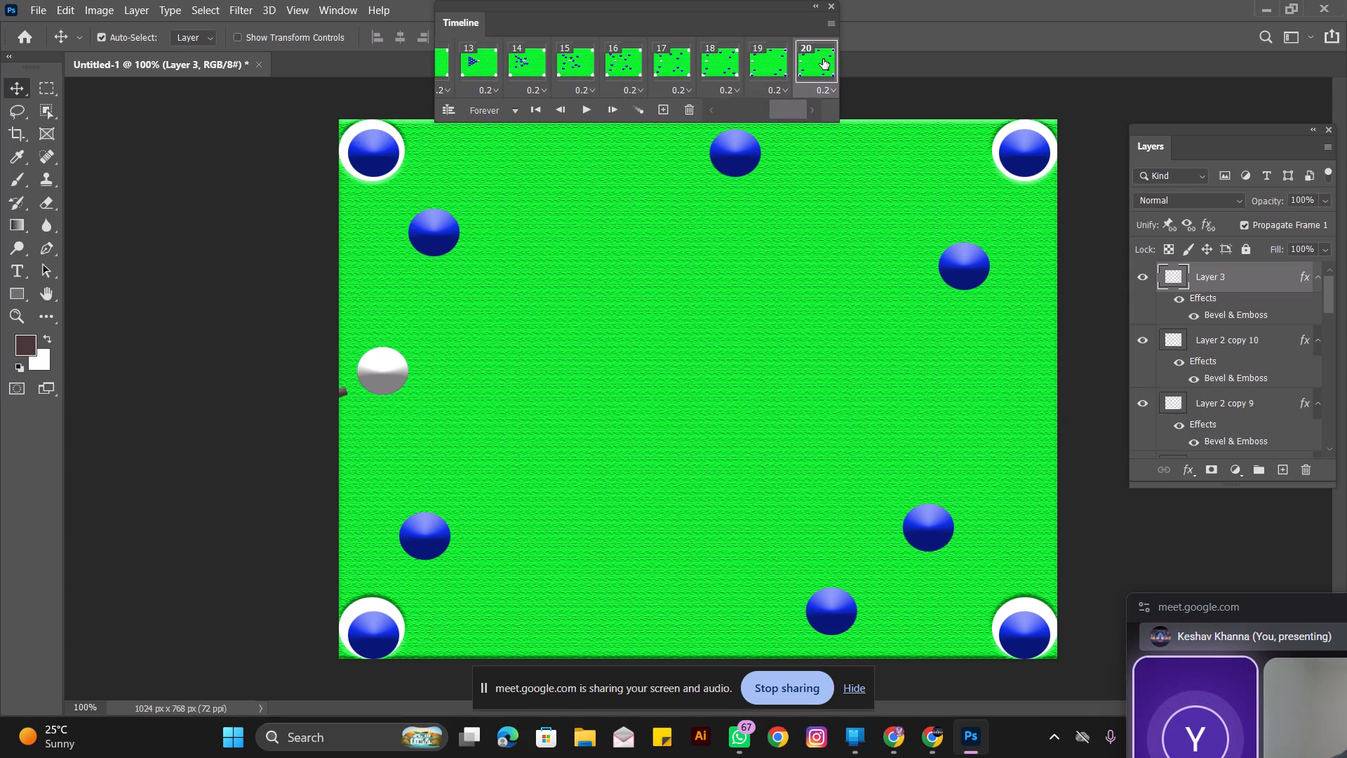
left_click(342, 392)
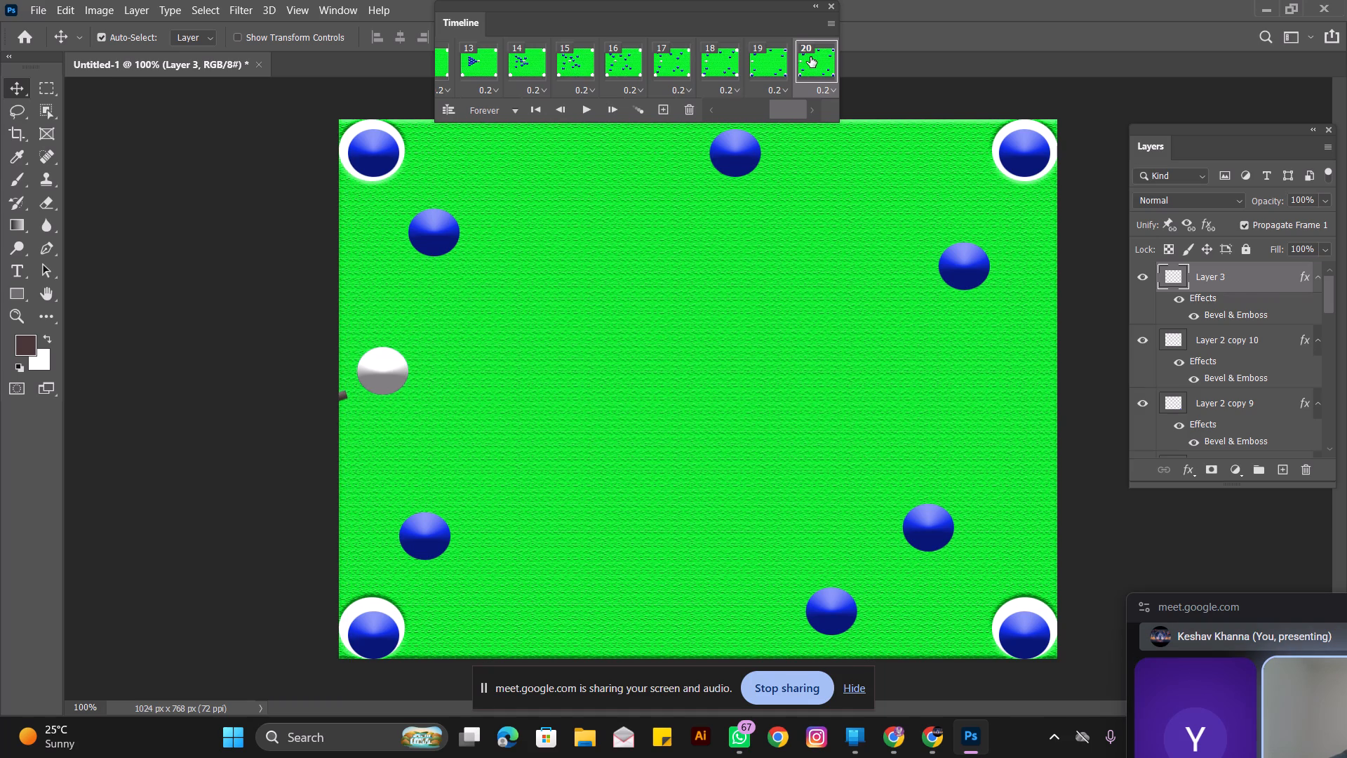
left_click(663, 112)
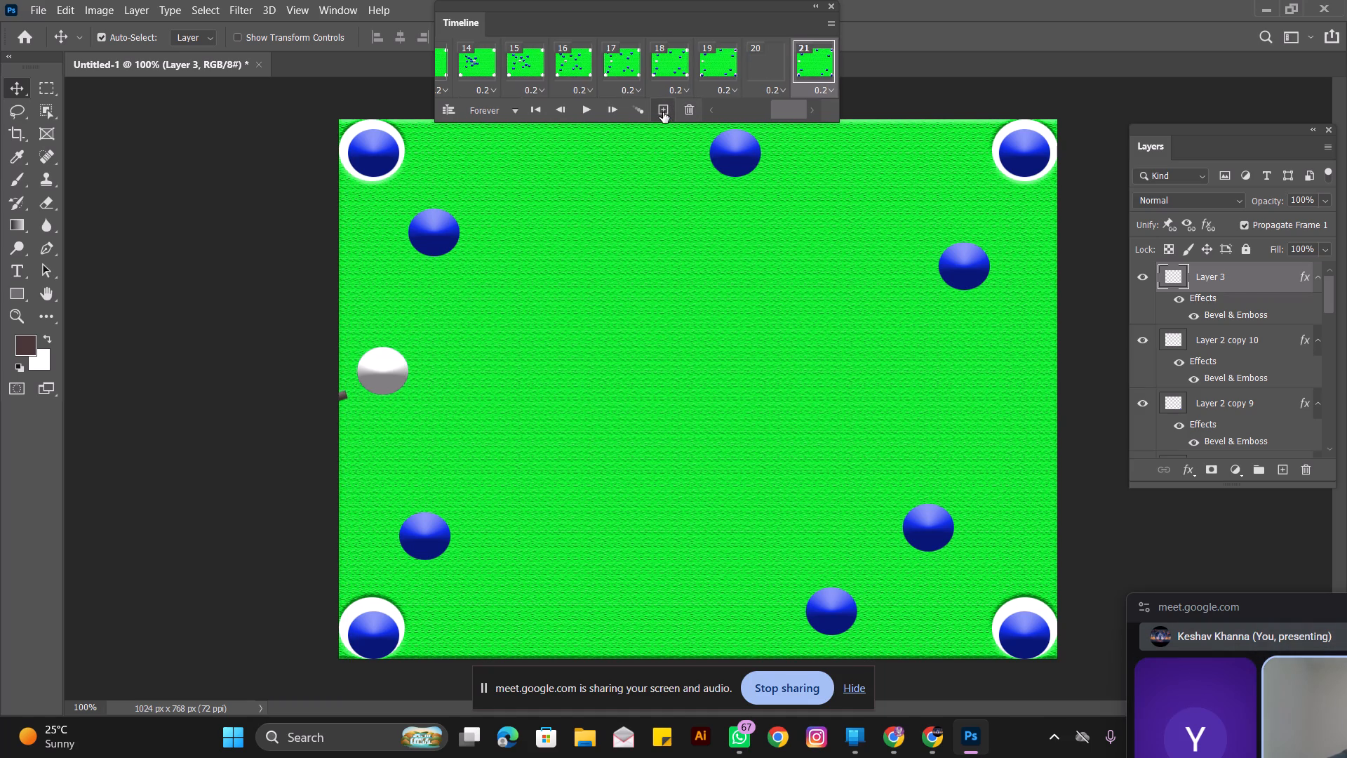
left_click_drag(342, 397, 359, 387)
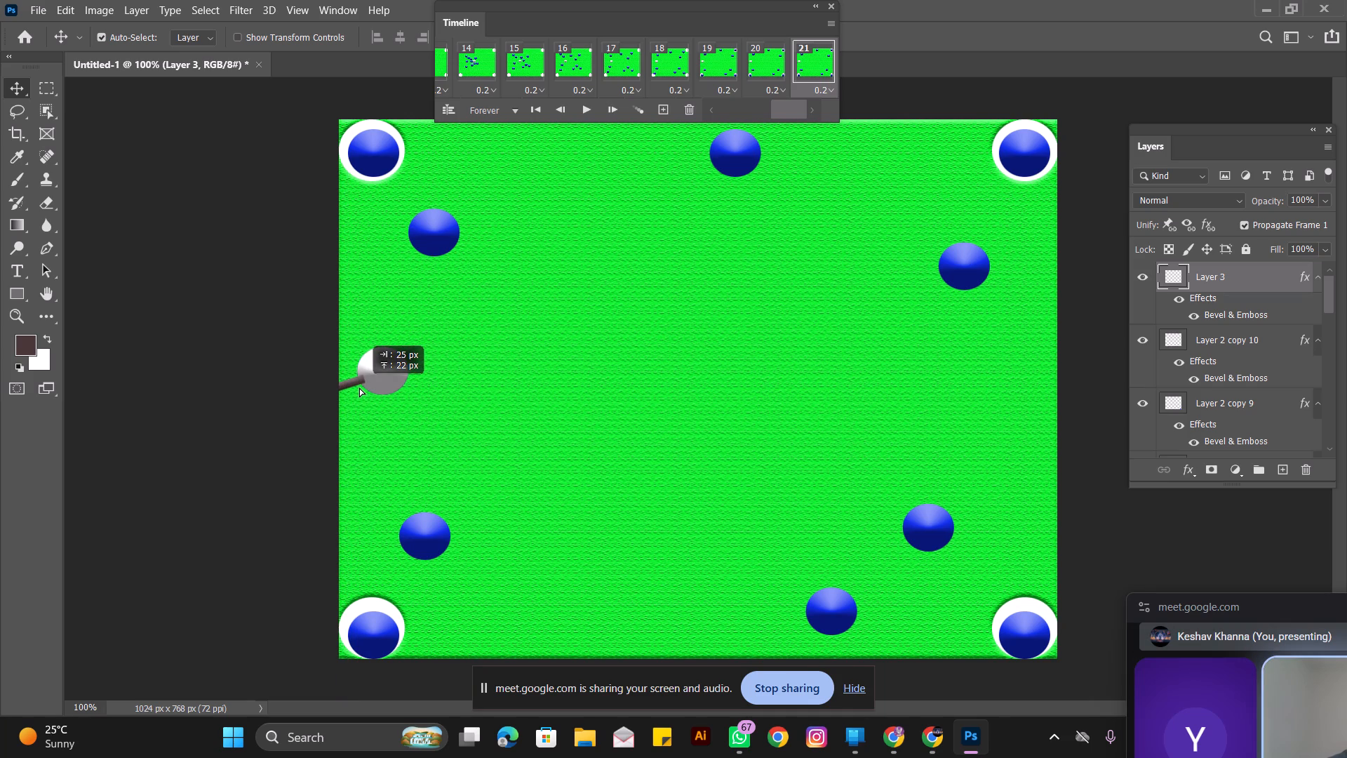
left_click_drag(359, 387, 358, 387)
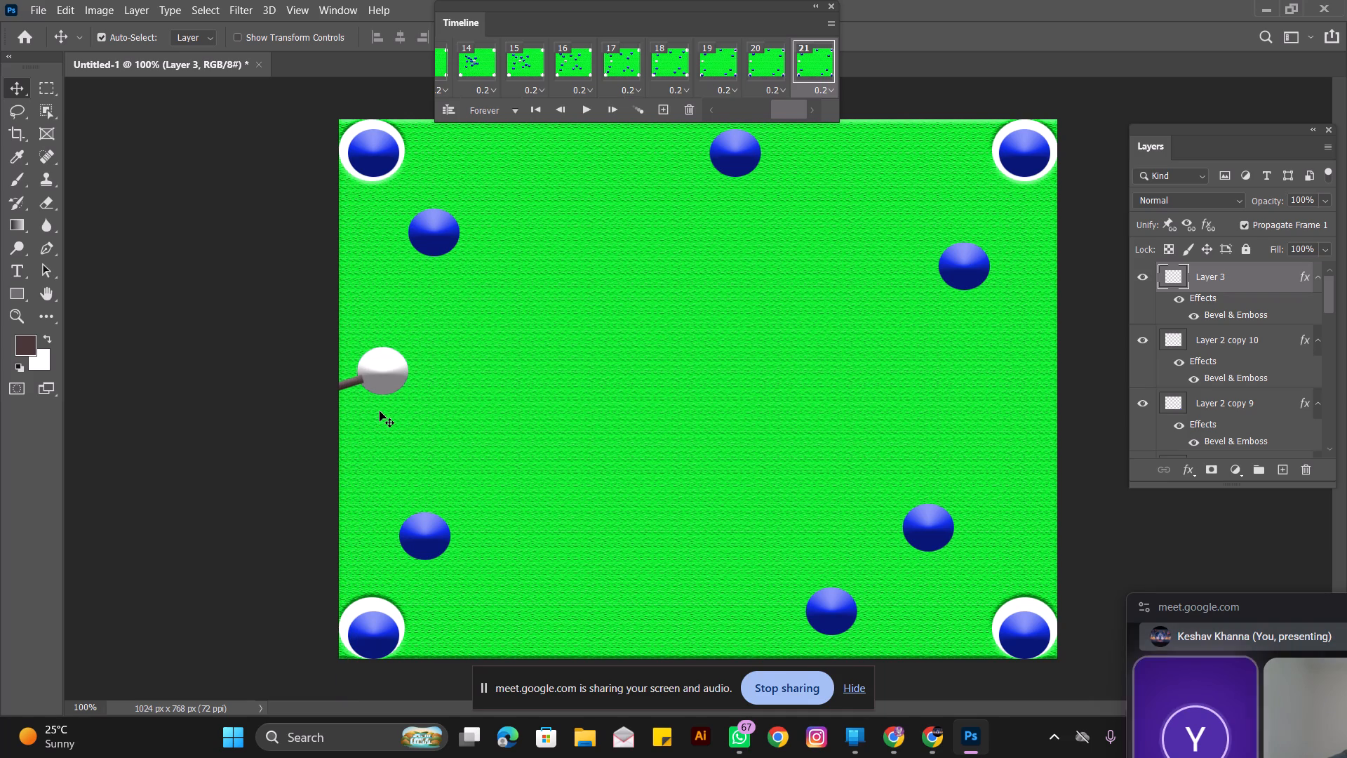
Tween frames 20 and 21 with 5 added frames, and play the animation to preview the second cue stroke.
left_click(765, 51)
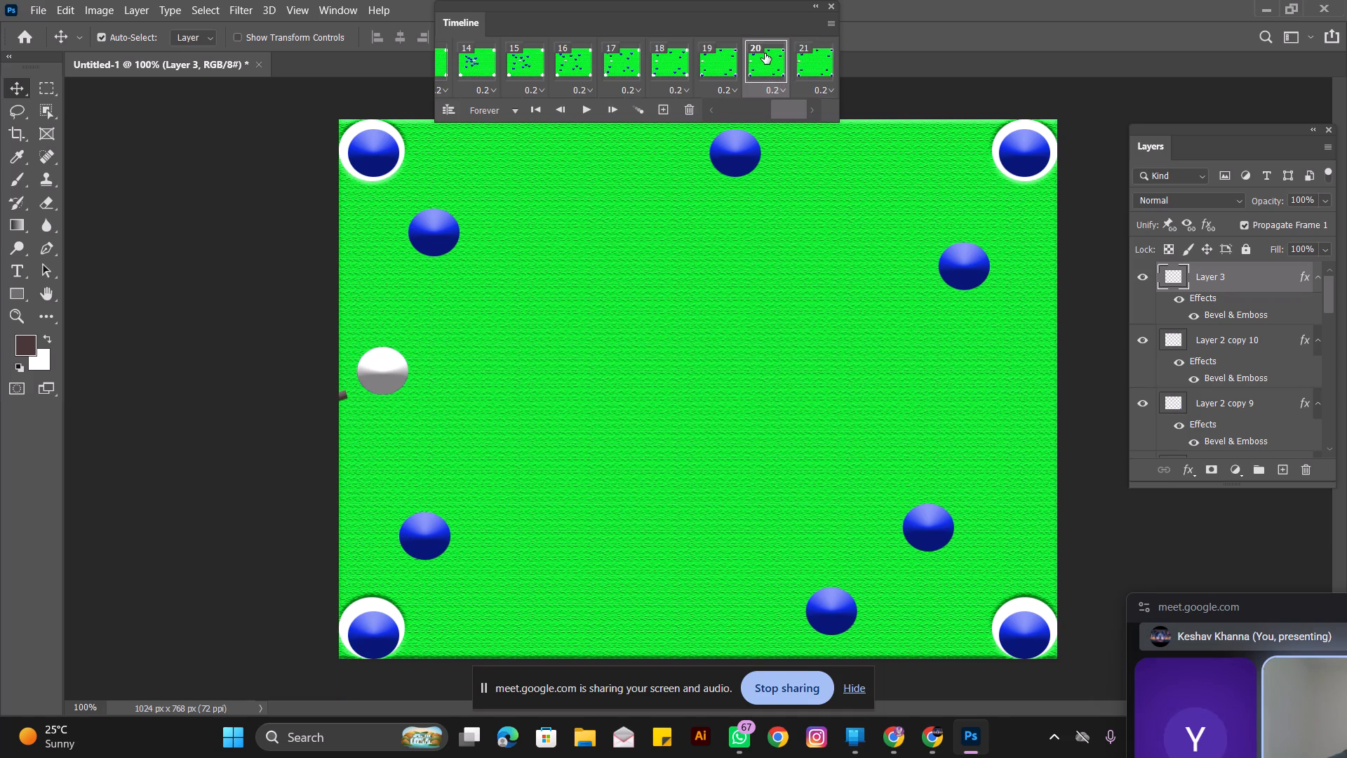
left_click(810, 56, "shift")
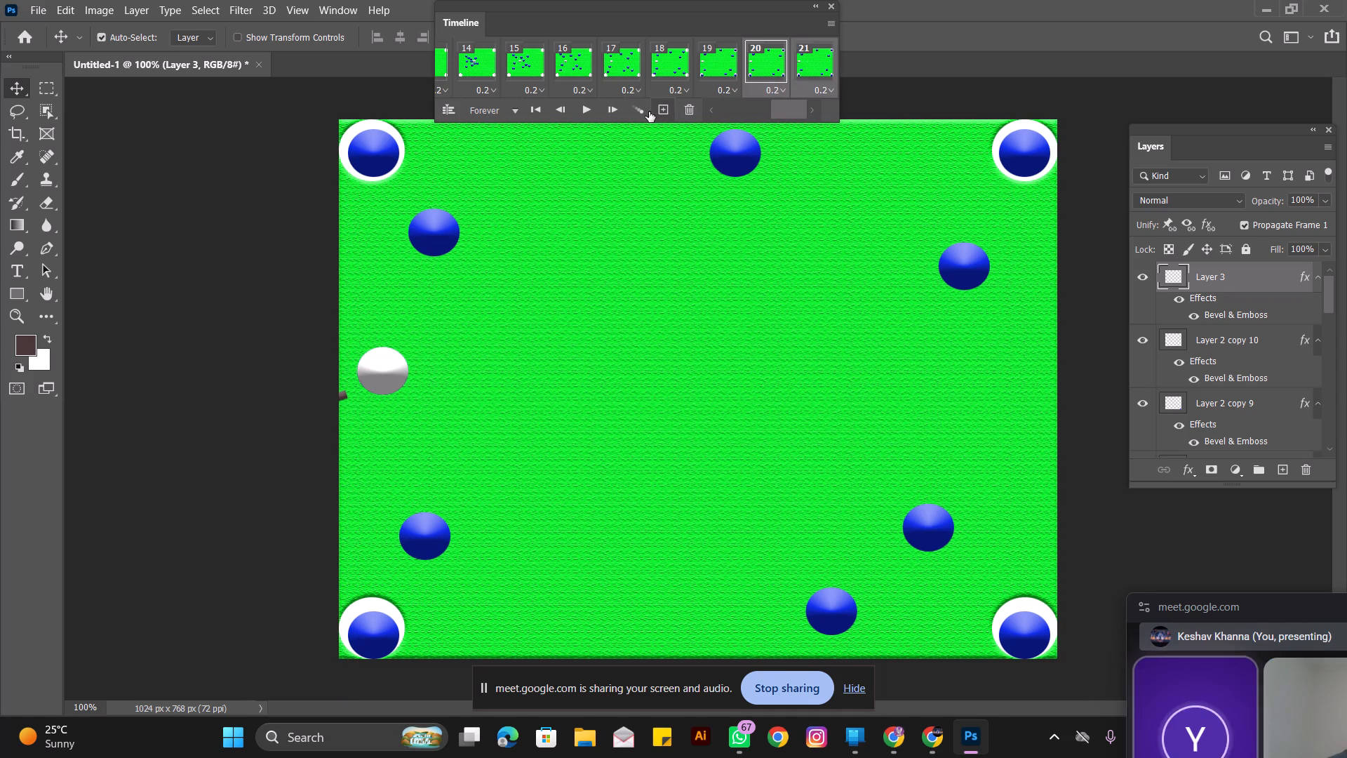
left_click(640, 114)
left_click(767, 168)
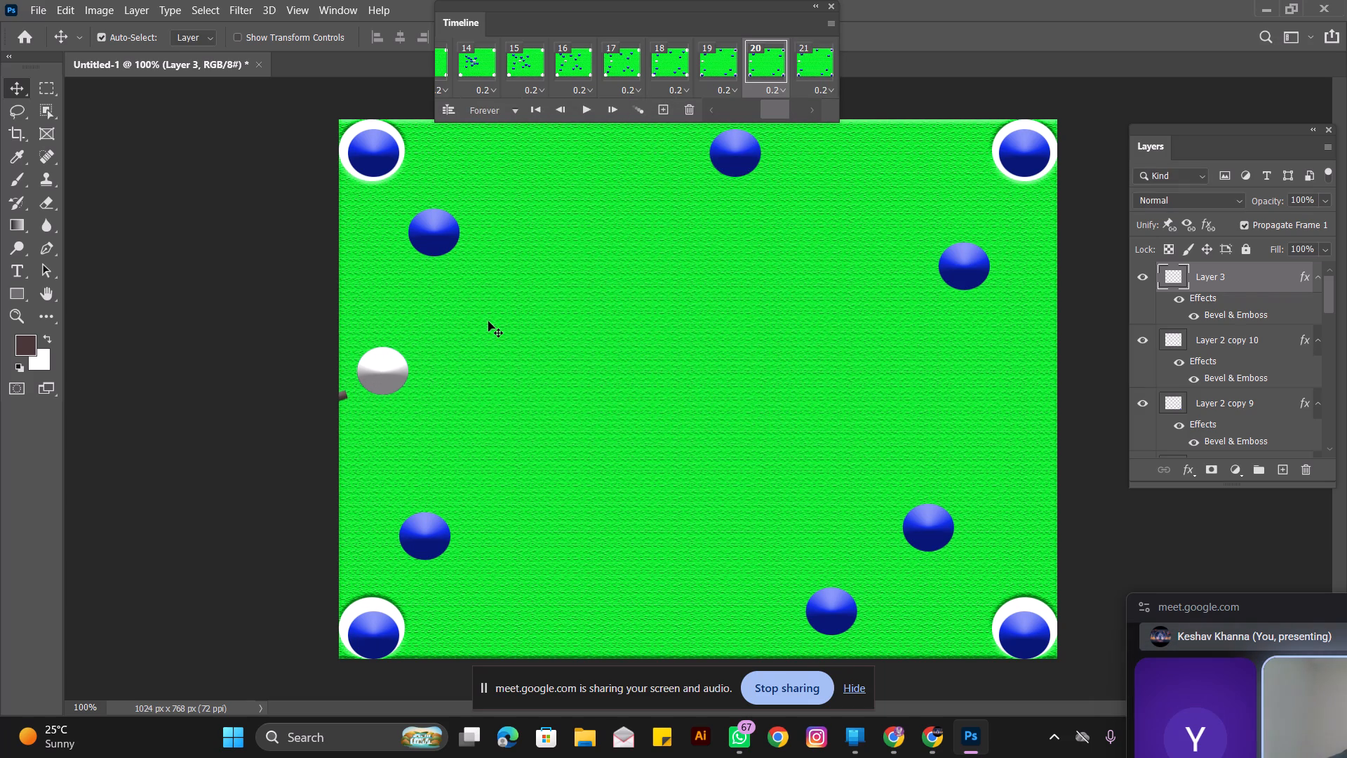
left_click(589, 114)
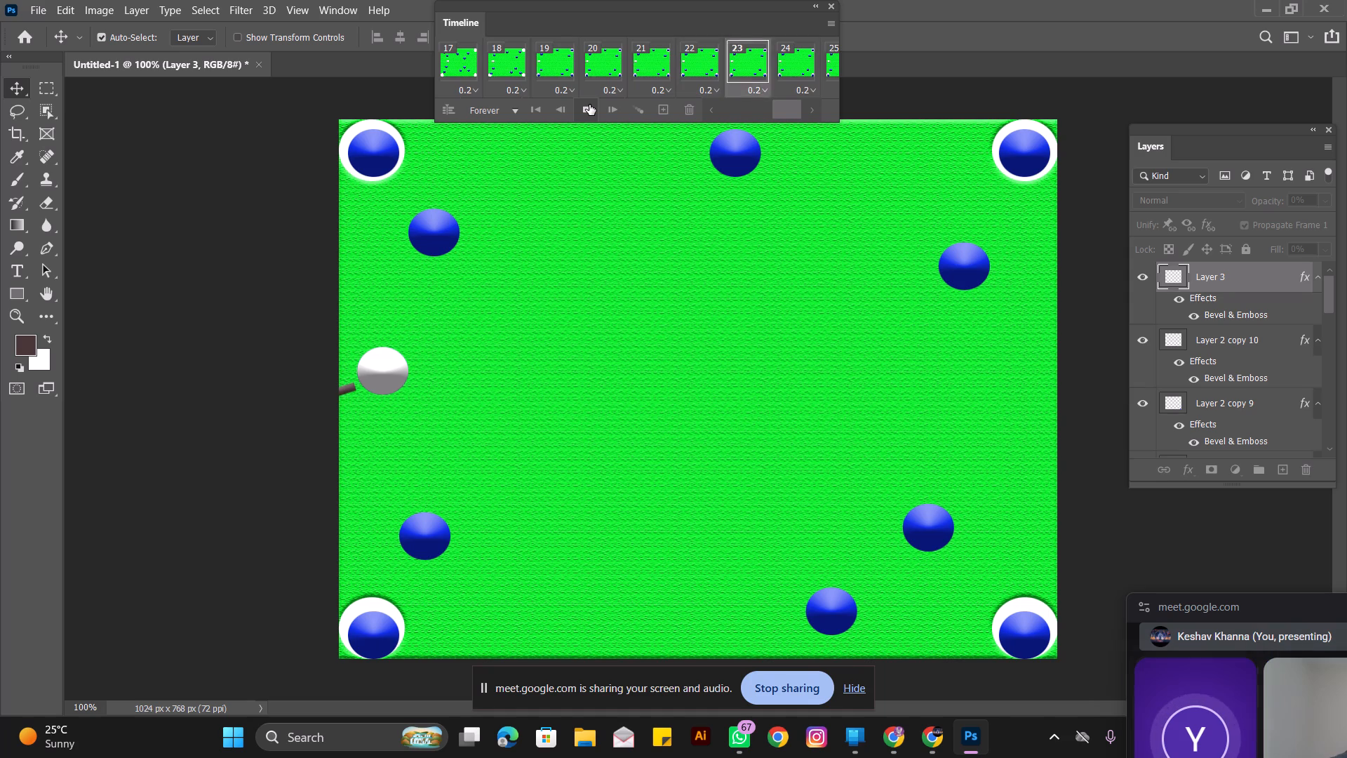
left_click(589, 105)
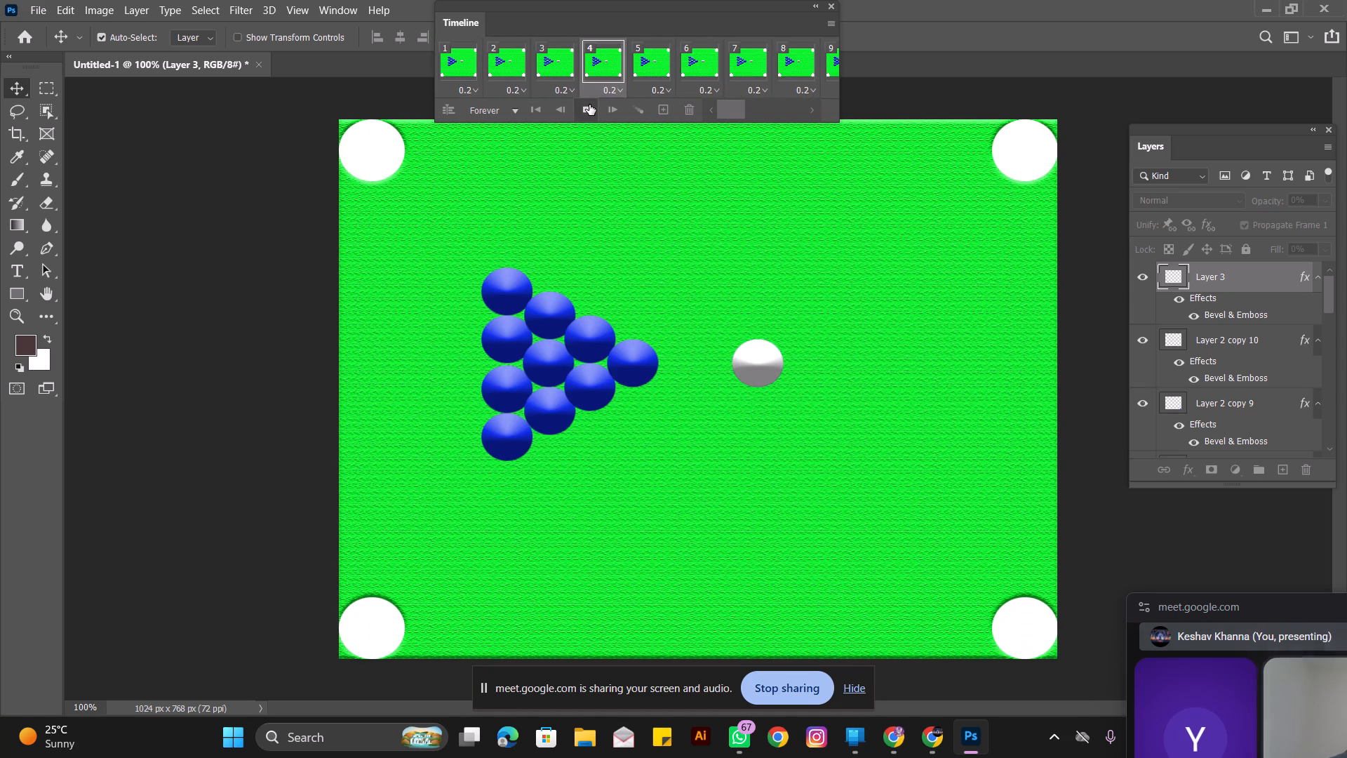
Duplicate frame 26 as frame 27 and hide the four potted balls there: Layer 2 and Layer 2 copies 7, 9 and 3.
left_click_drag(724, 108, 822, 116)
left_click_drag(795, 114, 812, 110)
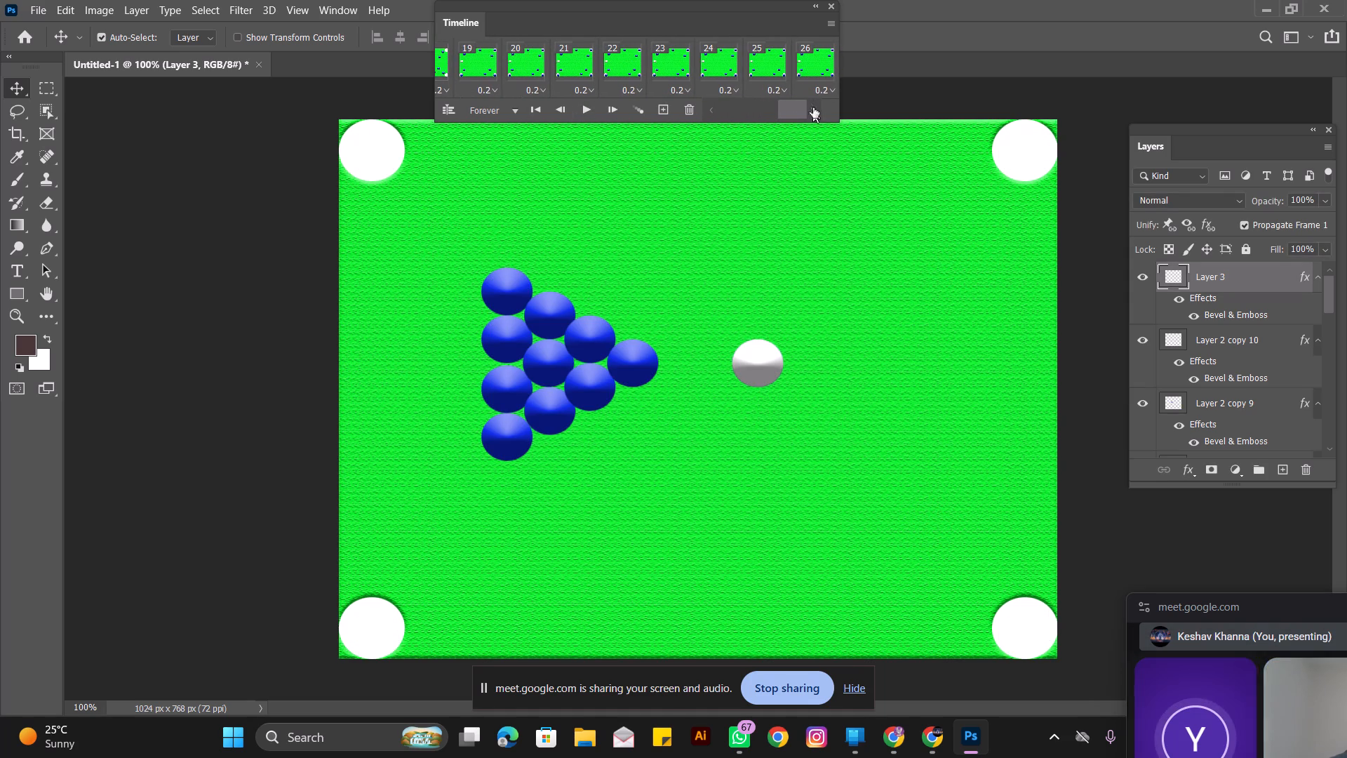
left_click(812, 62)
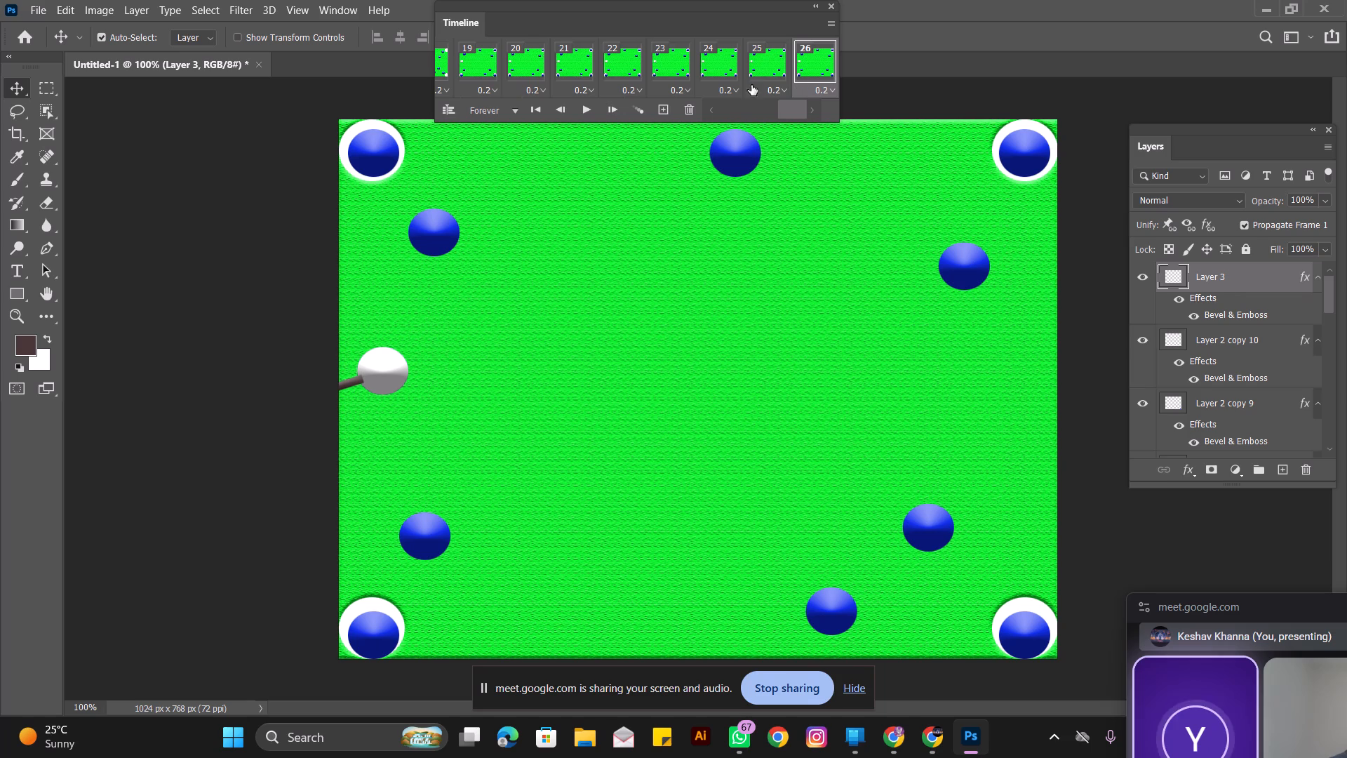
left_click(659, 109)
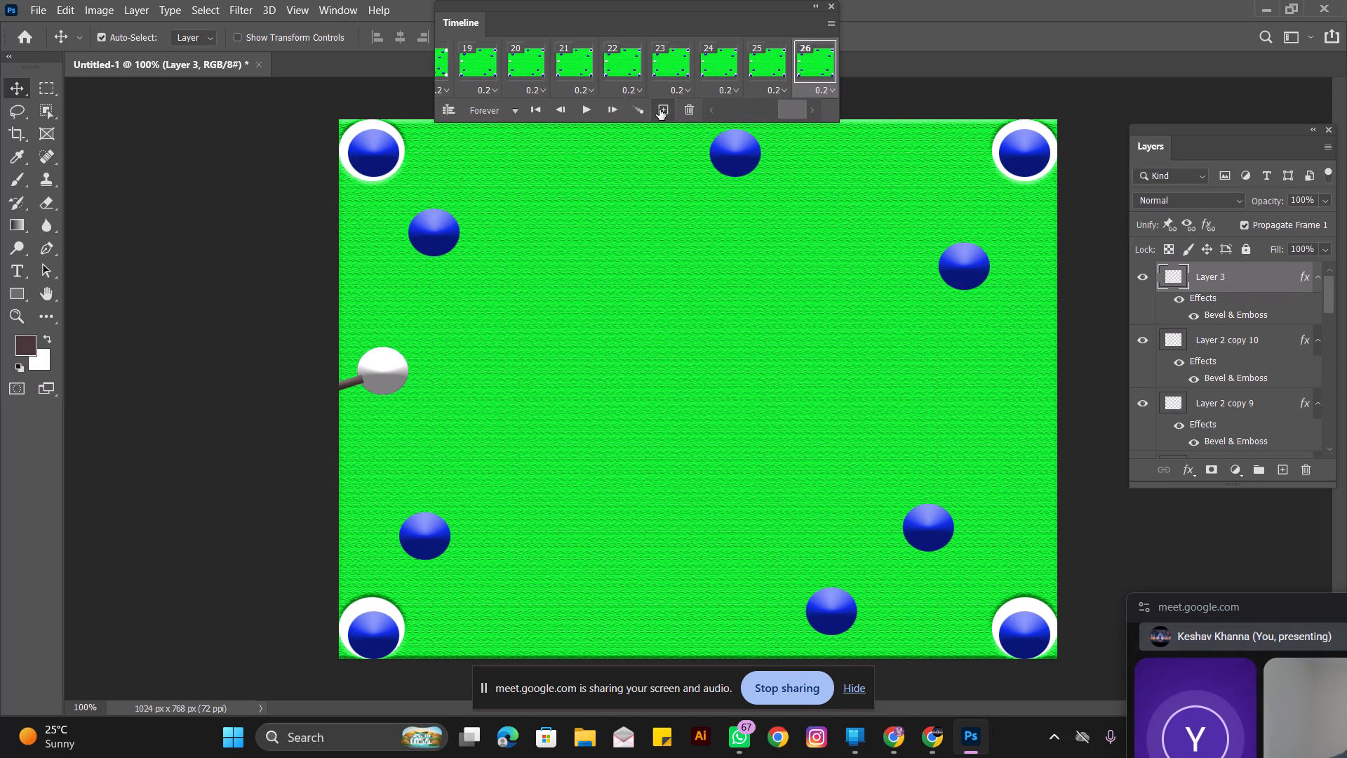
left_click(368, 156)
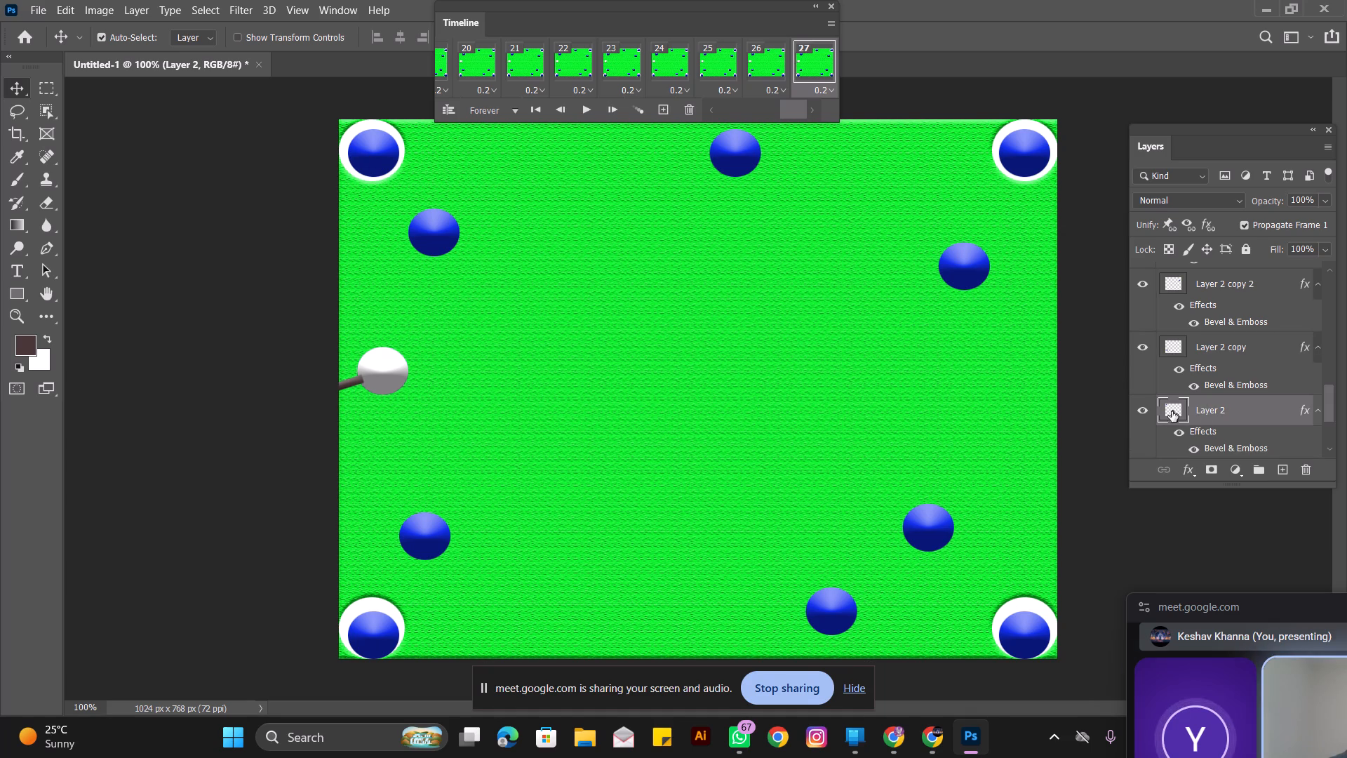
left_click(1141, 412)
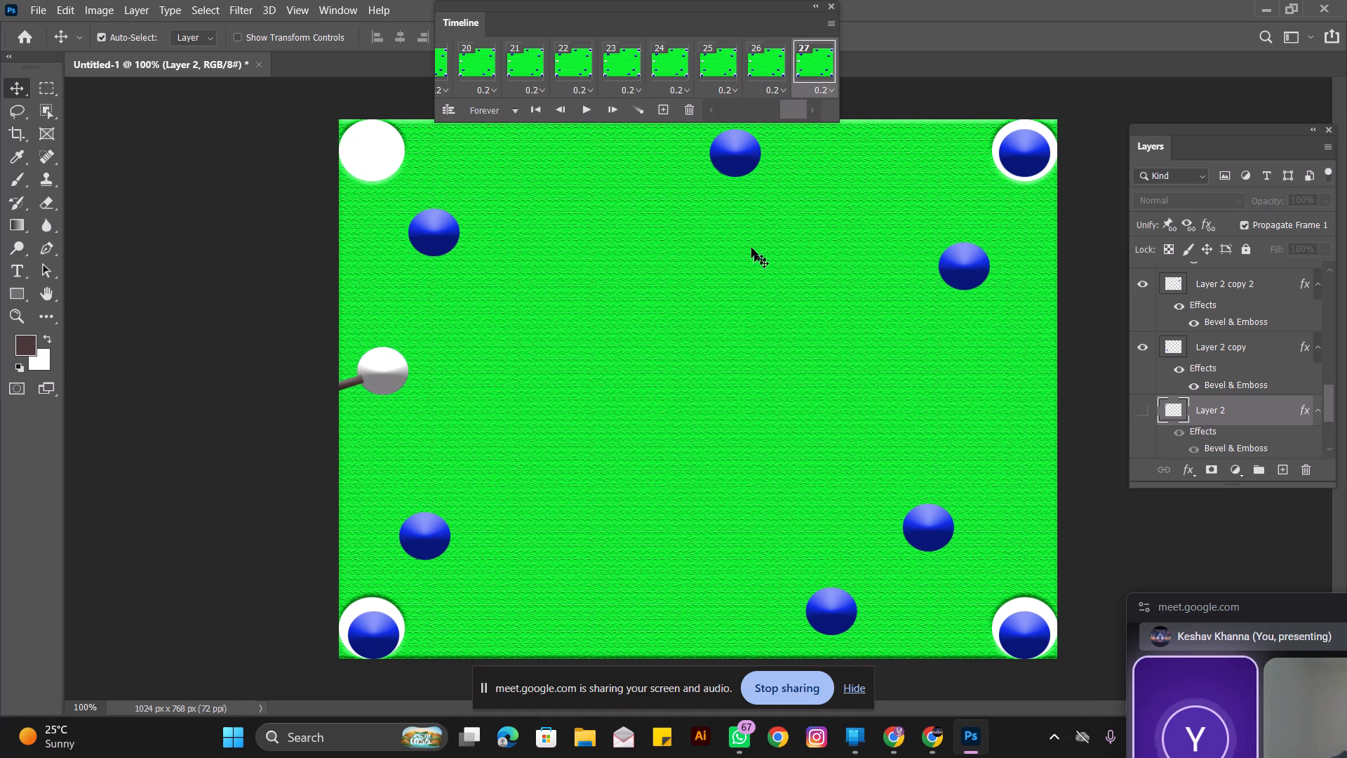
left_click(1022, 153)
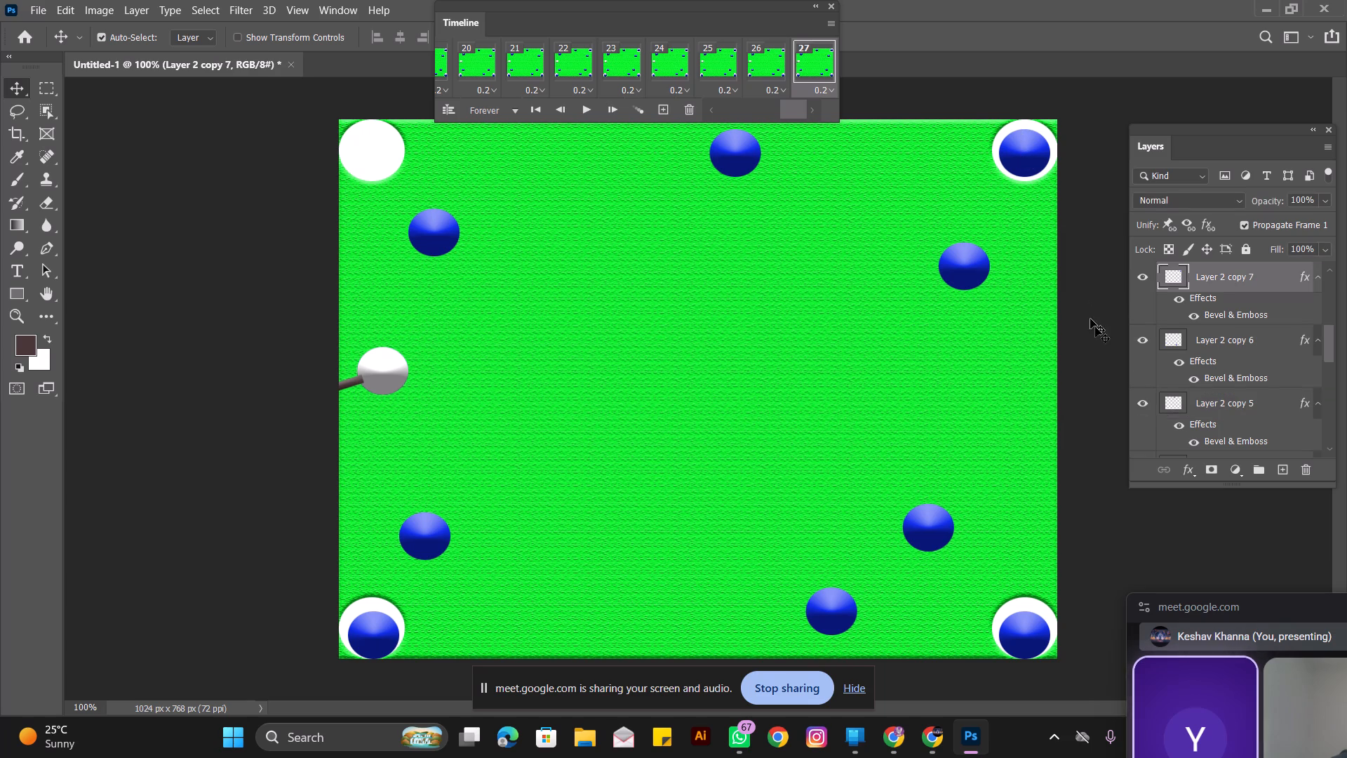
left_click(1141, 281)
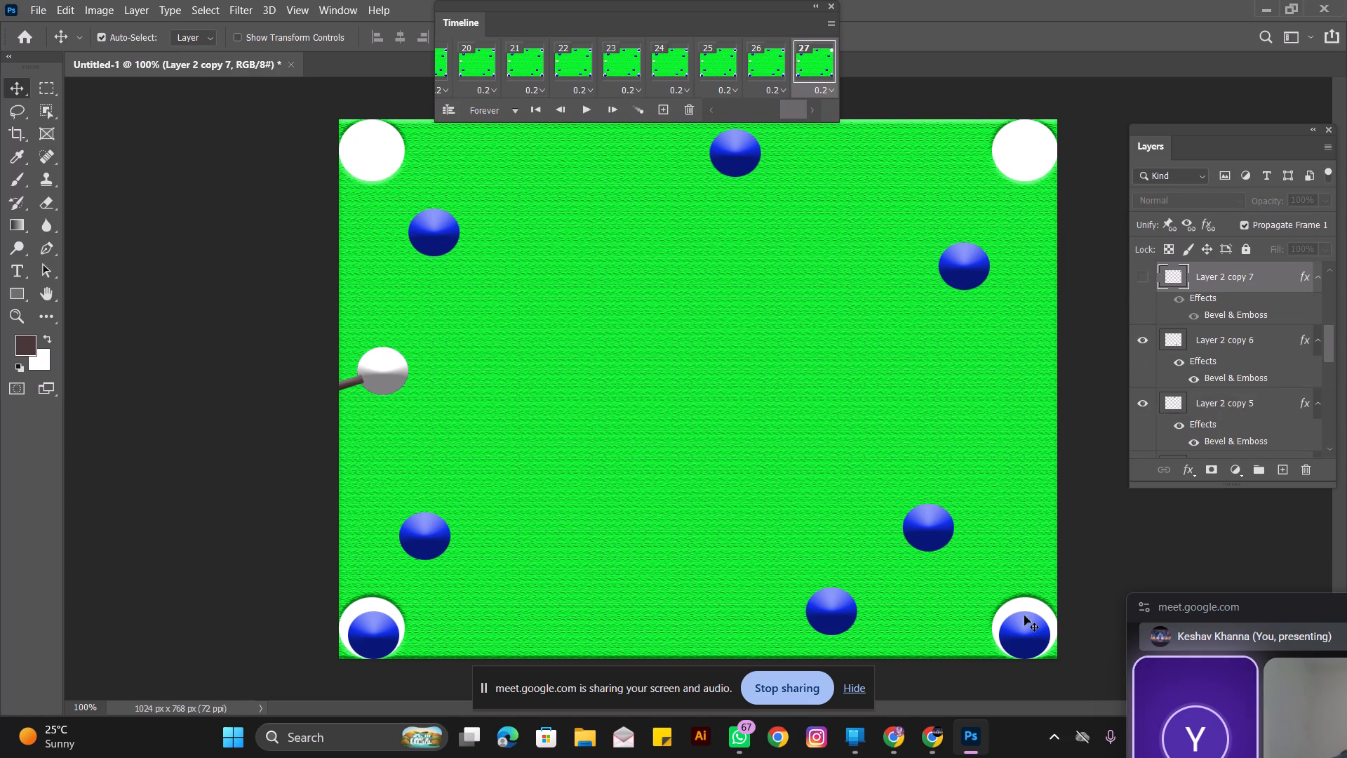
left_click(1018, 632)
left_click(1153, 278)
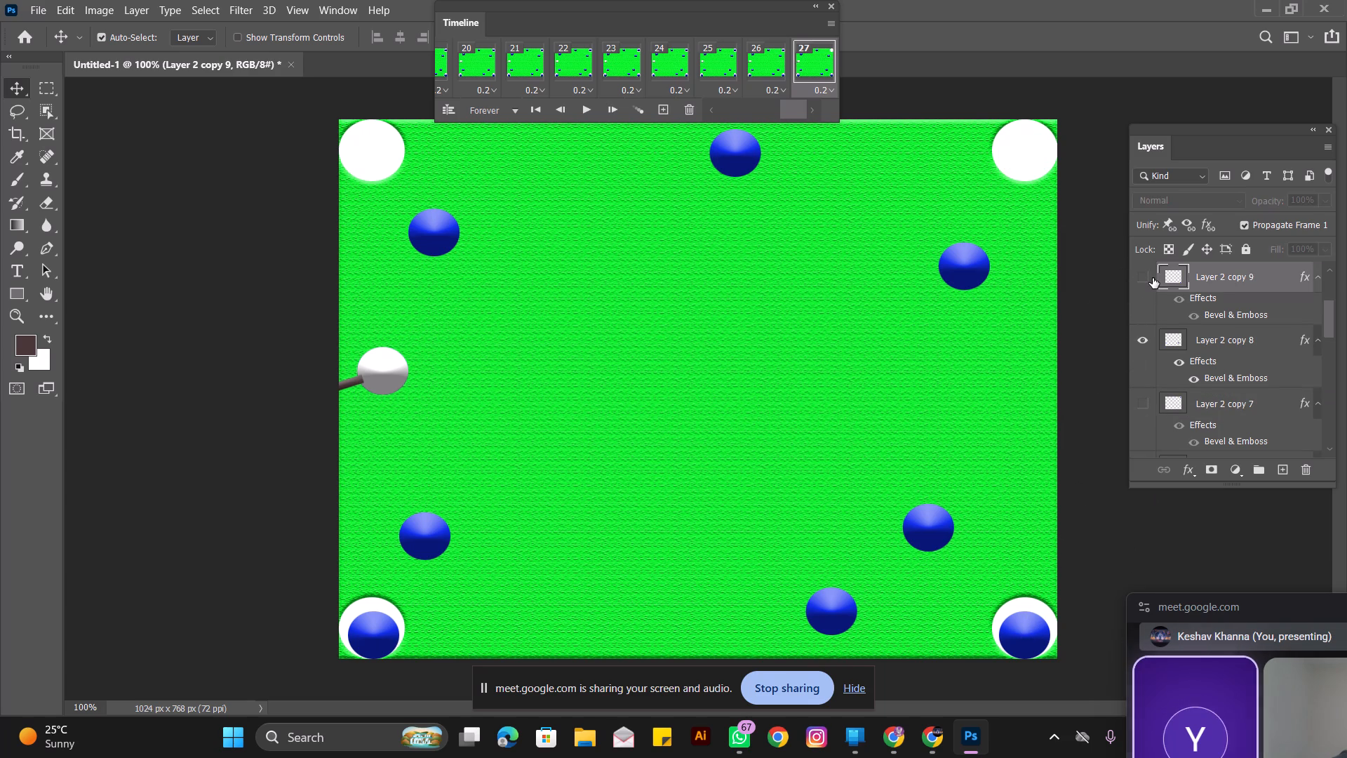
left_click(373, 642)
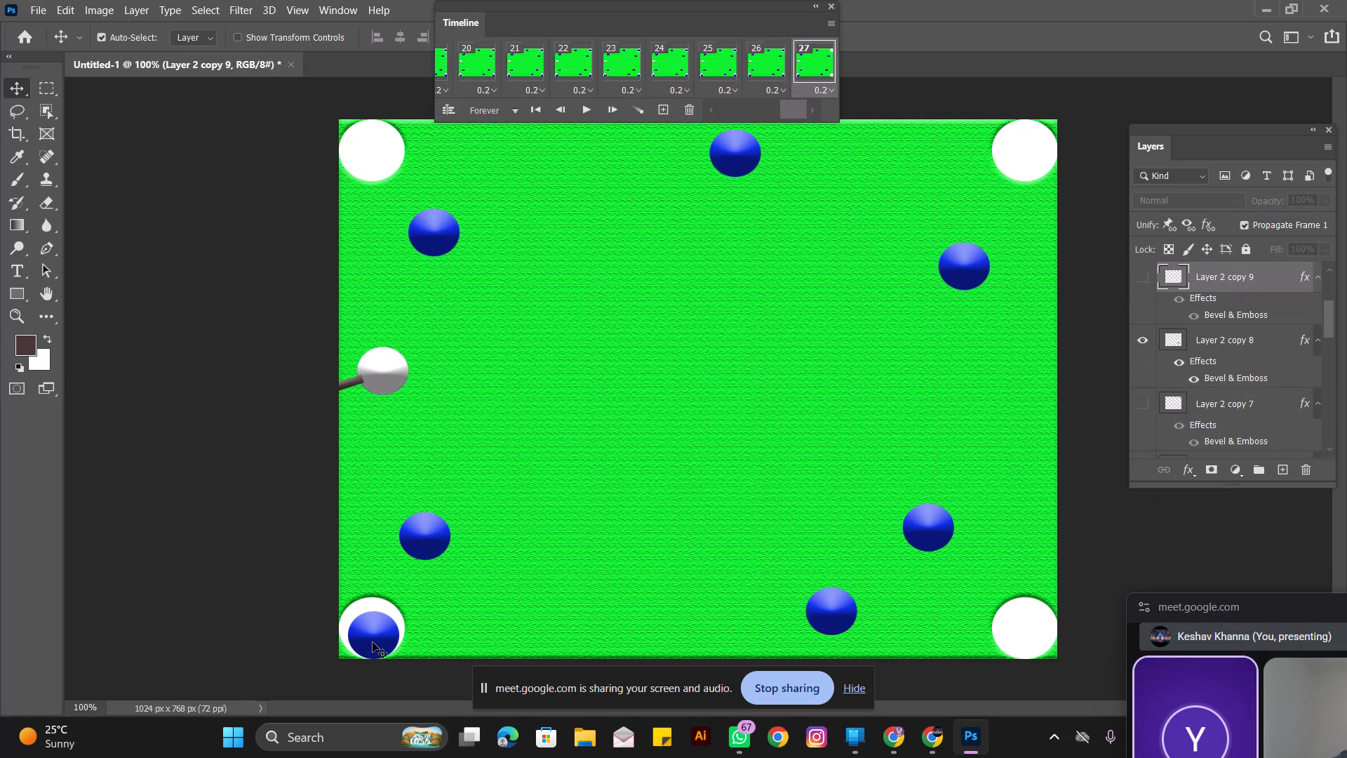
left_click(1139, 413)
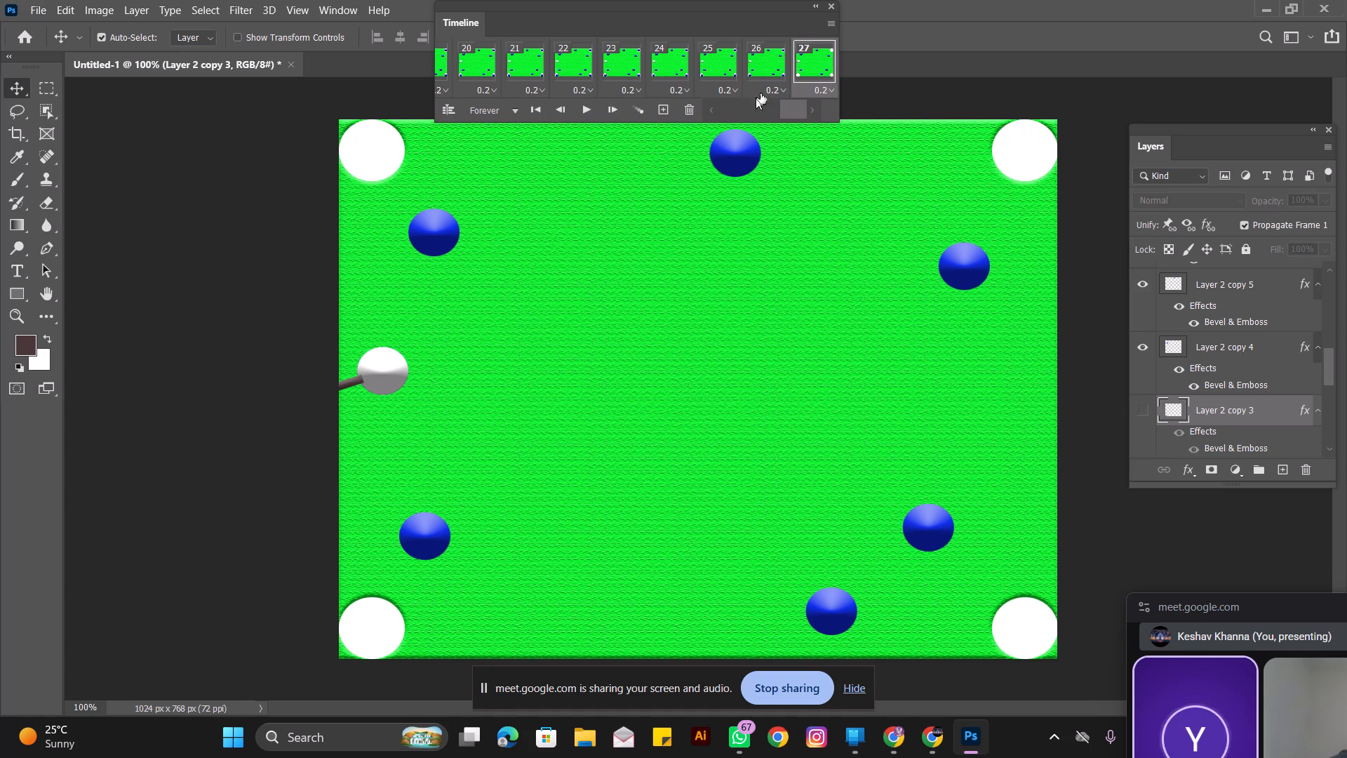
Check frames 23 to 27, then duplicate frame 27 as frame 28 and move the cue ball against the blue ball at the table's top edge.
left_click(609, 60)
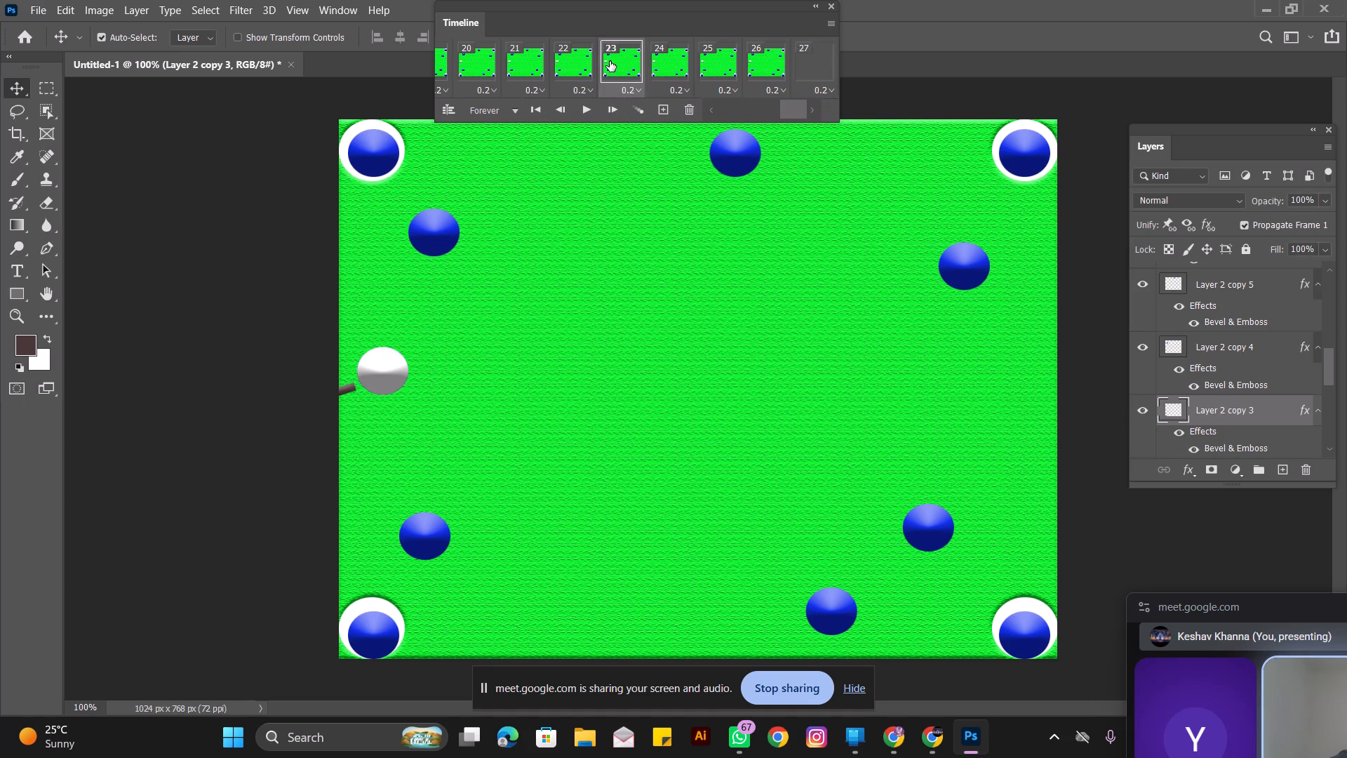
left_click(664, 65)
left_click(737, 60)
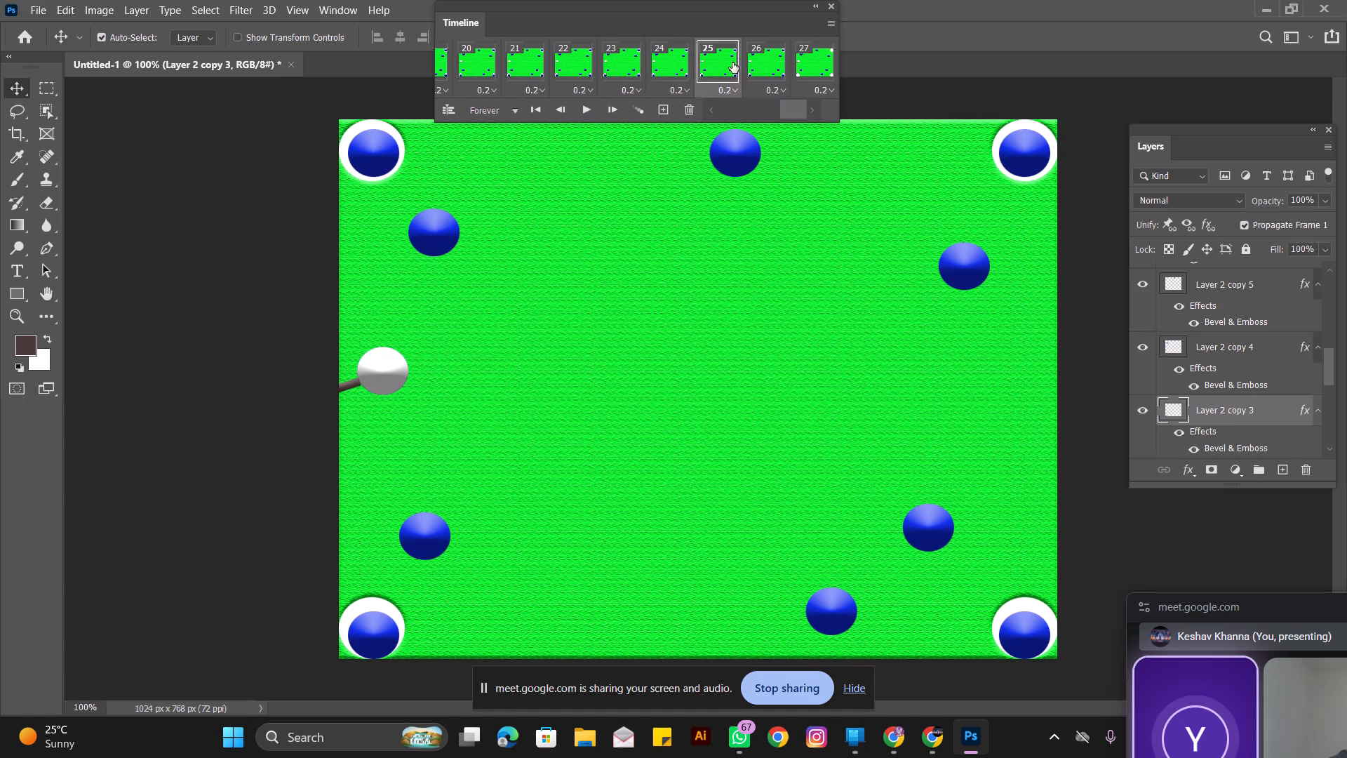
left_click(765, 65)
left_click(805, 64)
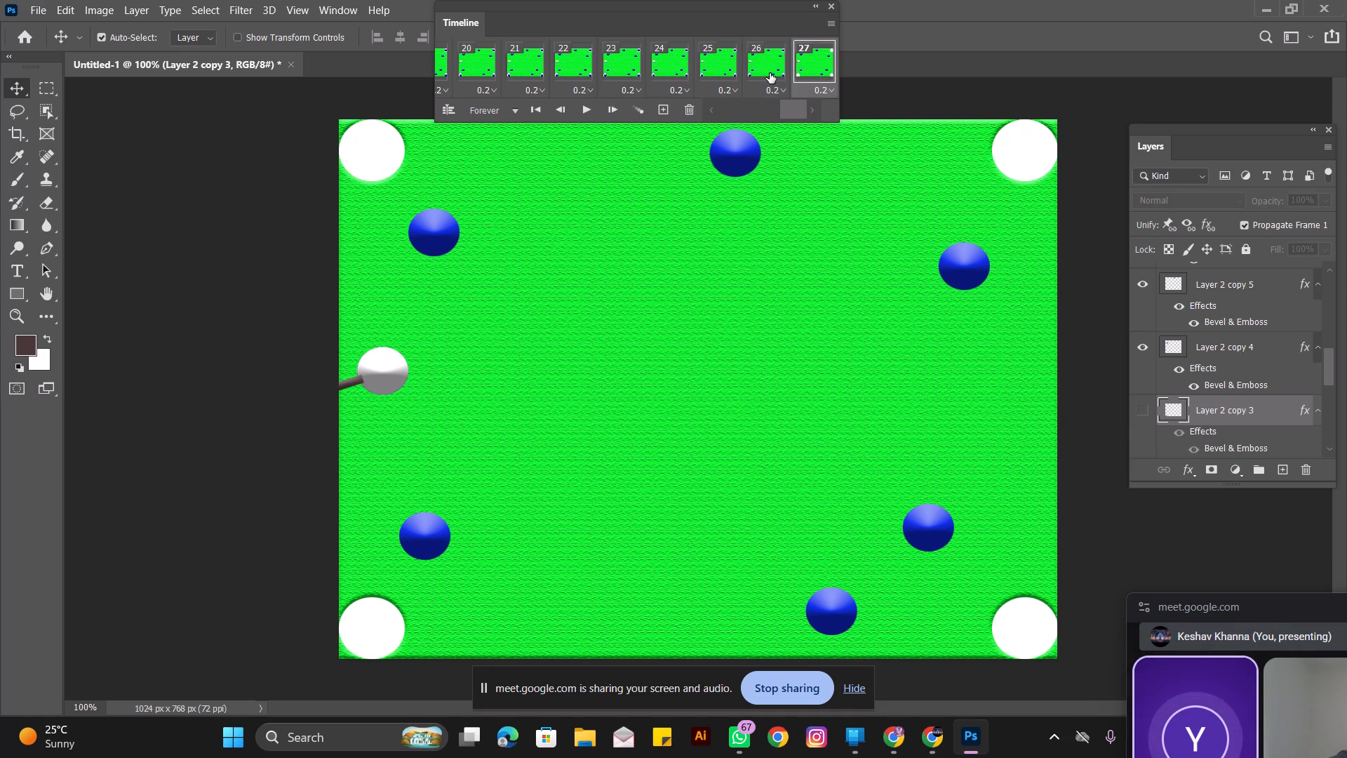
left_click(665, 109)
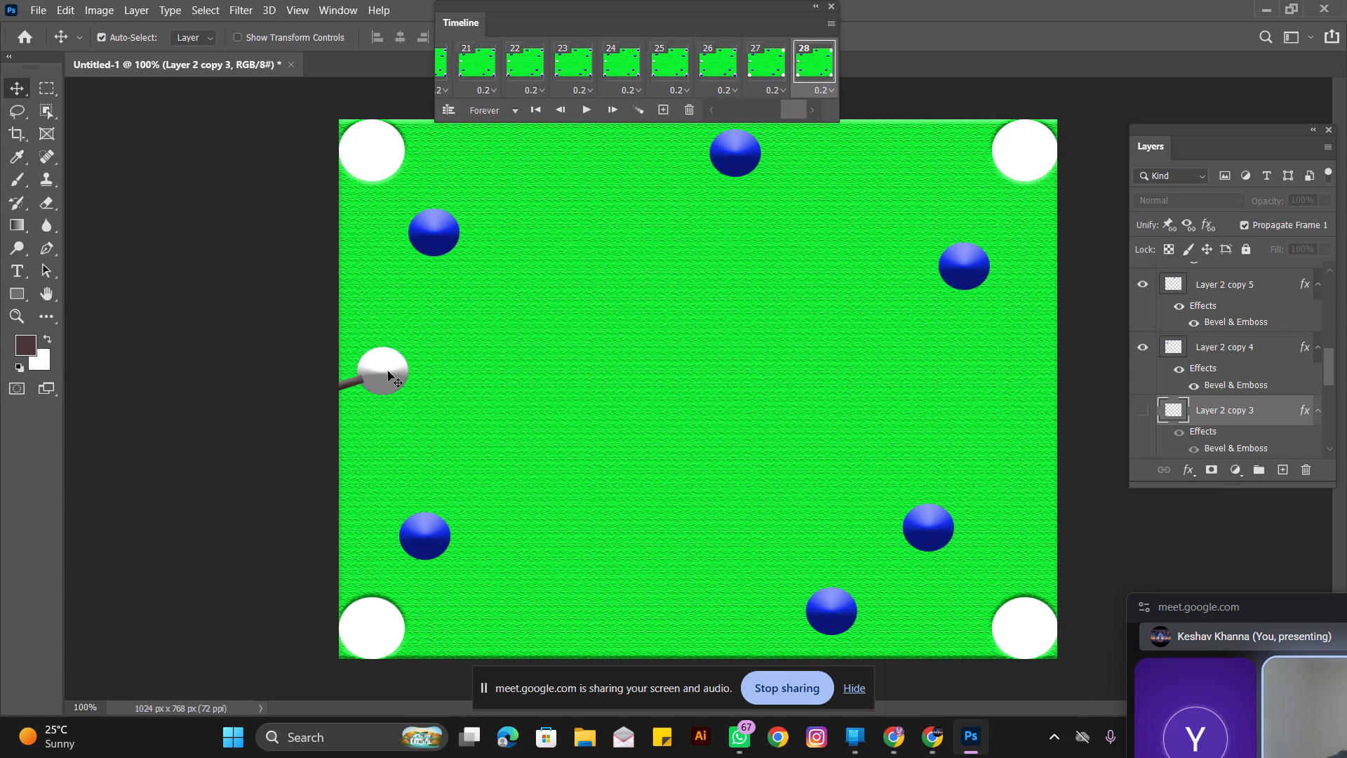
left_click_drag(393, 374, 400, 370)
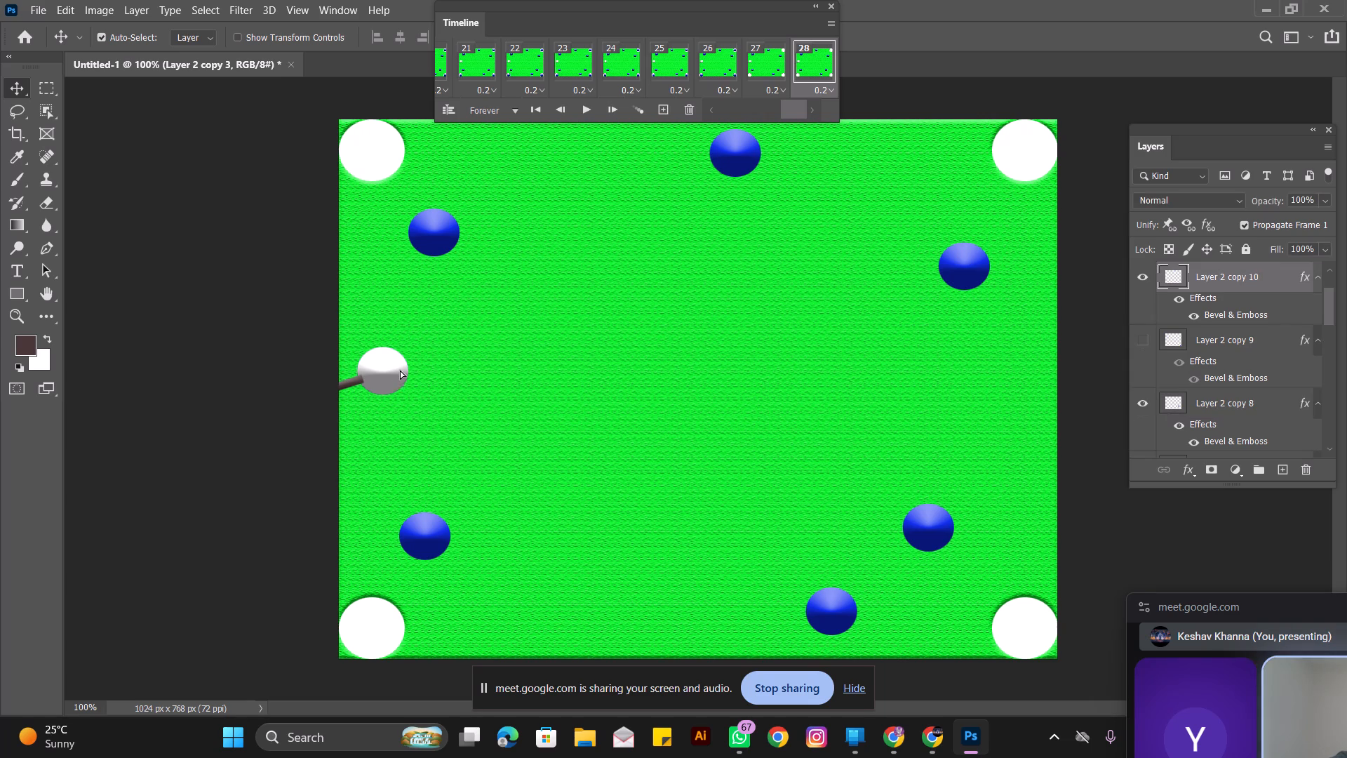
left_click_drag(400, 370, 662, 191)
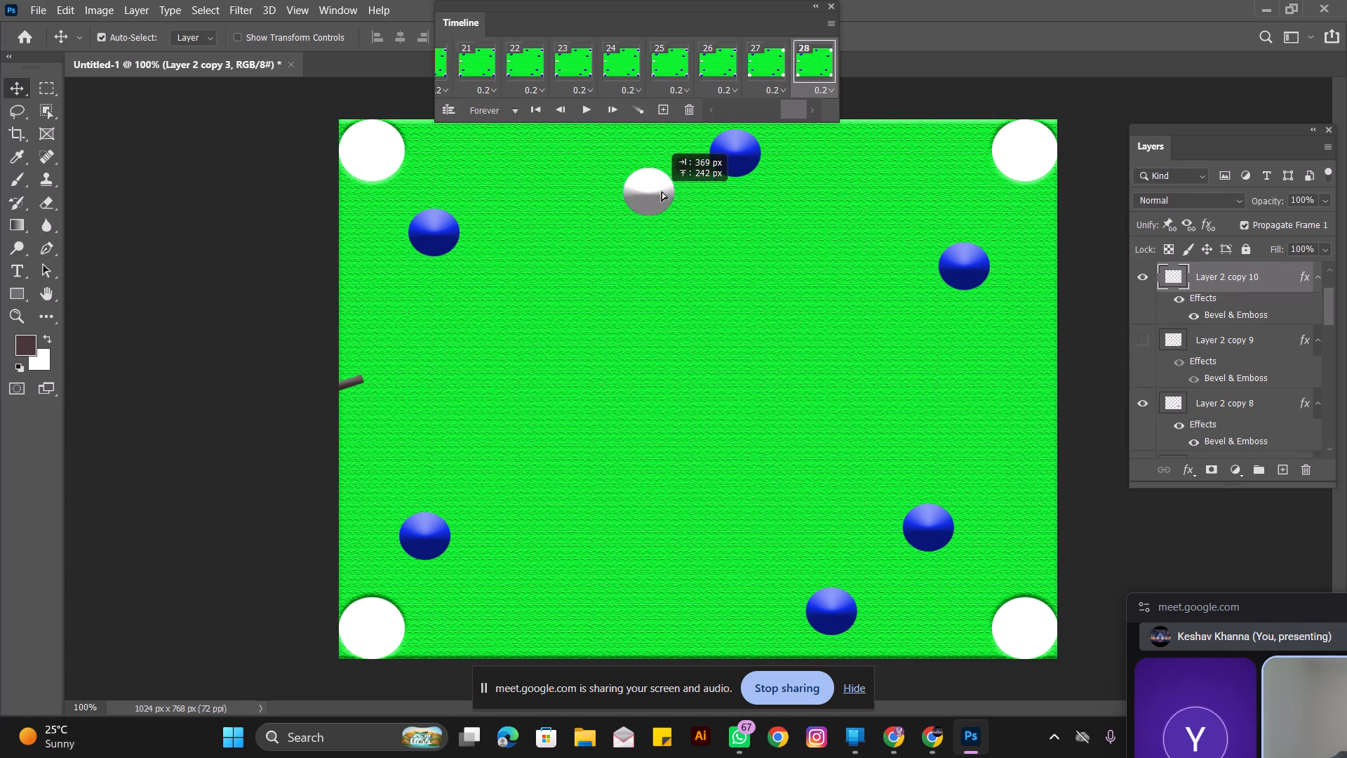
left_click_drag(662, 191, 699, 167)
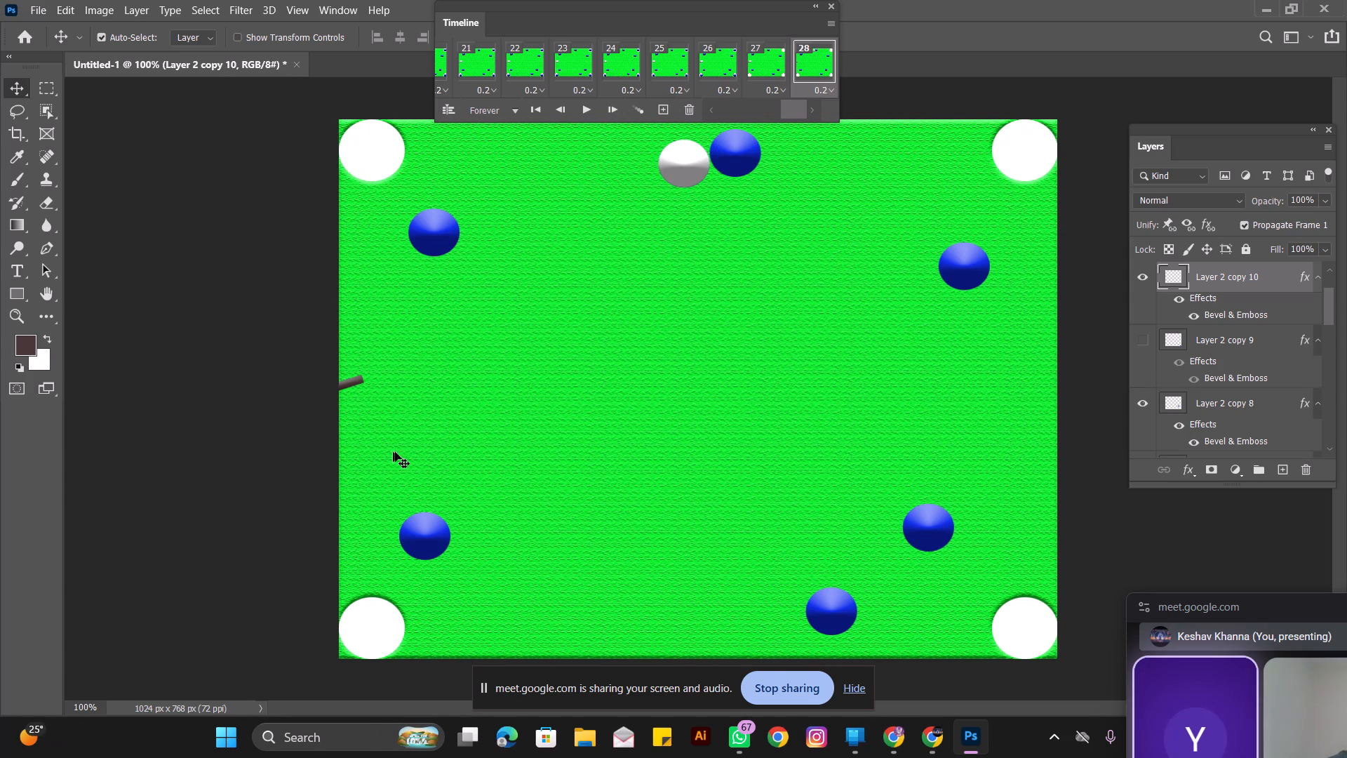
Tween frames 27 and 28 with 5 added frames, using all layers and position only.
left_click(760, 65, "shift")
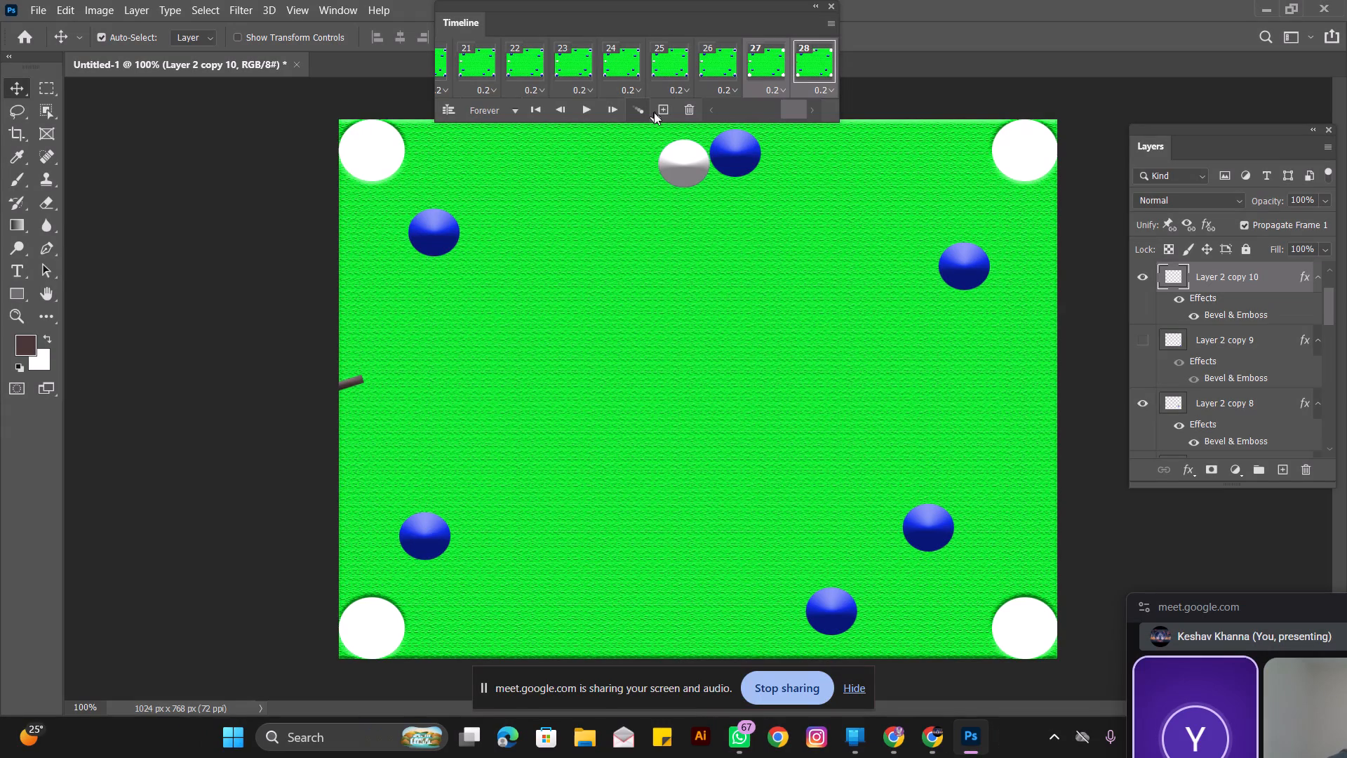
left_click(639, 113)
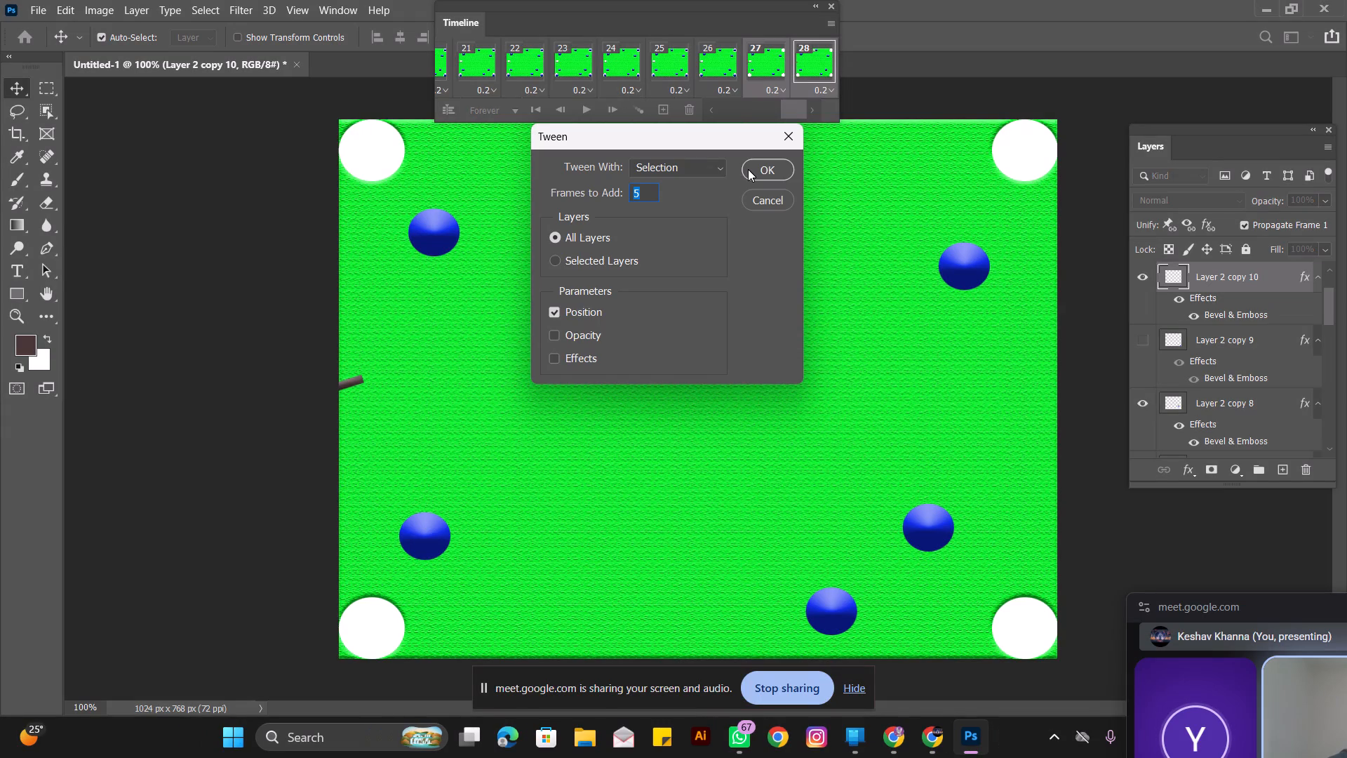
left_click(760, 173)
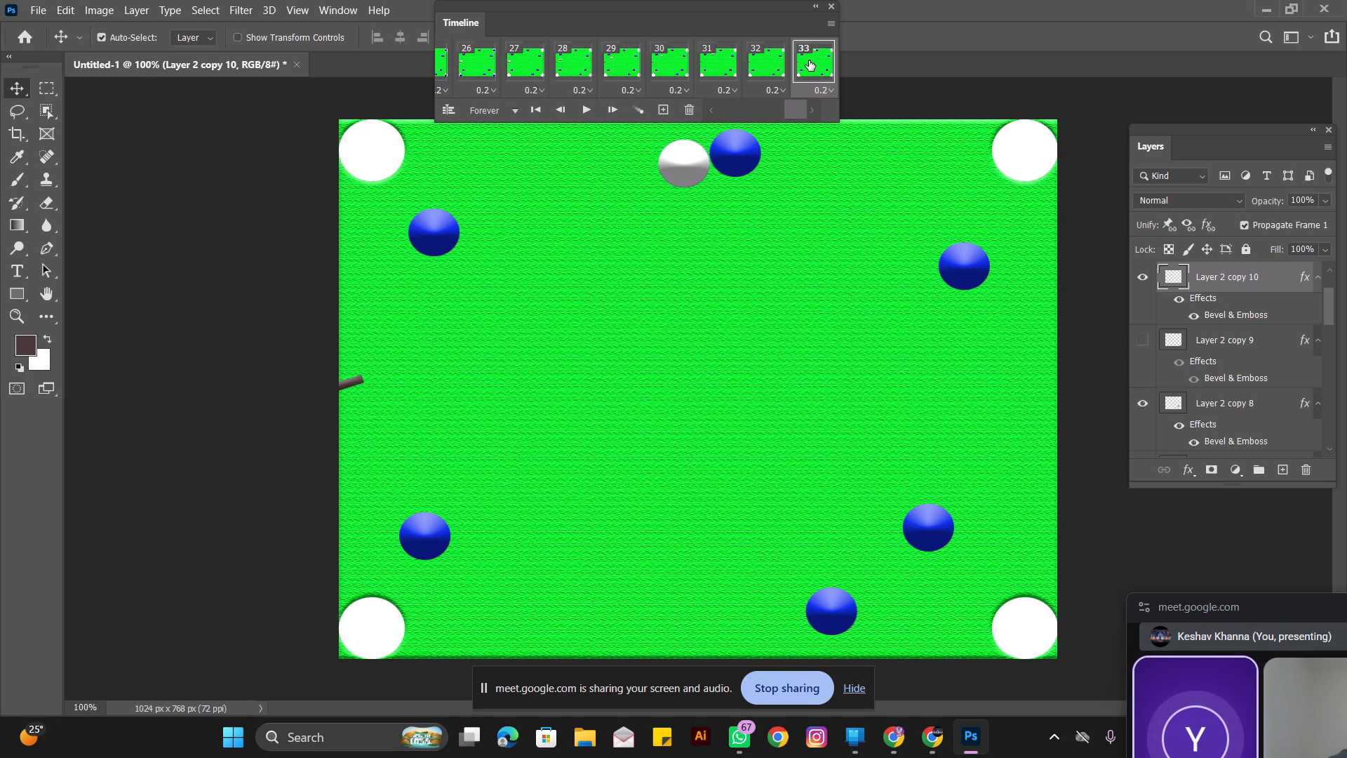
Duplicate frame 33 as frame 34, pull the cue stick off the table's left edge, and move the struck Layer 2 copy 5 ball into the top-right pocket.
left_click(662, 114)
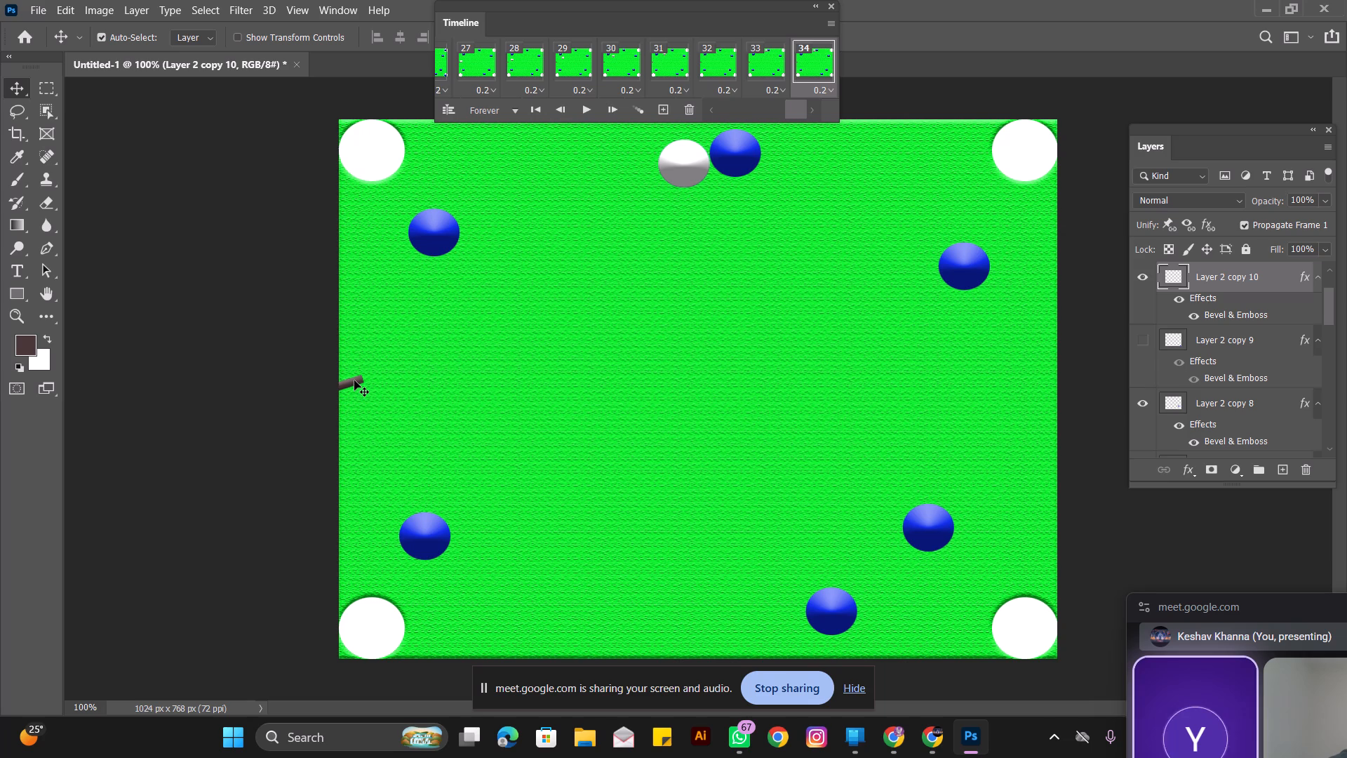
left_click_drag(356, 380, 321, 395)
left_click_drag(737, 150, 1015, 159)
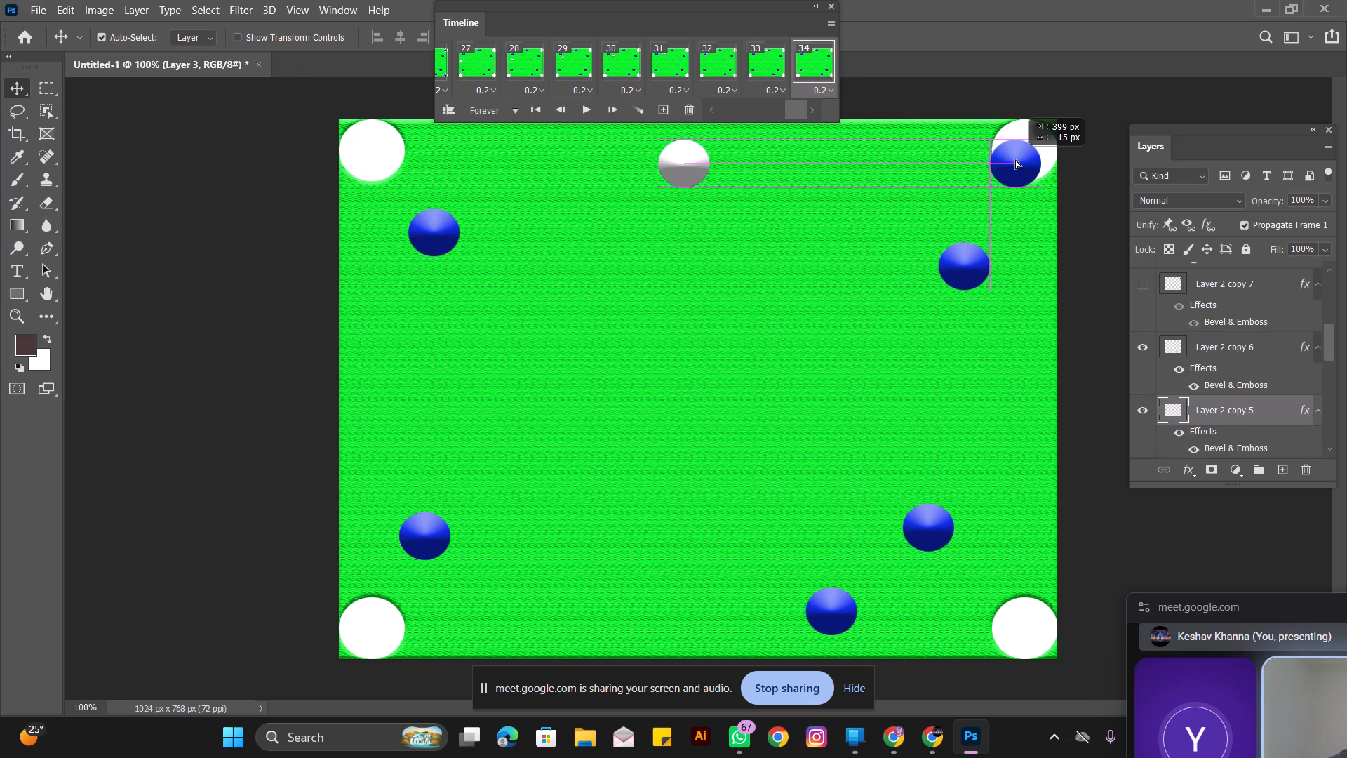
left_click_drag(1015, 159, 1028, 147)
left_click_drag(1044, 154, 1036, 156)
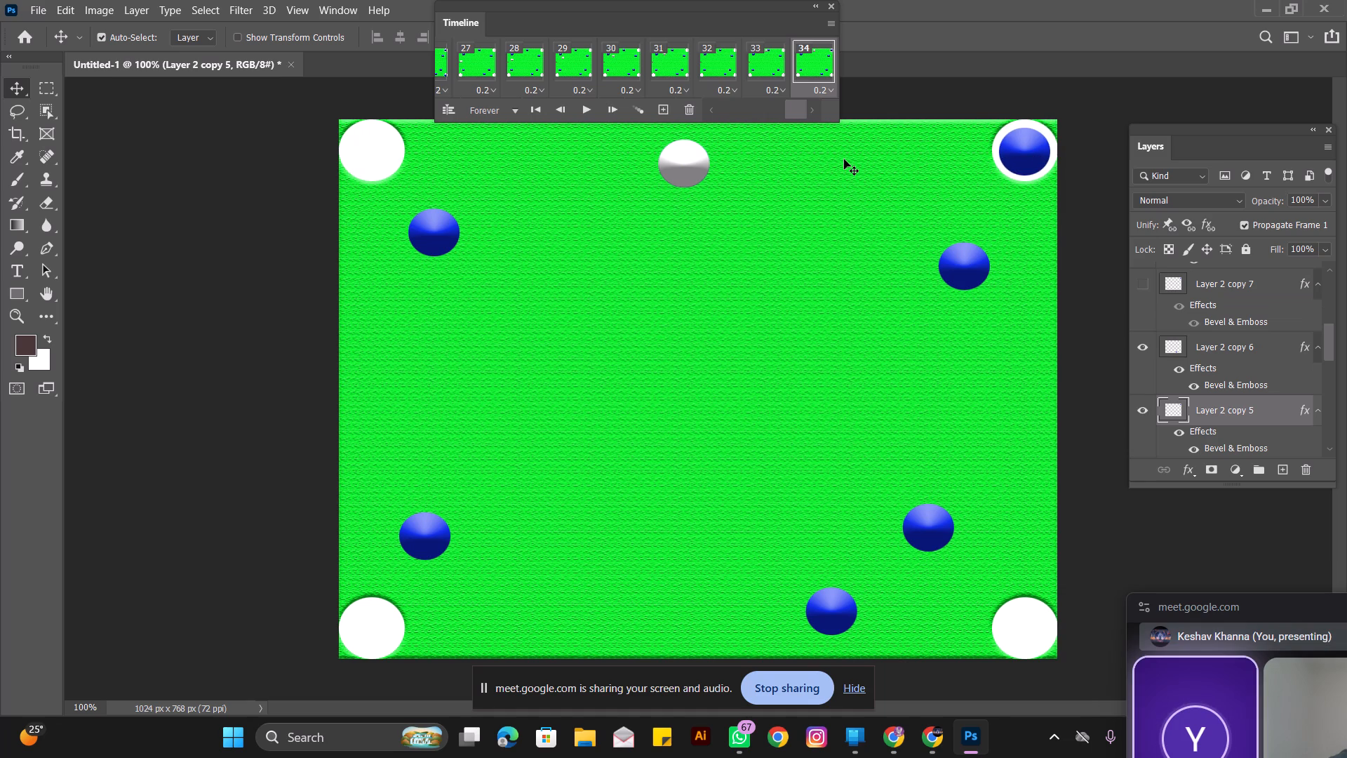
In frame 34, move the cue ball about 326 px right and 112 px down, against the blue ball below the top-right pocket.
left_click_drag(692, 171, 847, 226)
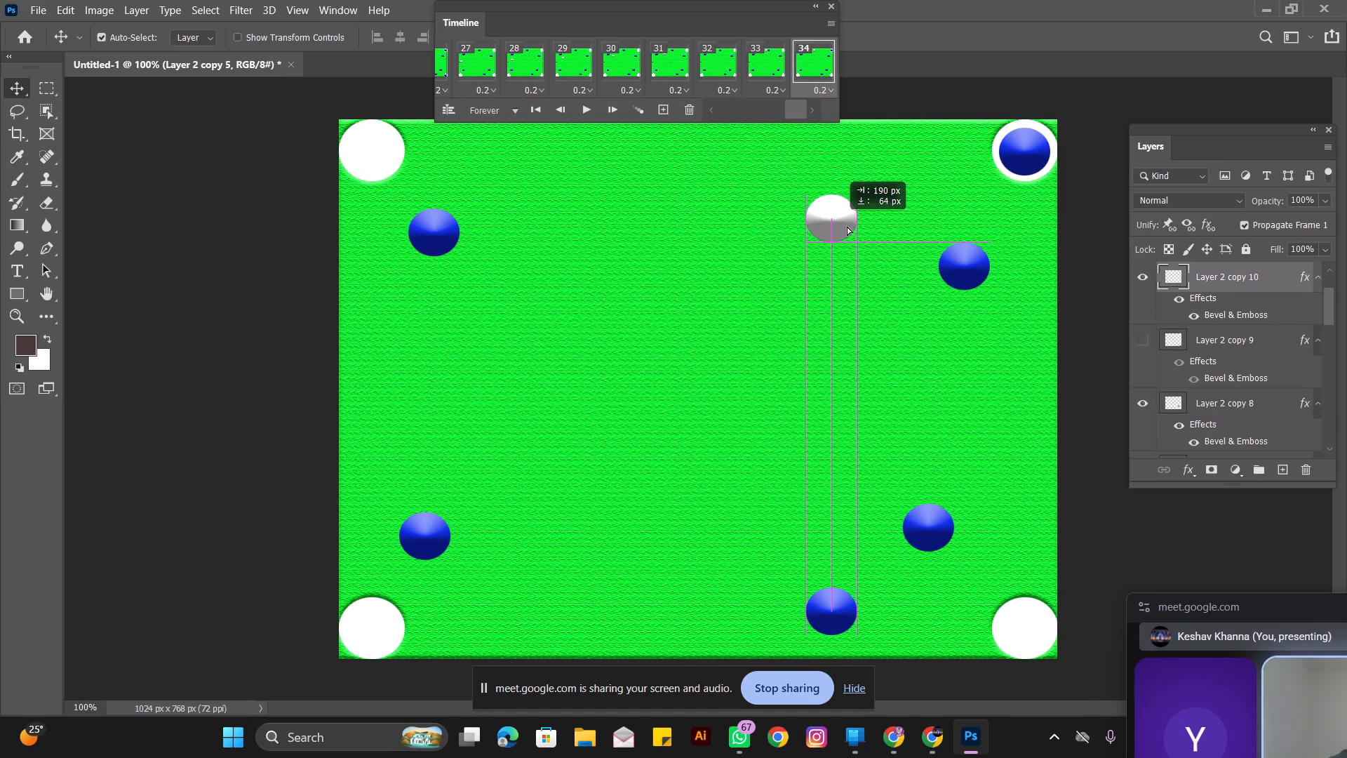
left_click_drag(847, 226, 928, 247)
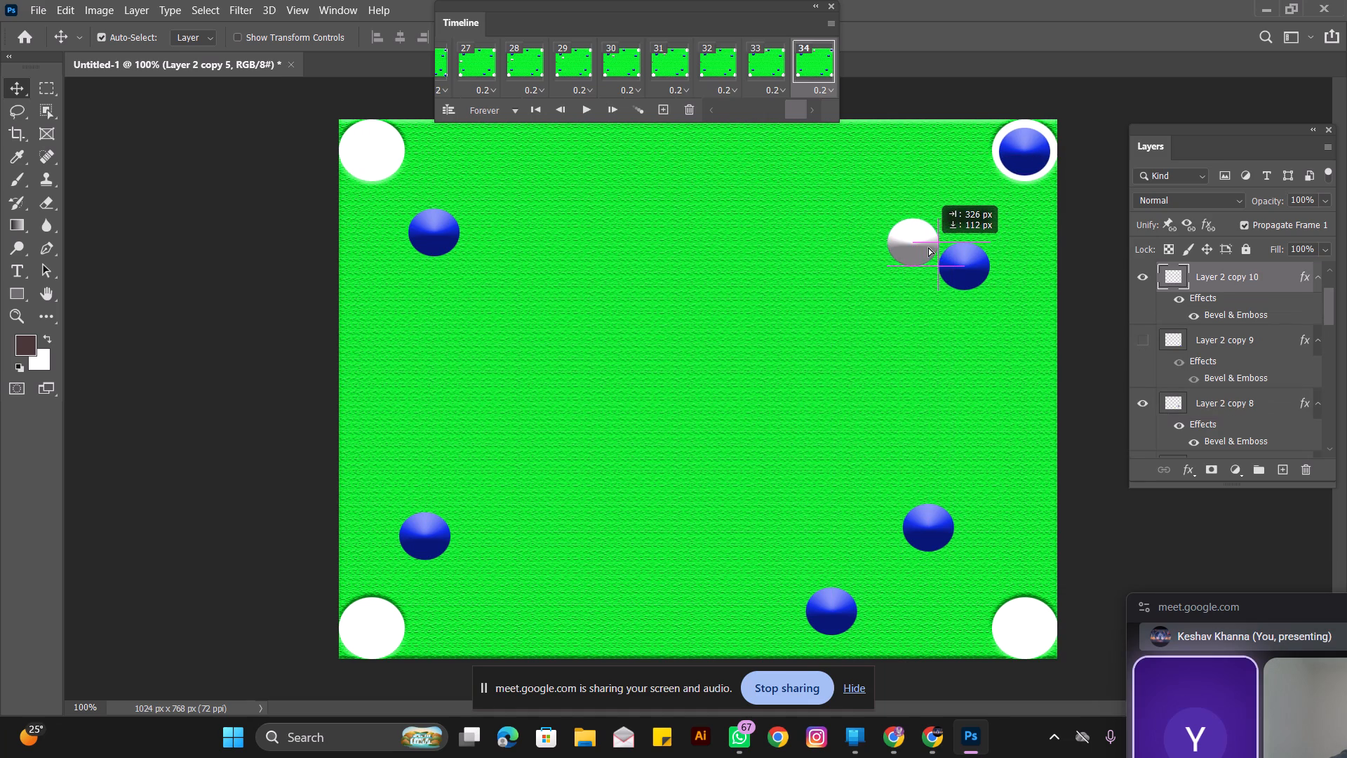
In frame 34, align the cue ball level with the upper-left blue ball and move the struck Layer 2 copy 2 ball into the bottom-right pocket.
left_click_drag(928, 247, 932, 242)
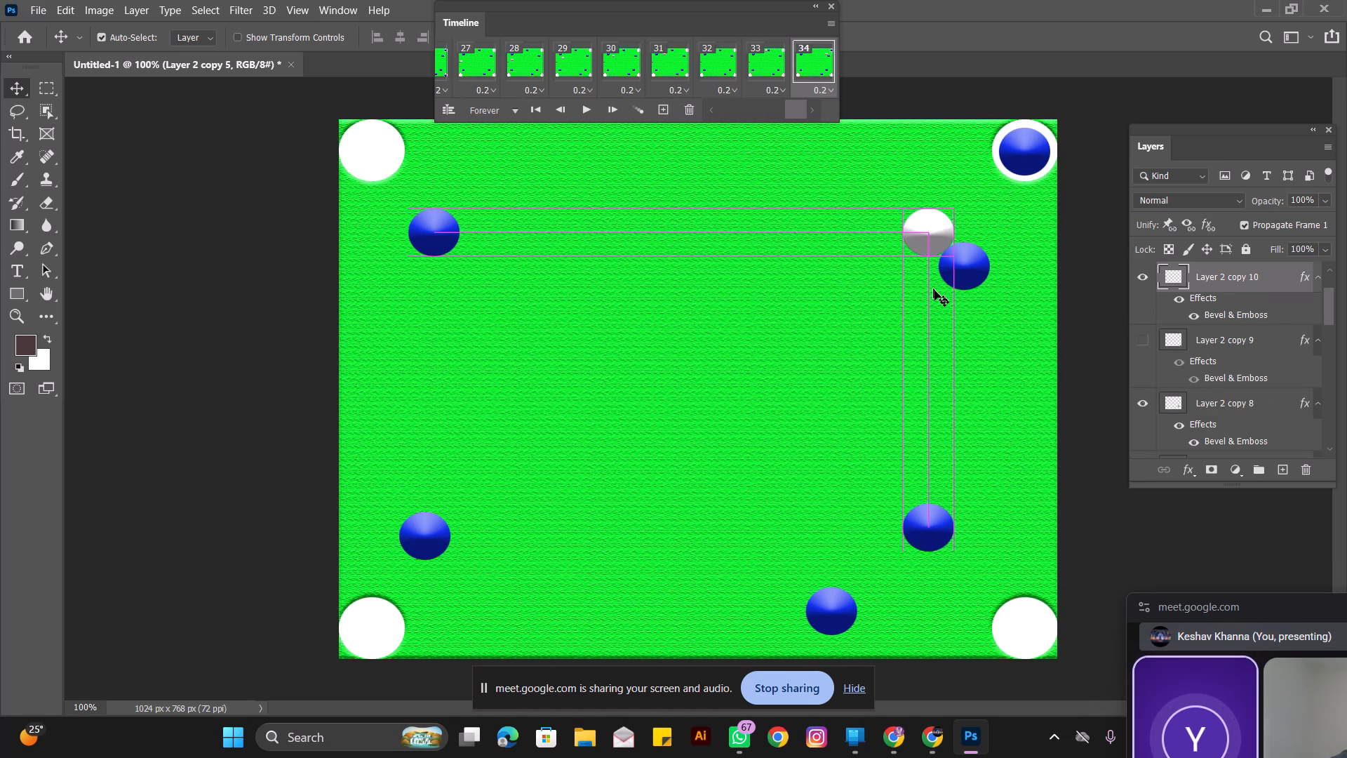
left_click_drag(961, 279, 965, 340)
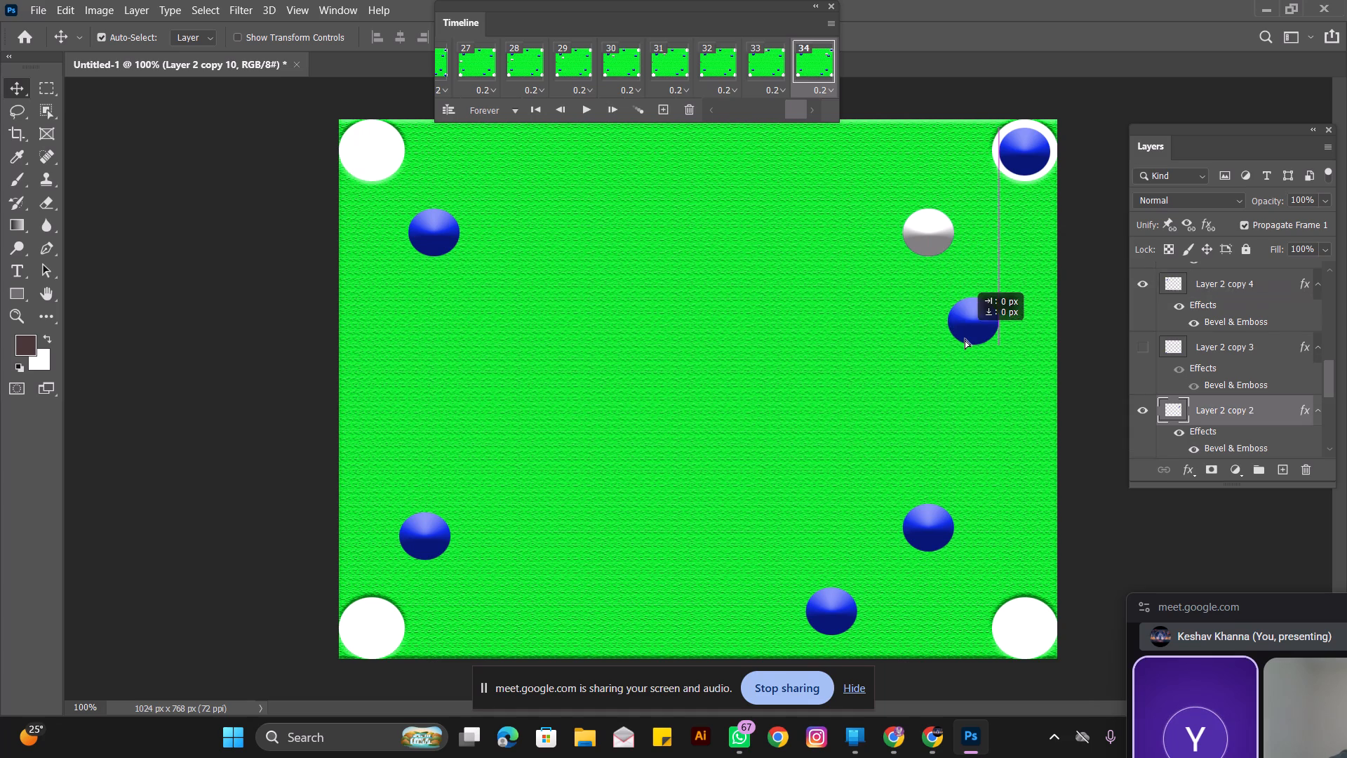
left_click_drag(965, 340, 997, 564)
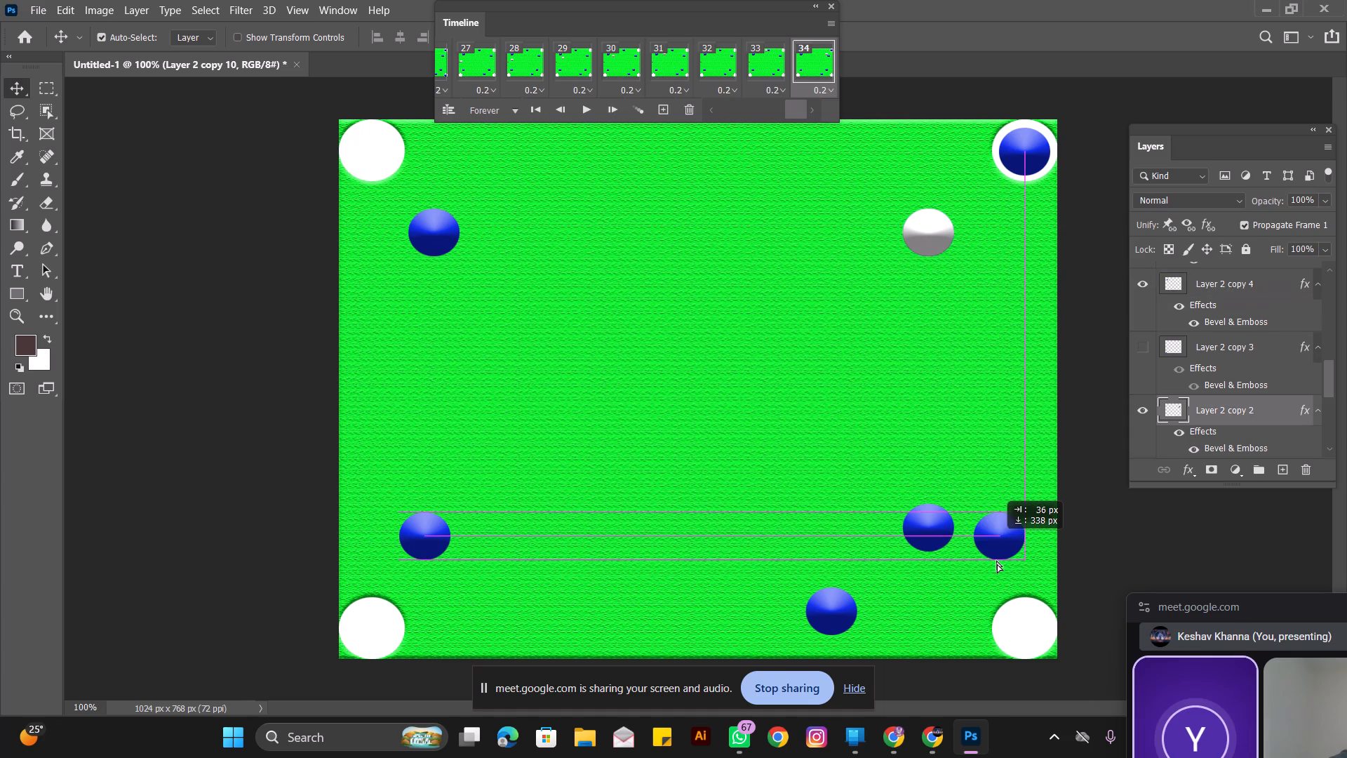
left_click_drag(997, 564, 1021, 639)
Scatter the other four blue balls: Layer 2 copy 8 near table centre, copy 6 up and right, lower-left ball beside its pocket, copy 4 downward.
left_click_drag(933, 533, 869, 510)
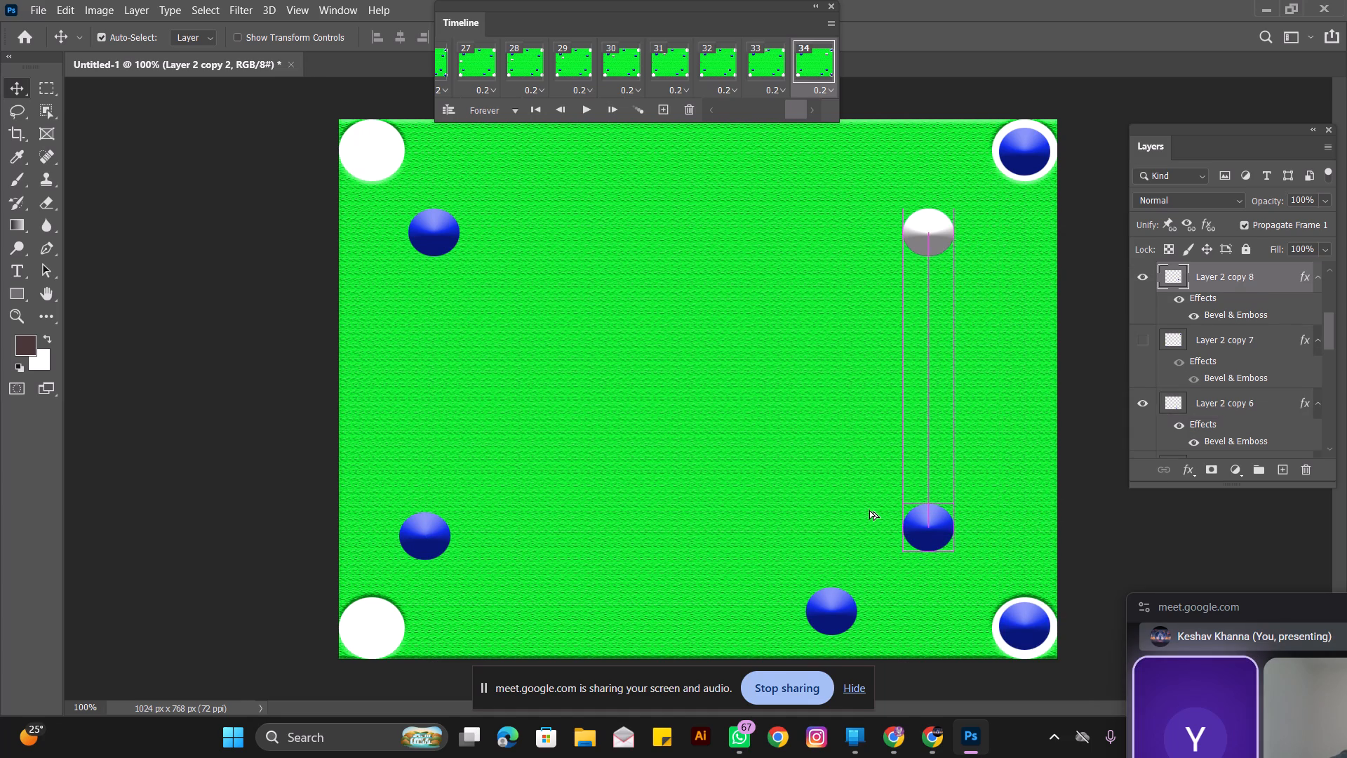
left_click_drag(869, 510, 666, 464)
left_click_drag(830, 609, 883, 470)
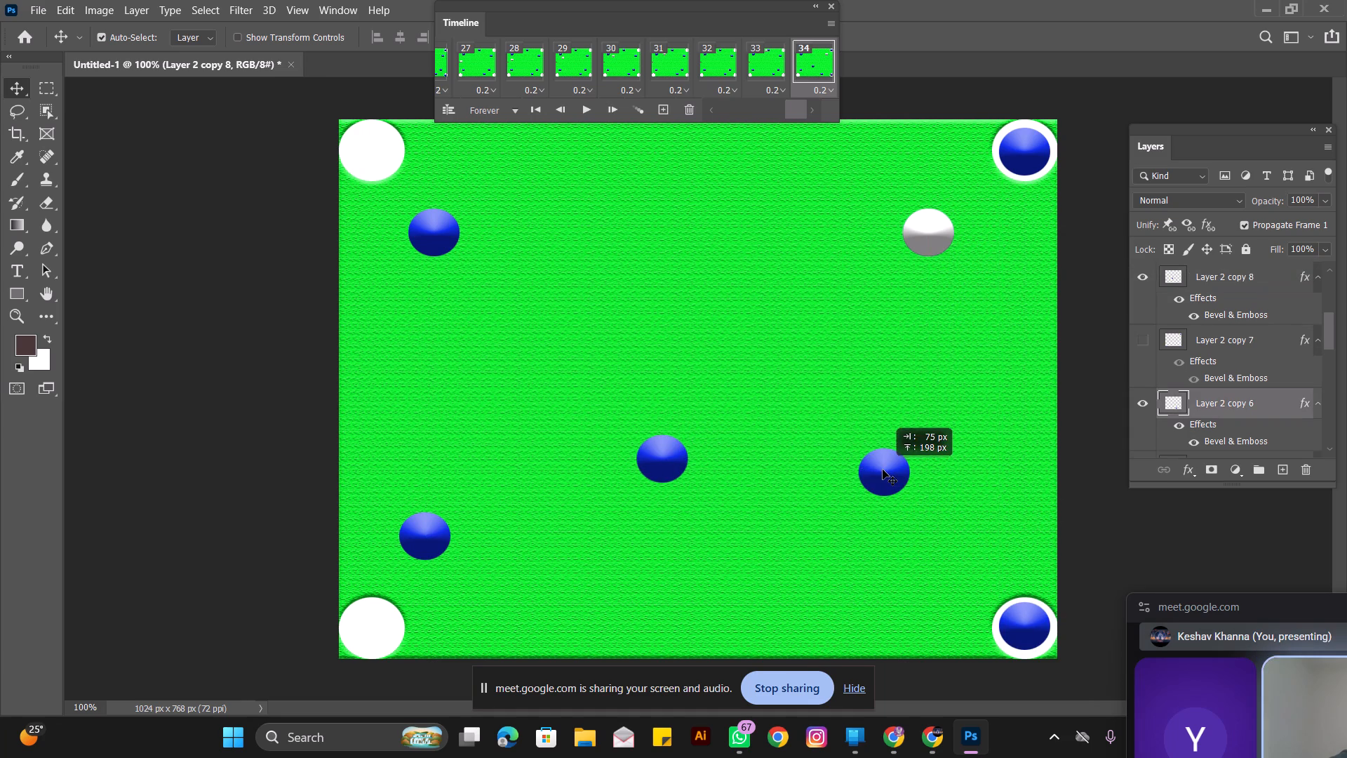
left_click_drag(423, 536, 460, 603)
left_click_drag(440, 231, 446, 423)
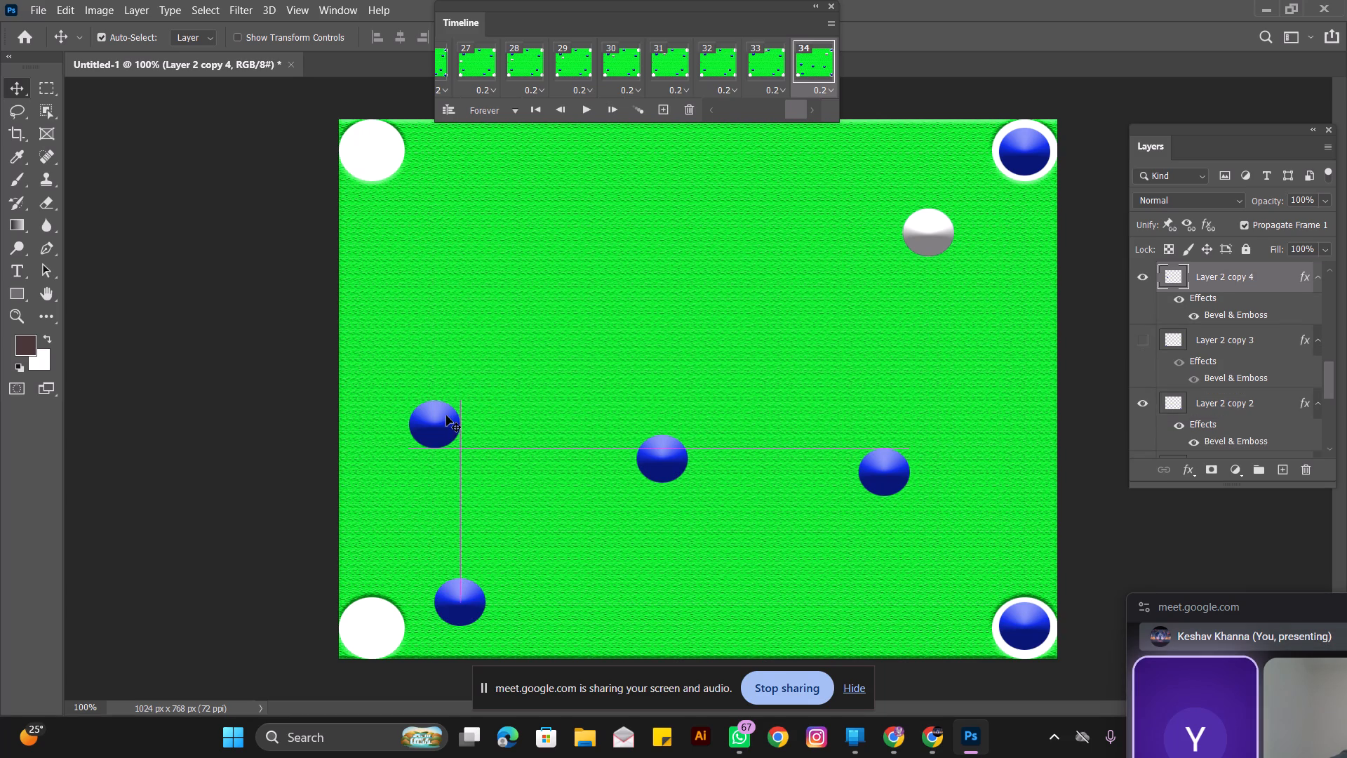
Tween frames 33 and 34 with 5 added frames, using all layers and position only.
left_click(761, 52, "shift")
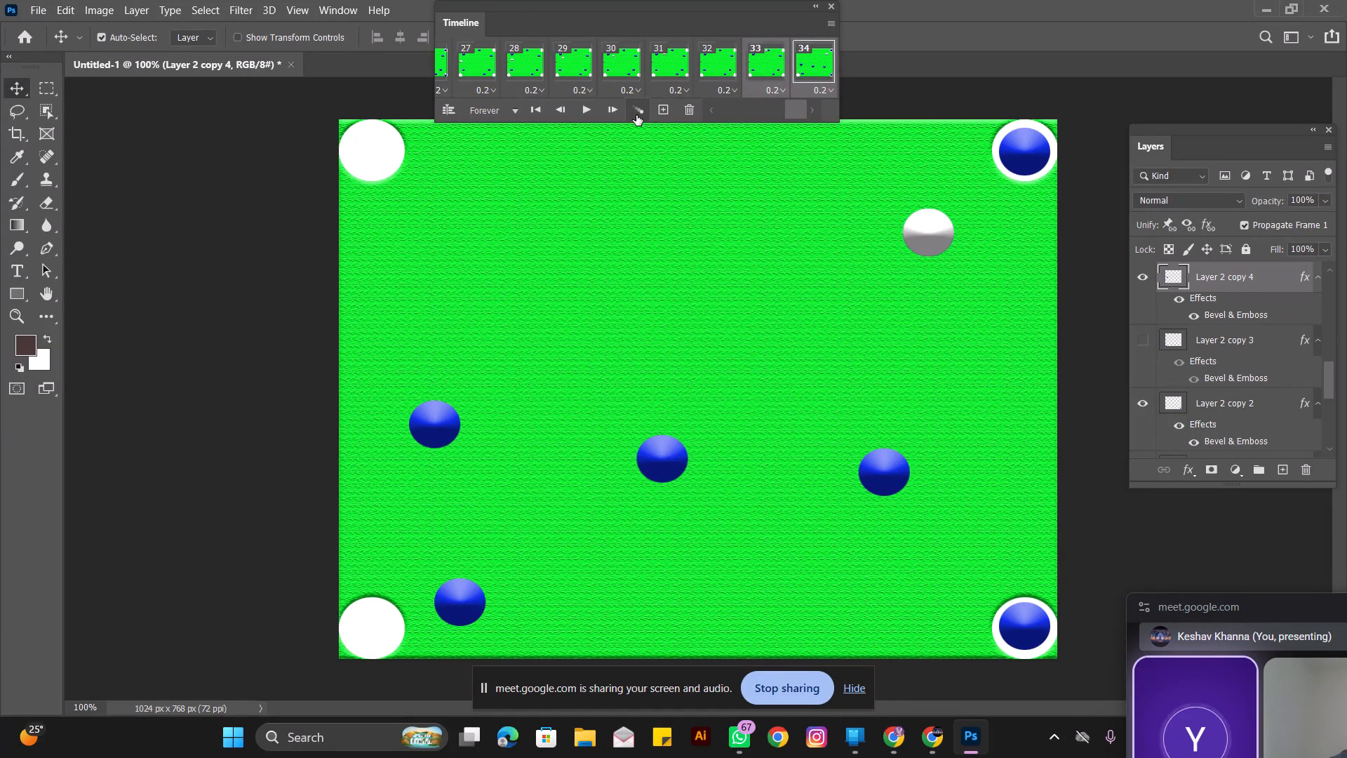
left_click(636, 115)
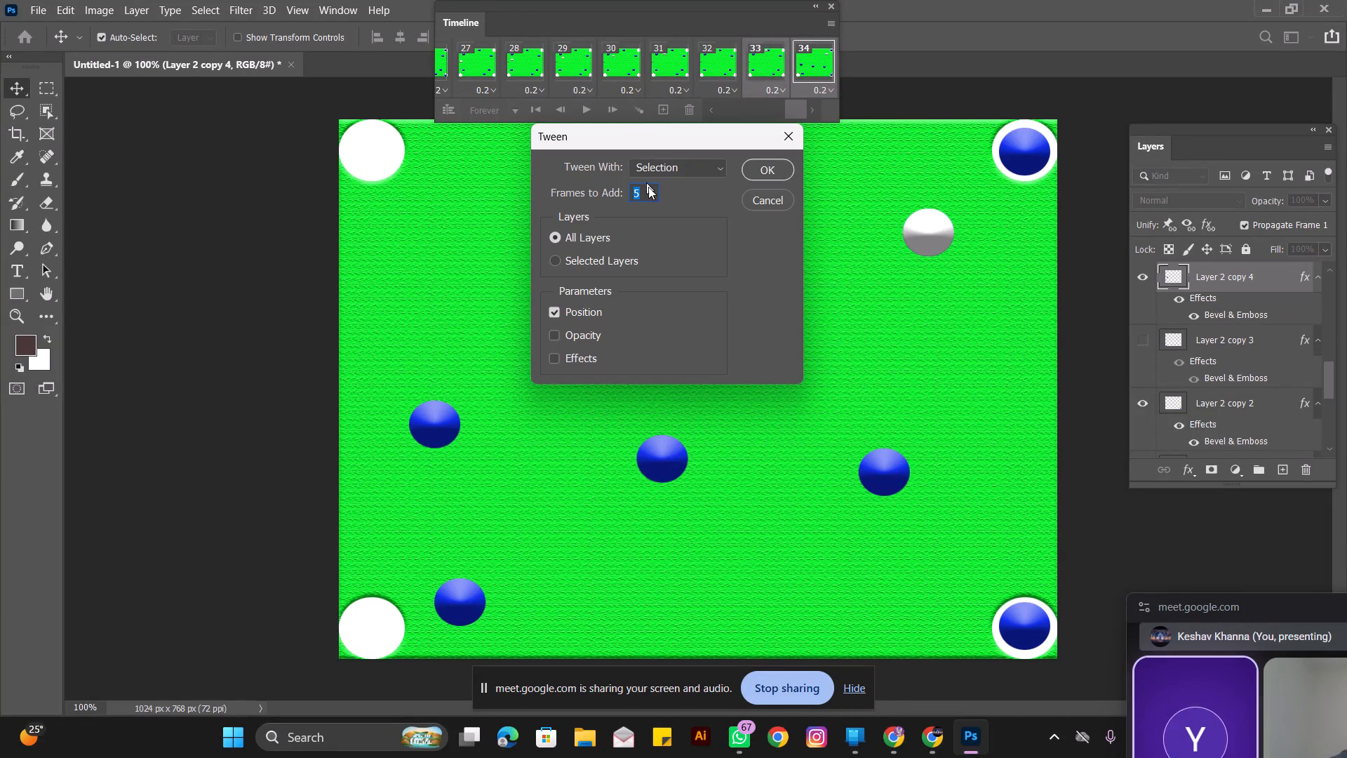
left_click(768, 171)
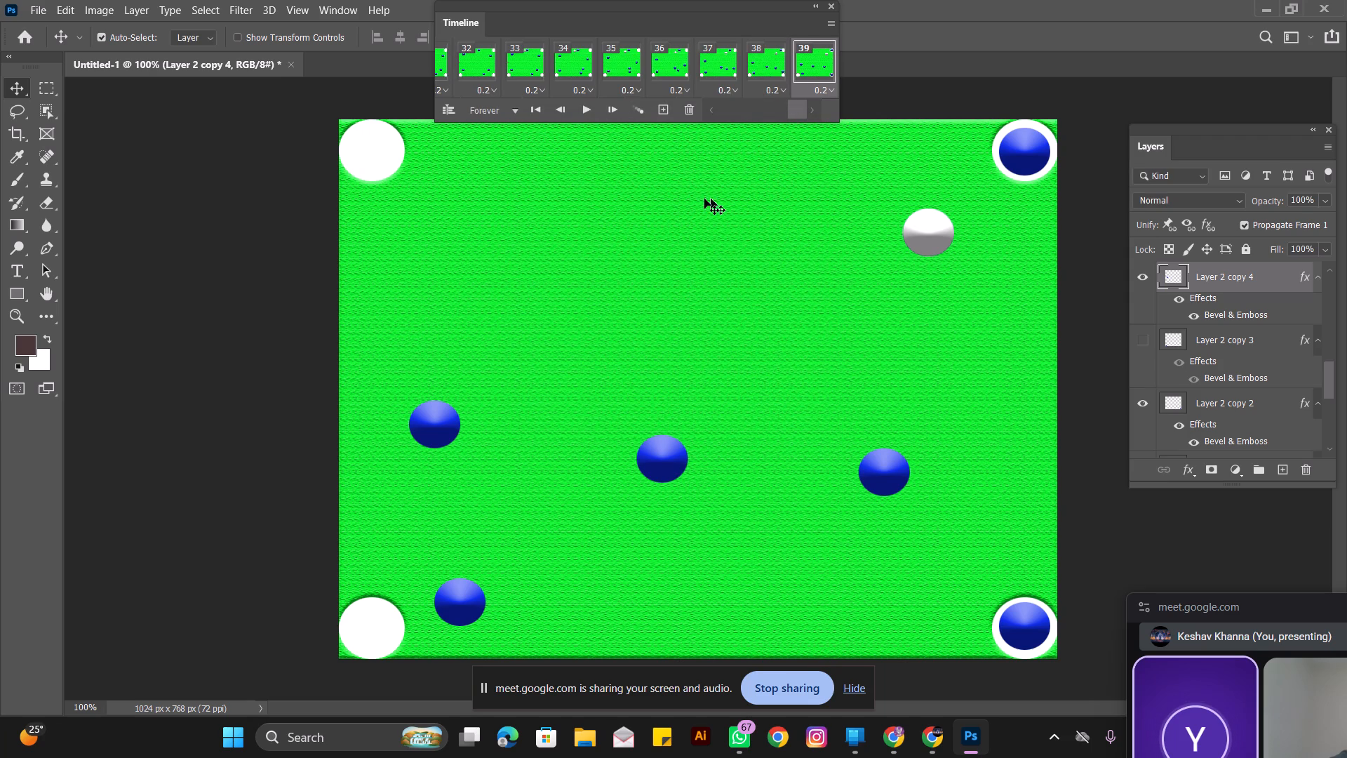
Play the frame animation to check the second shot's rolling and potted balls.
left_click(587, 110)
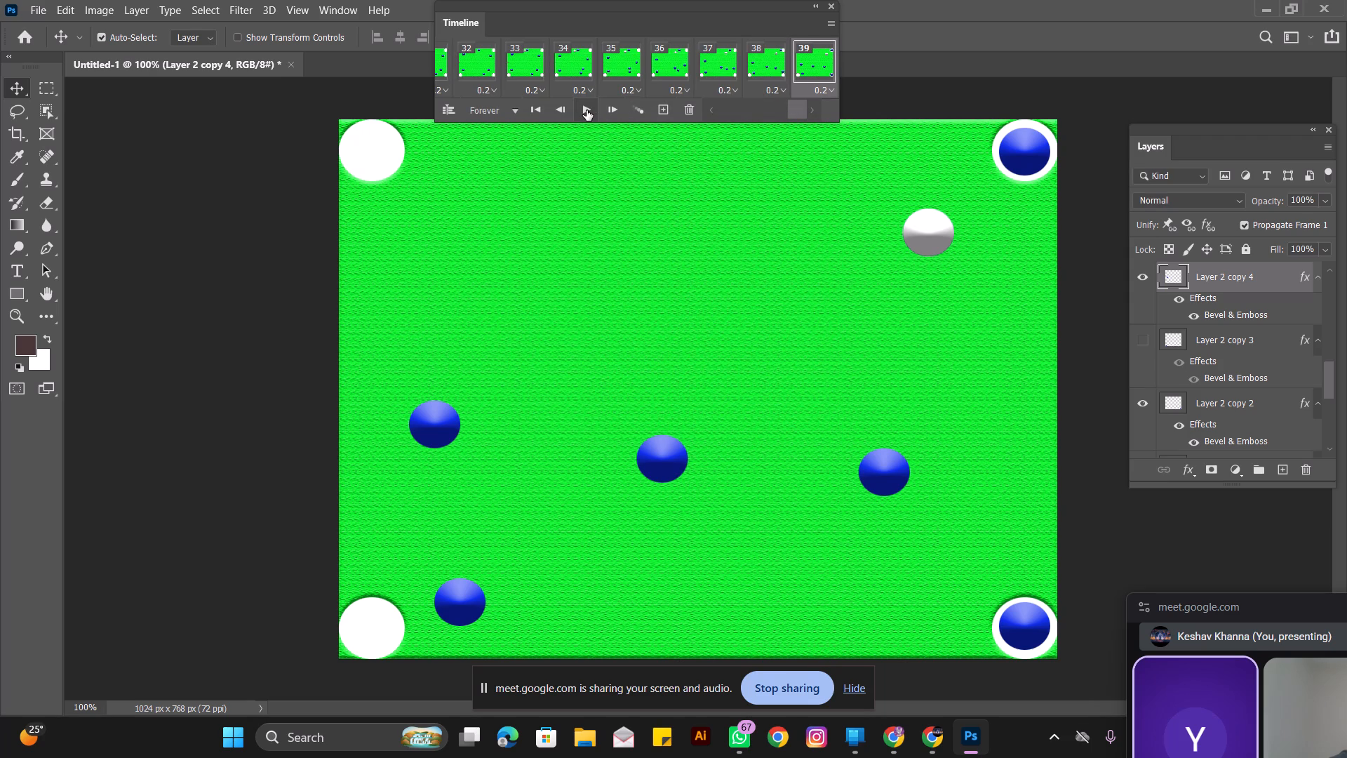
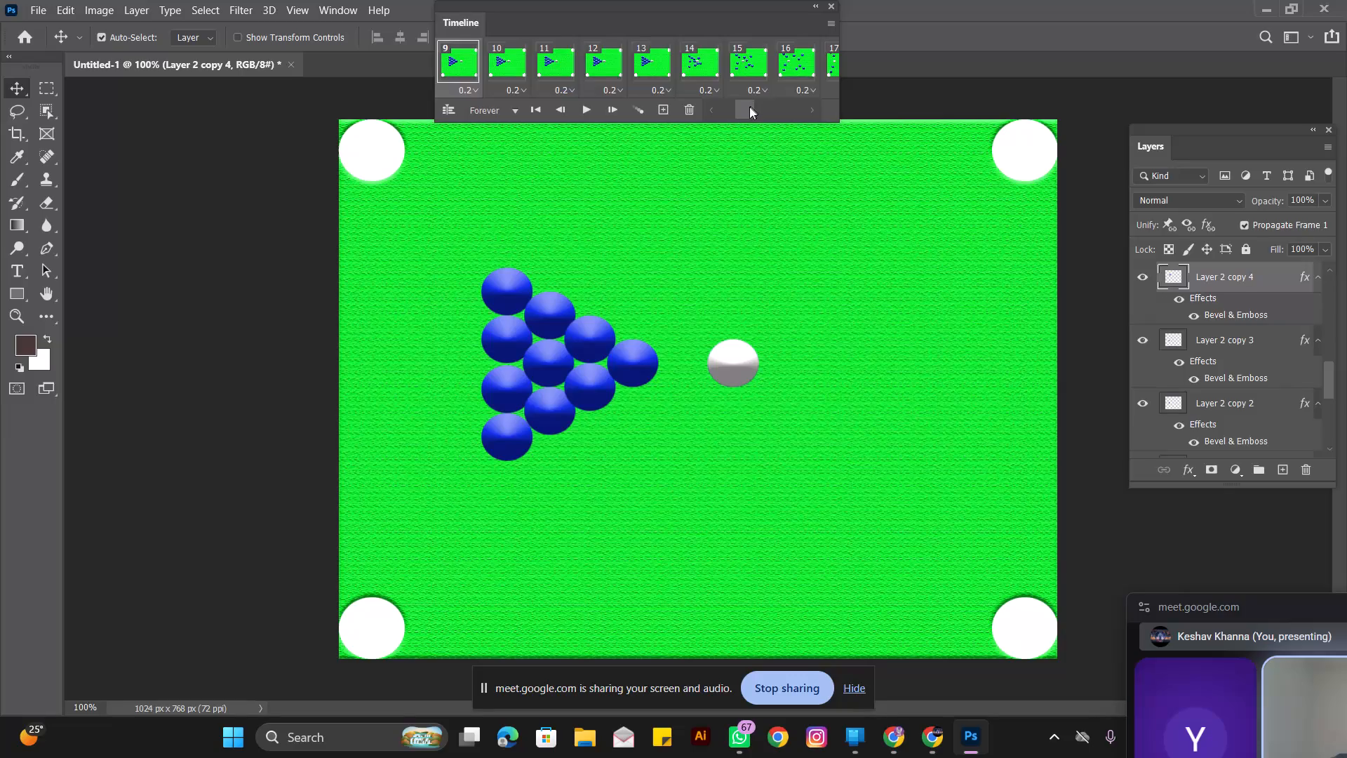
In frame 1, look through the layer stack and toggle Layer 2 copy 4's visibility to identify which ball it holds.
left_click(460, 65)
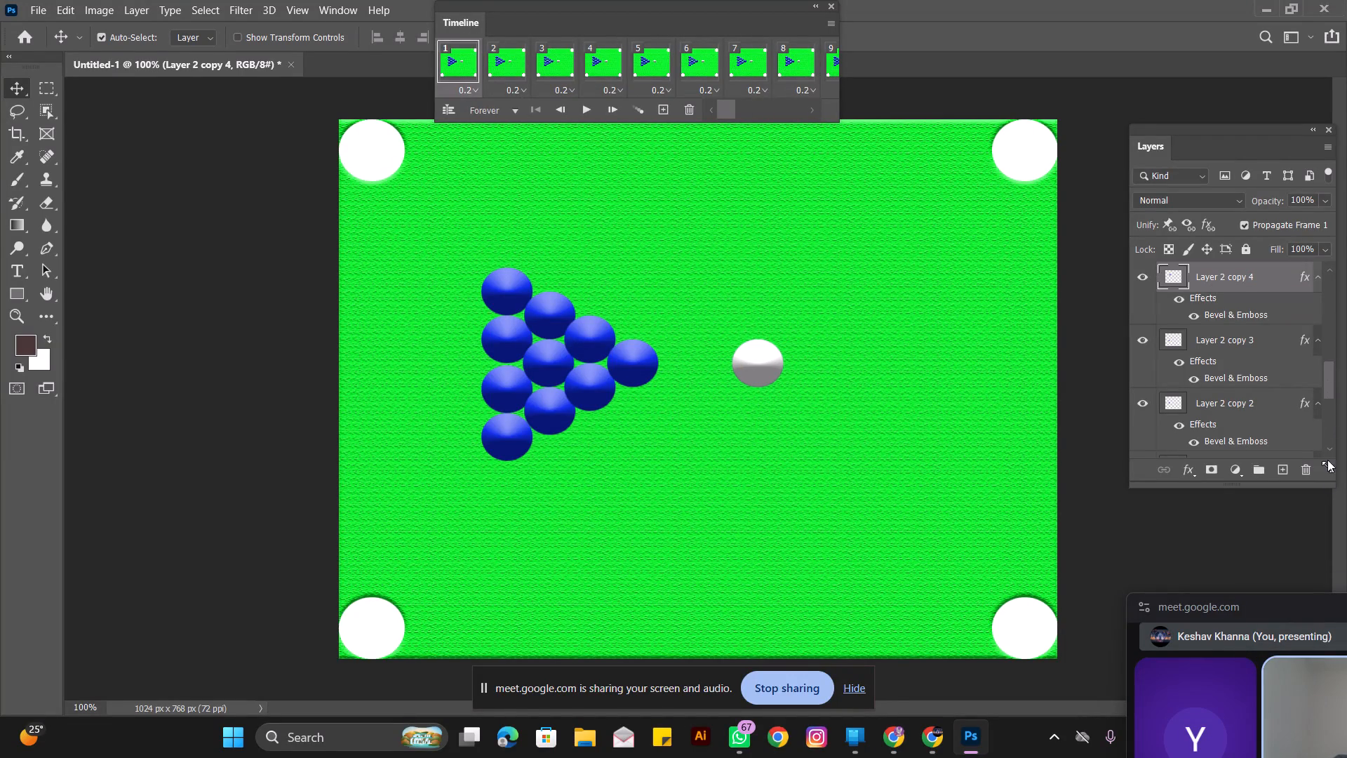
left_click_drag(1325, 382, 1329, 415)
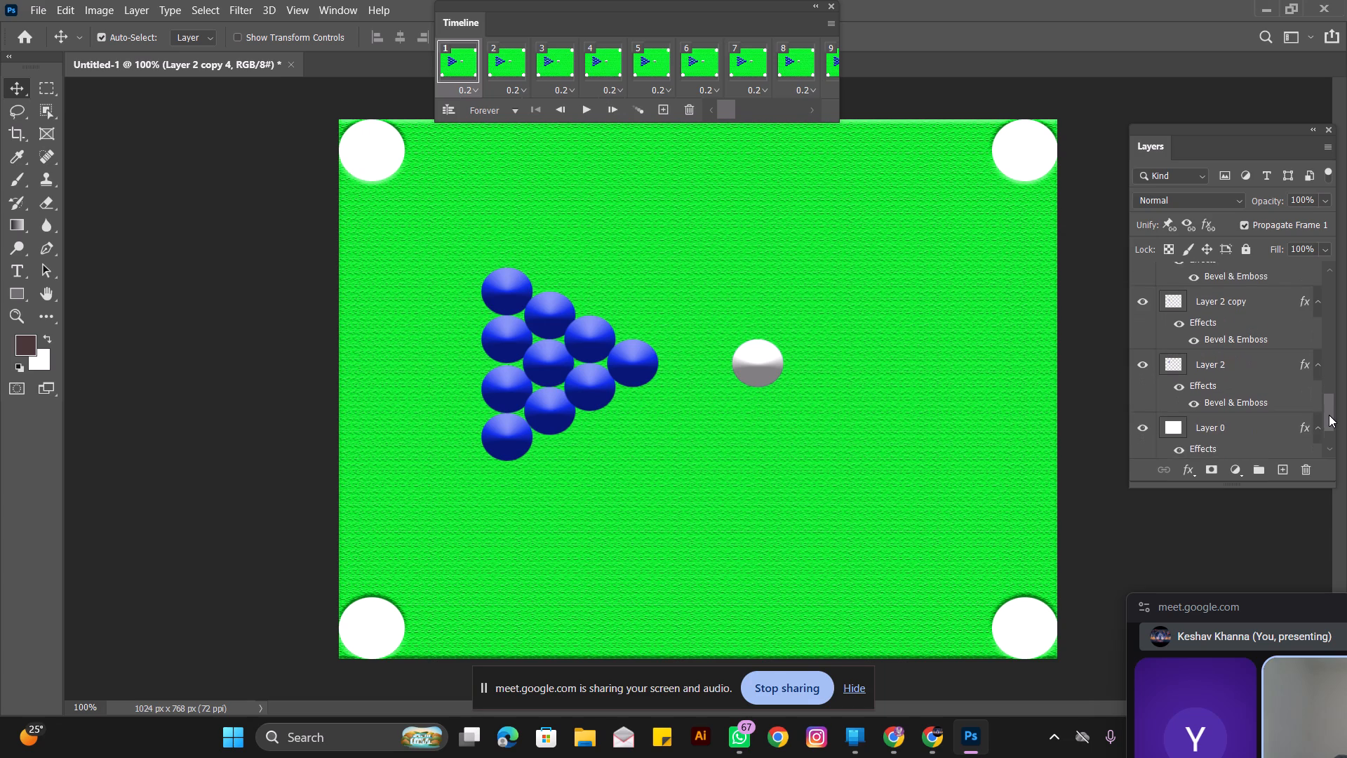
left_click_drag(1329, 415, 1329, 444)
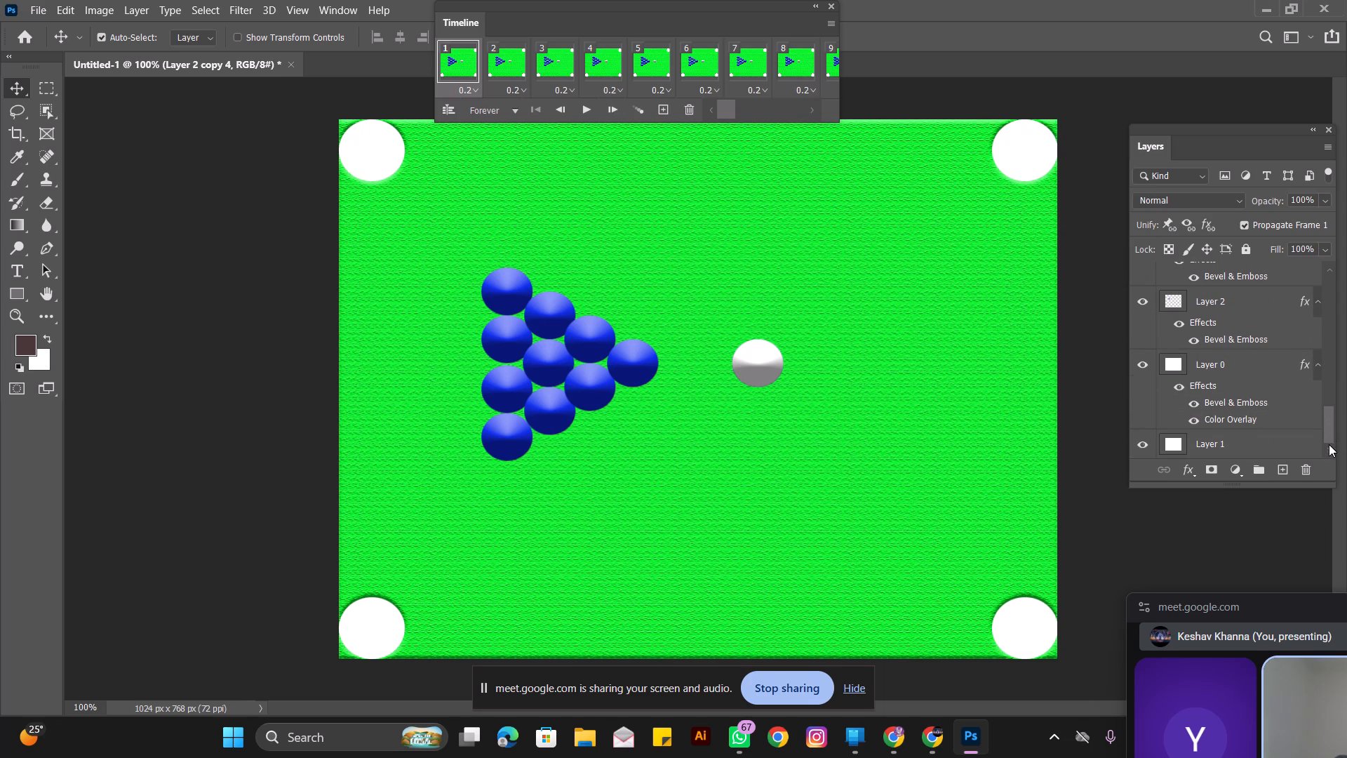
left_click_drag(1329, 444, 1325, 395)
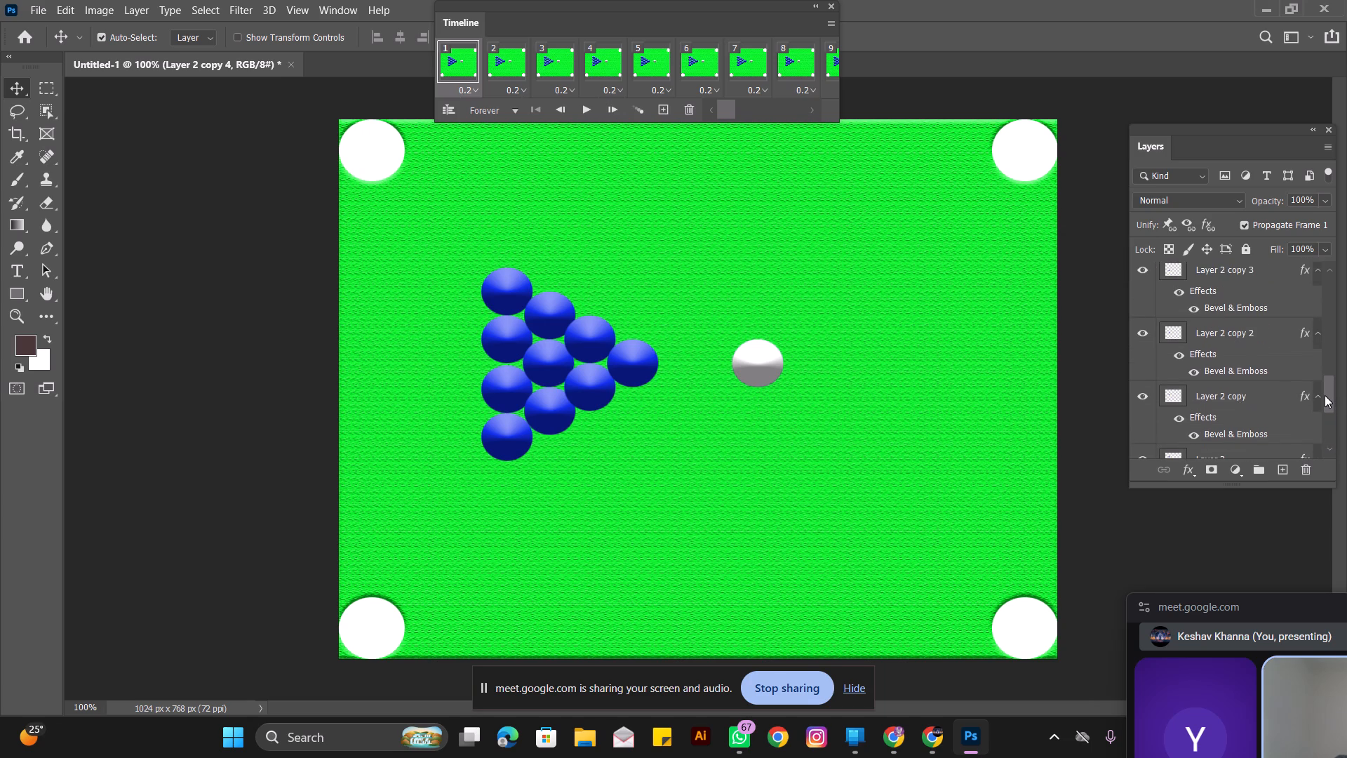
left_click_drag(1325, 395, 1328, 366)
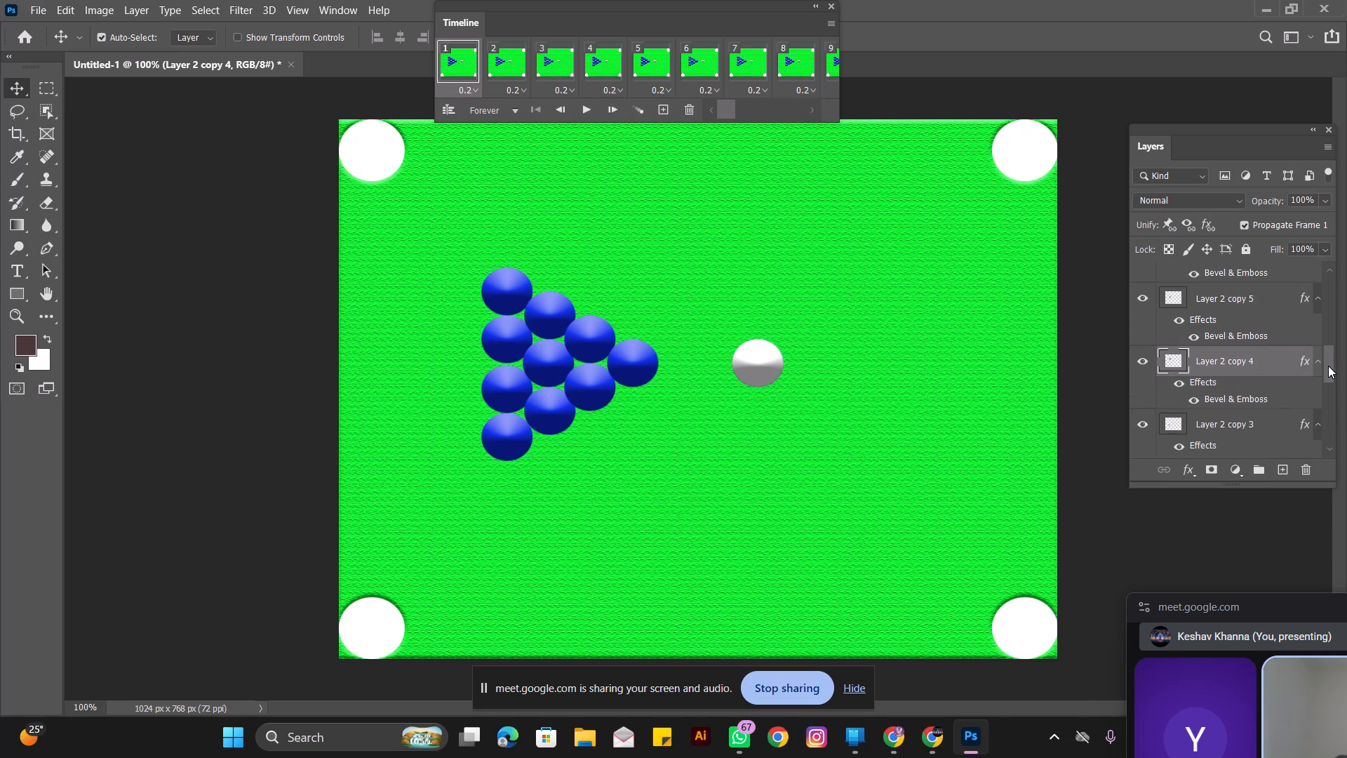
left_click_drag(1328, 366, 1335, 293)
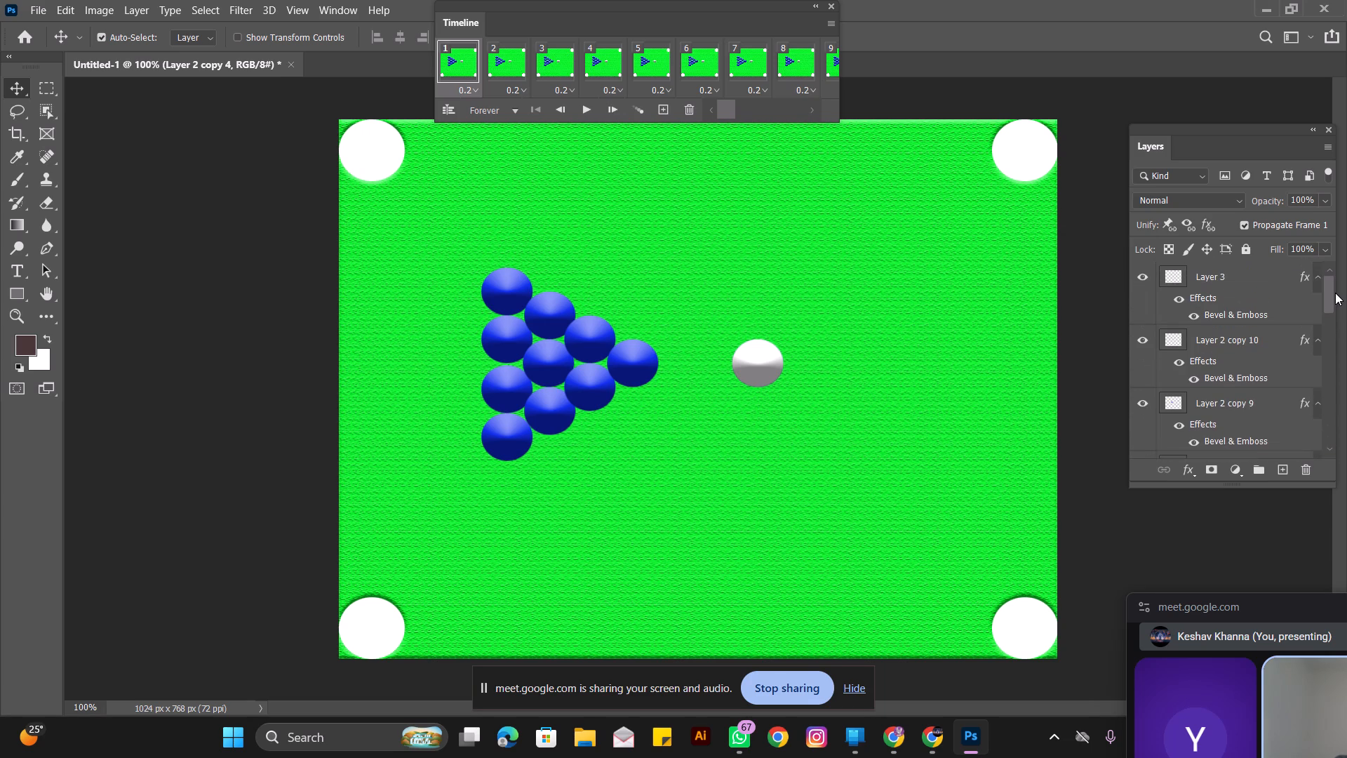
left_click_drag(1335, 293, 1340, 371)
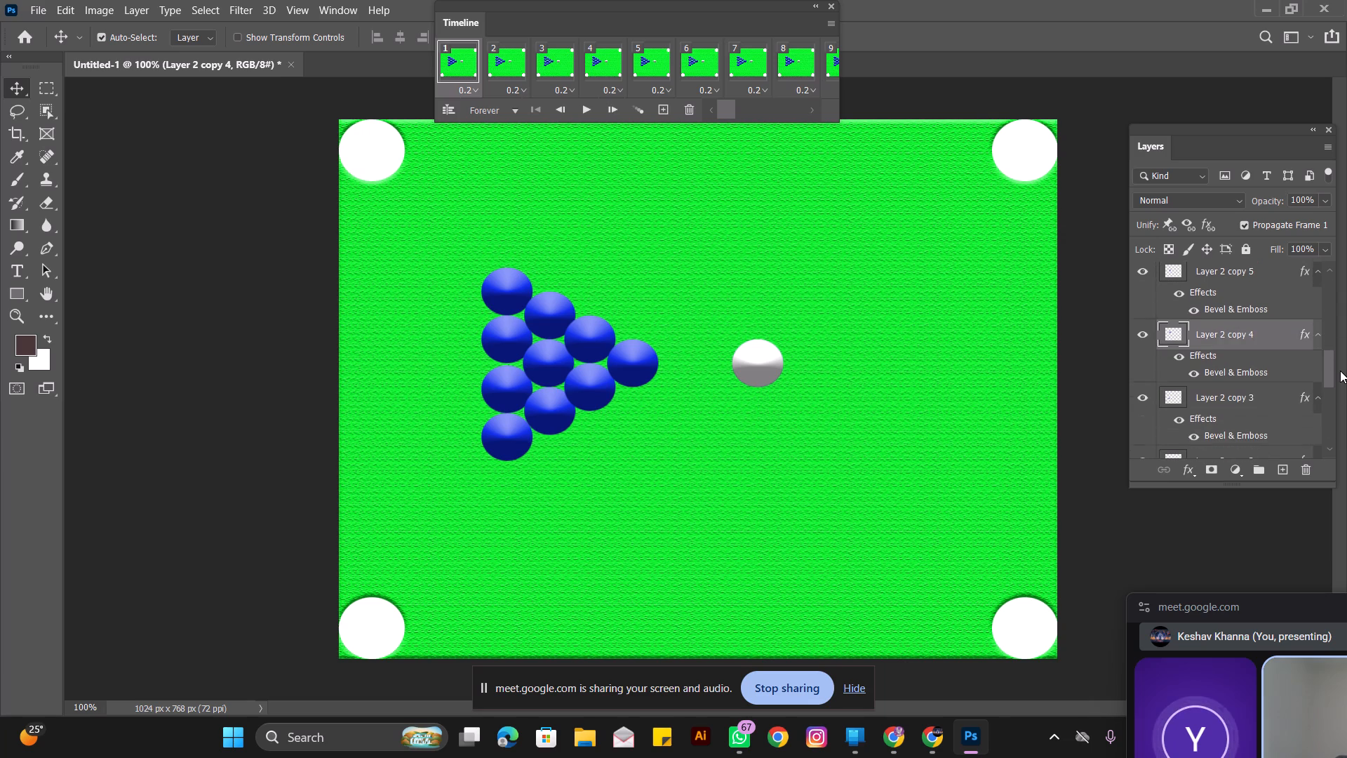
left_click_drag(1340, 371, 1336, 382)
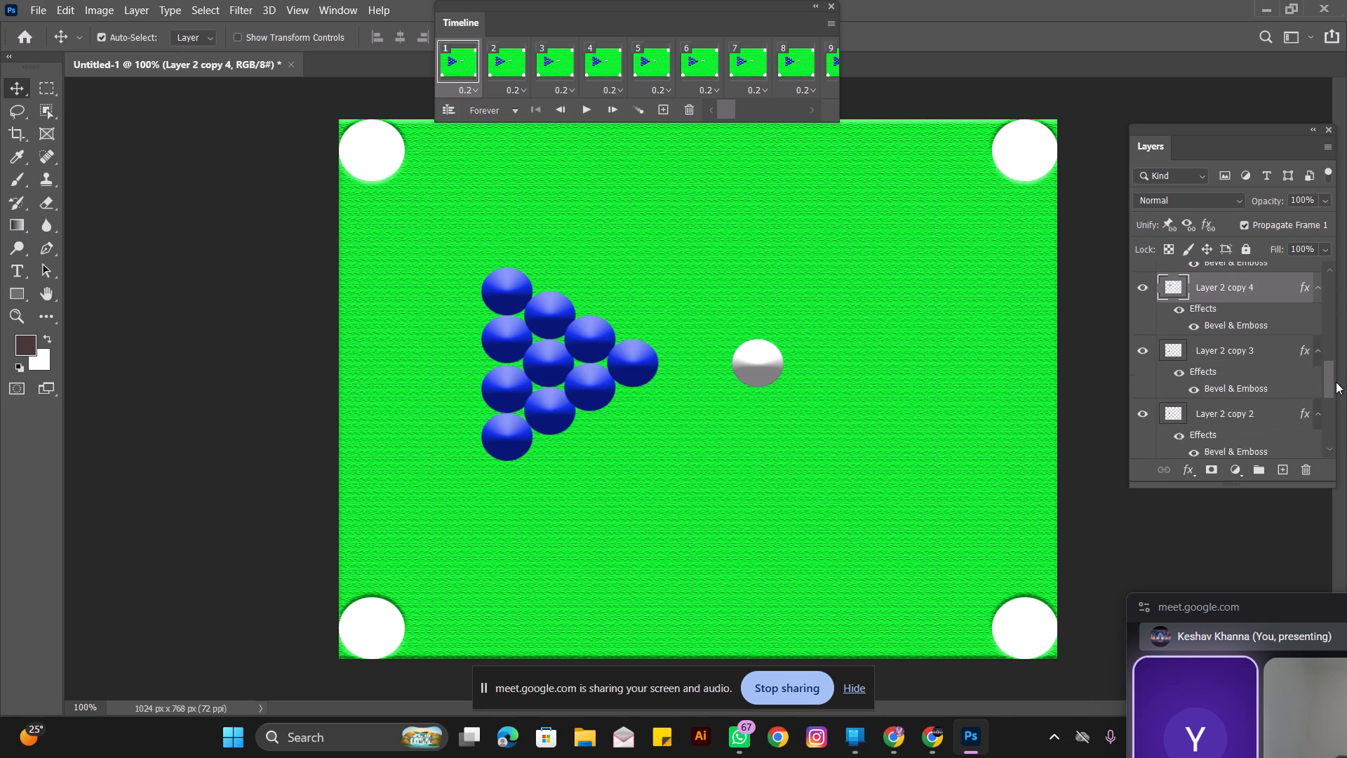
left_click_drag(1336, 382, 1331, 373)
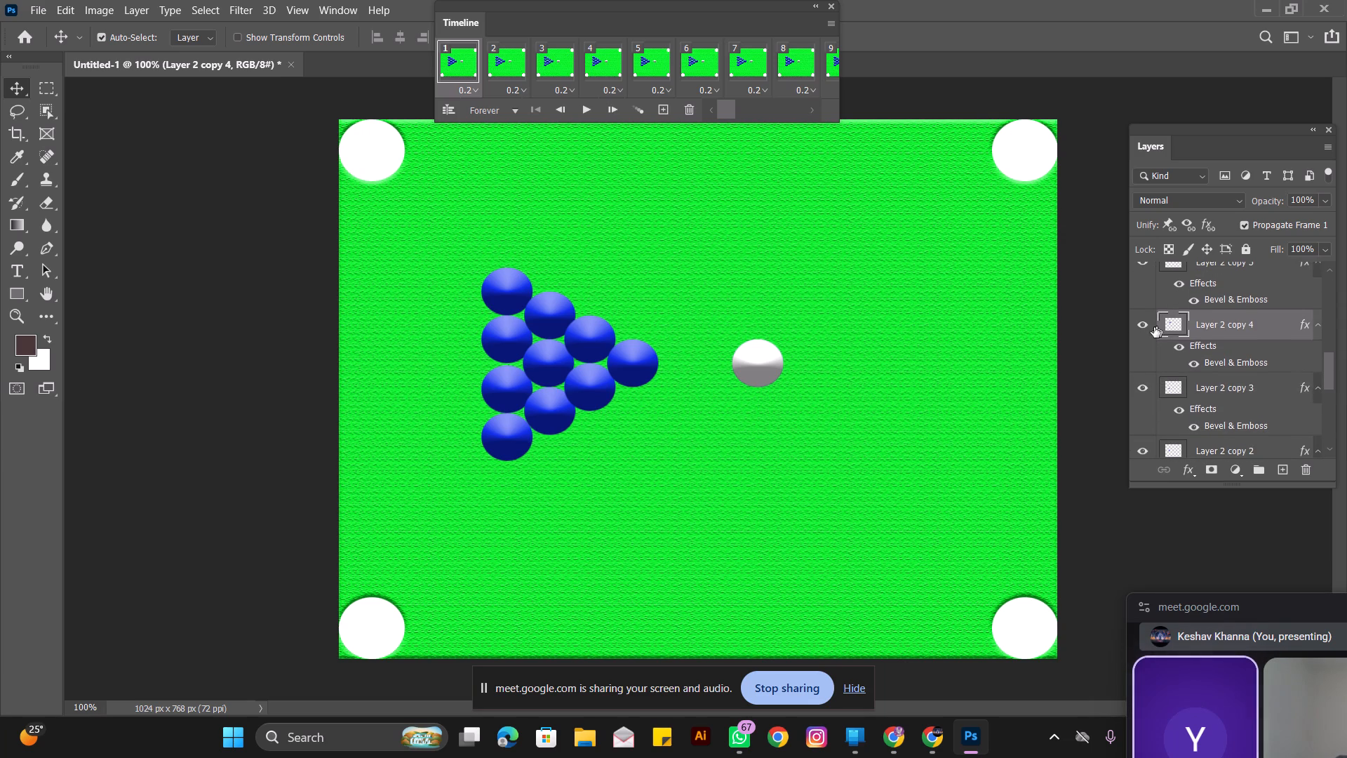
left_click(1144, 331)
left_click(1144, 331)
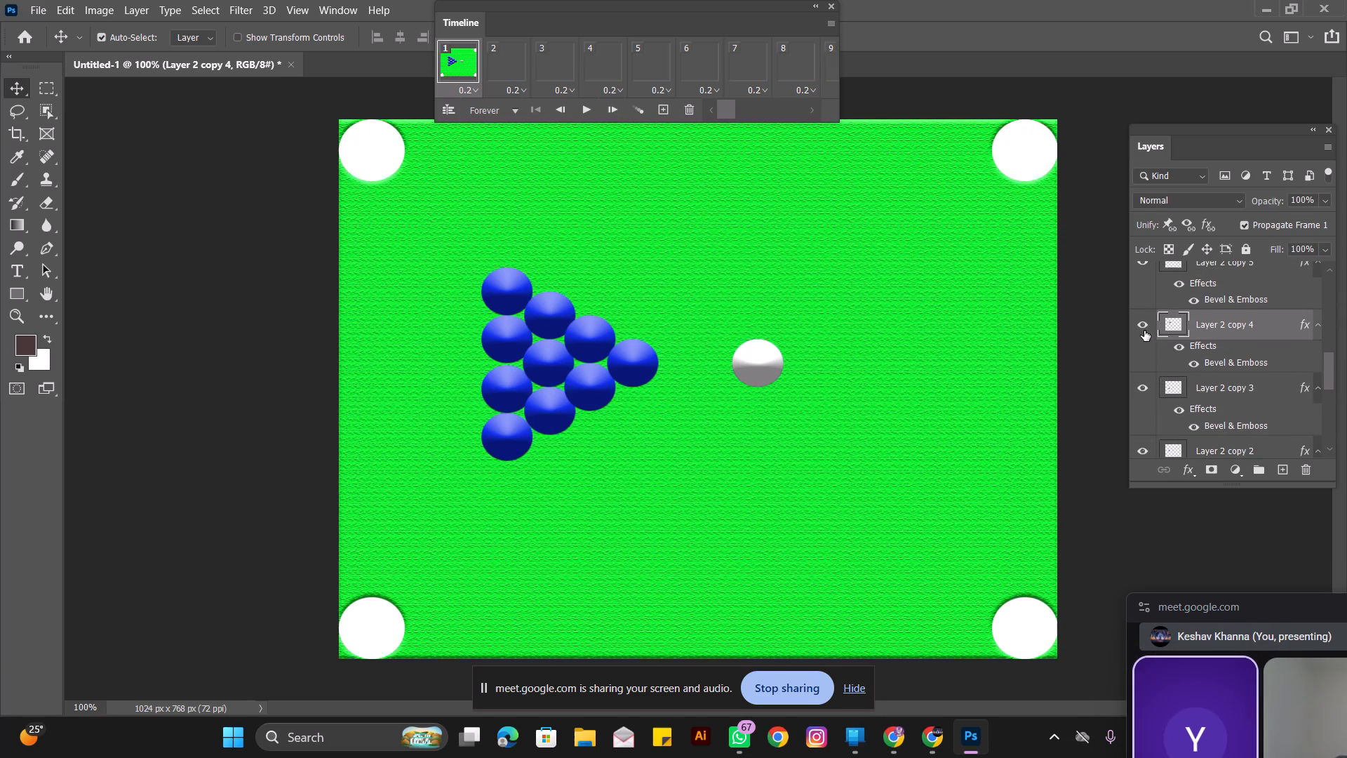
left_click(1144, 331)
left_click(1144, 331)
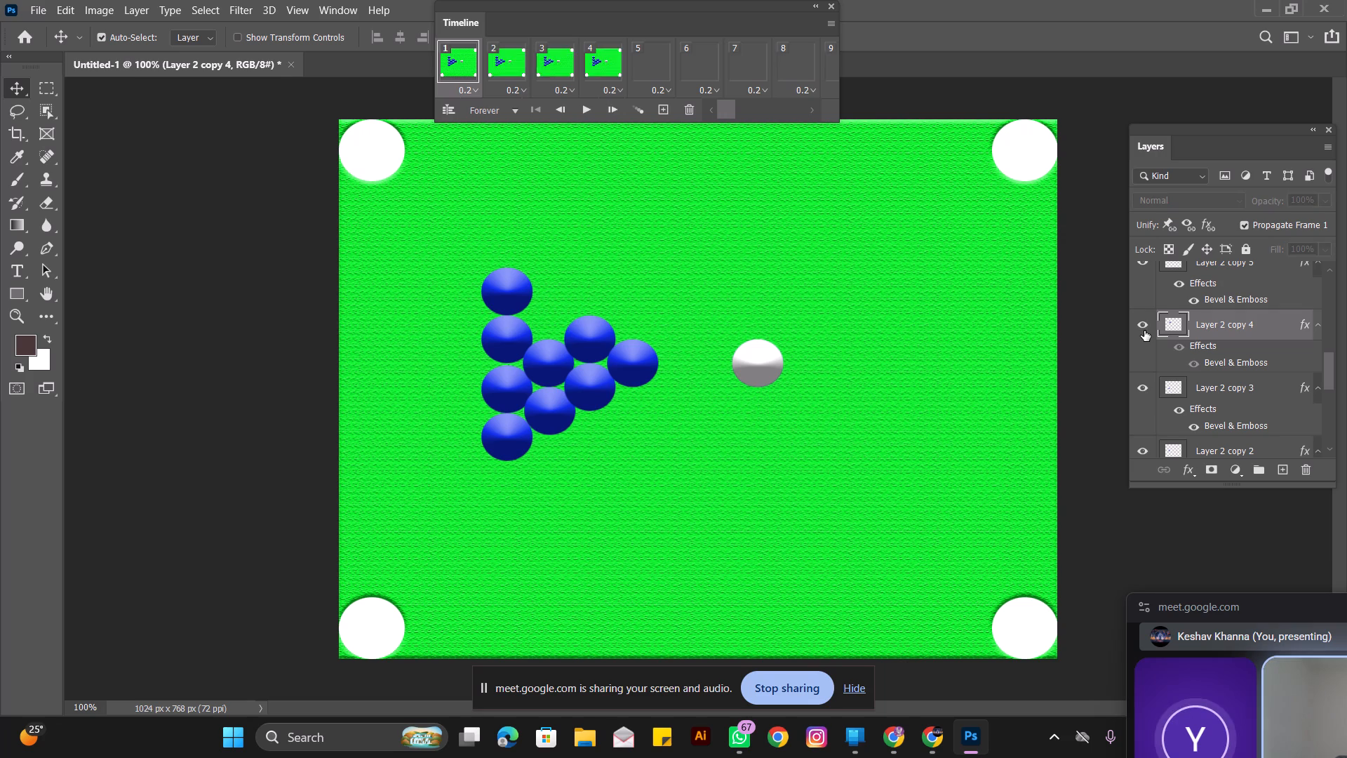
Toggle Layer 2 copy 7, Layer 2 copy 9 and Layer 3 off and on in frame 1 to identify their balls.
left_click_drag(1328, 375, 1324, 343)
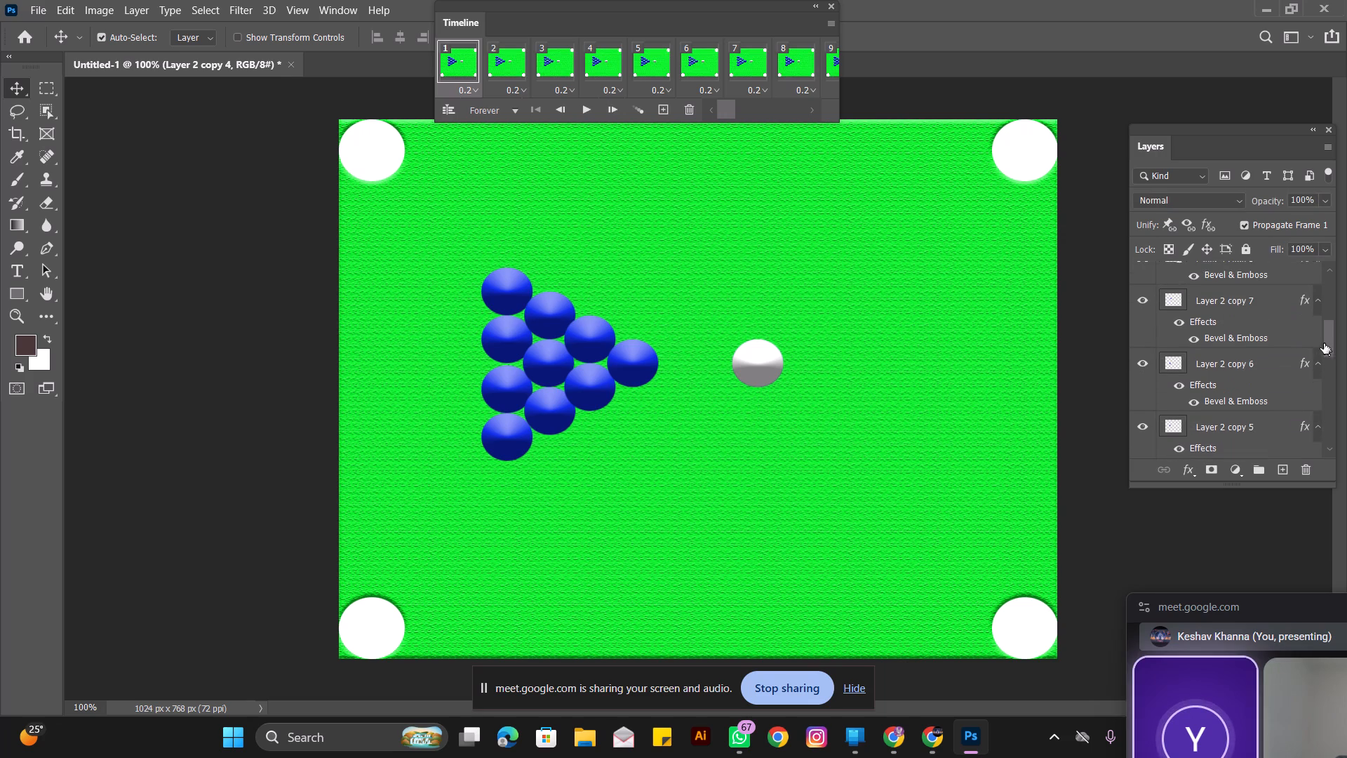
left_click(1139, 301)
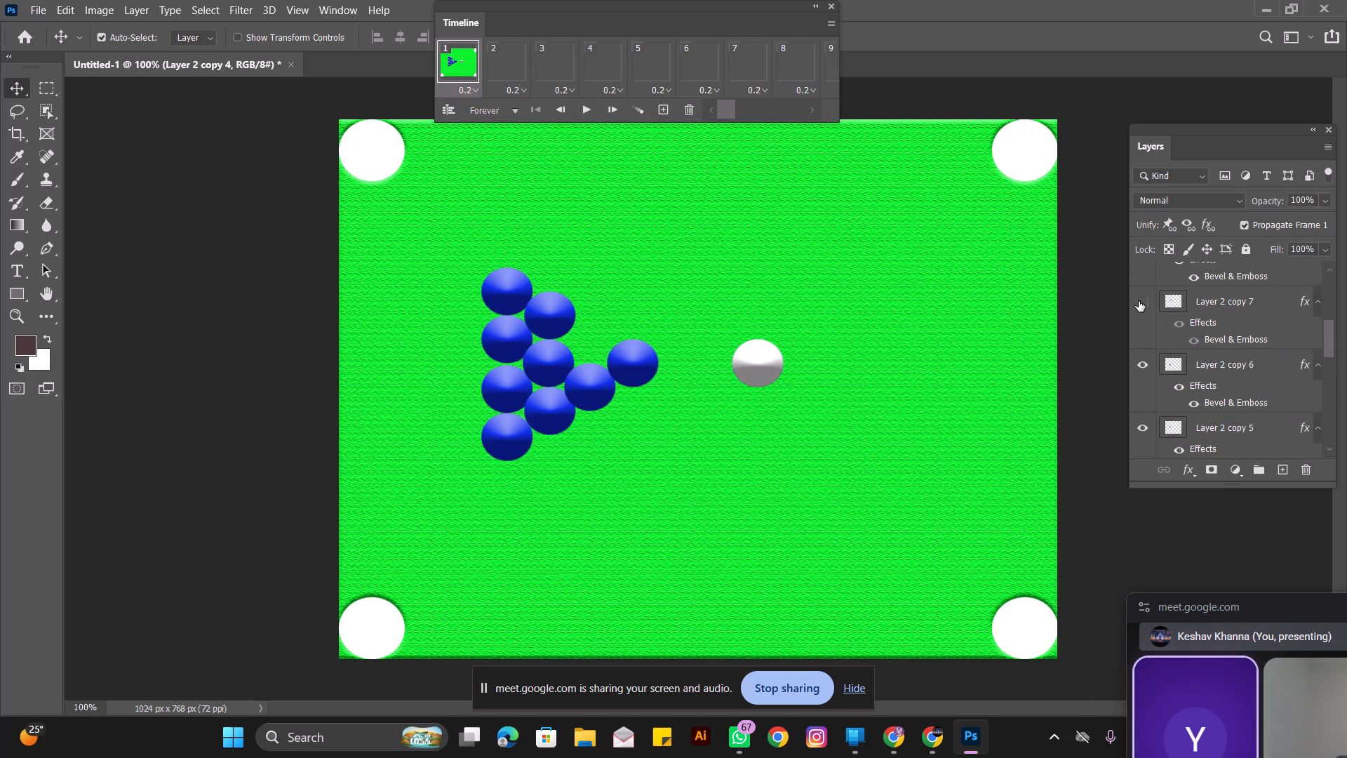
left_click(1139, 301)
left_click(1139, 301)
left_click(1139, 301)
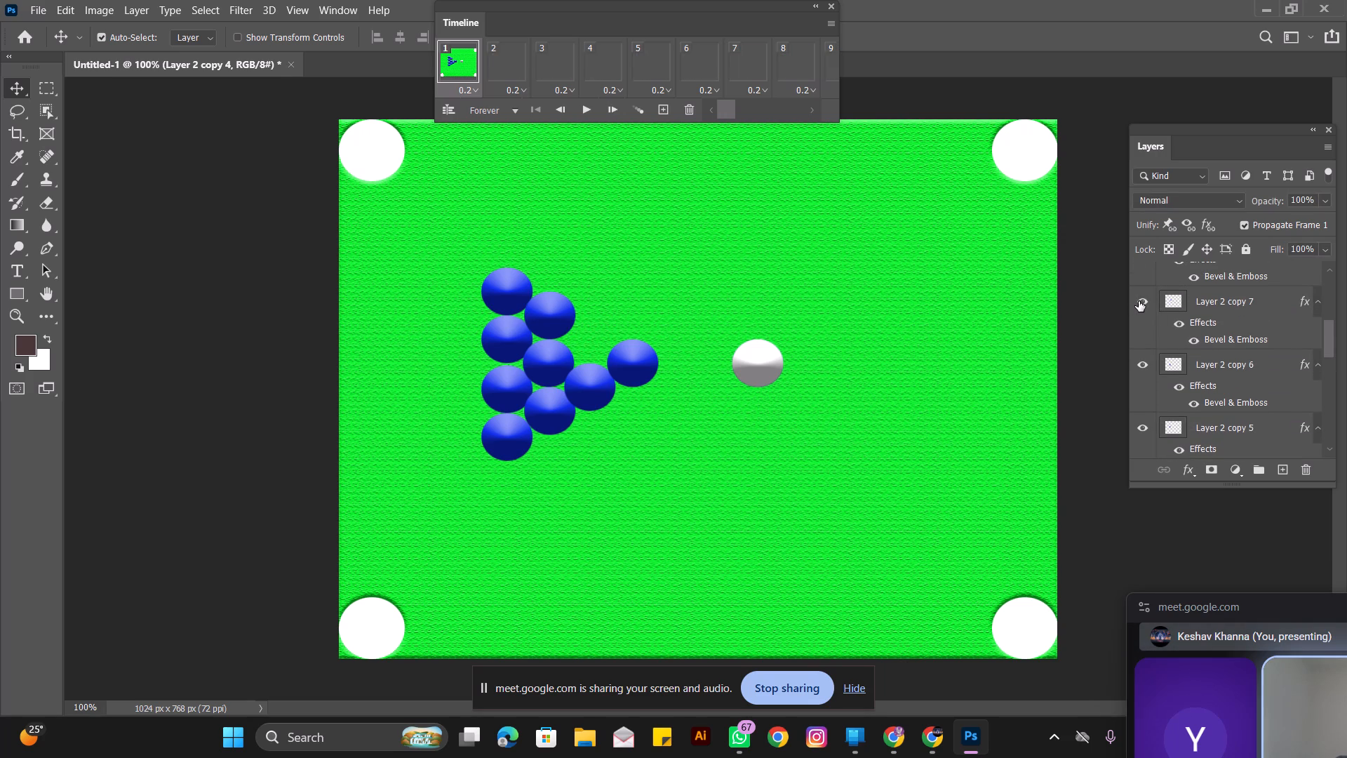
left_click_drag(1331, 336, 1329, 308)
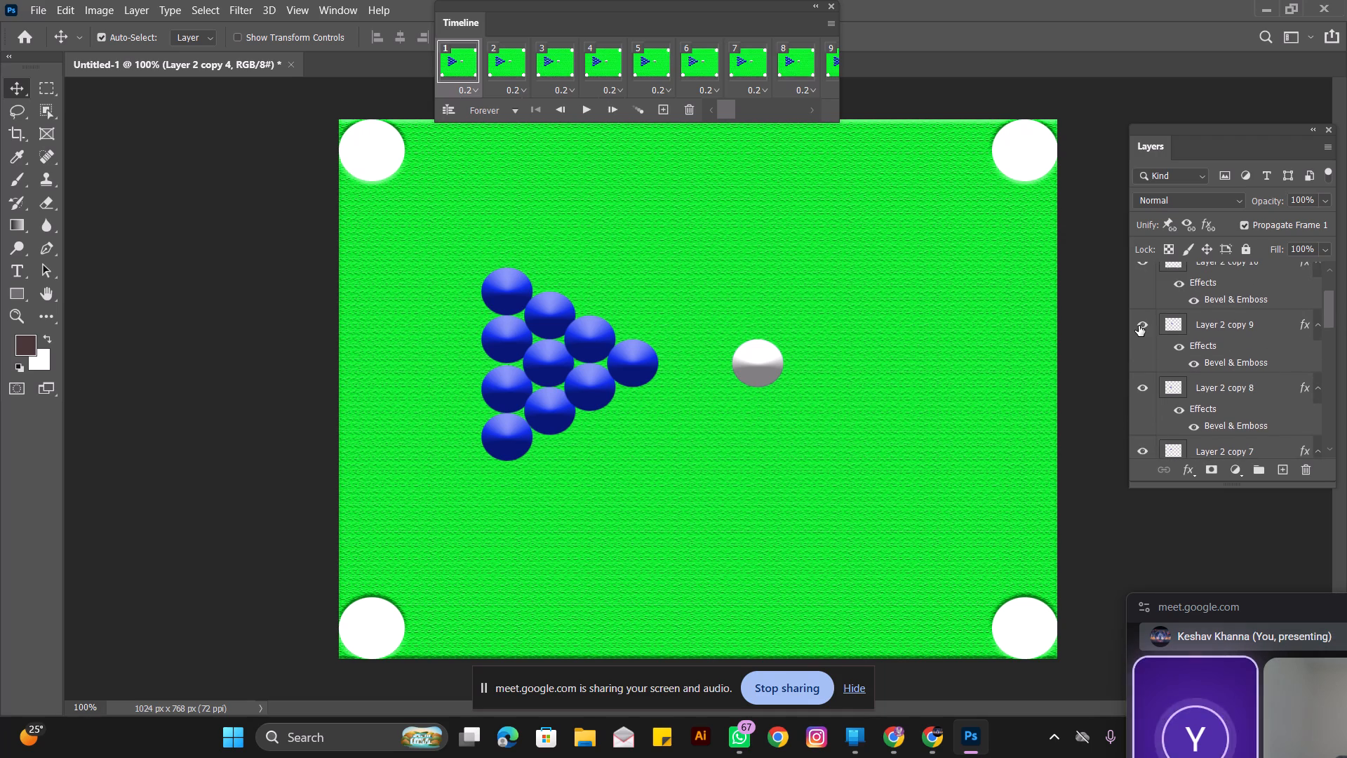
left_click(1139, 326)
left_click(1139, 325)
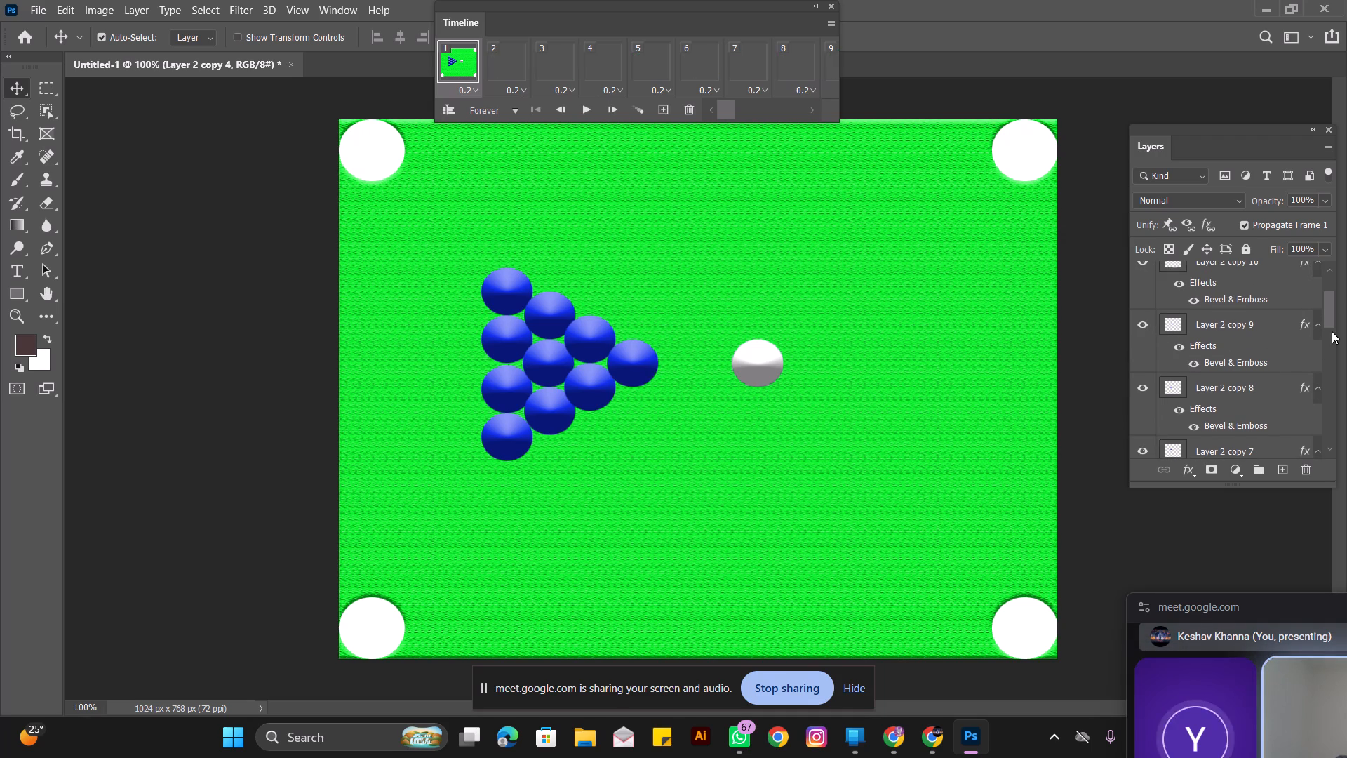
left_click_drag(1330, 317, 1328, 291)
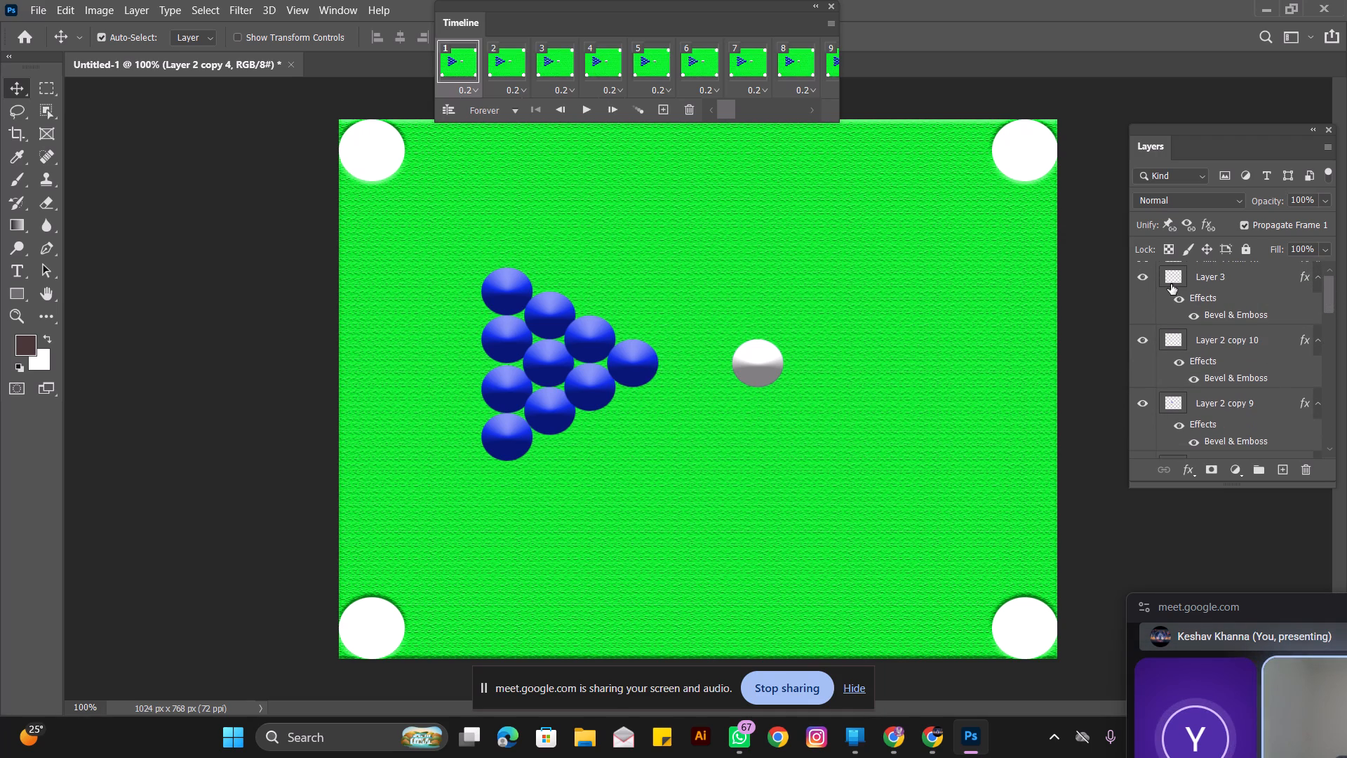
left_click(1144, 277)
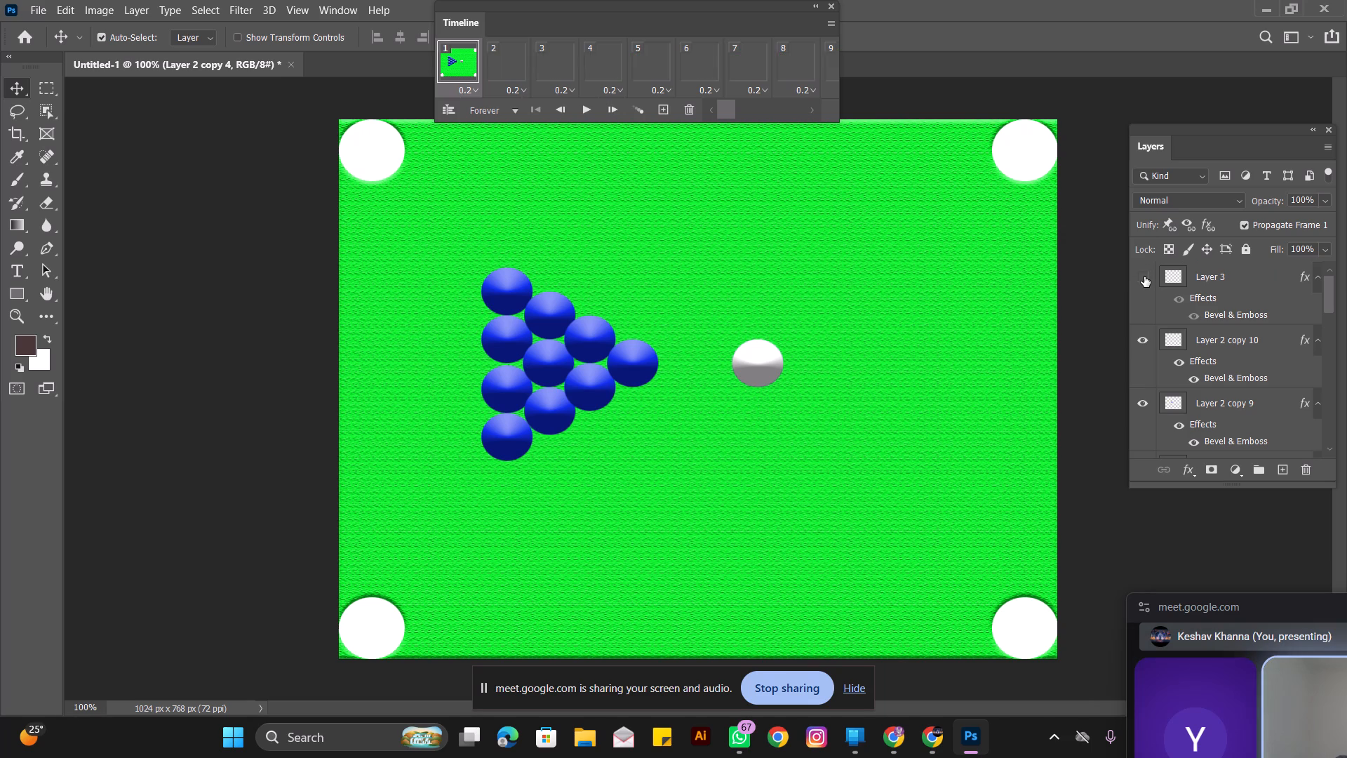
left_click(1144, 277)
left_click(1144, 277)
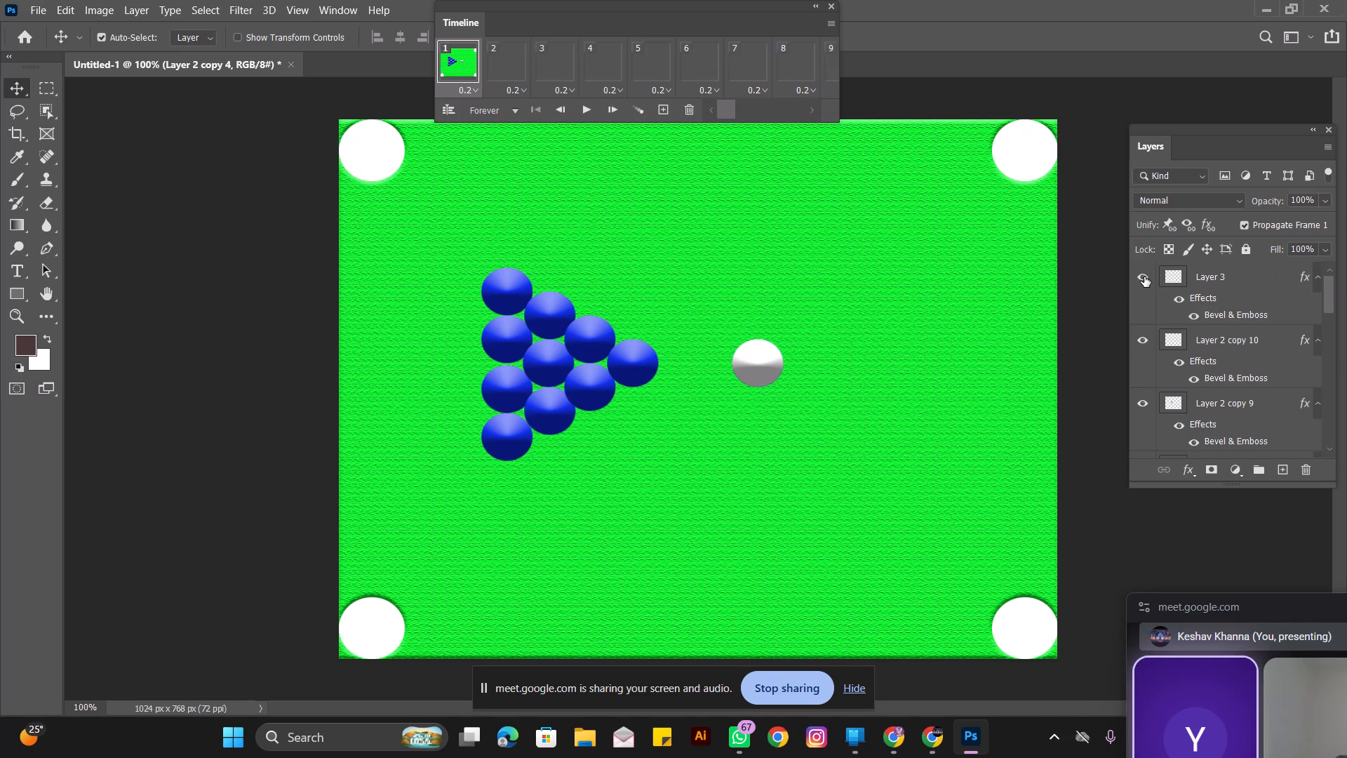
left_click(1144, 277)
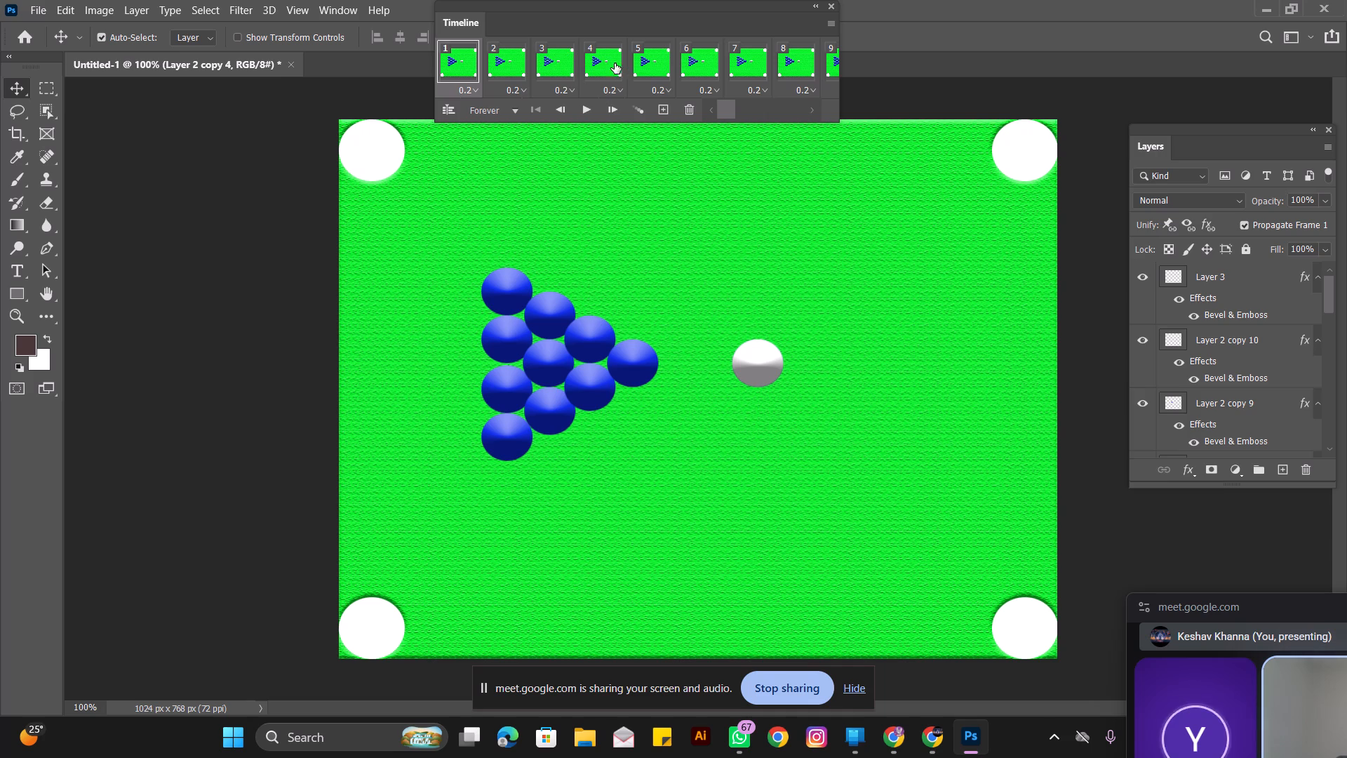
Select Layer 3 and play the frame animation from frame 1 to review the shots.
left_click(1210, 277)
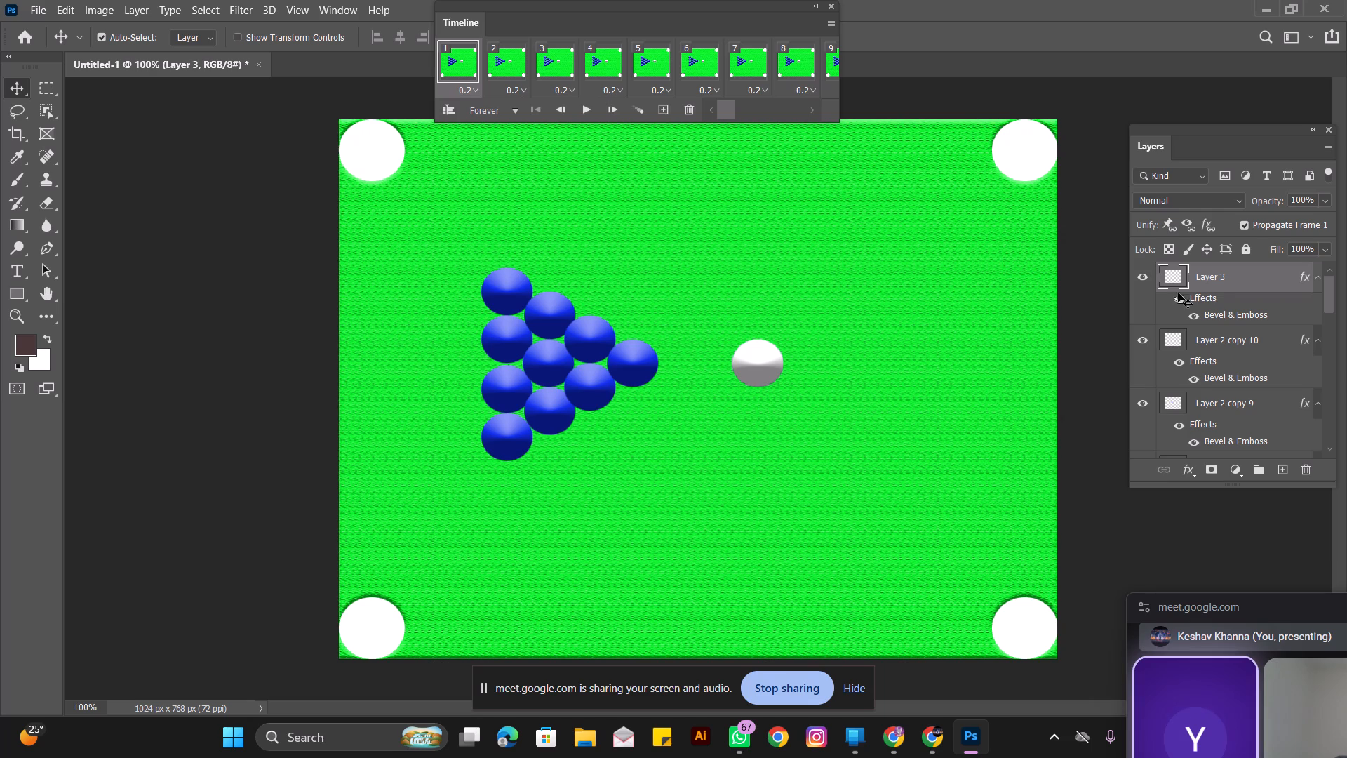
left_click(591, 117)
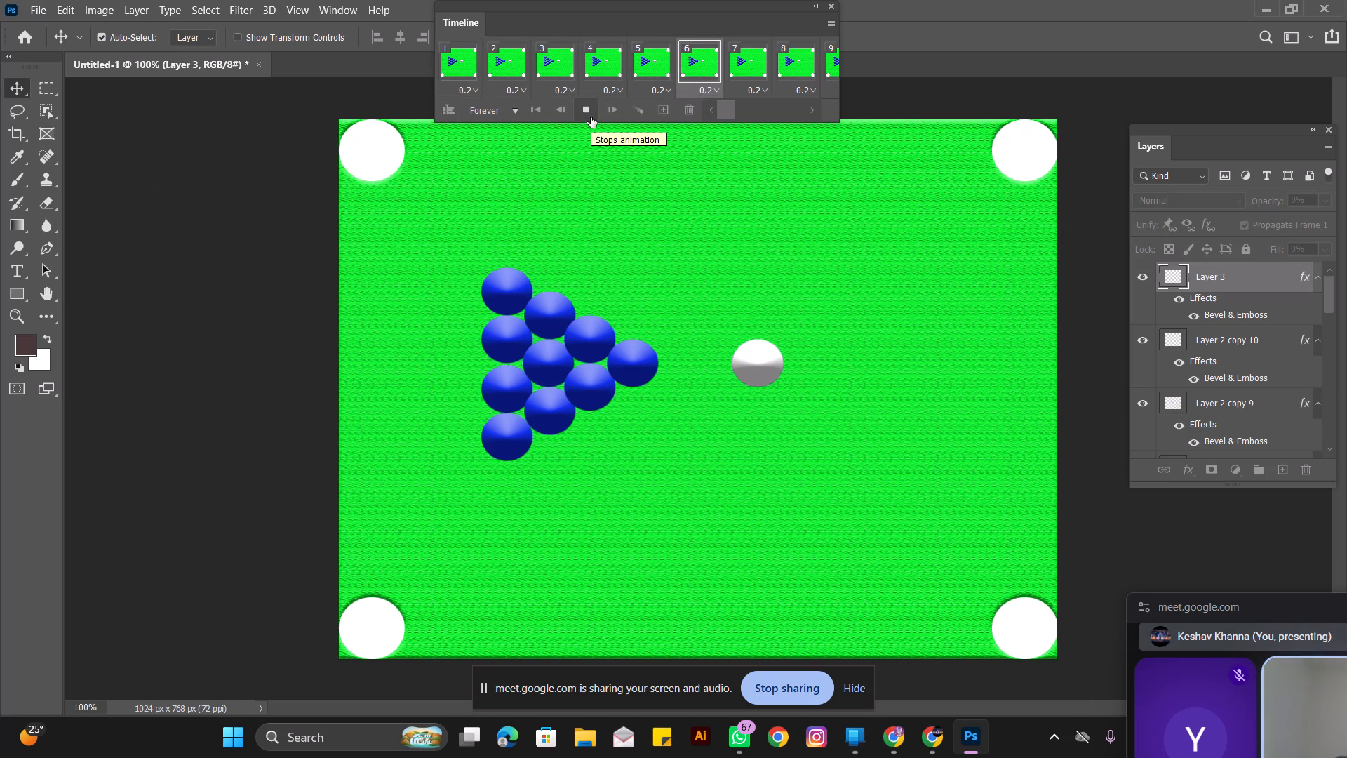
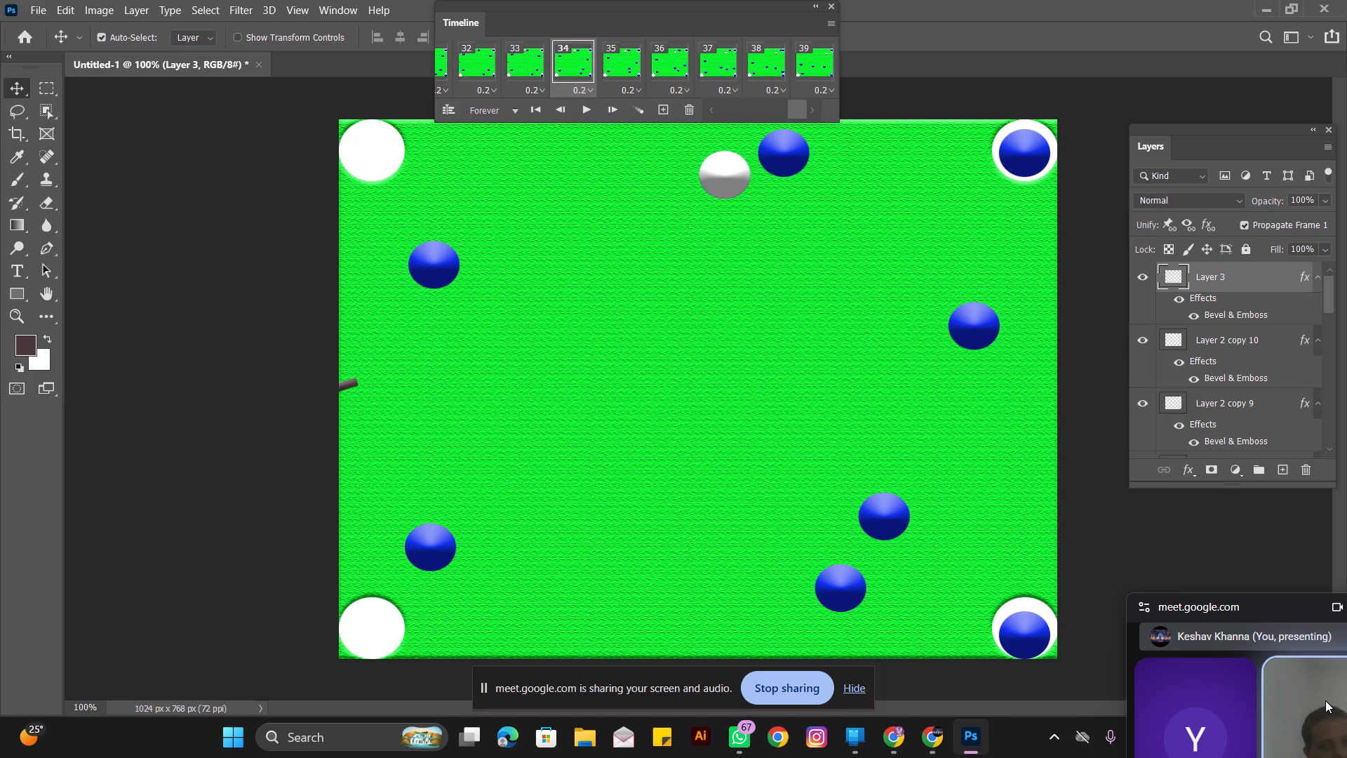
Close the Timeline and the finished pool-table animation document without saving it.
left_click(831, 9)
left_click(256, 67)
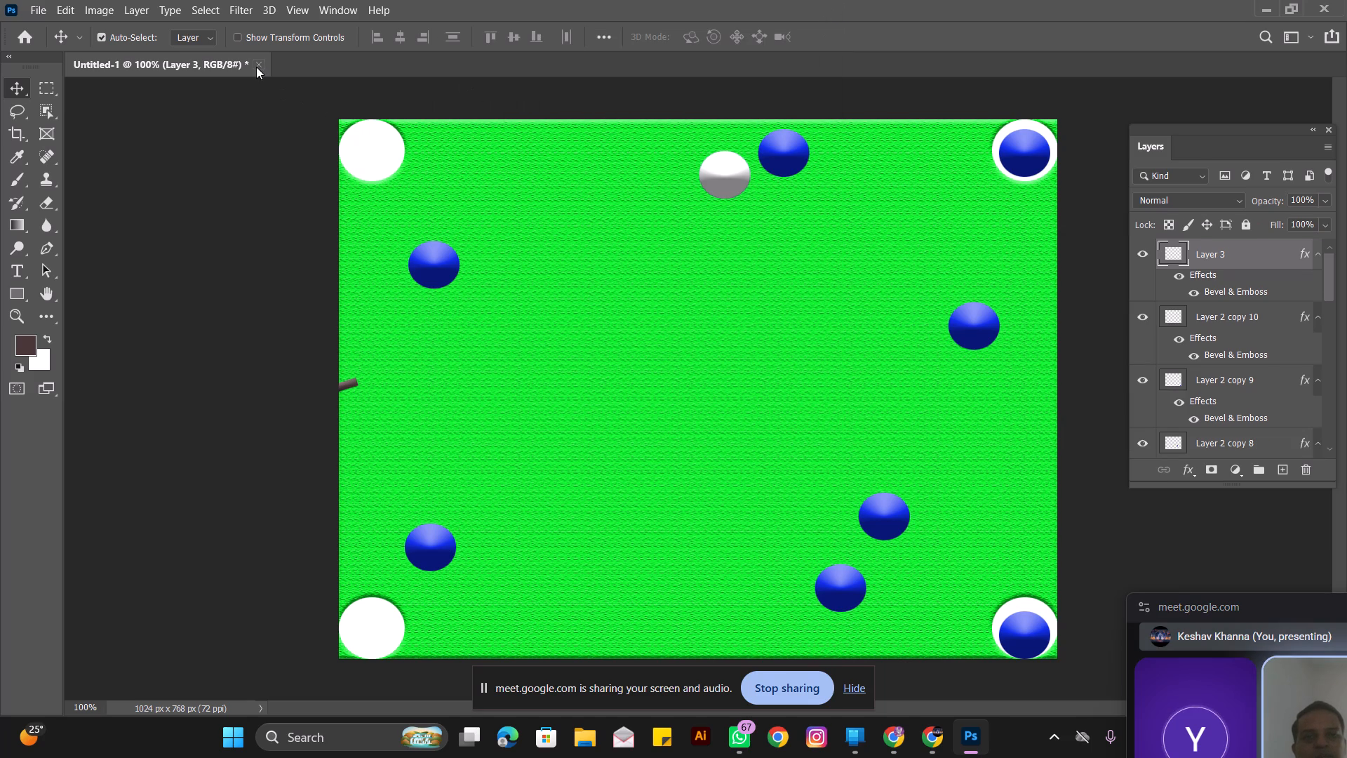
left_click(713, 291)
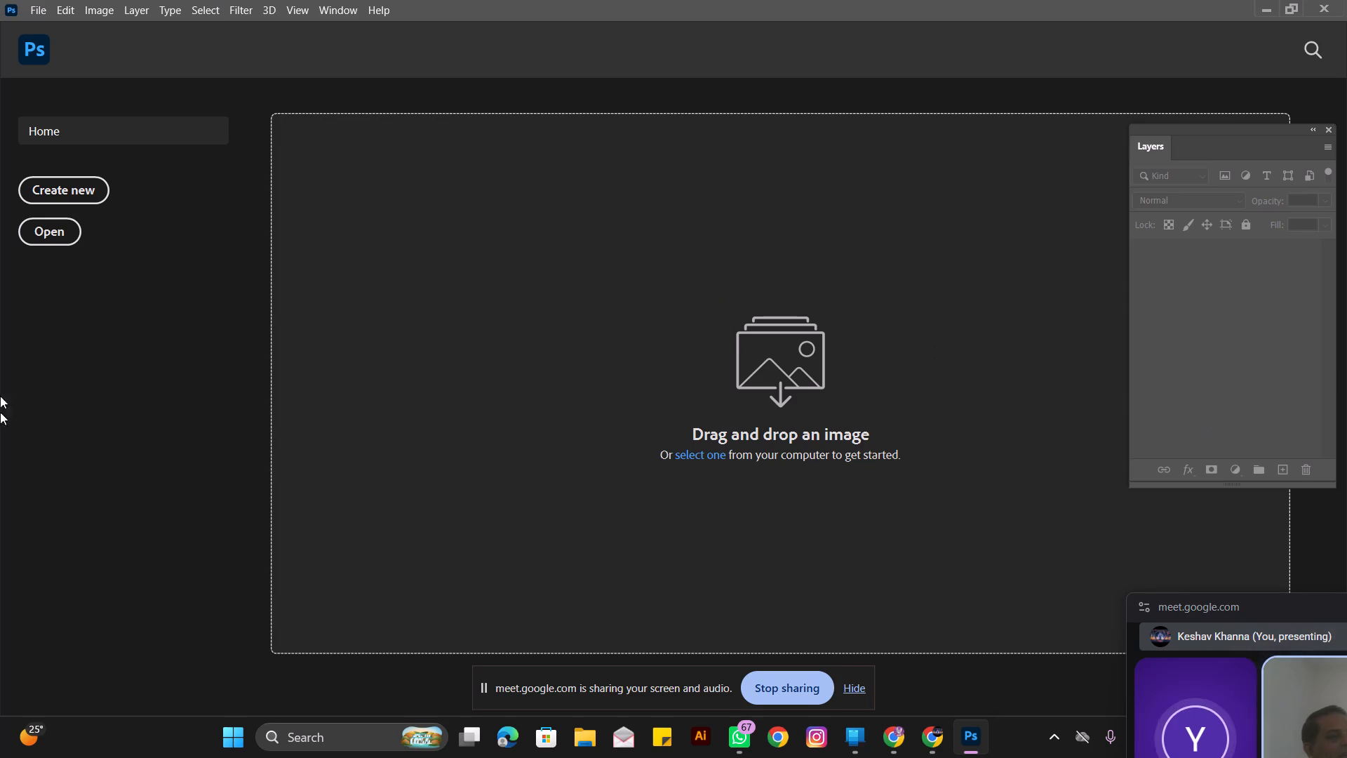
Open the settings for creating a new document.
left_click(86, 190)
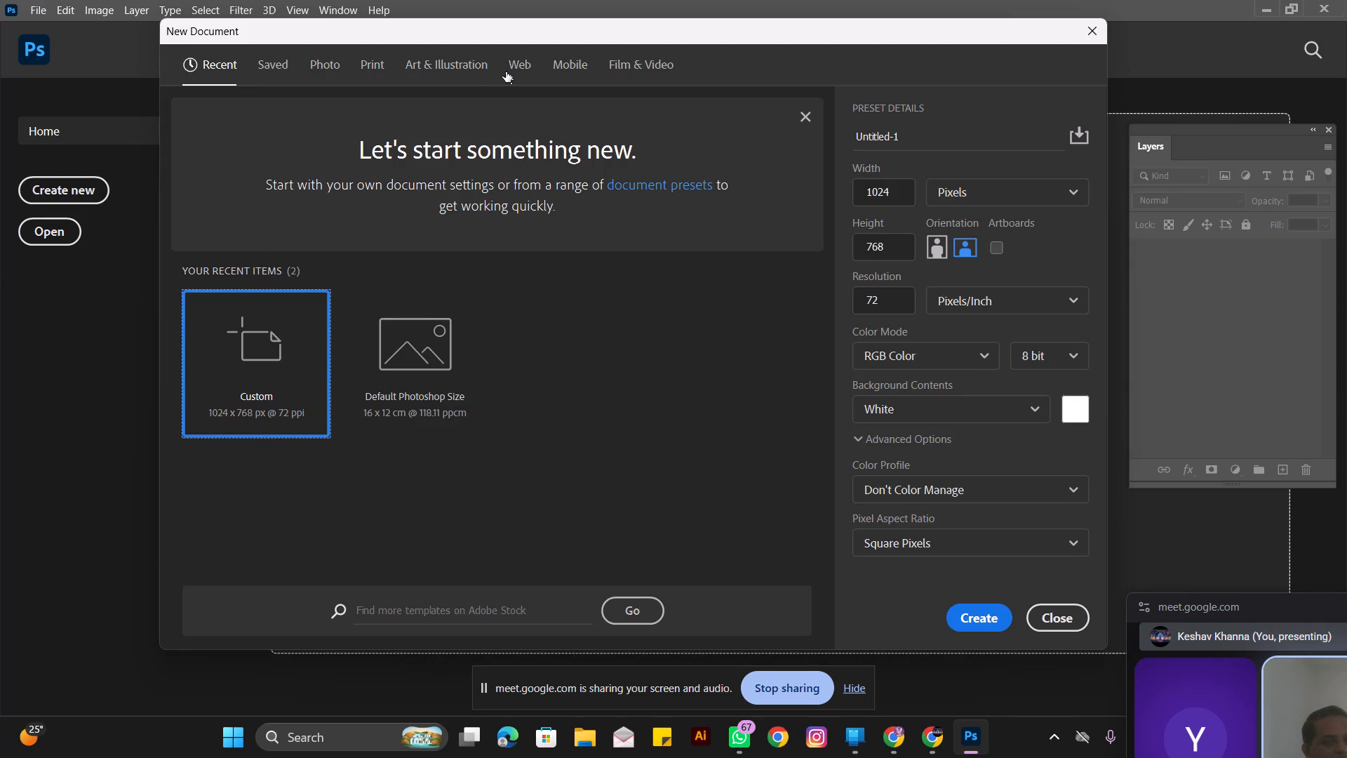
Create a new document from the Web Minimum preset, 1024 x 768 px at 72 ppi, with artboards turned off.
left_click(516, 63)
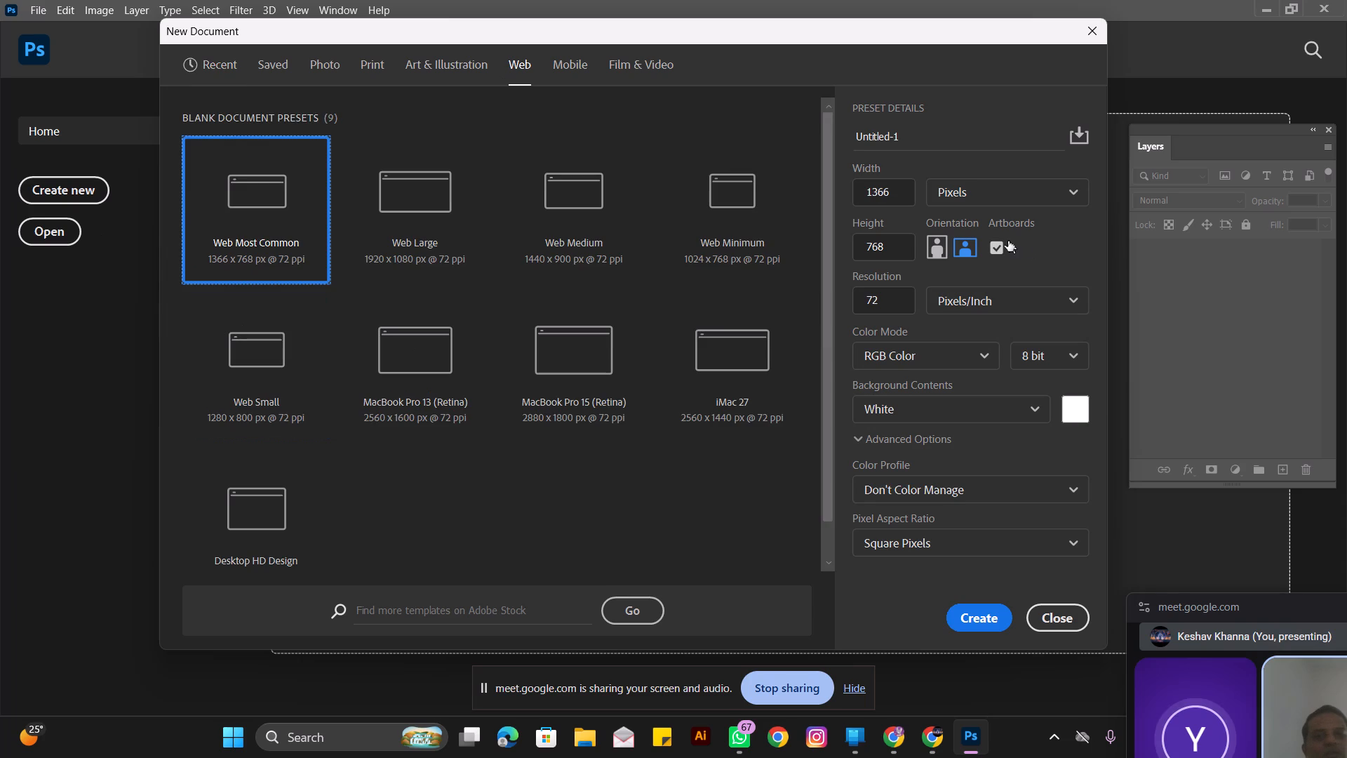
left_click(742, 202)
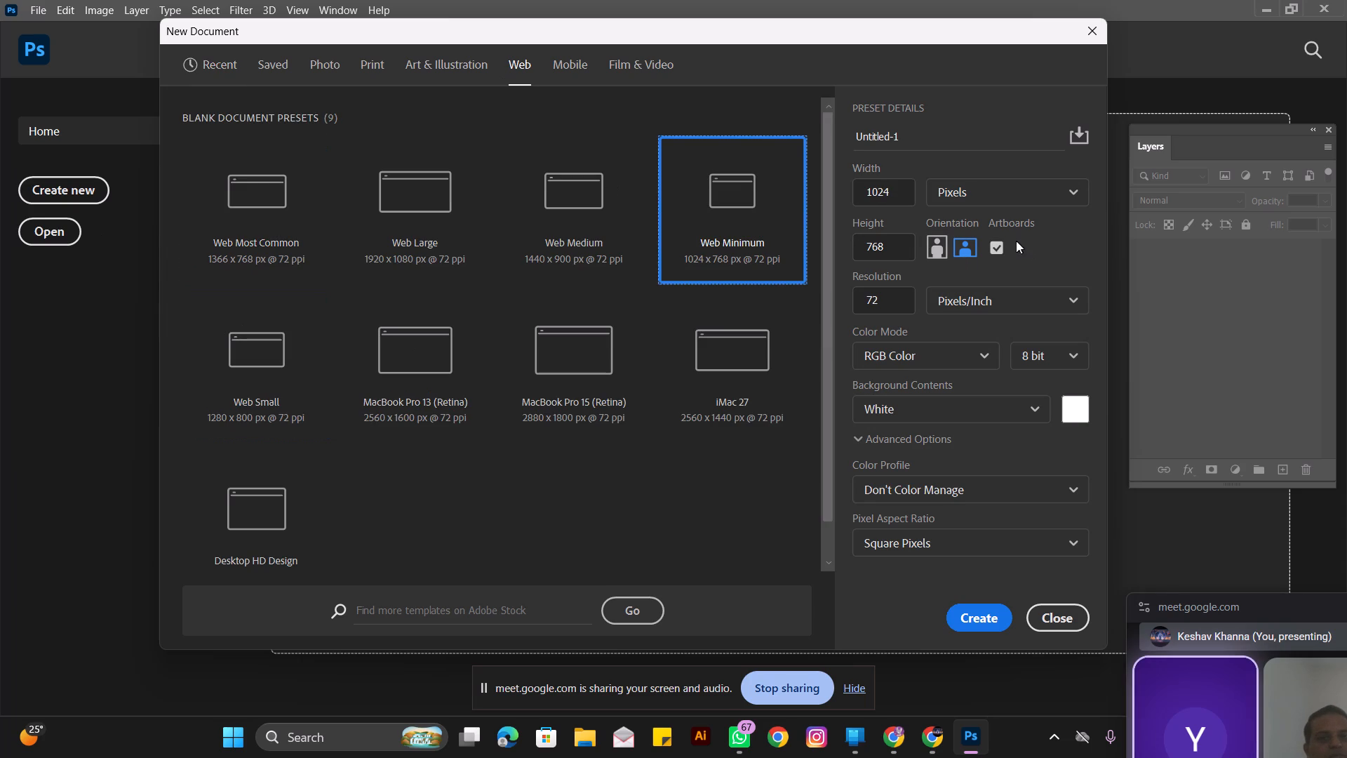
left_click(1004, 244)
left_click(981, 613)
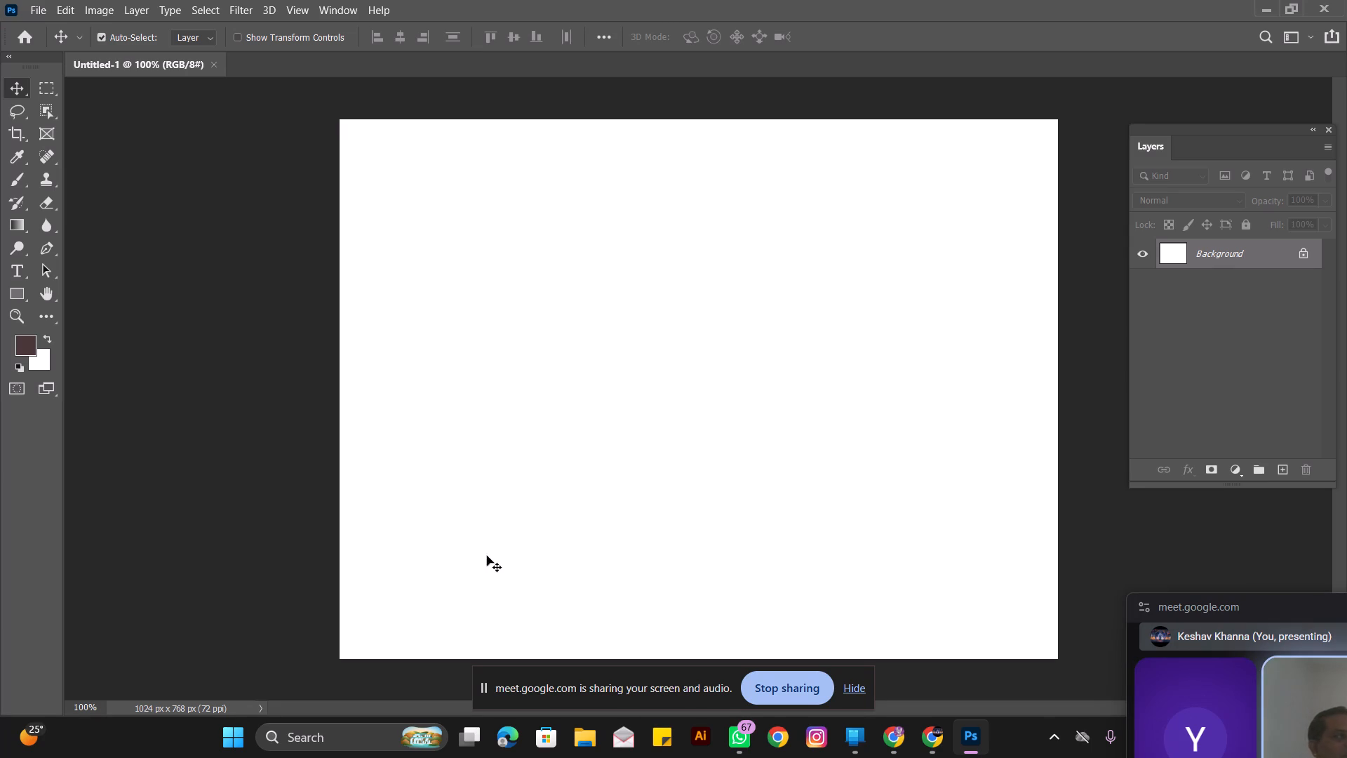
Activate the Gradient tool and look through its gradient preset groups, tool presets and the Gradient Editor.
left_click(20, 93)
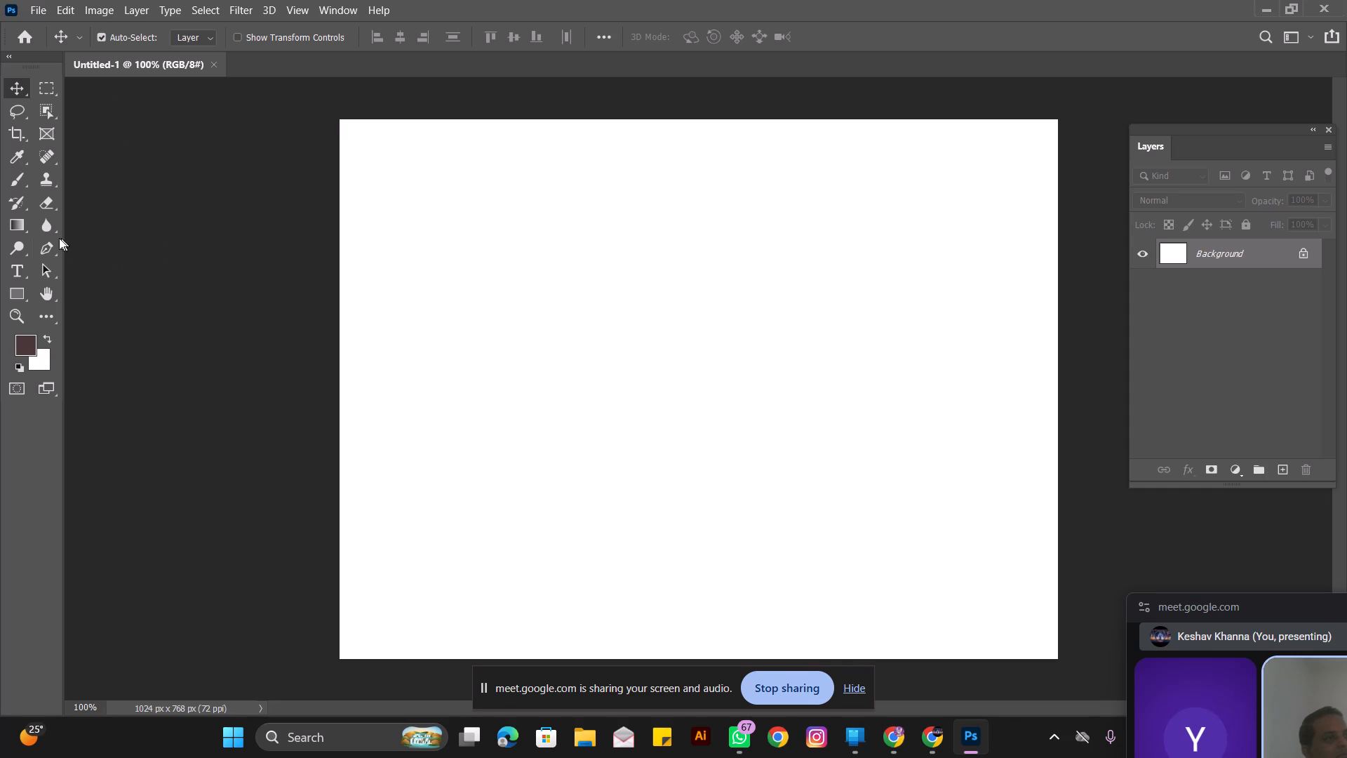
left_click(24, 226)
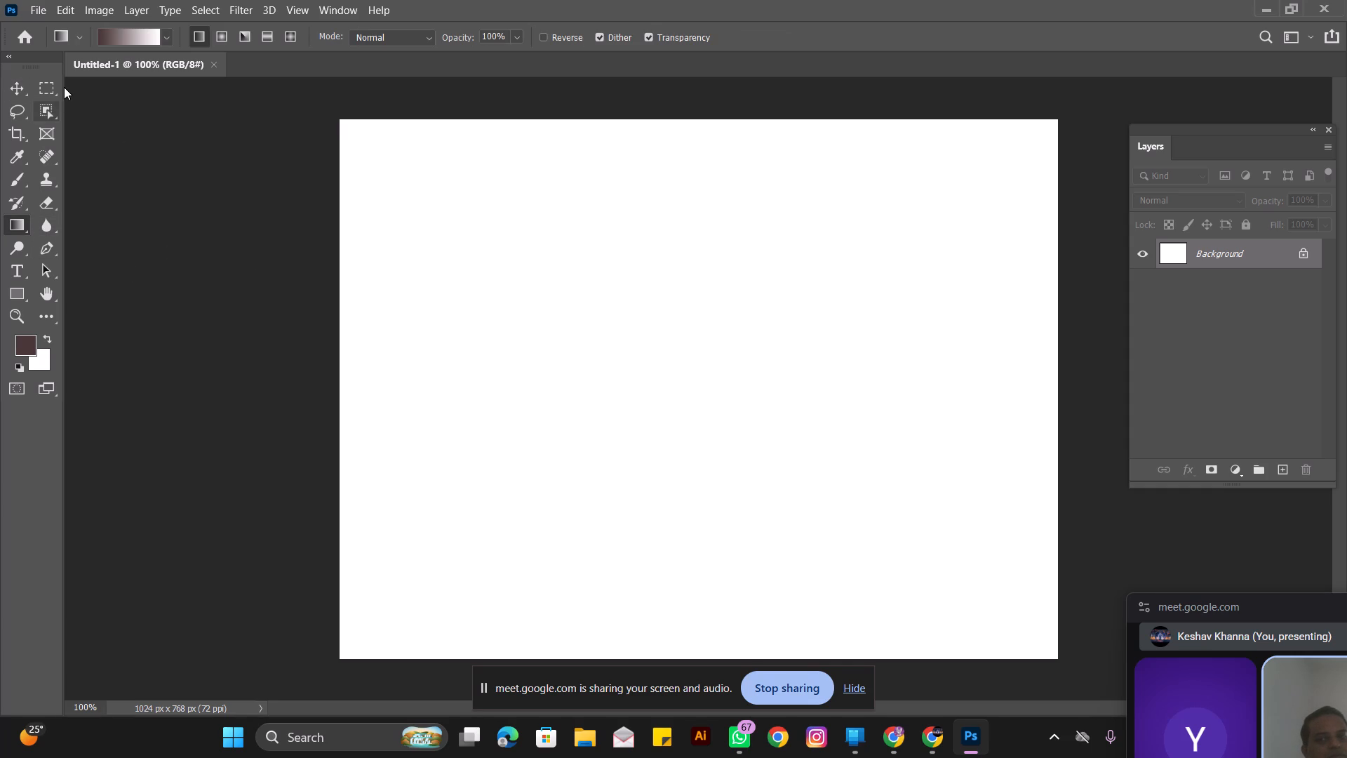
left_click(165, 36)
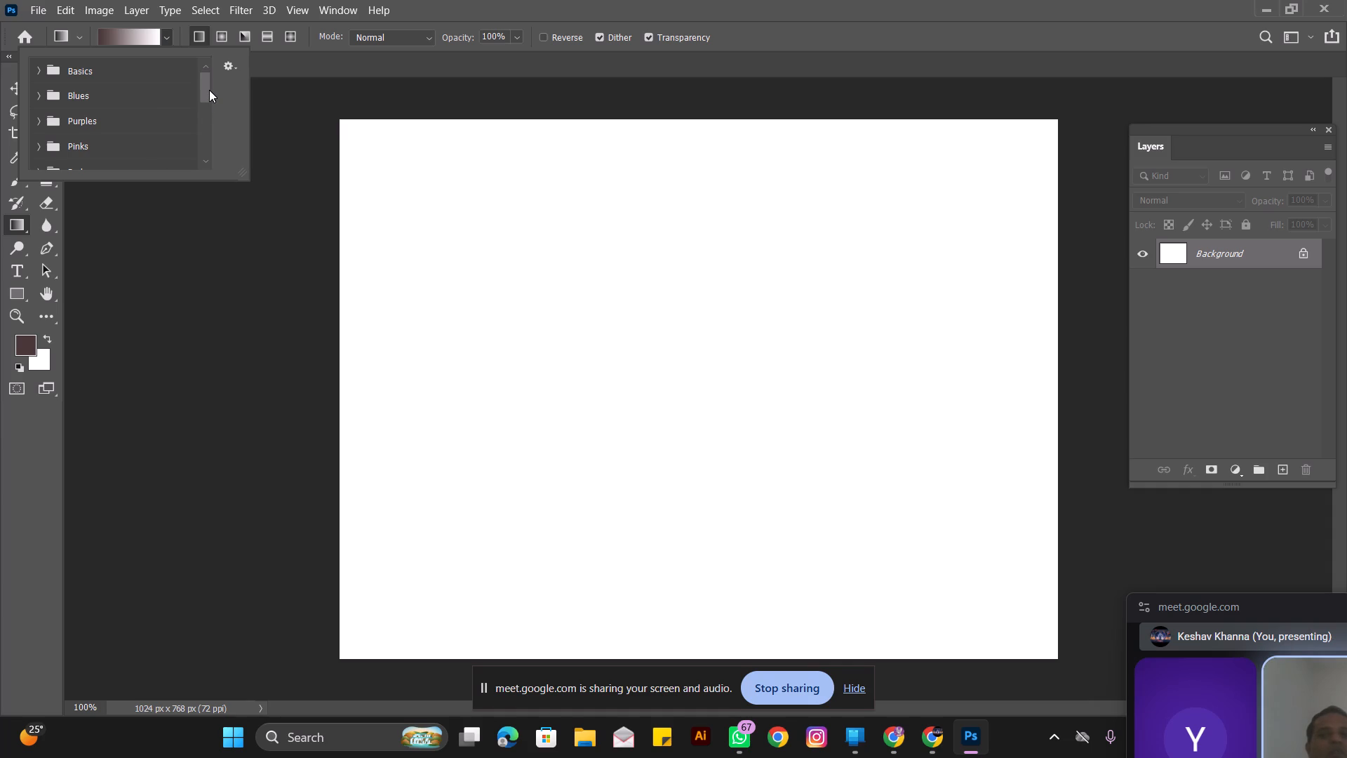
left_click_drag(204, 89, 209, 69)
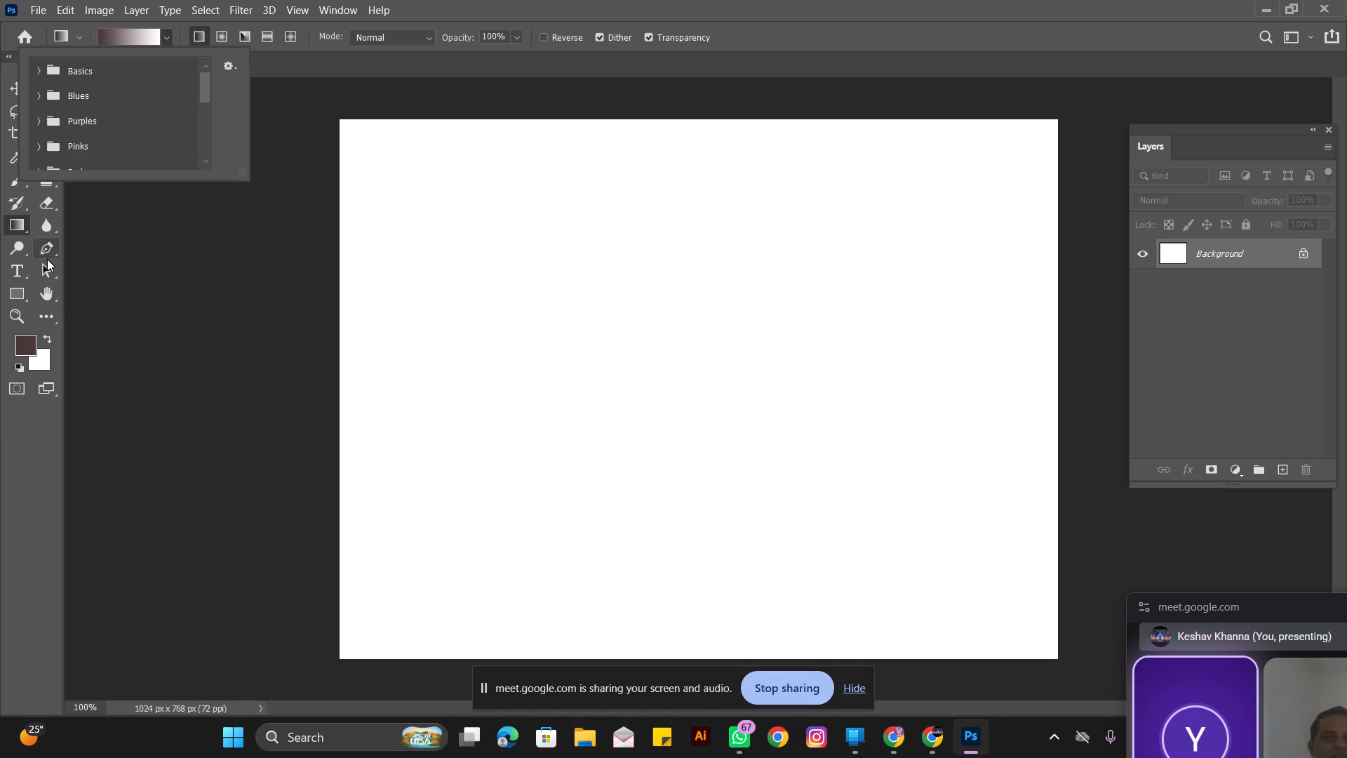
left_click(27, 225)
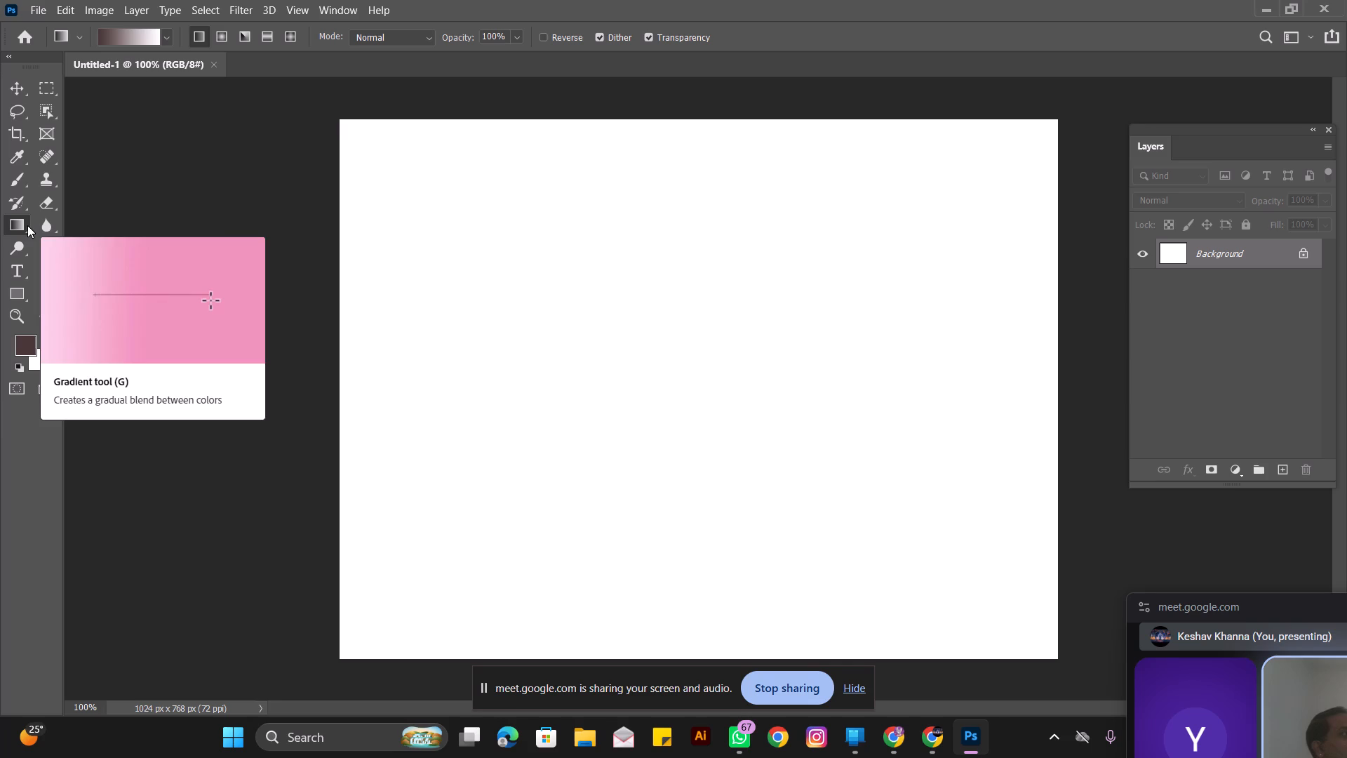
left_click(167, 36)
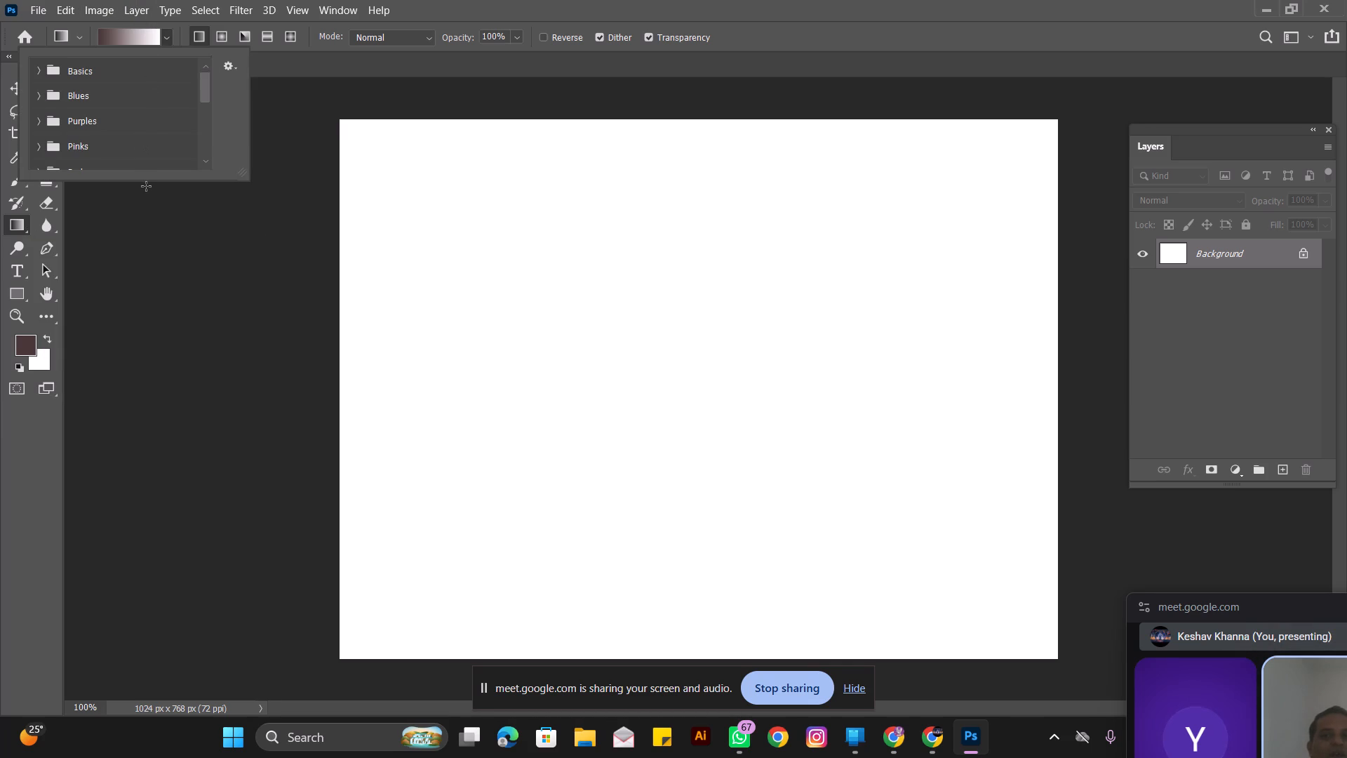
left_click(168, 246)
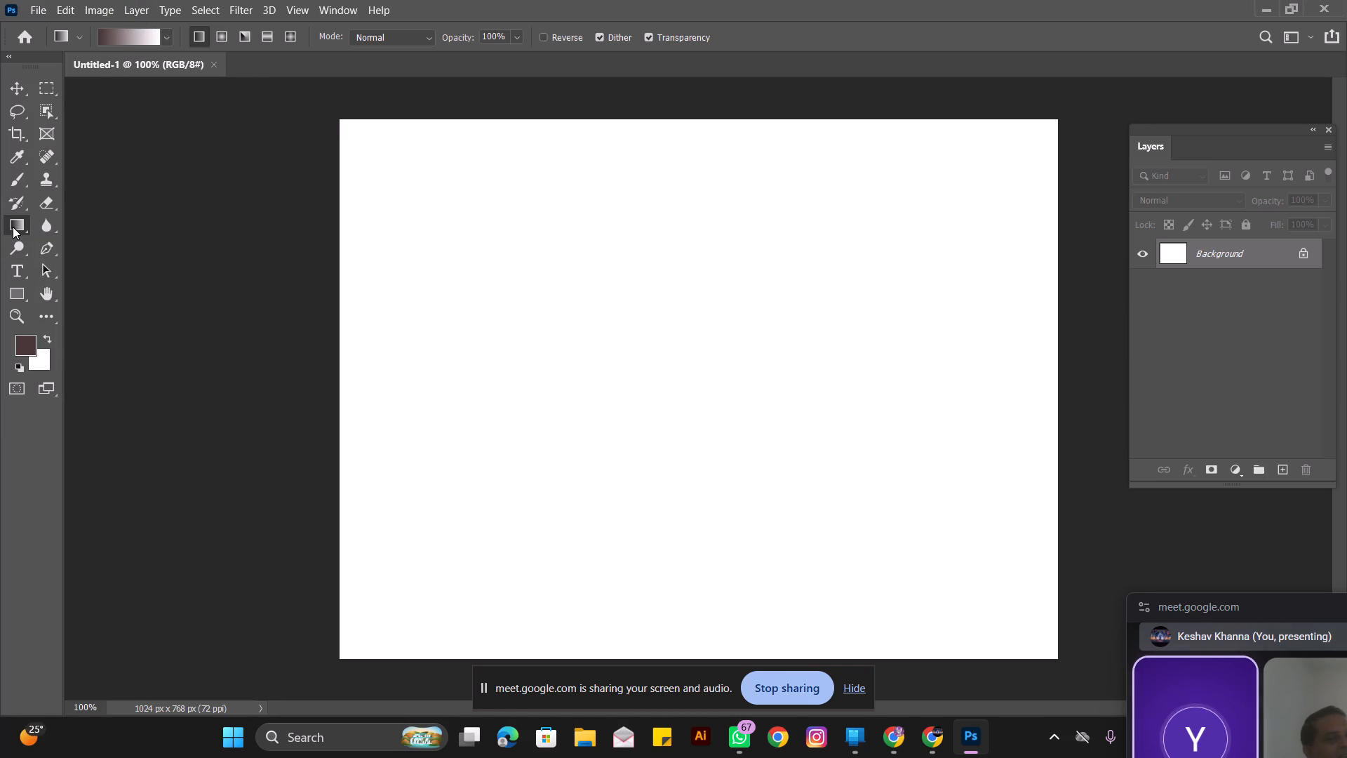
double_click(120, 39)
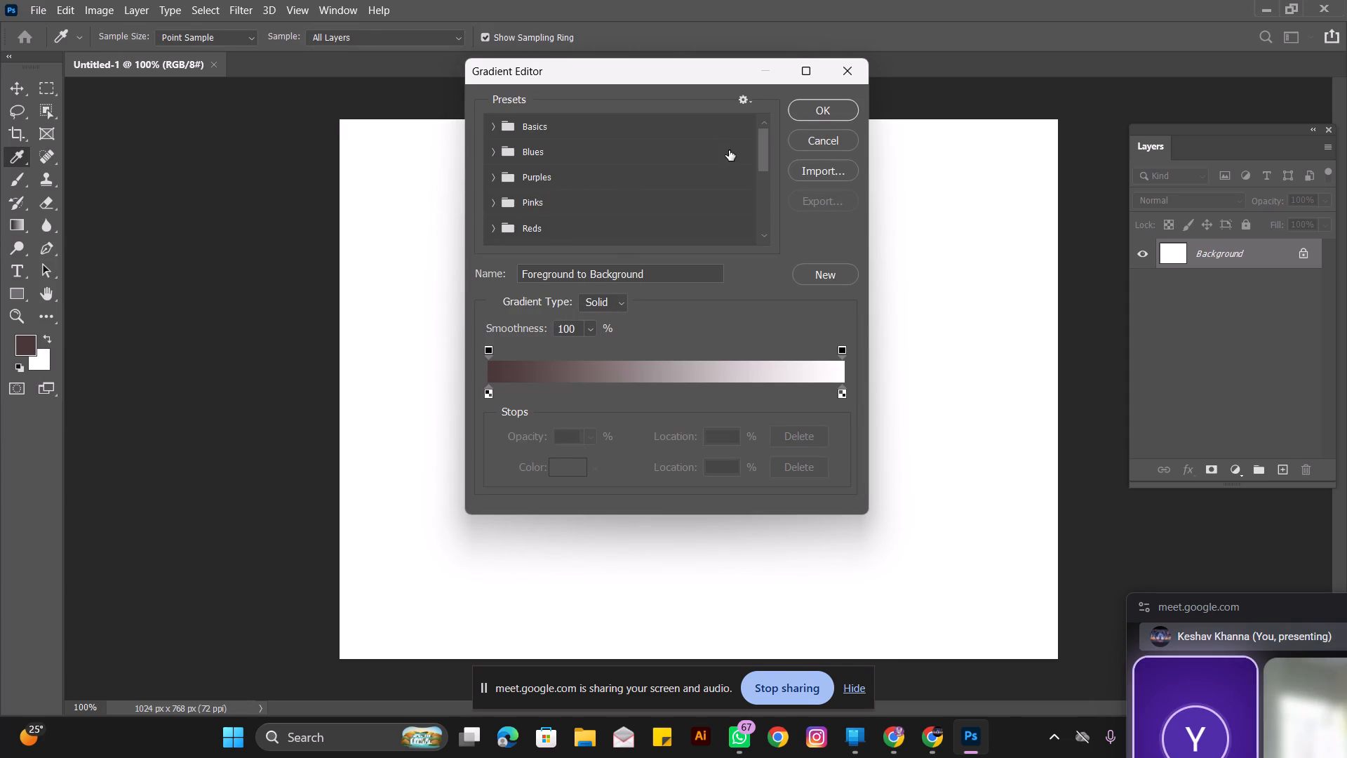
left_click(845, 65)
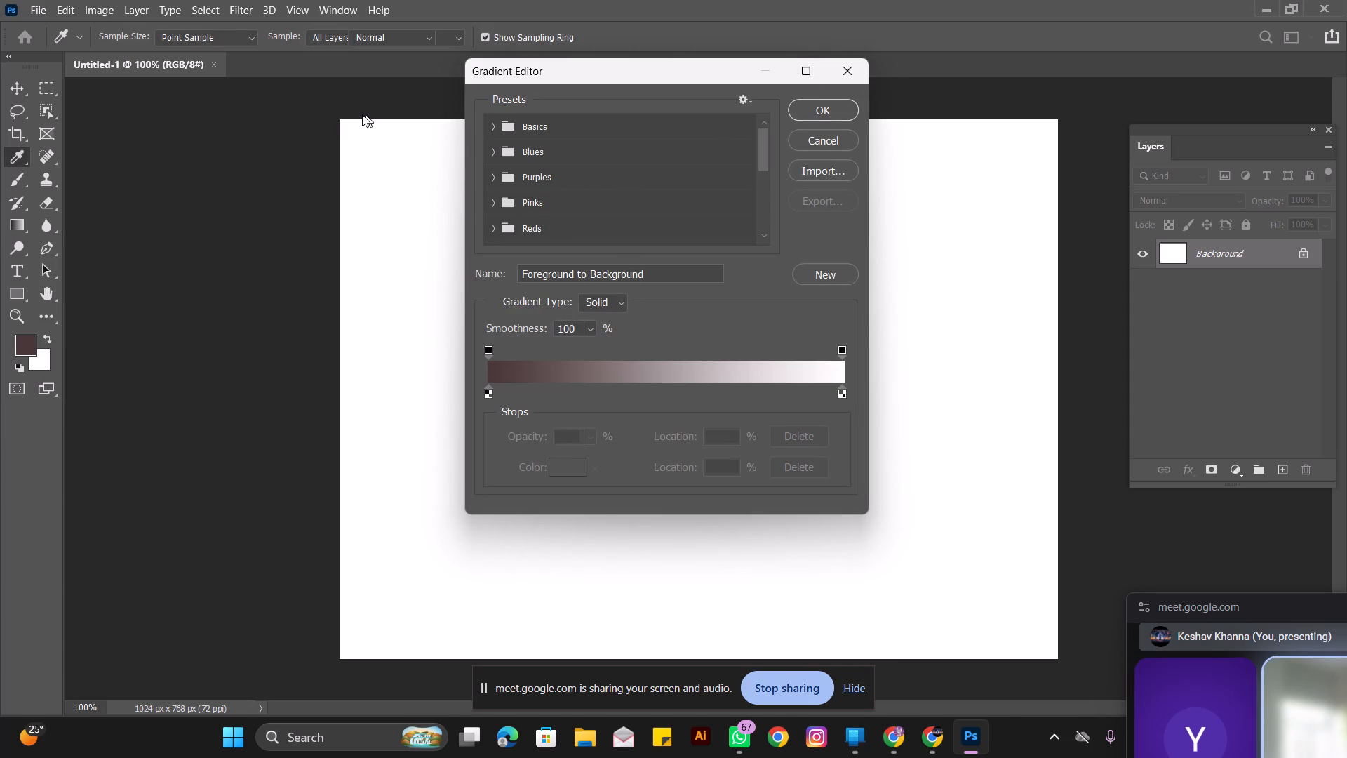
left_click(74, 32)
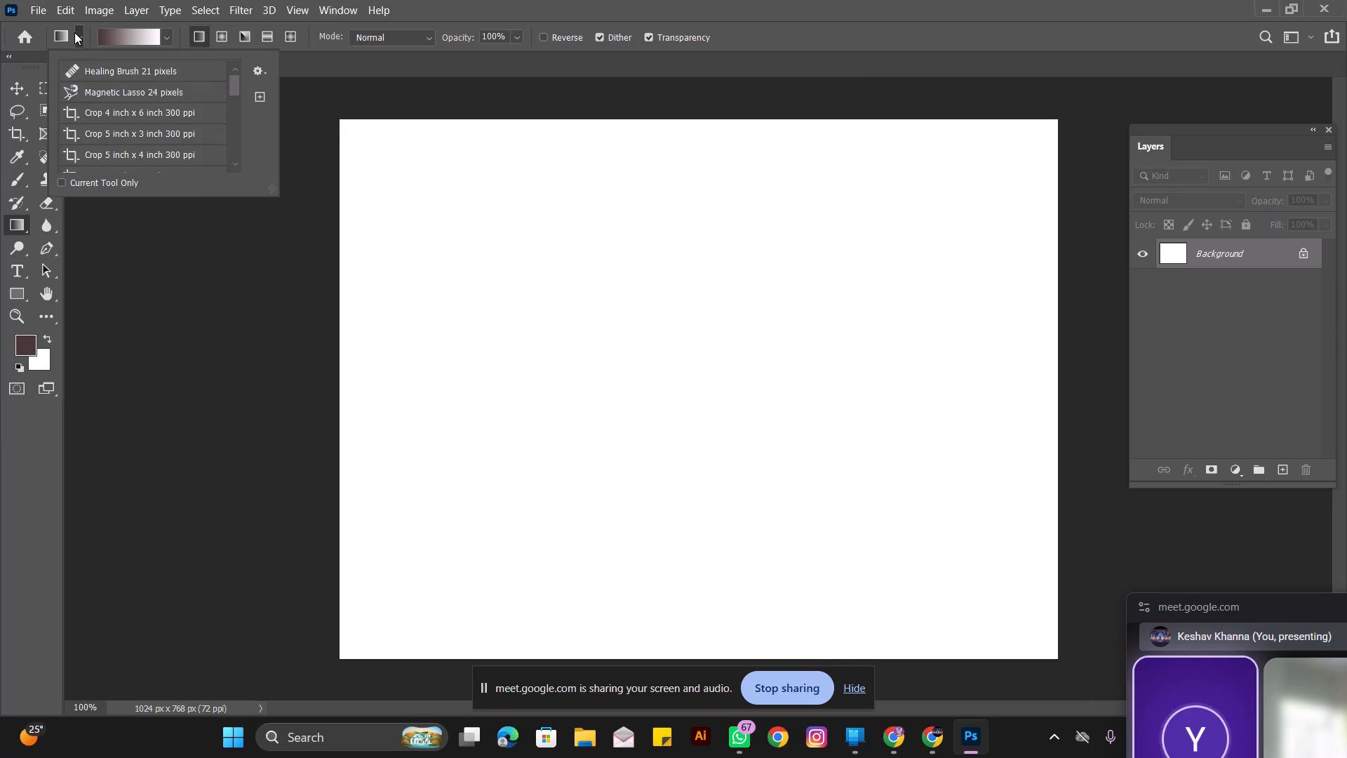
left_click(74, 32)
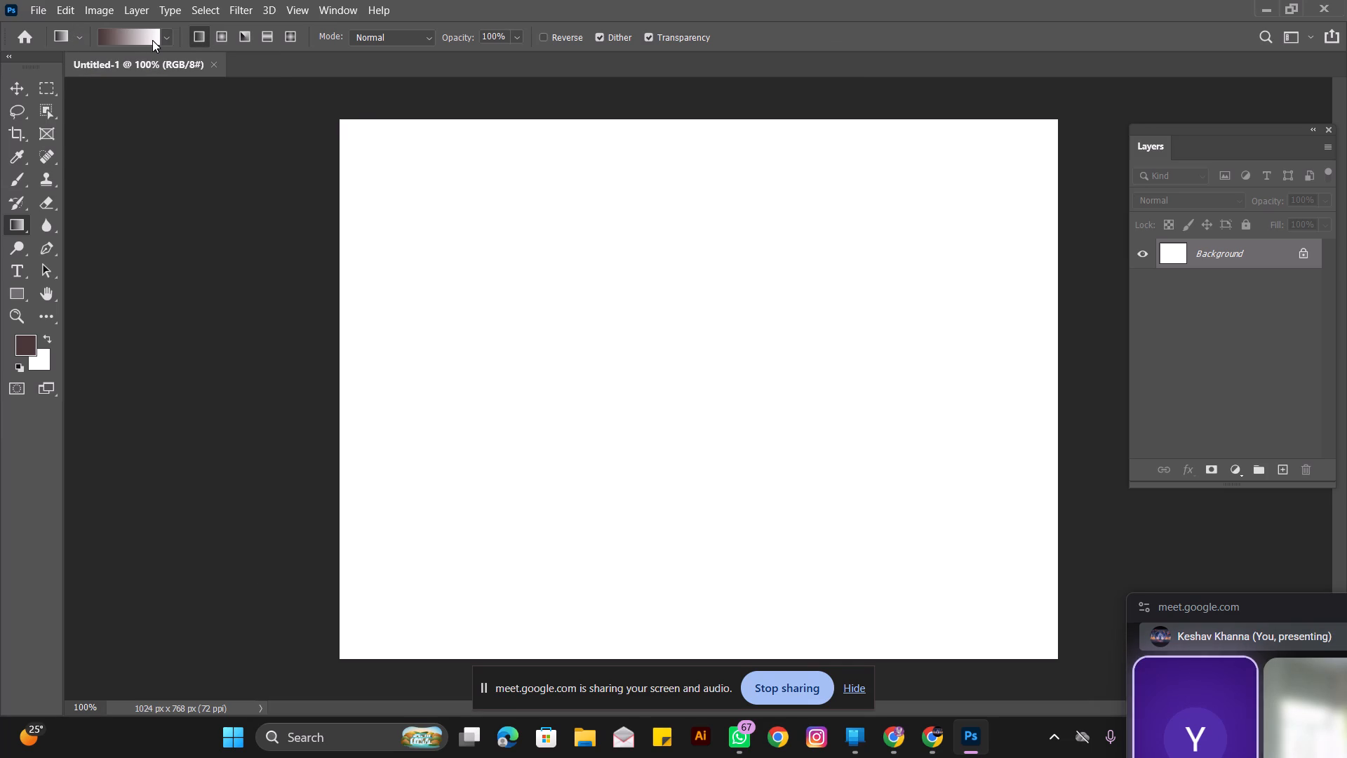
double_click(133, 32)
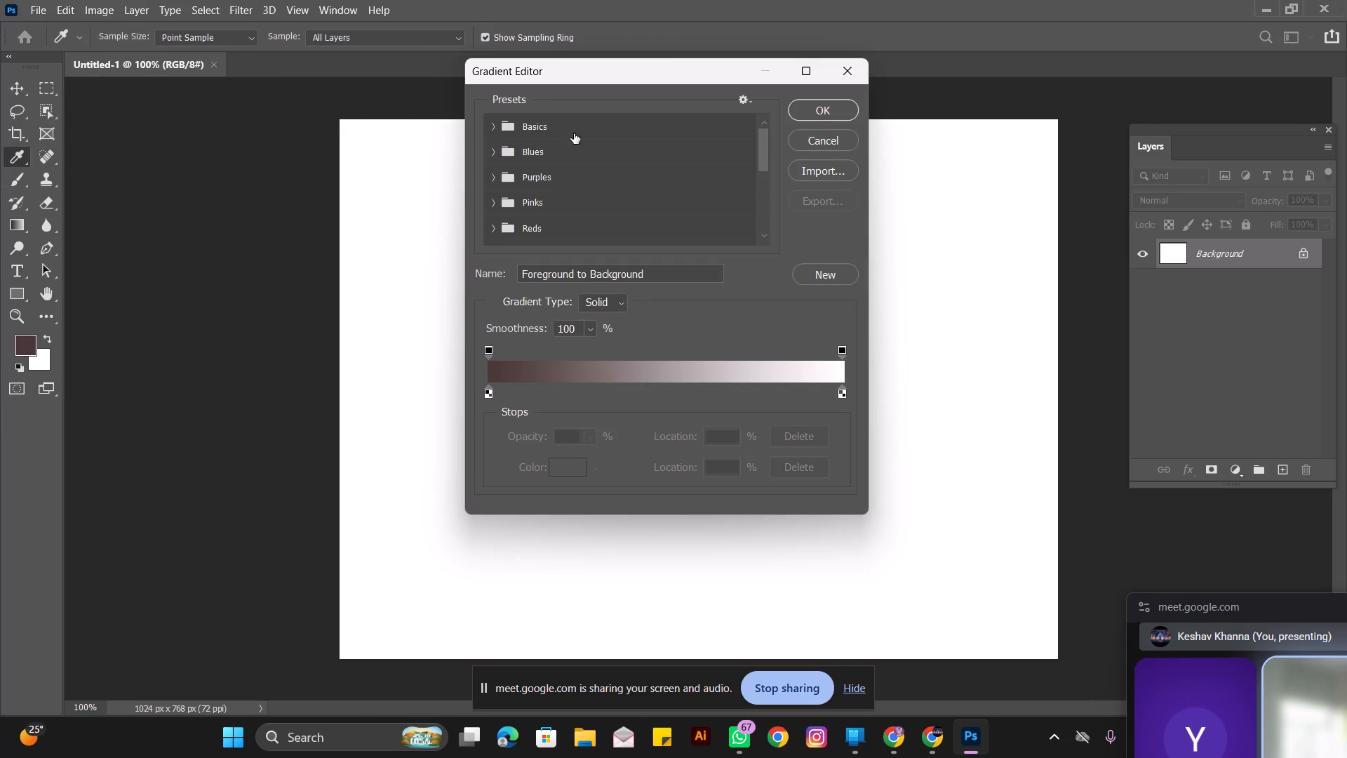
scroll(558, 187, "down", 3)
left_click(542, 211)
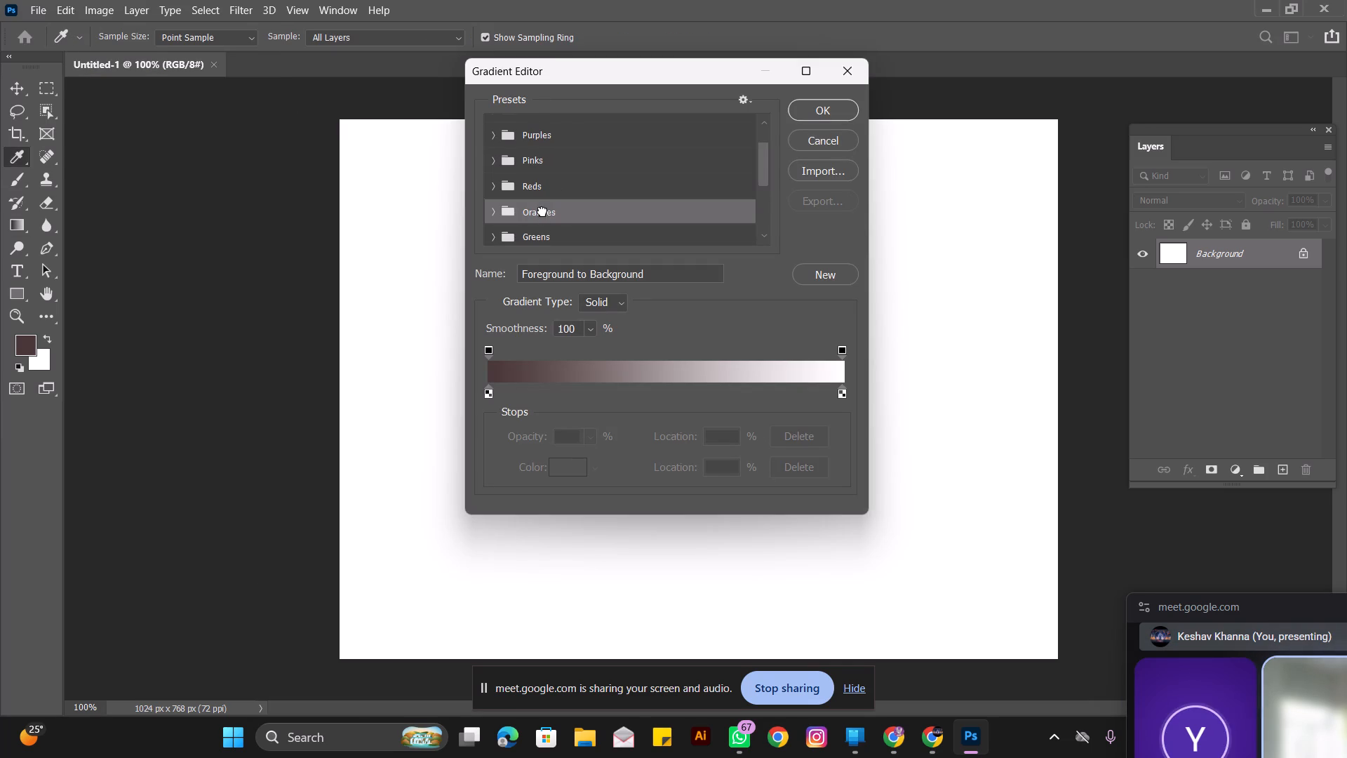
left_click(829, 107)
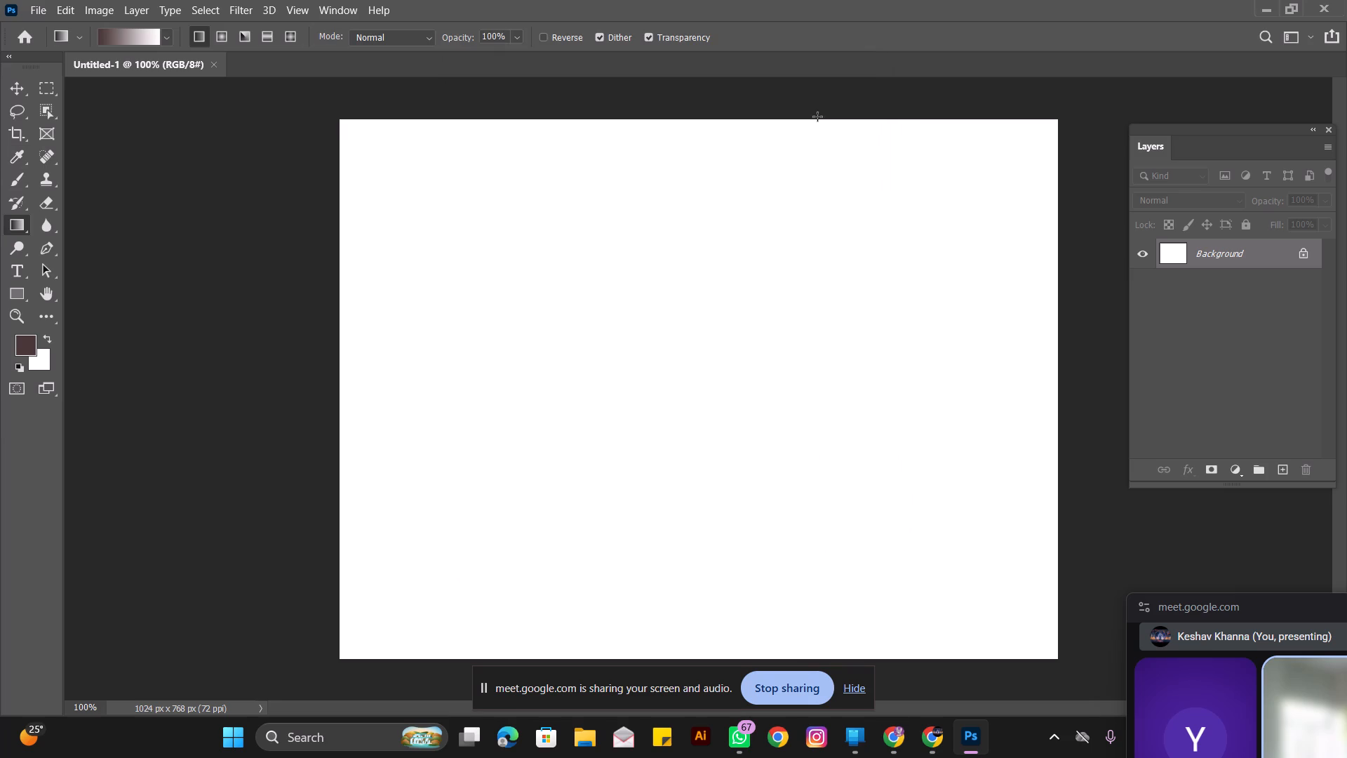
double_click(114, 36)
left_click(824, 140)
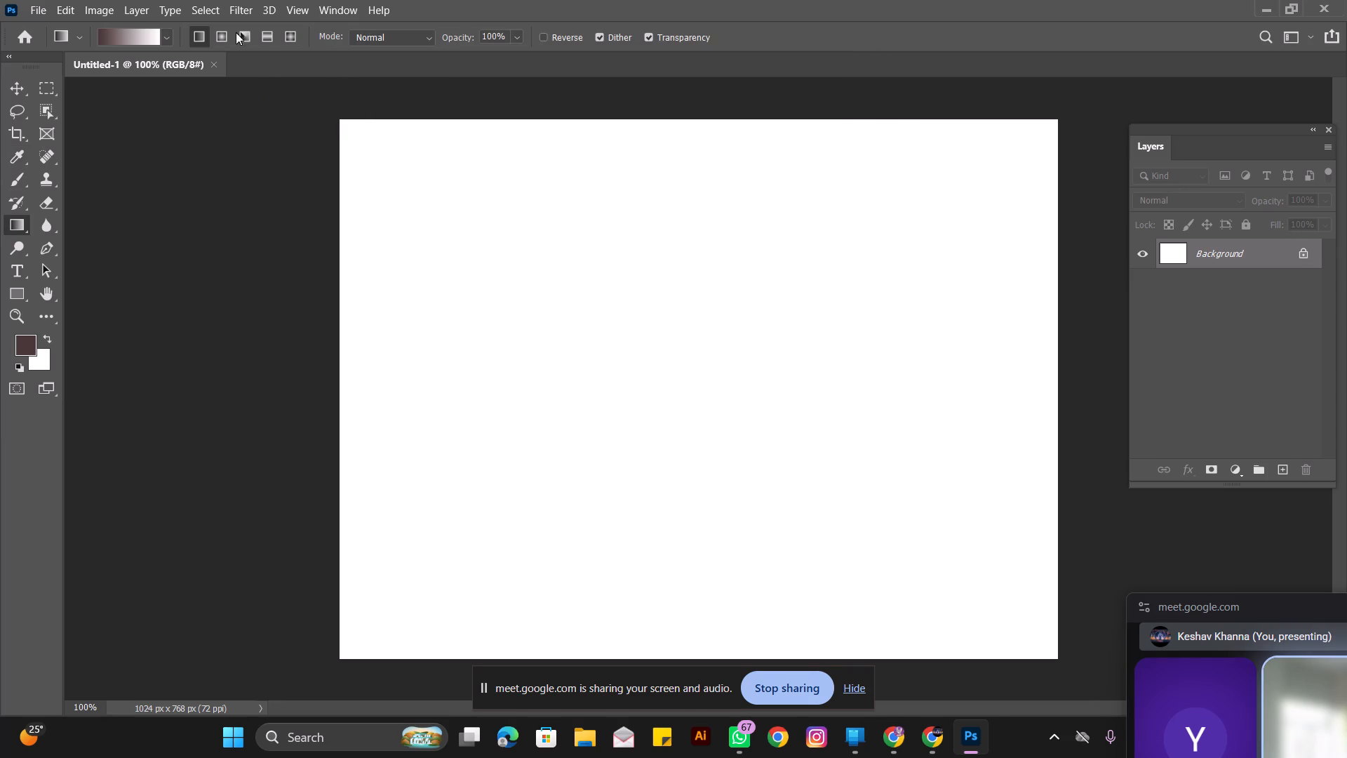
Set the active gradient to the yellow-to-red Orange_10 preset from the Oranges group in the Gradient Editor.
double_click(144, 41)
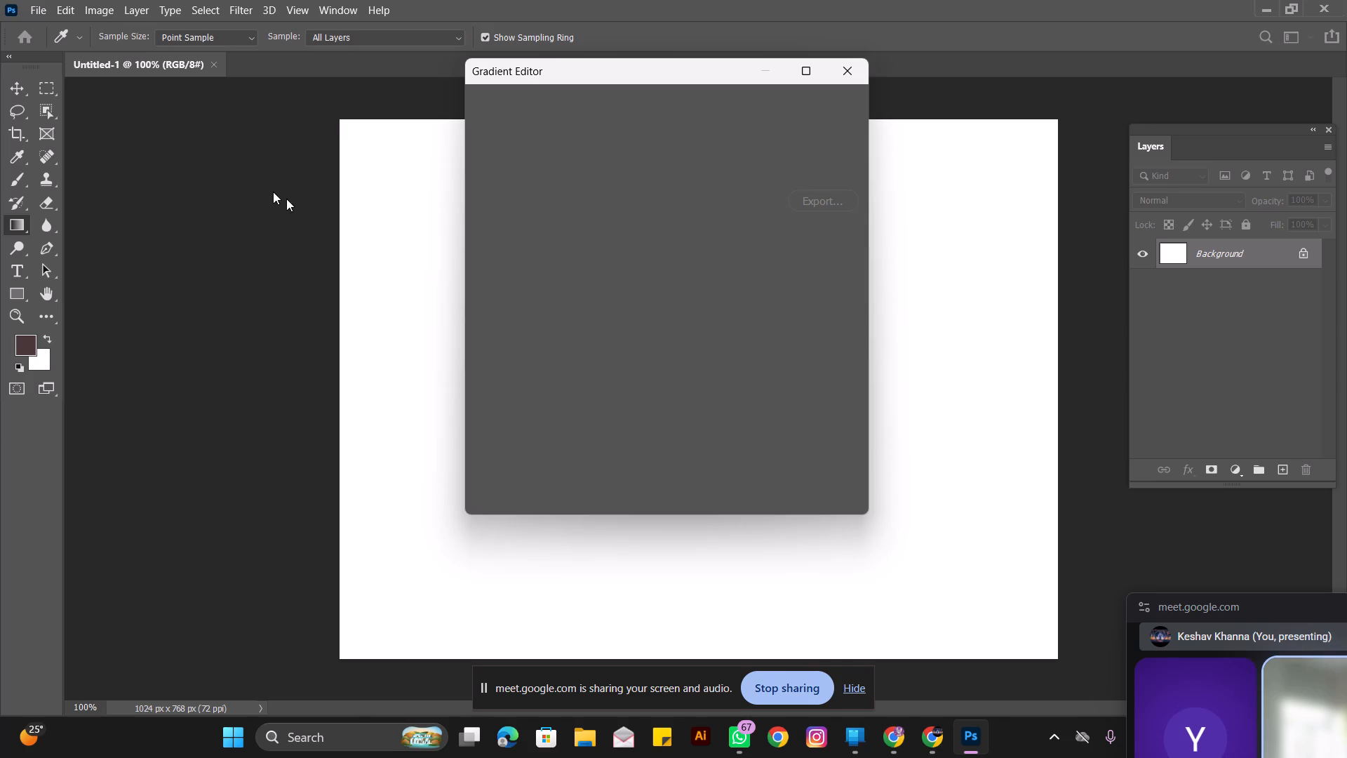
scroll(547, 168, "down", 4)
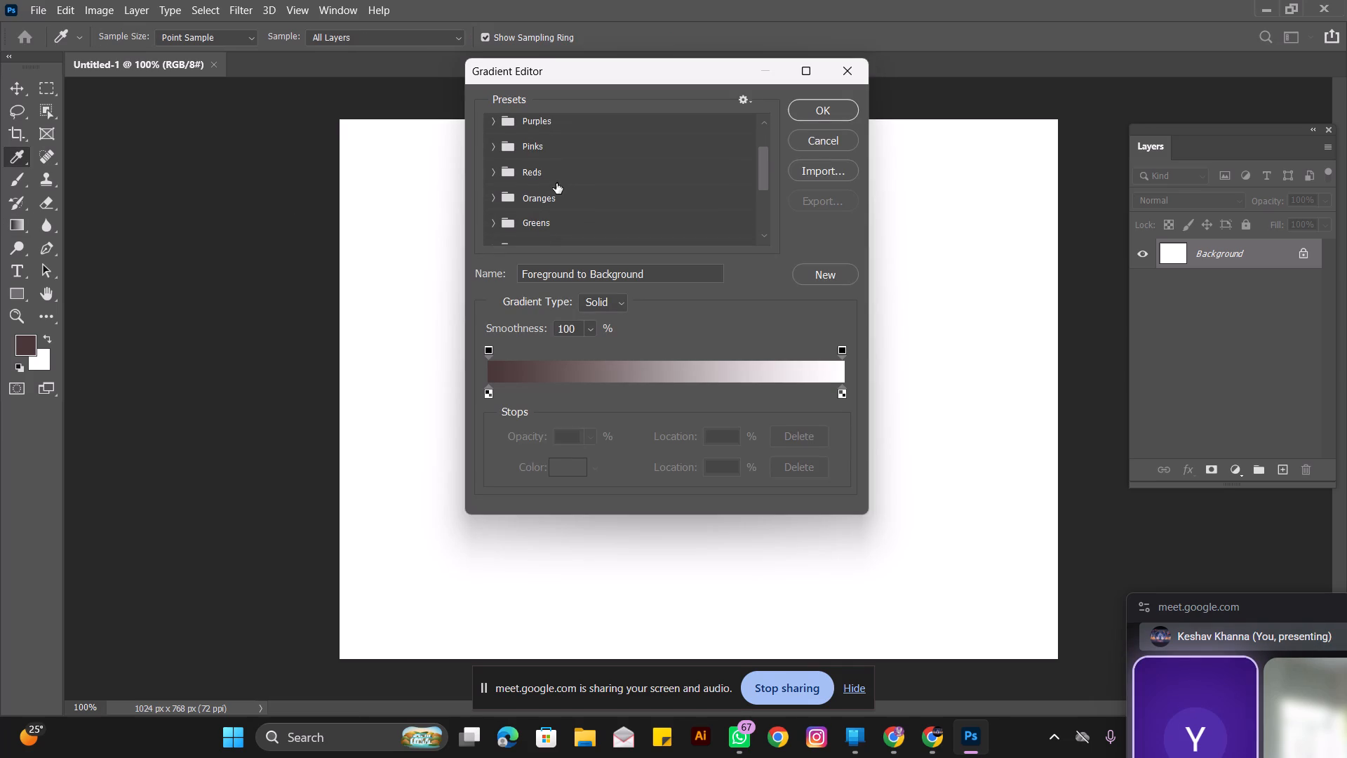
left_click(540, 194)
left_click(494, 201)
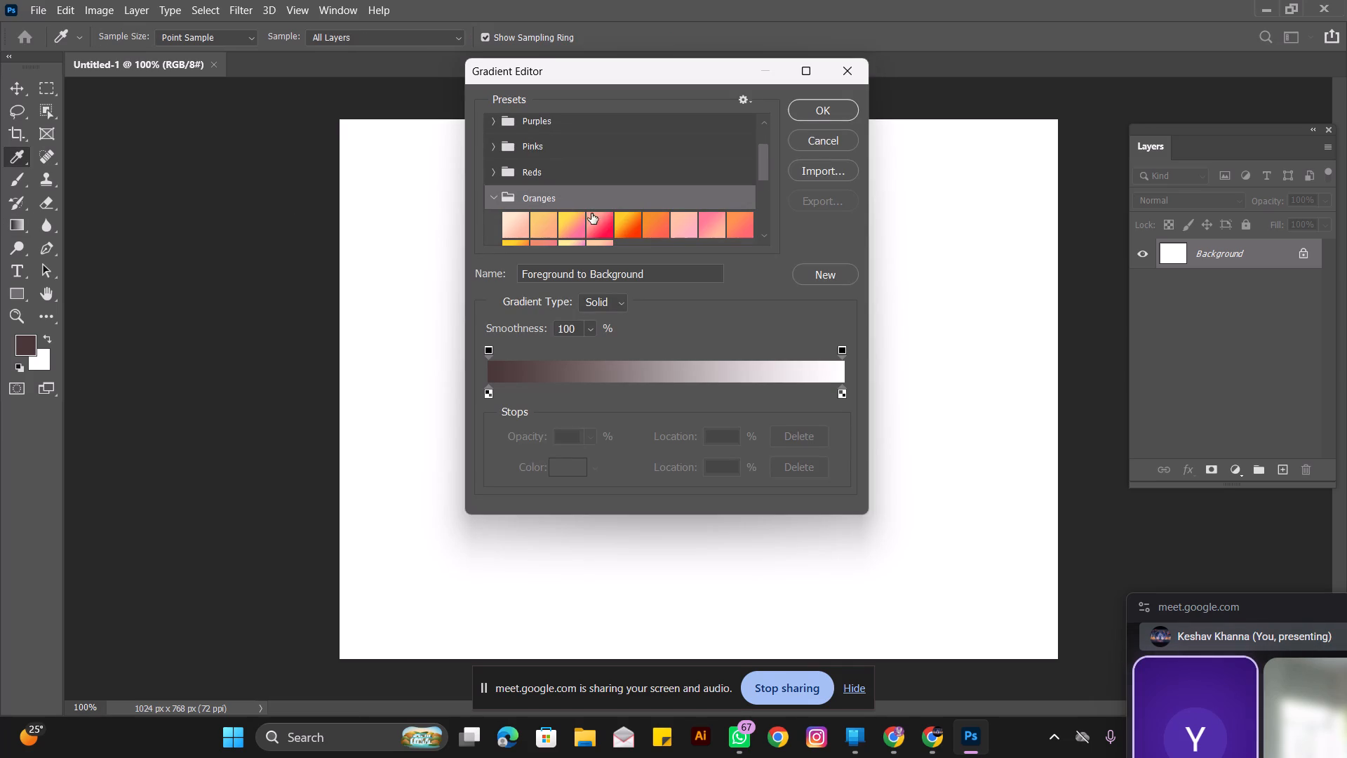
scroll(608, 213, "down", 3)
left_click(502, 211)
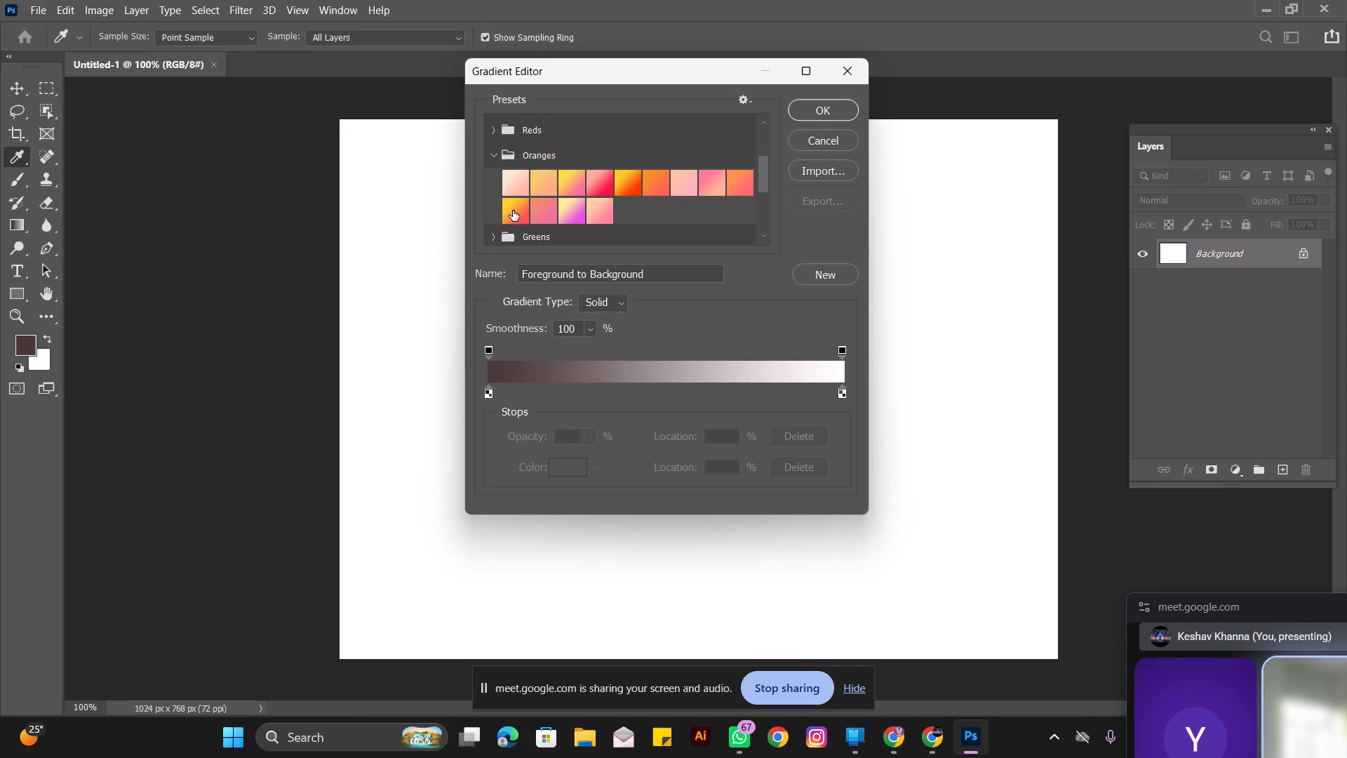
left_click(514, 211)
left_click(810, 109)
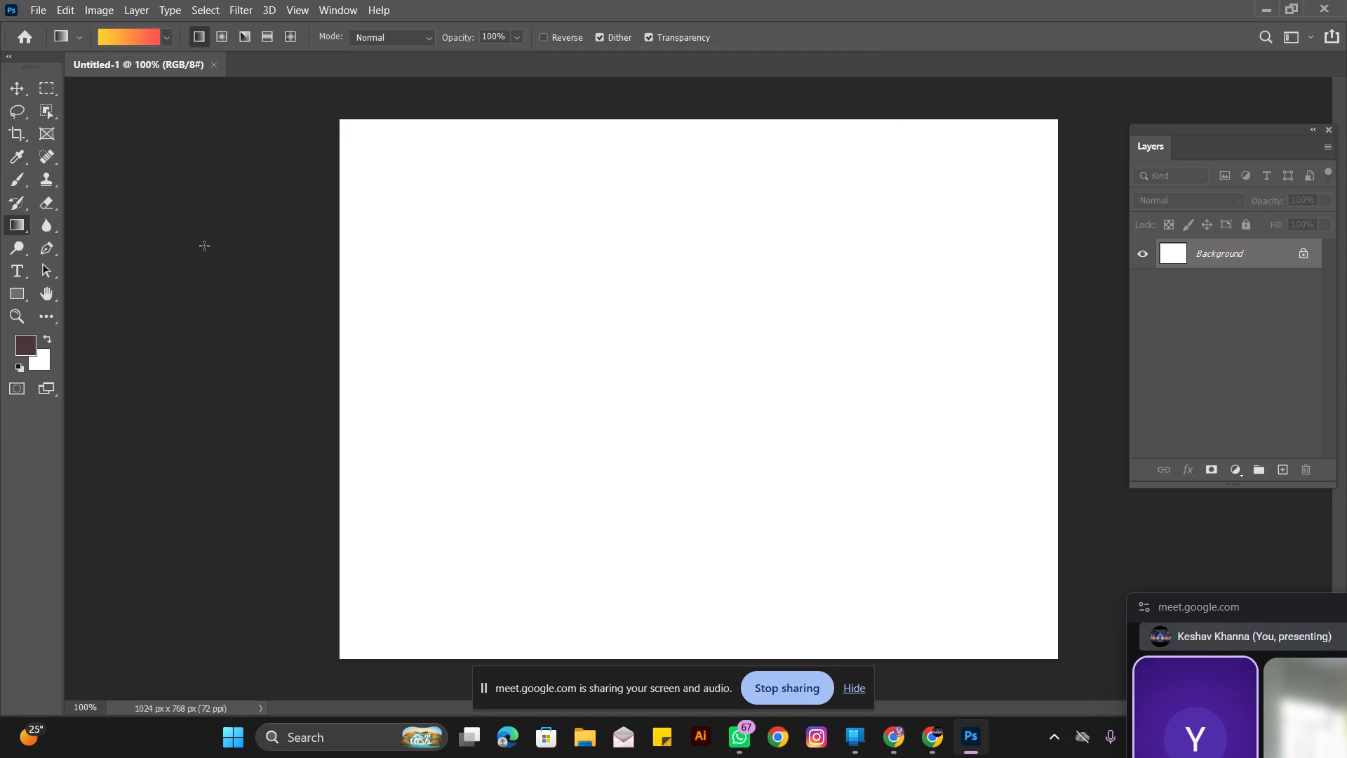
Unlock the Background so it becomes a regular editable layer, leaving its layer style options unchanged.
double_click(1301, 253)
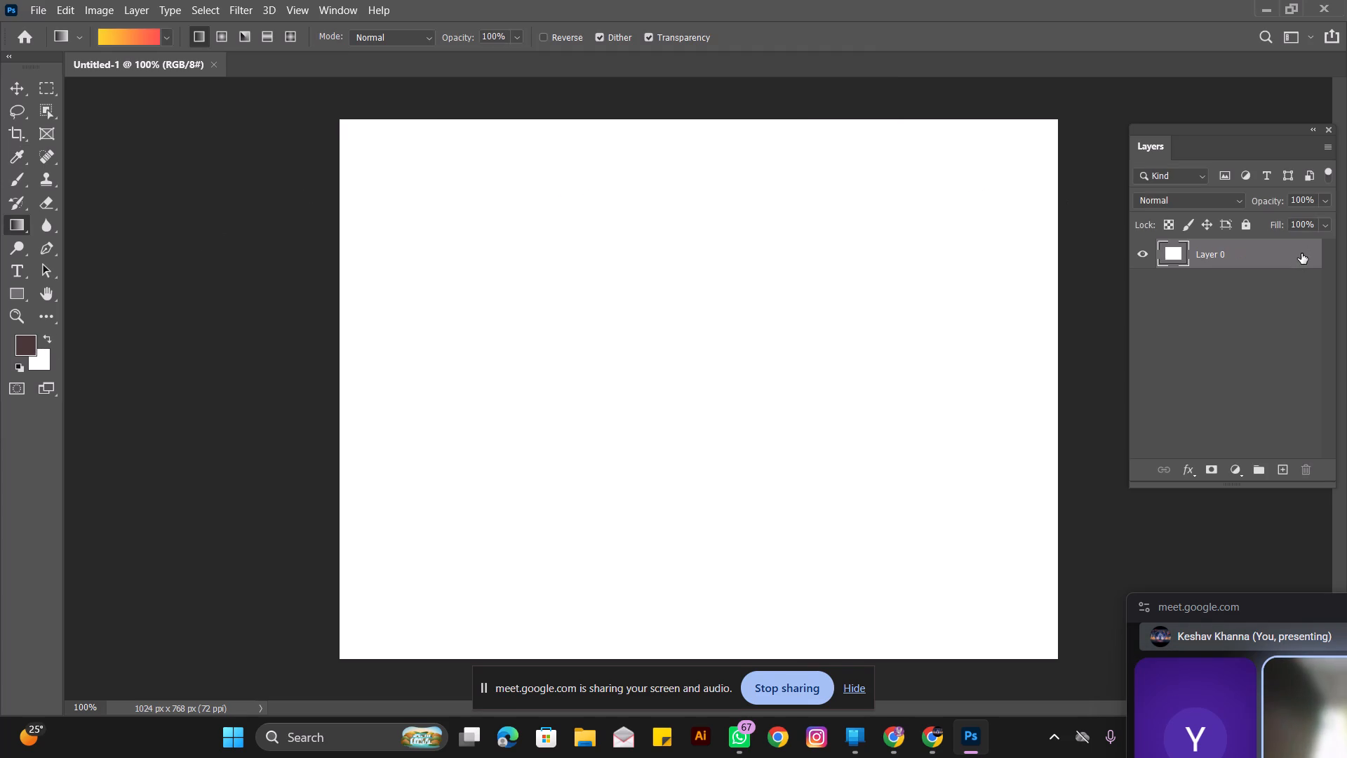
double_click(138, 41)
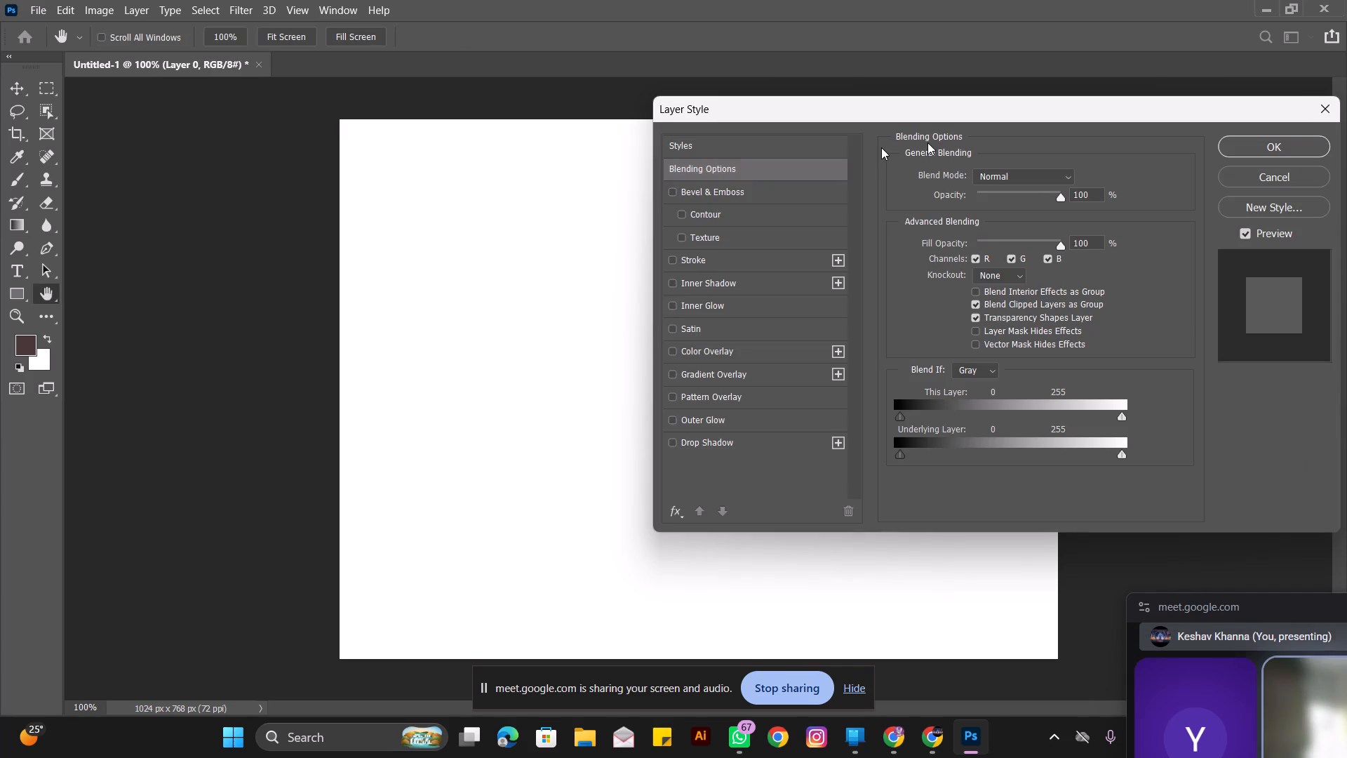
left_click(1340, 105)
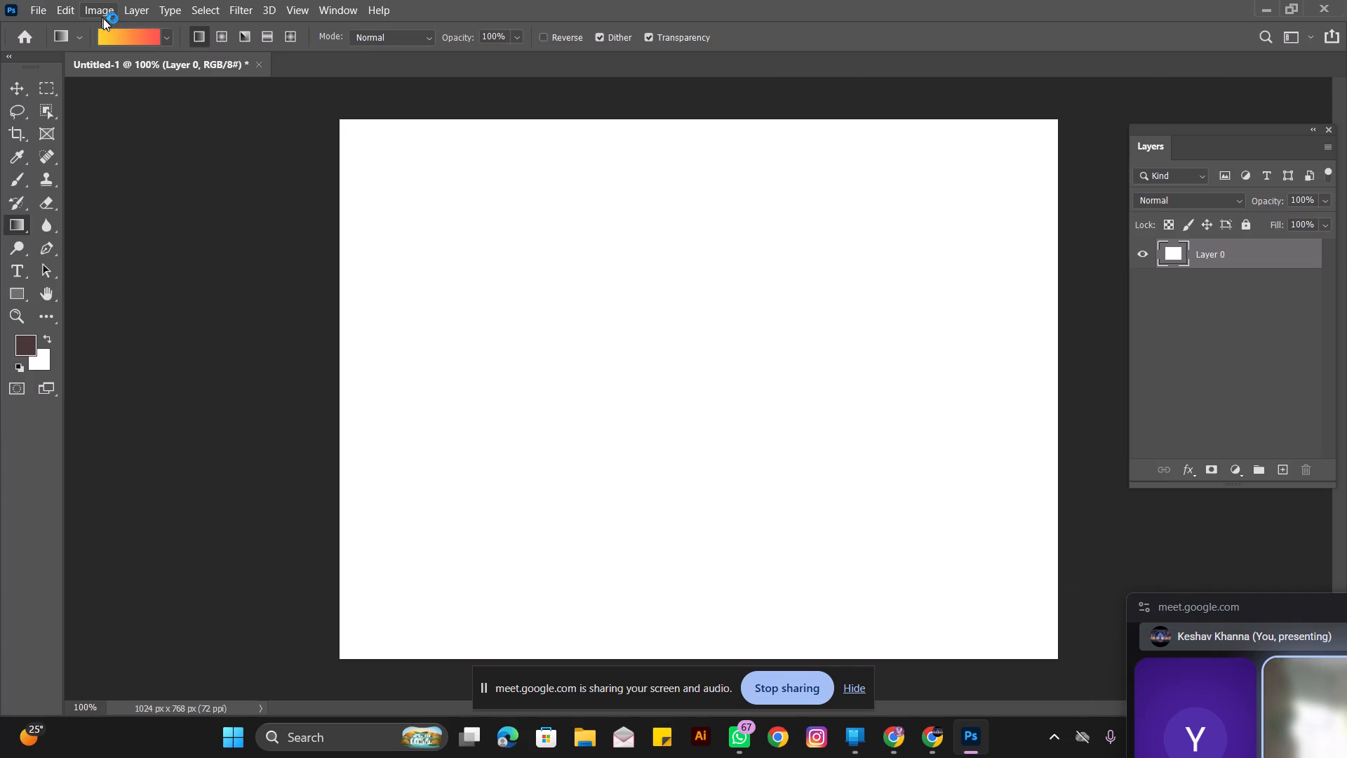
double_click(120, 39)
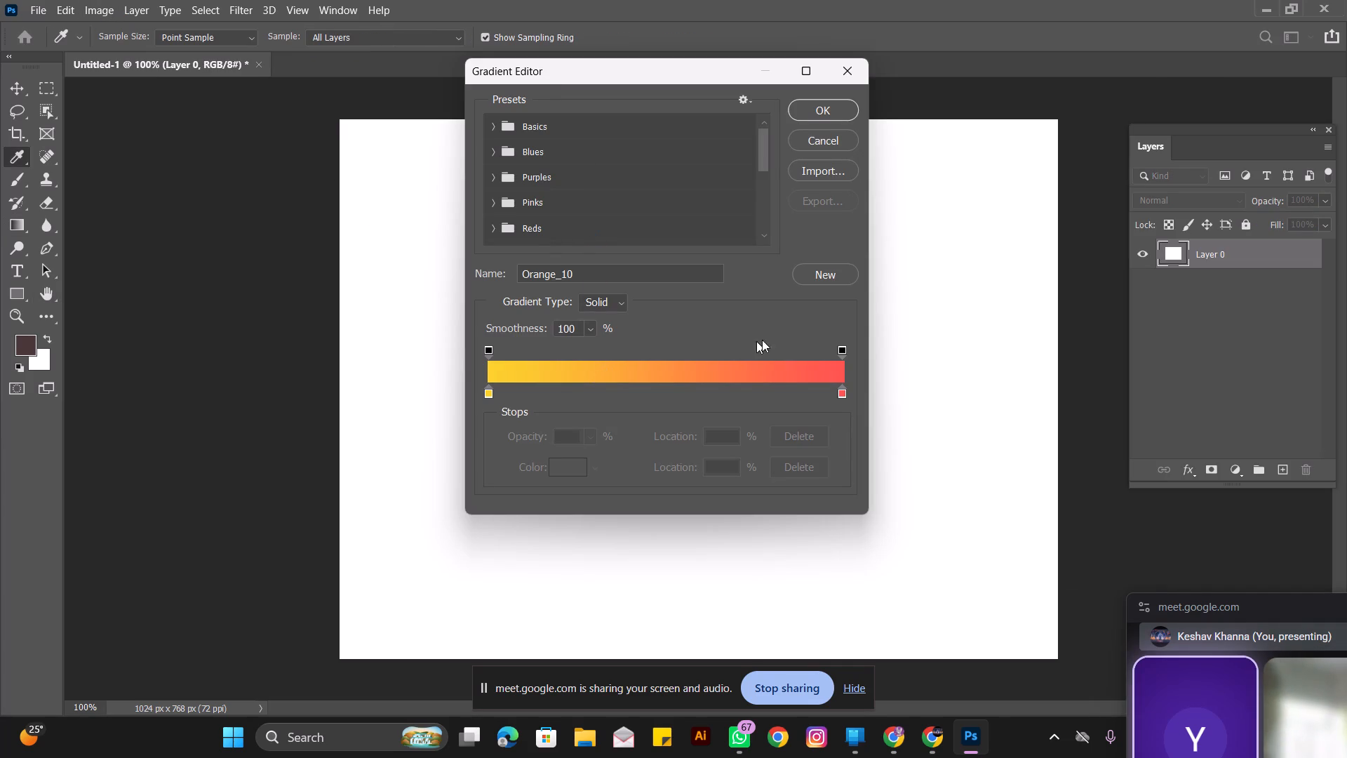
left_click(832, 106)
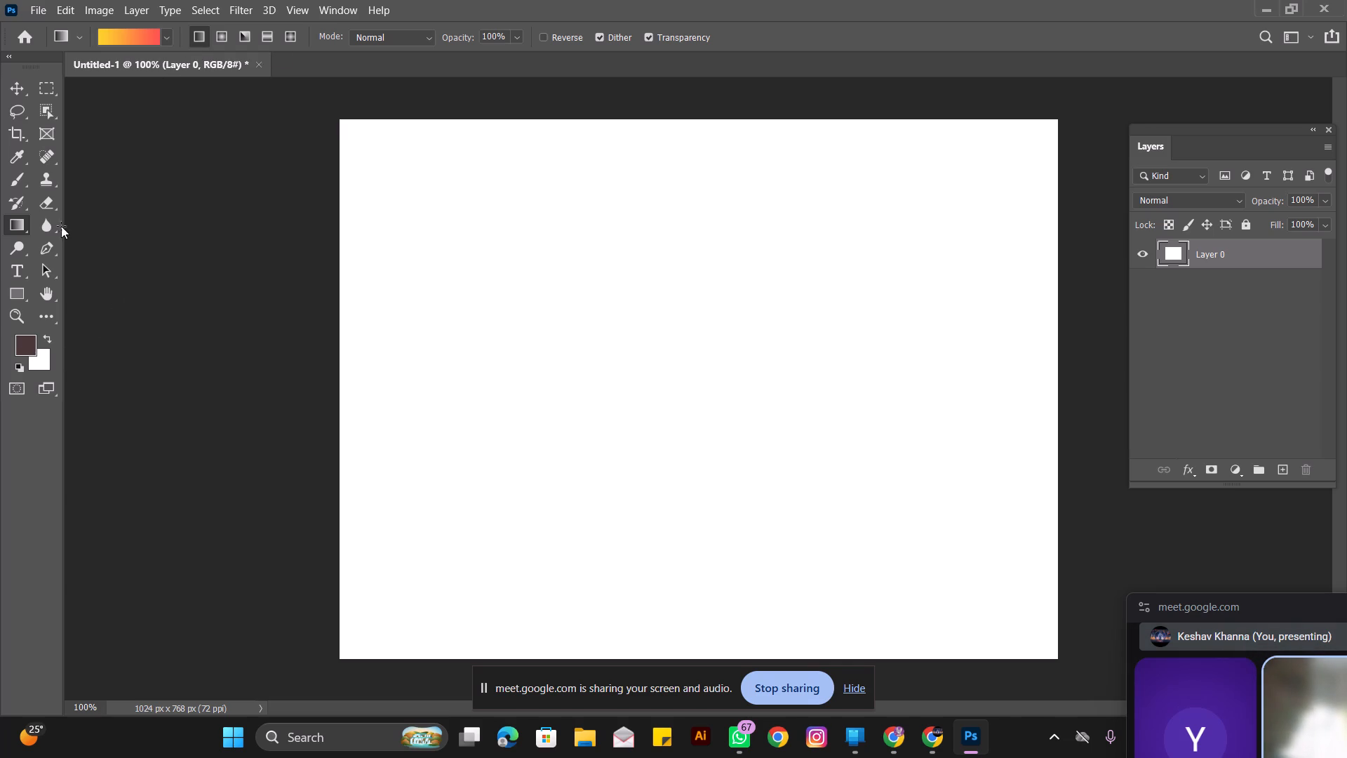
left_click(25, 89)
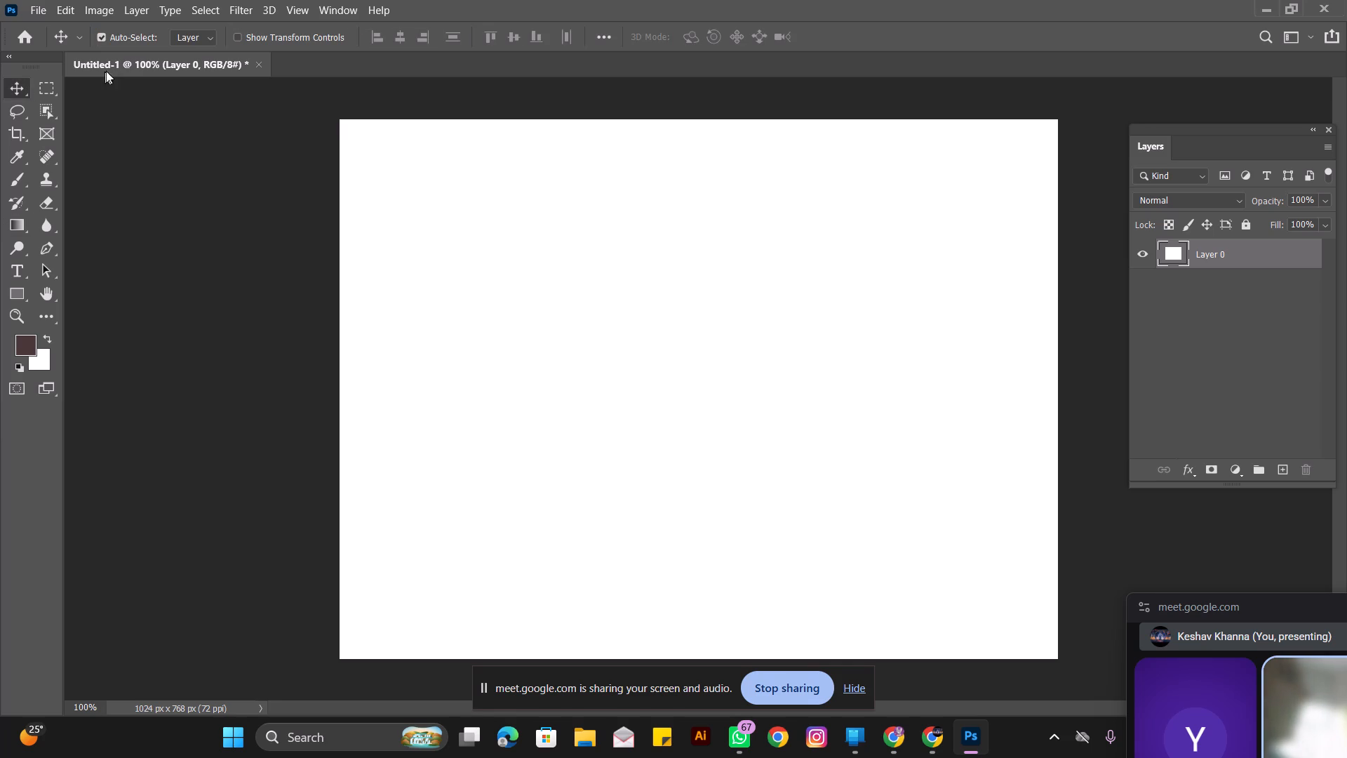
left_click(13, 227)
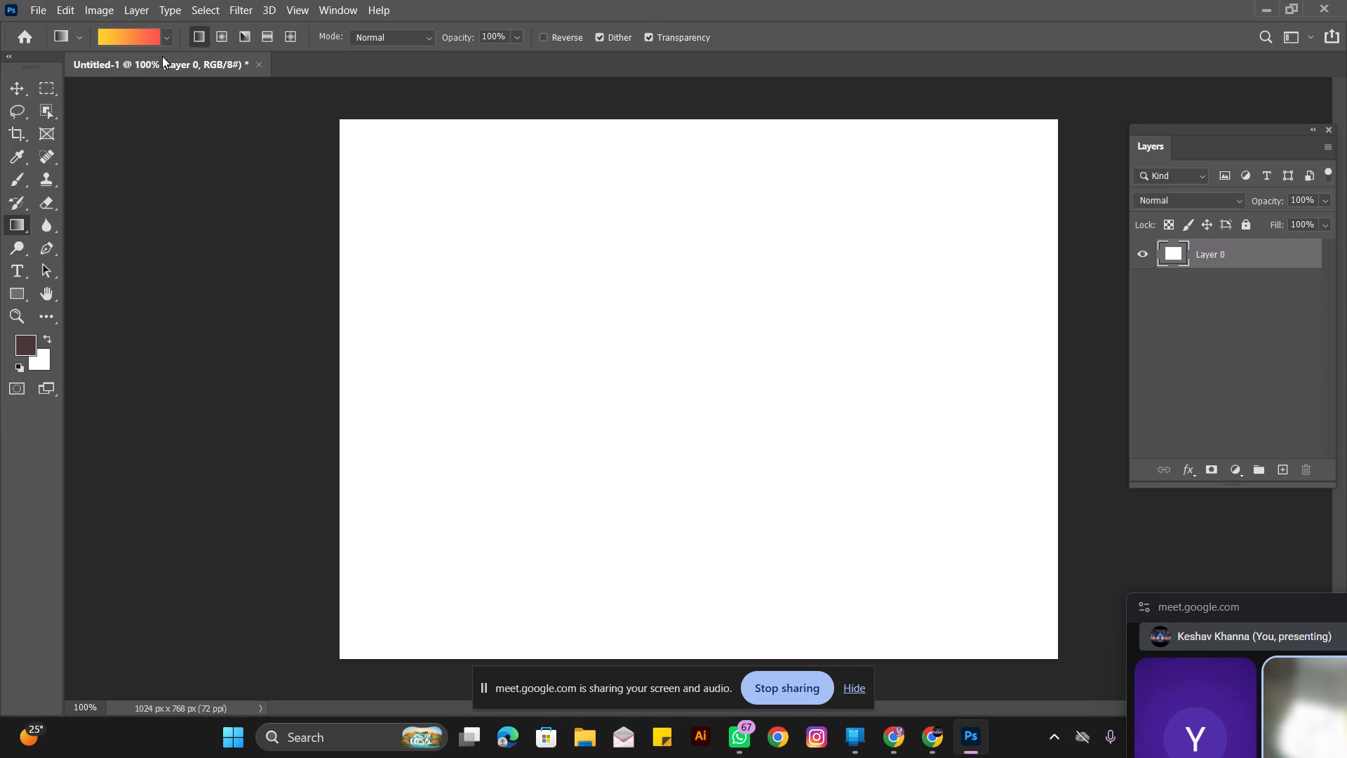
Change the active gradient to the yellow-to-orange-red Orange_05 preset from the Oranges group in the Gradient Editor.
double_click(140, 36)
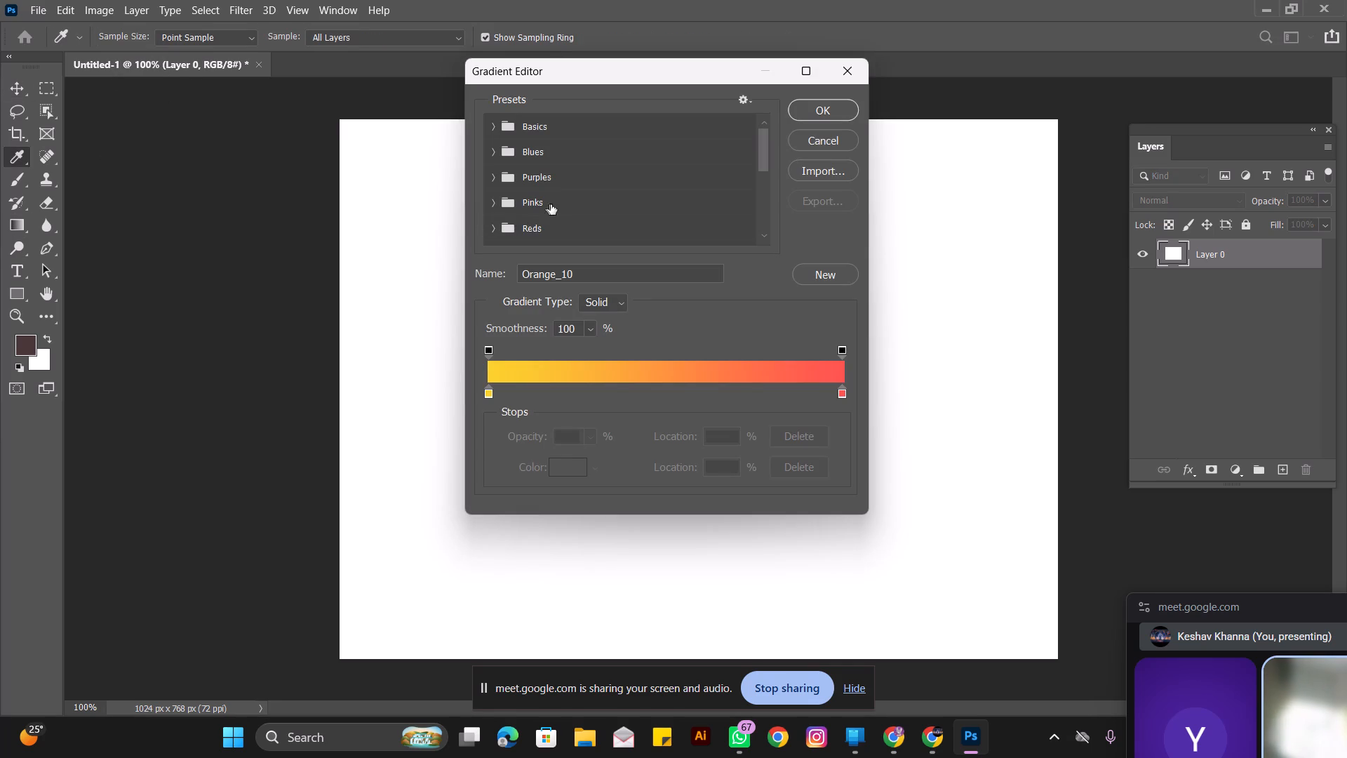
scroll(554, 196, "down", 4)
left_click(547, 194)
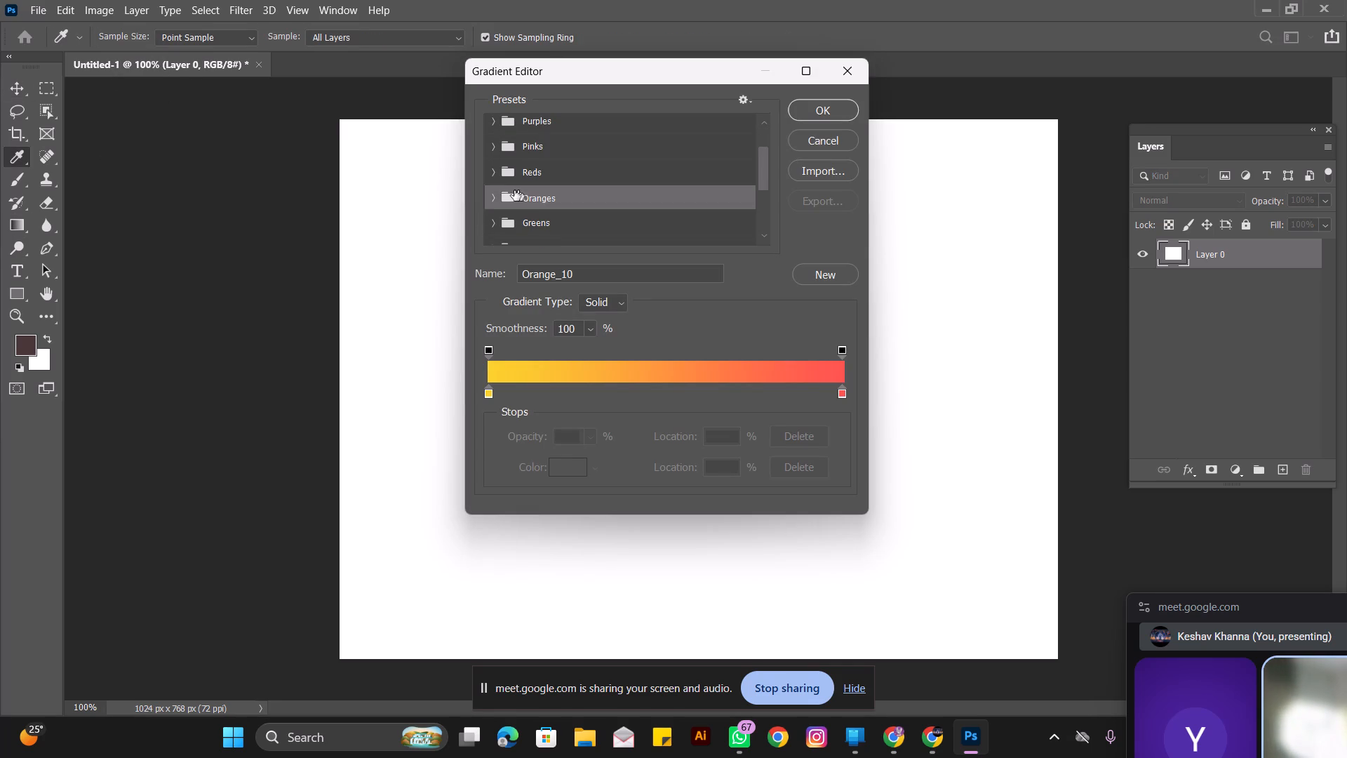
left_click(492, 196)
scroll(577, 221, "down", 1)
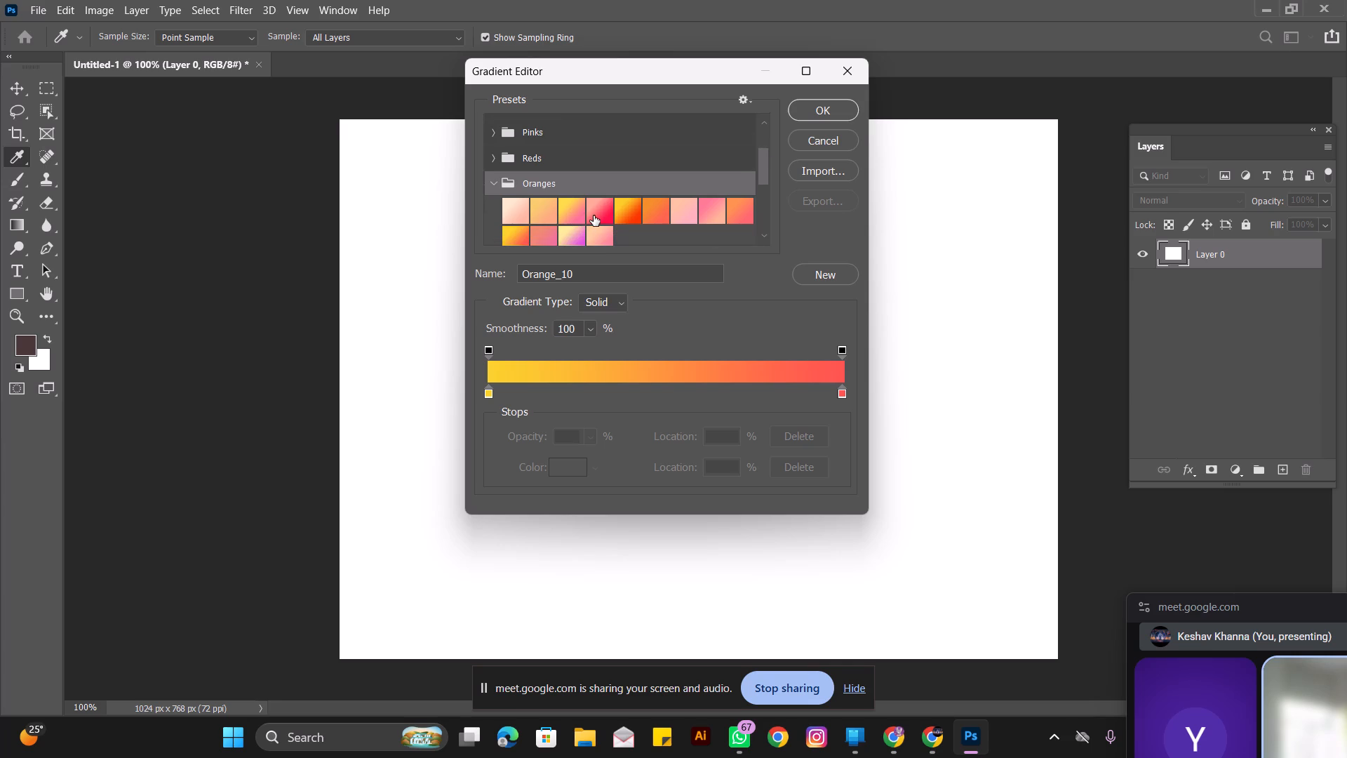
left_click(594, 208)
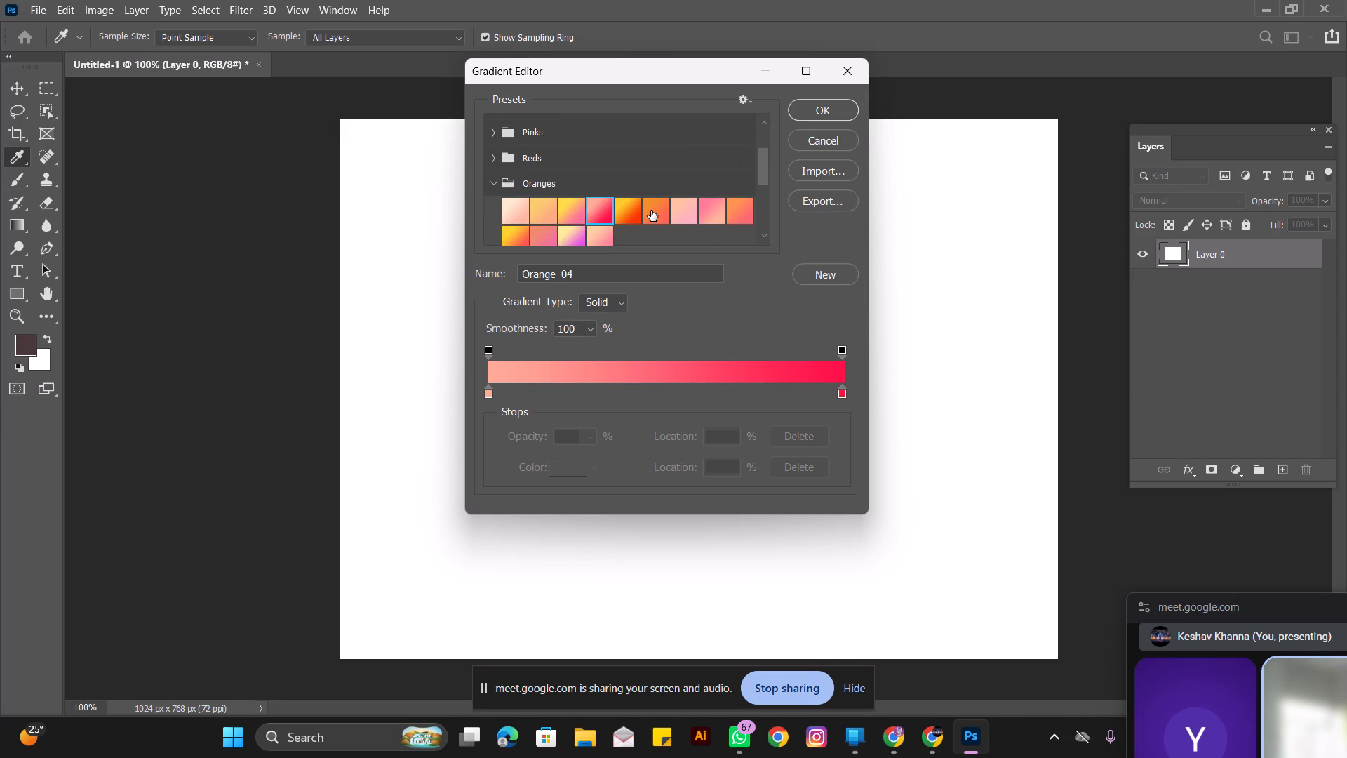
left_click(651, 211)
left_click(627, 211)
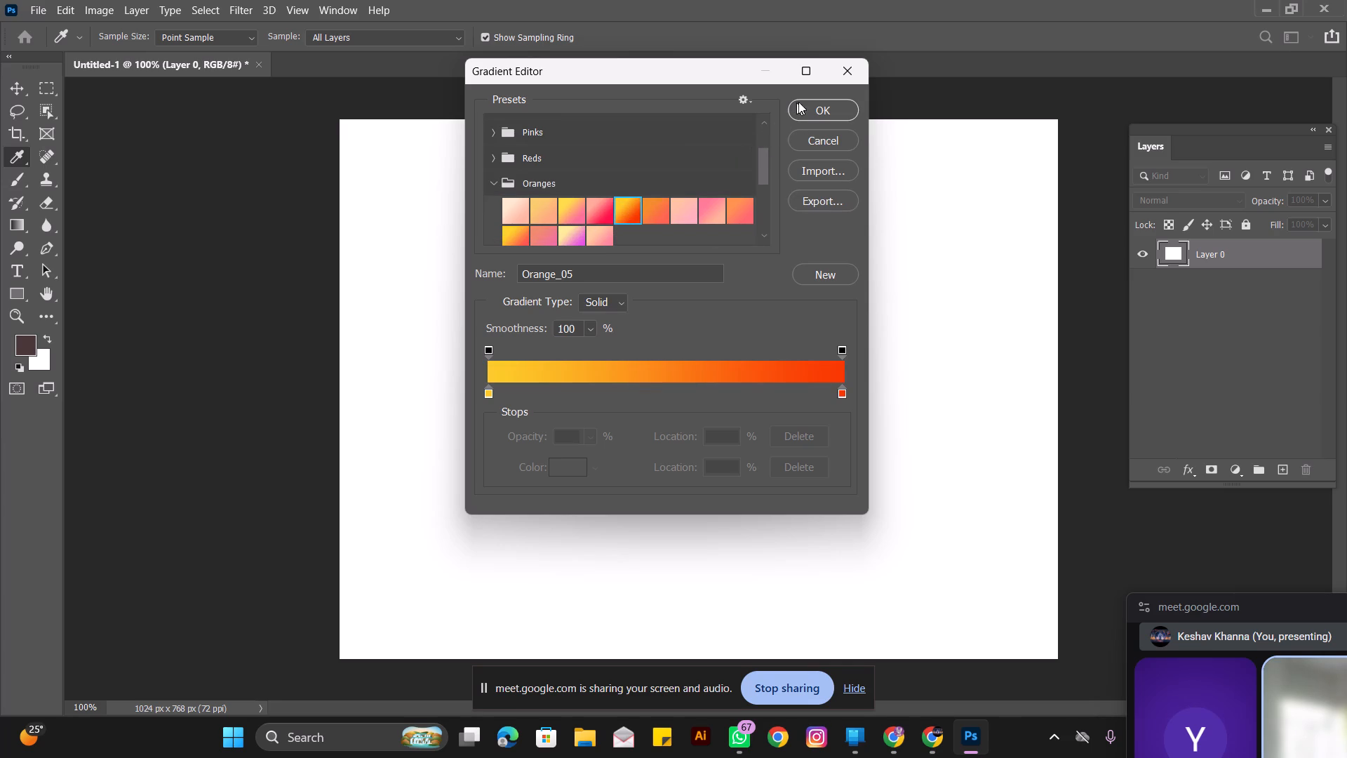
left_click(817, 107)
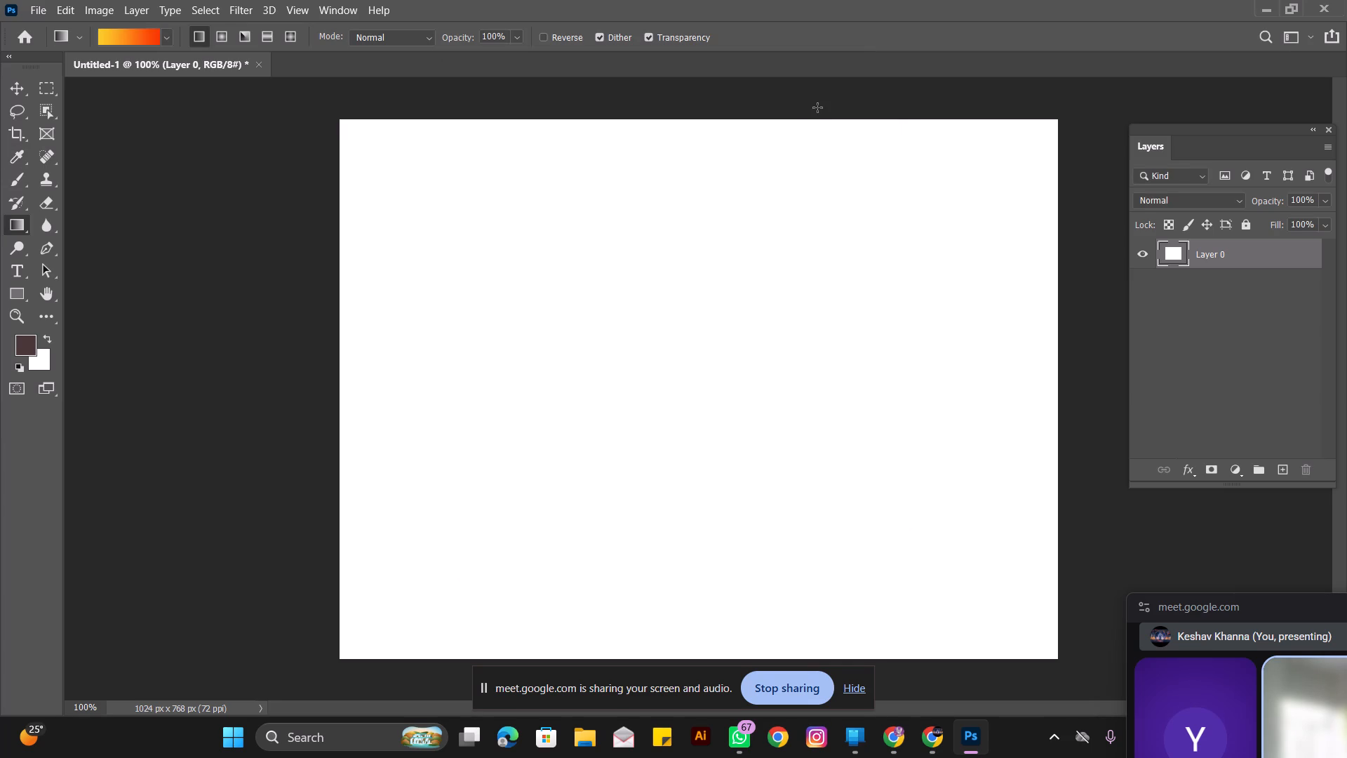
Undo the conversion of the Background into a regular layer.
key("ctrl+z")
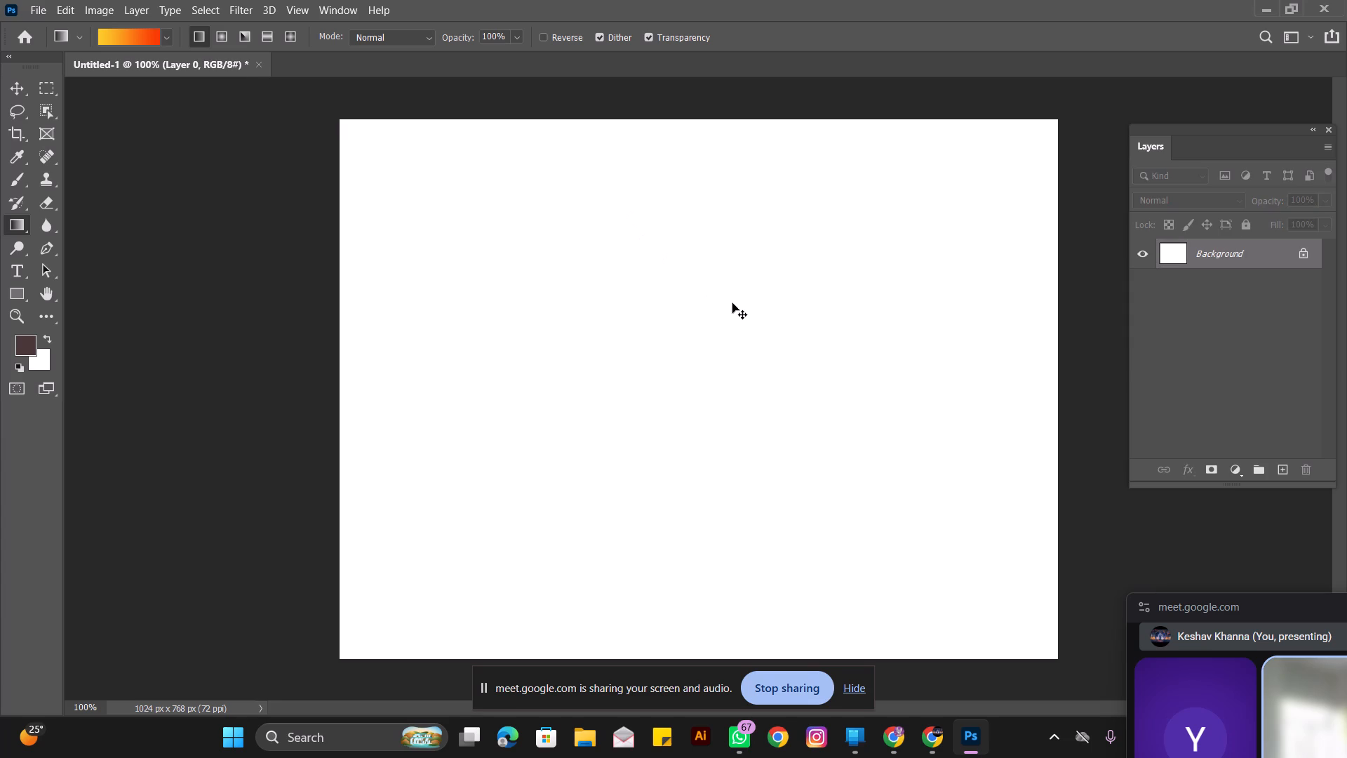
key("ctrl+z")
key("ctrl+z")
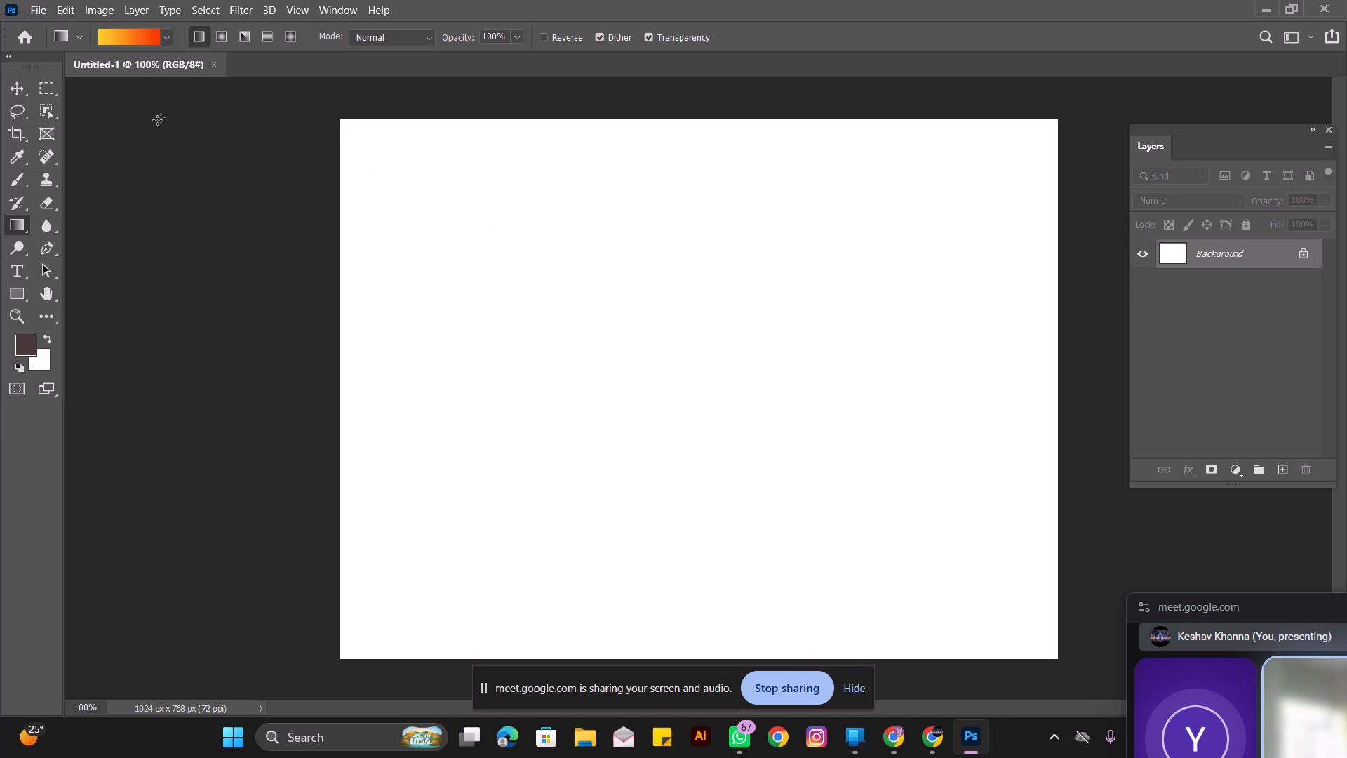
Fill the Background with a linear gradient running diagonally from the canvas's upper-left corner to its lower-right corner.
left_click_drag(363, 134, 952, 617)
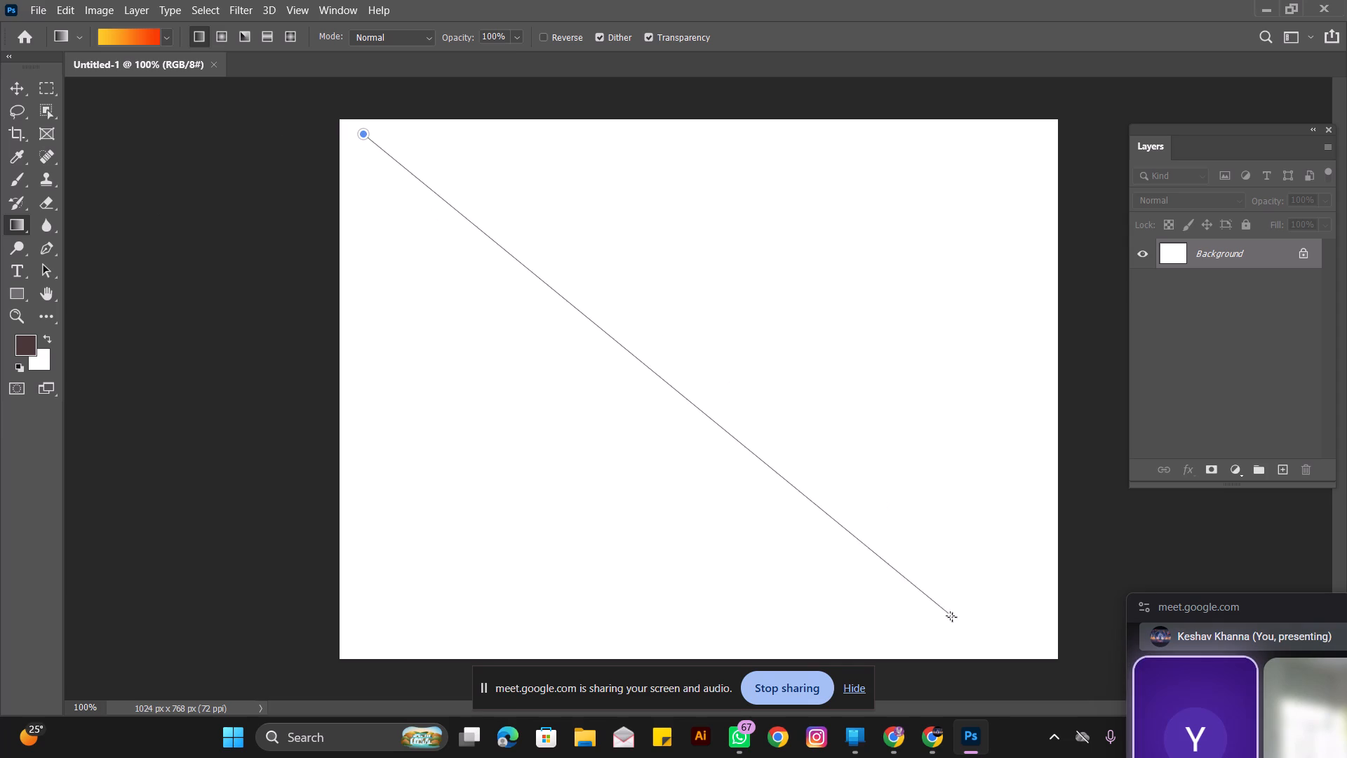
left_click_drag(952, 617, 1036, 639)
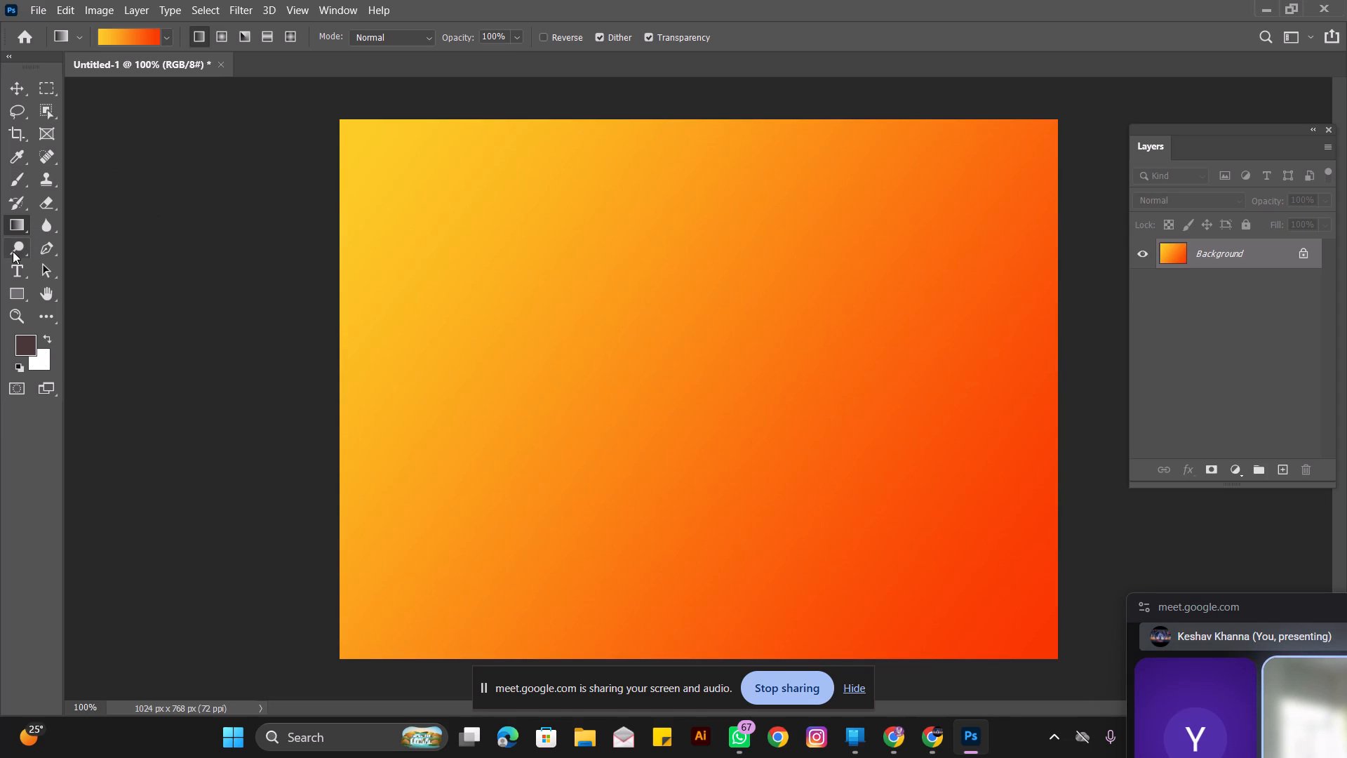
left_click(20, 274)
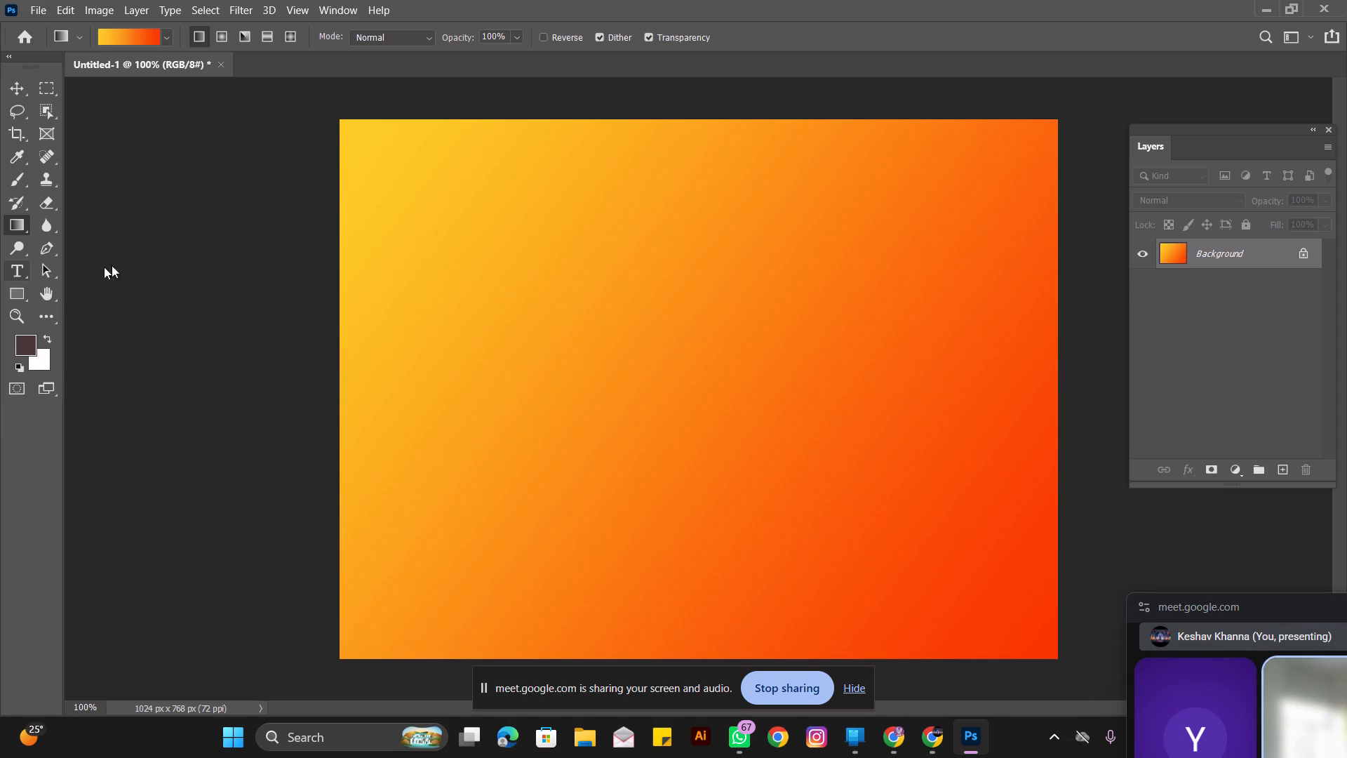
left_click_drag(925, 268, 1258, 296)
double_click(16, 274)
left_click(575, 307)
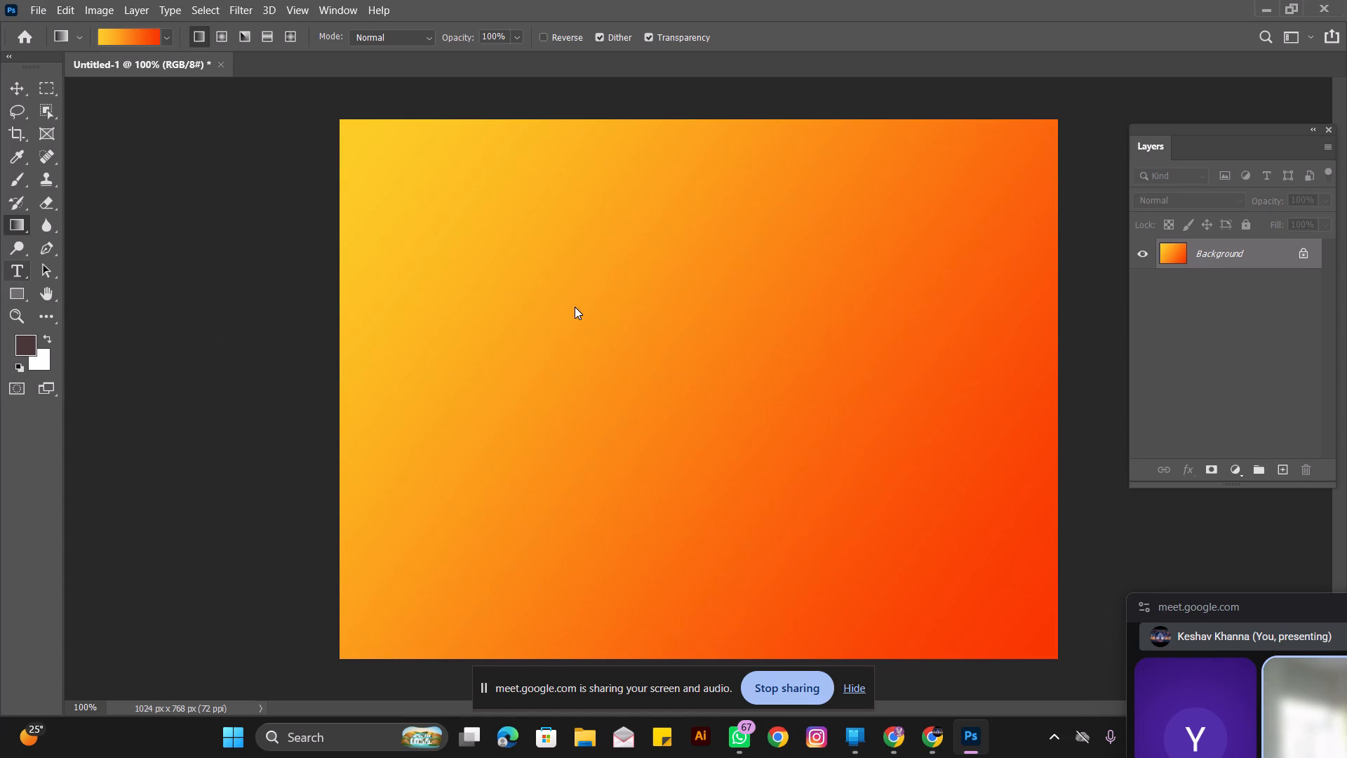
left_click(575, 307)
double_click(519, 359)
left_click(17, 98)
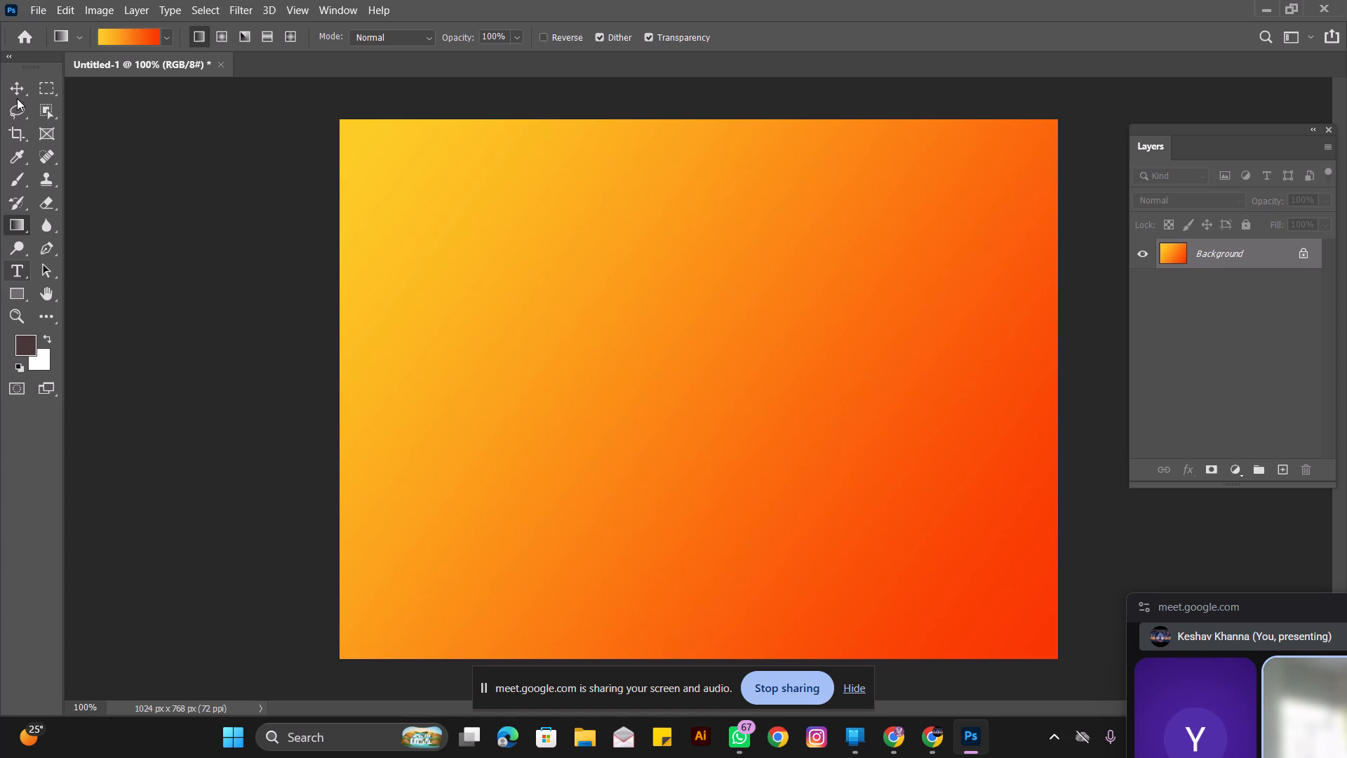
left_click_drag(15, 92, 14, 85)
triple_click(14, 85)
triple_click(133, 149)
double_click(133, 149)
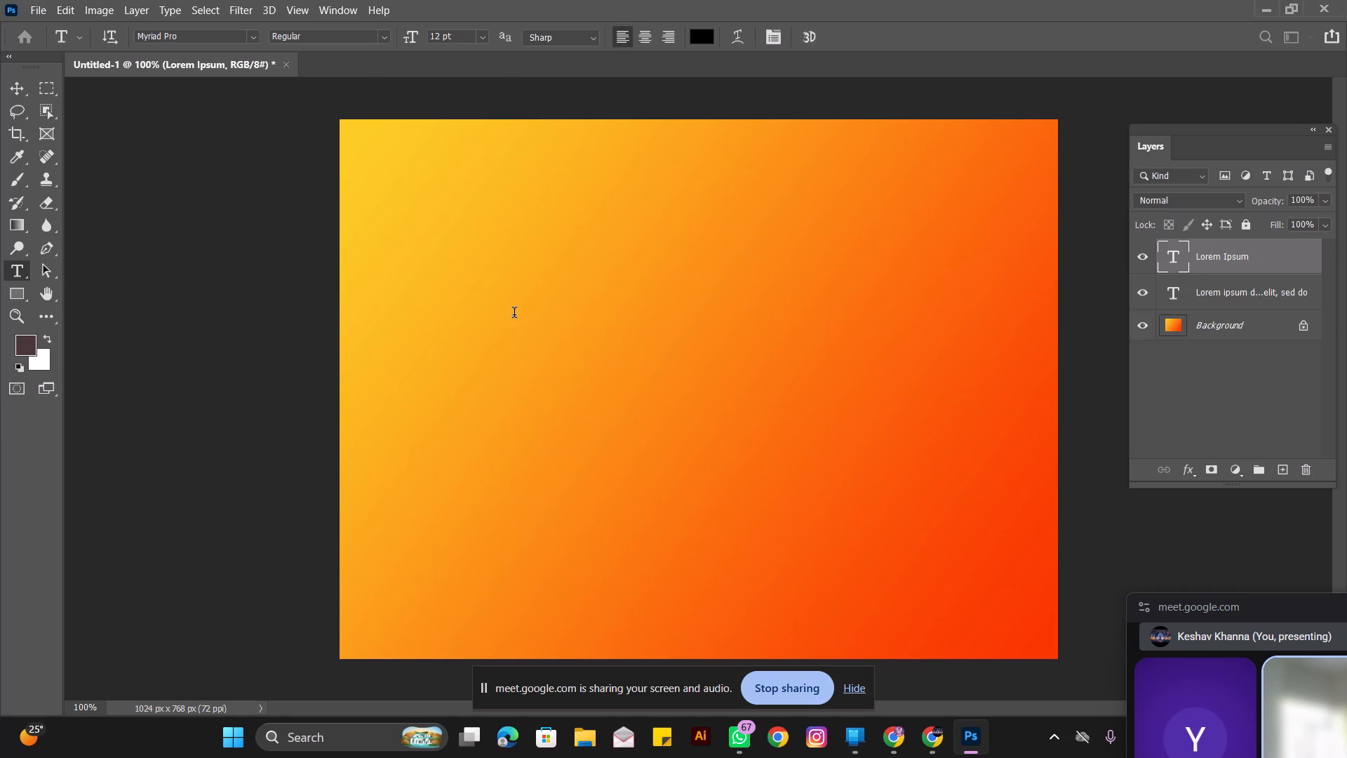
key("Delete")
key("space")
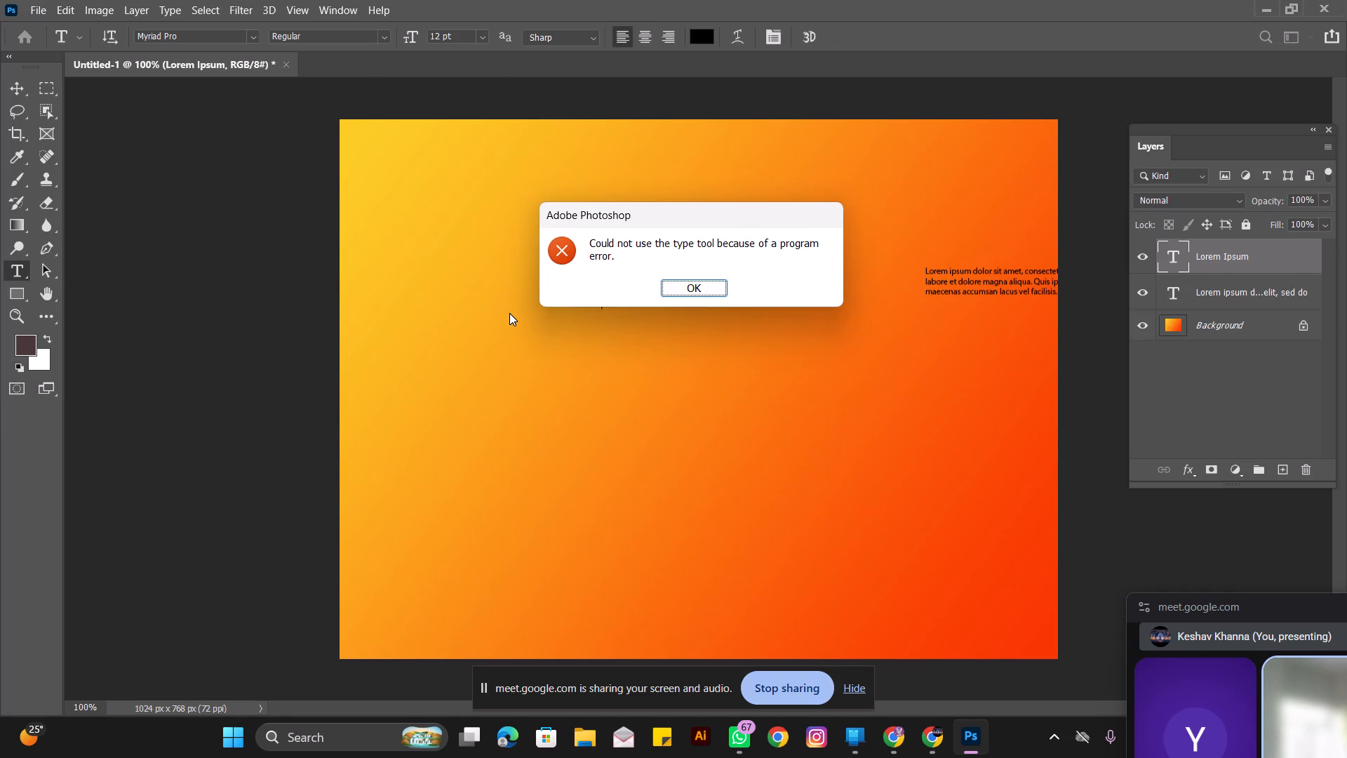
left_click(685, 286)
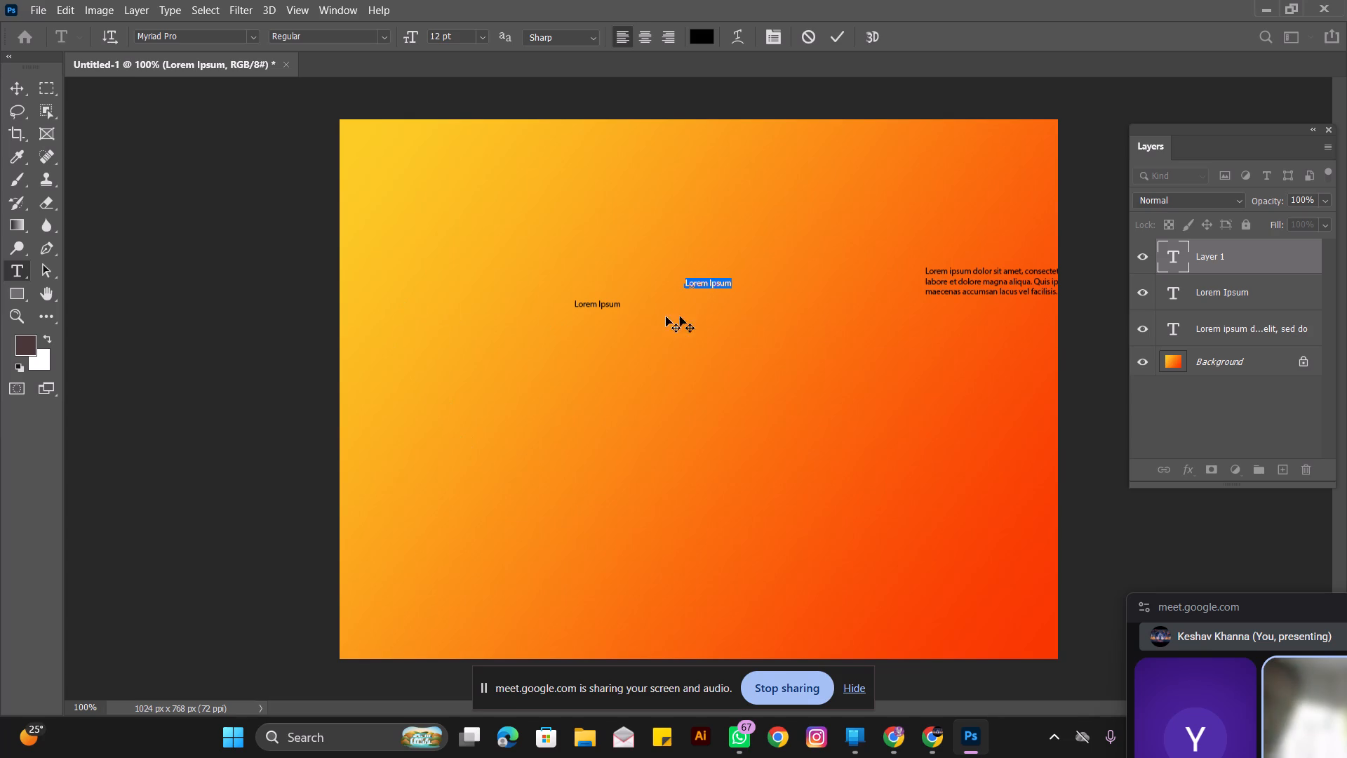
Delete all the stray Lorem Ipsum text layers, keeping only the gradient Background.
left_click(1221, 333)
key("Delete")
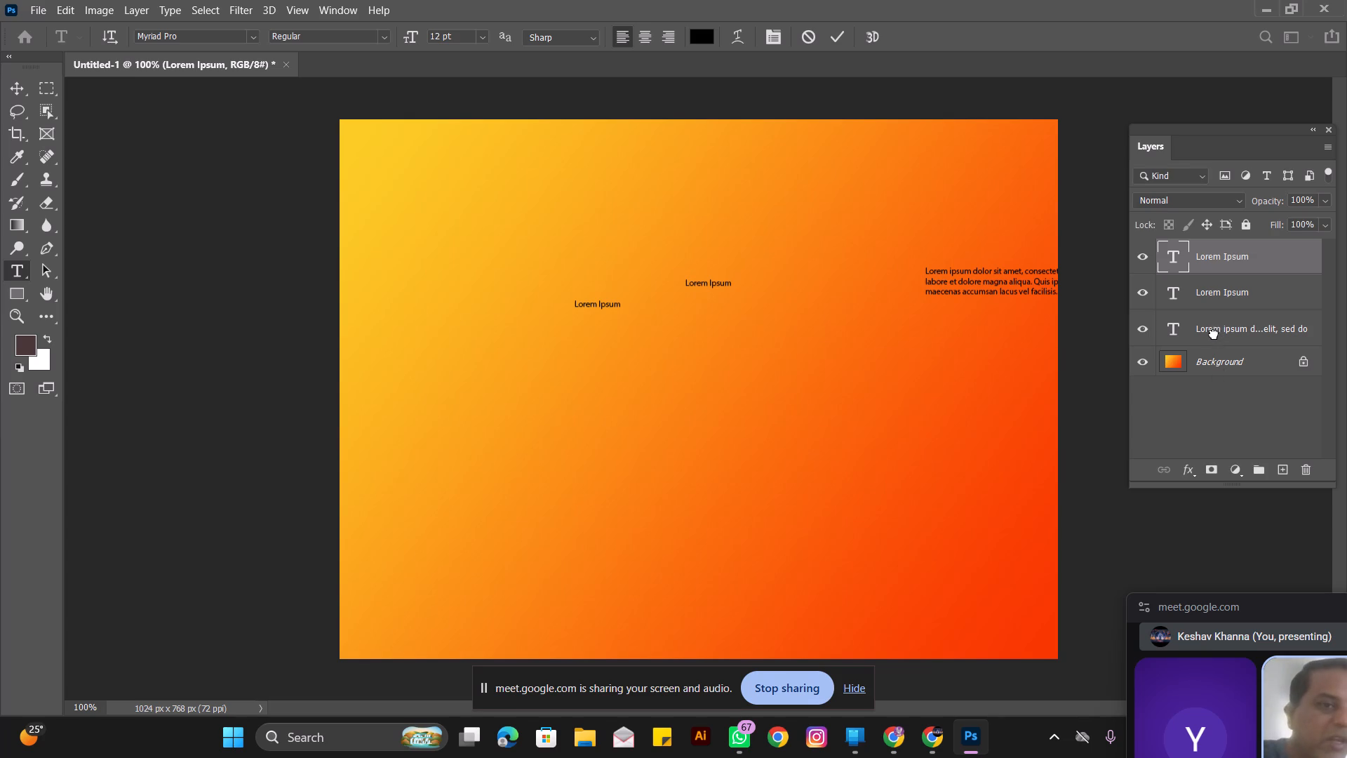
left_click(1211, 292)
key("Delete")
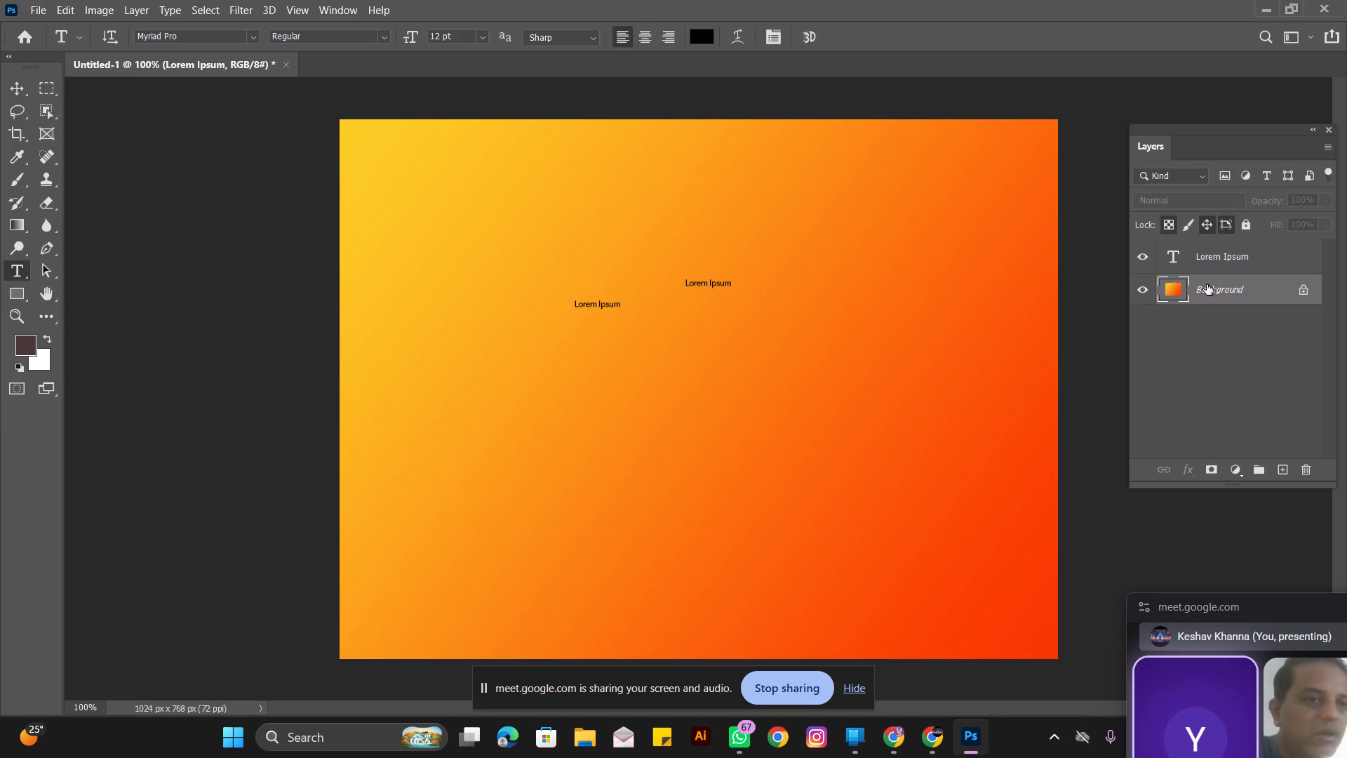
left_click(1200, 263)
key("Delete")
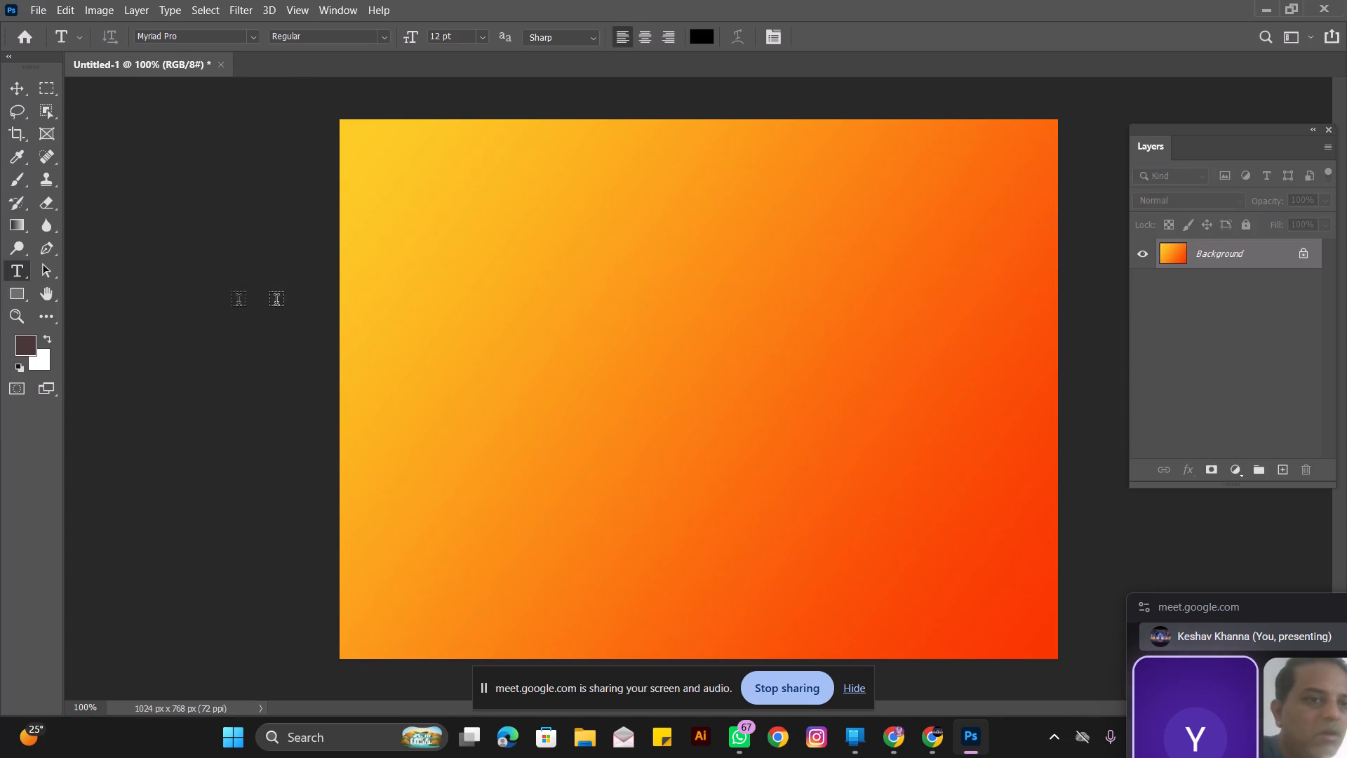
Add horizontal point text slightly up and left of the canvas centre, replacing its placeholder wording with GOD and a line break.
left_click(21, 272)
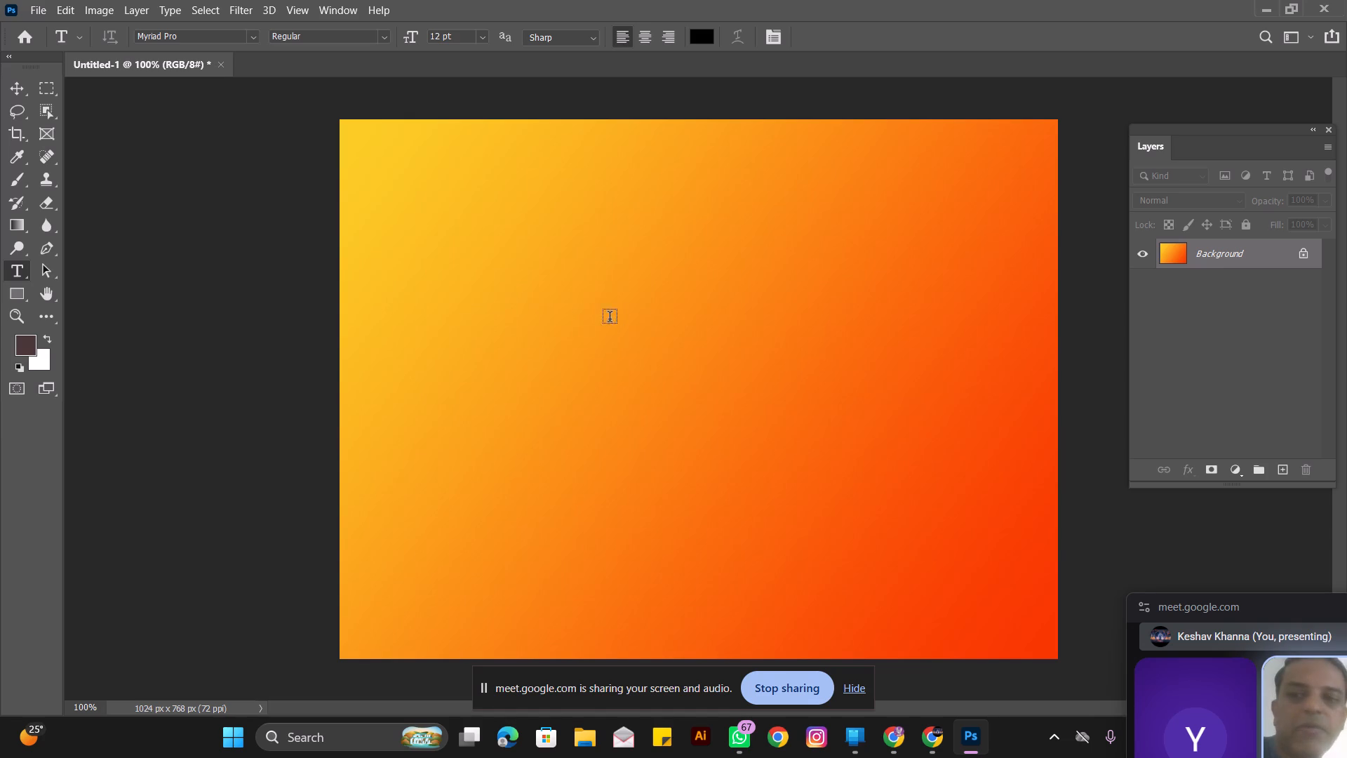
left_click(558, 328)
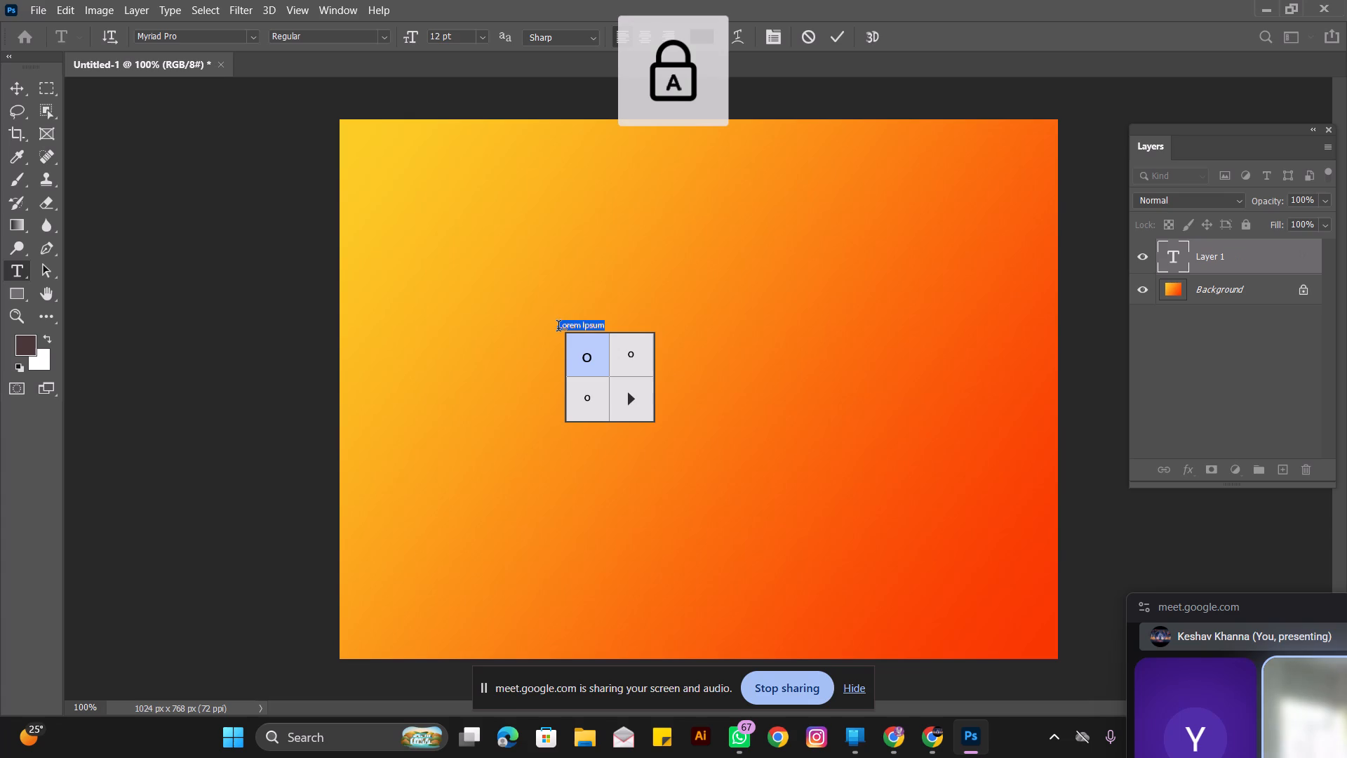
type("GI")
key("BackSpace")
type("OD")
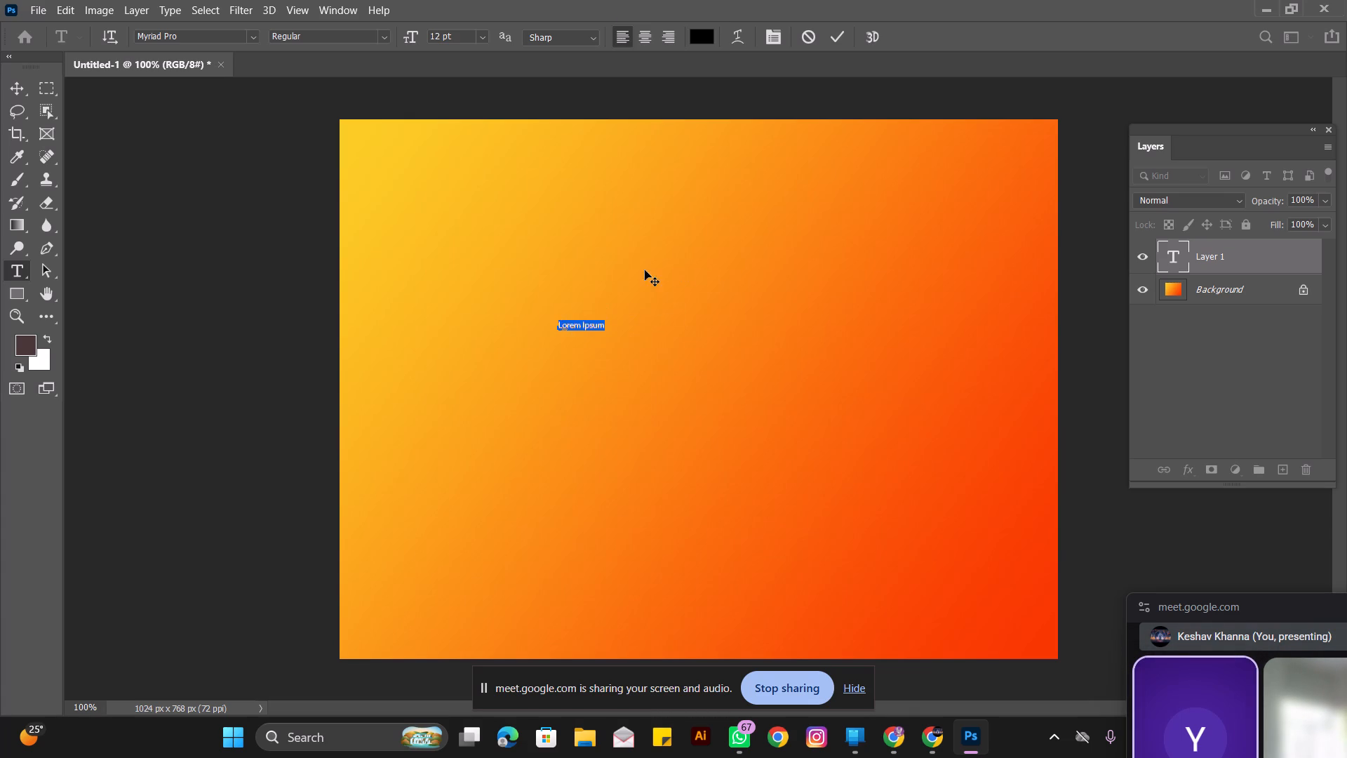
left_click(596, 329)
key("Right")
key("Right")
key("Right")
key("Right")
key("BackSpace")
key("BackSpace")
key("BackSpace")
key("BackSpace")
key("BackSpace")
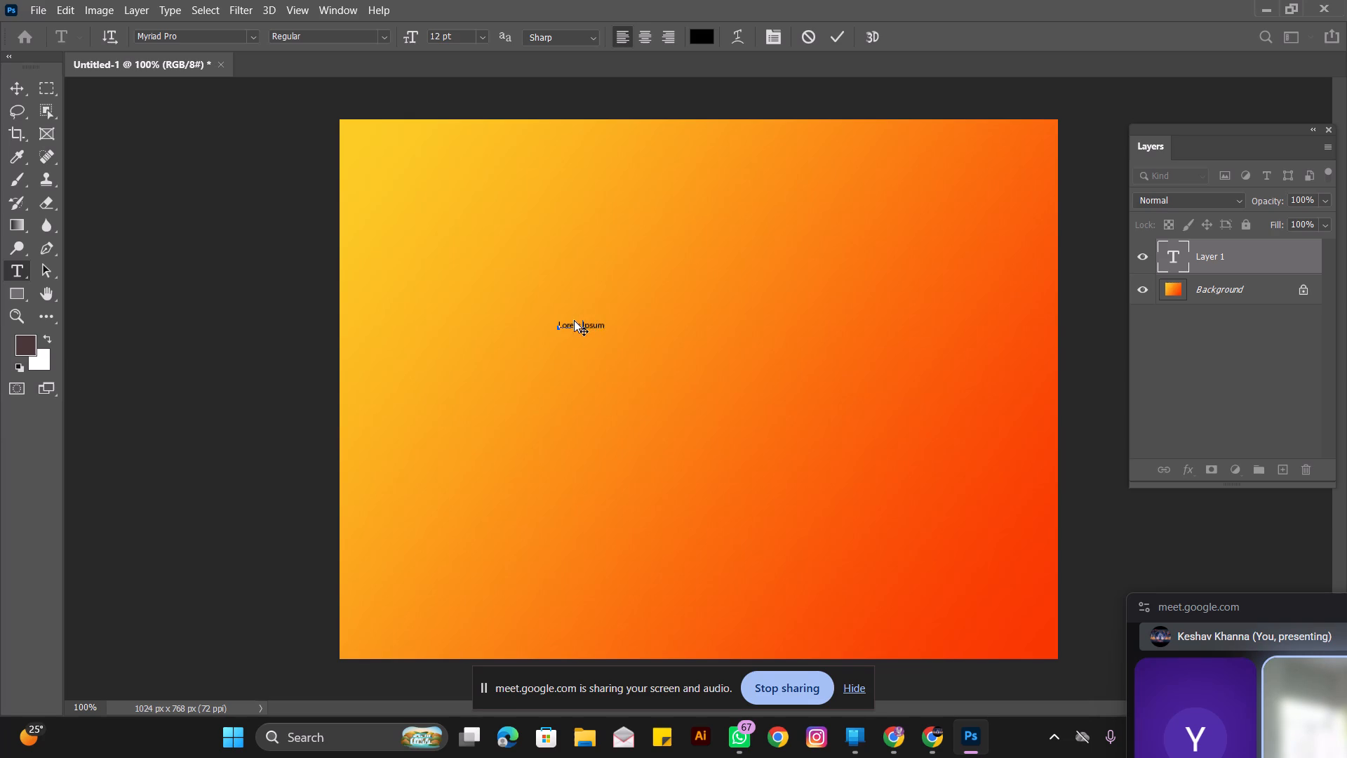
key("Right")
key("Right")
key("Right")
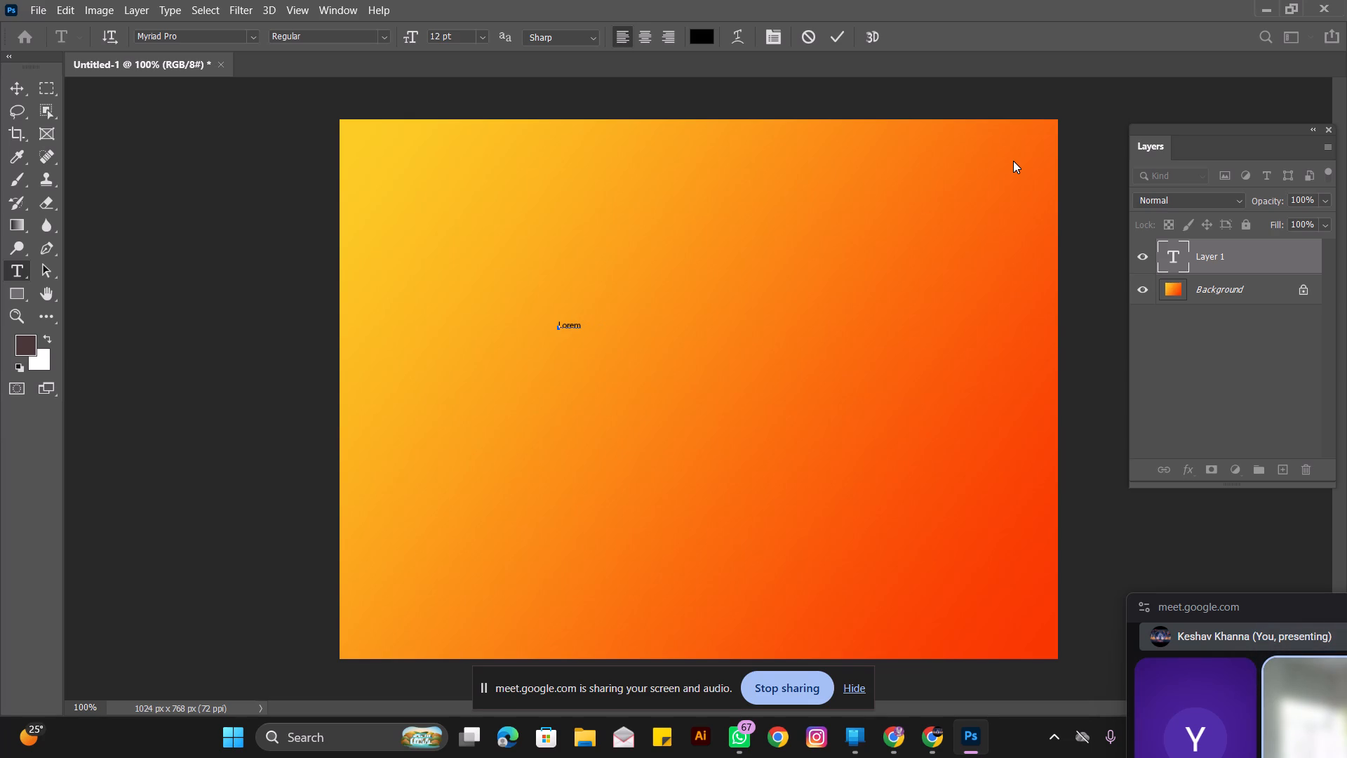
key("BackSpace")
key("BackSpace")
key("BackSpace")
key("BackSpace")
key("BackSpace")
key("BackSpace")
type("GOD")
key("Return")
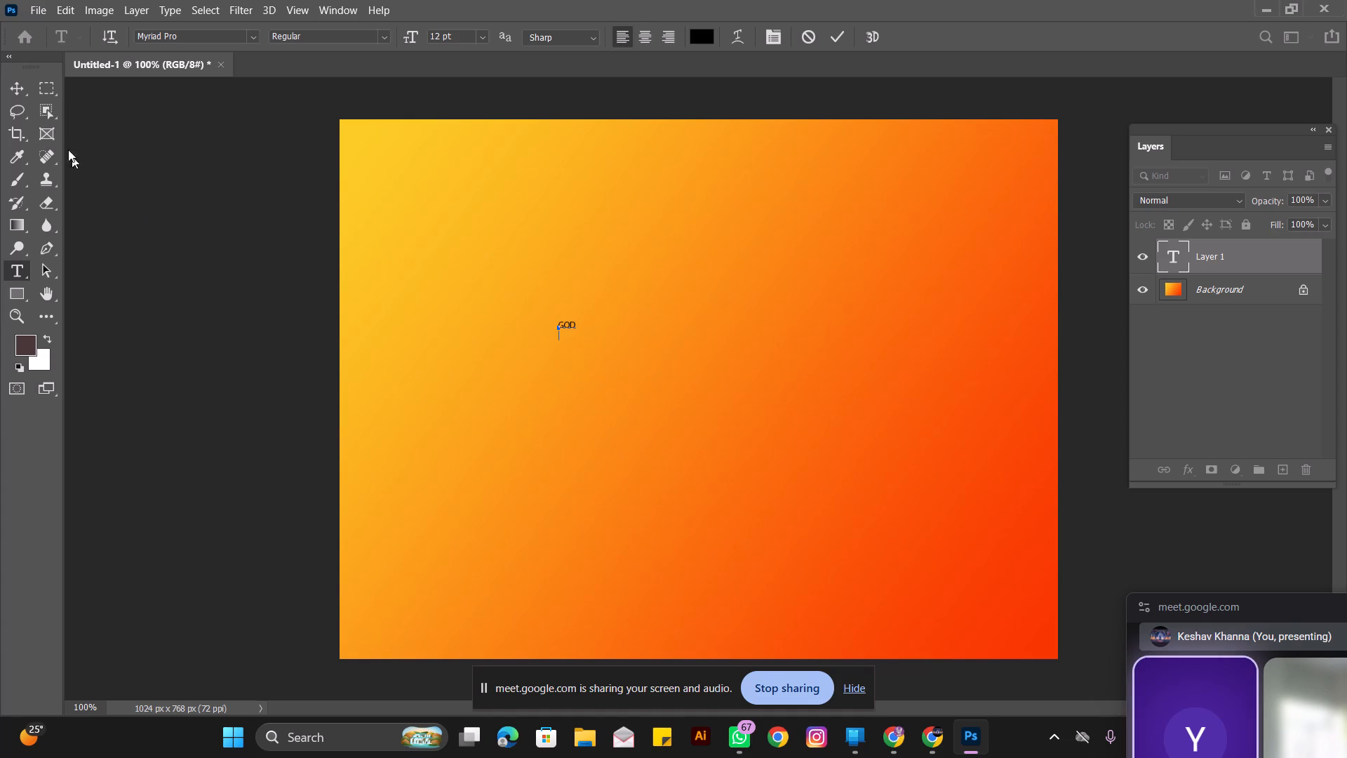
left_click(20, 91)
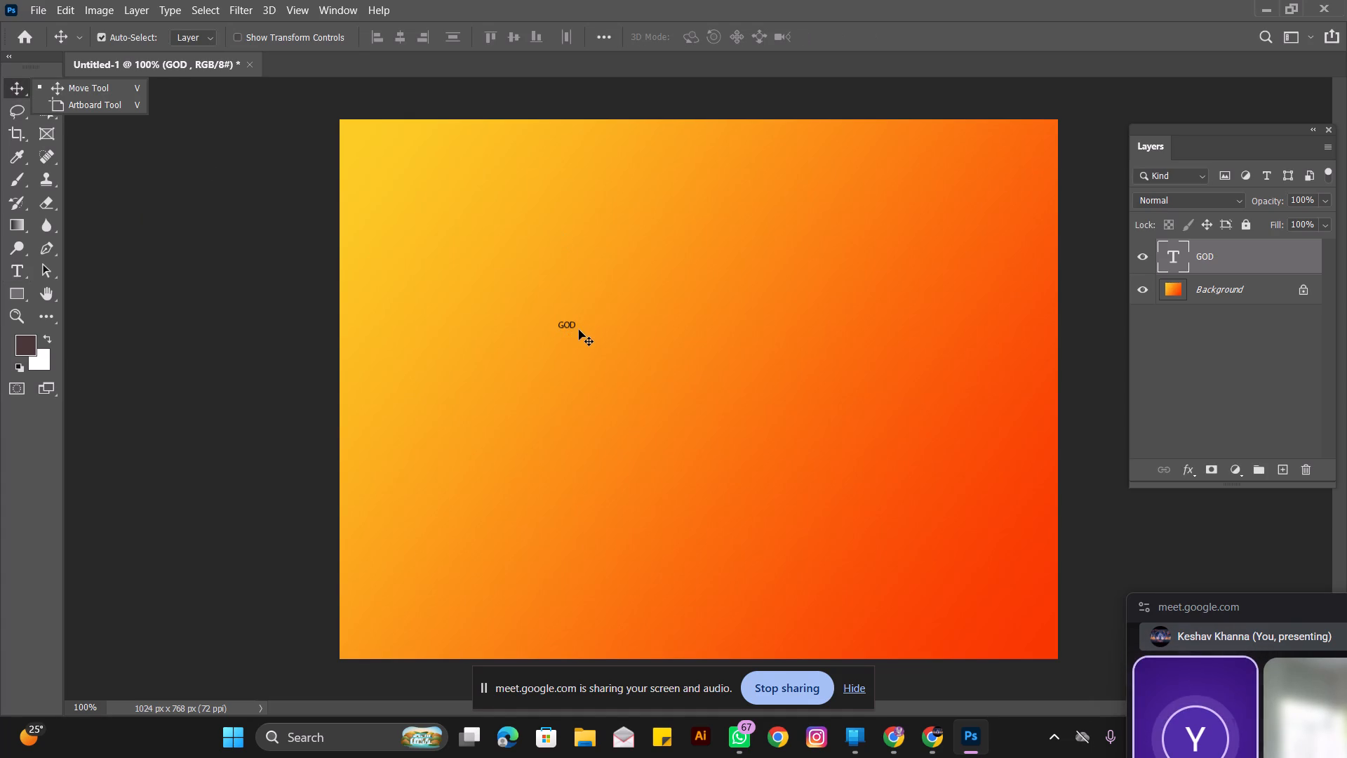
Scale the GOD text proportionally to about 2973% and place it slightly above and right of the canvas centre.
left_click(570, 322)
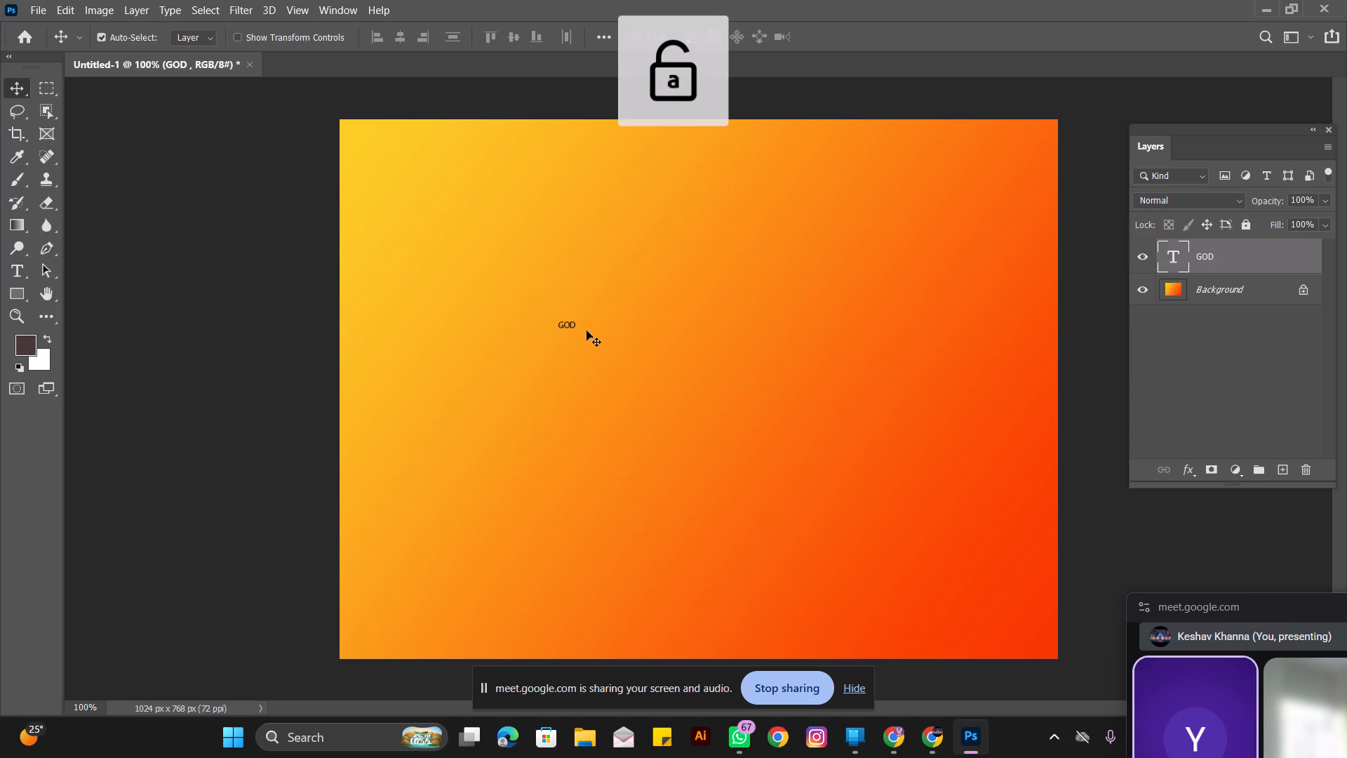
key("ctrl+t")
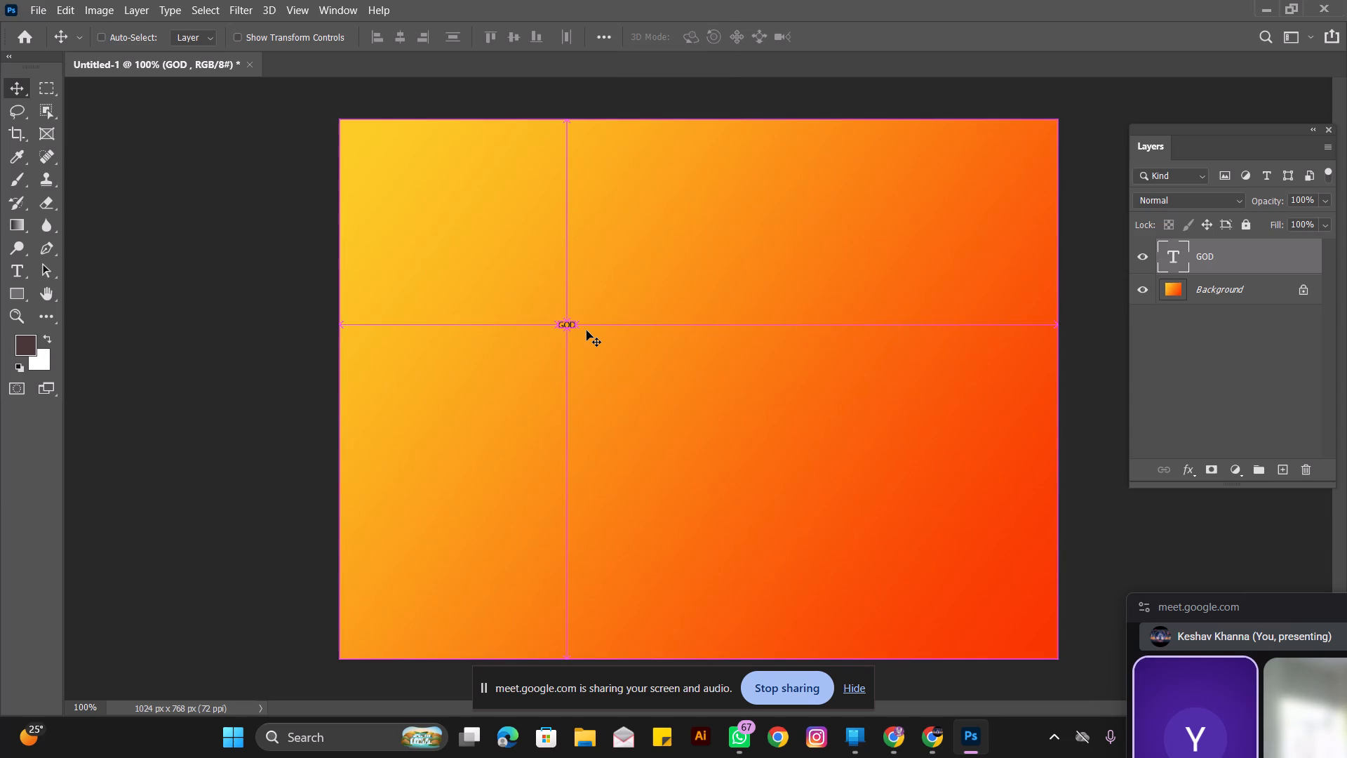
left_click_drag(580, 343, 584, 347)
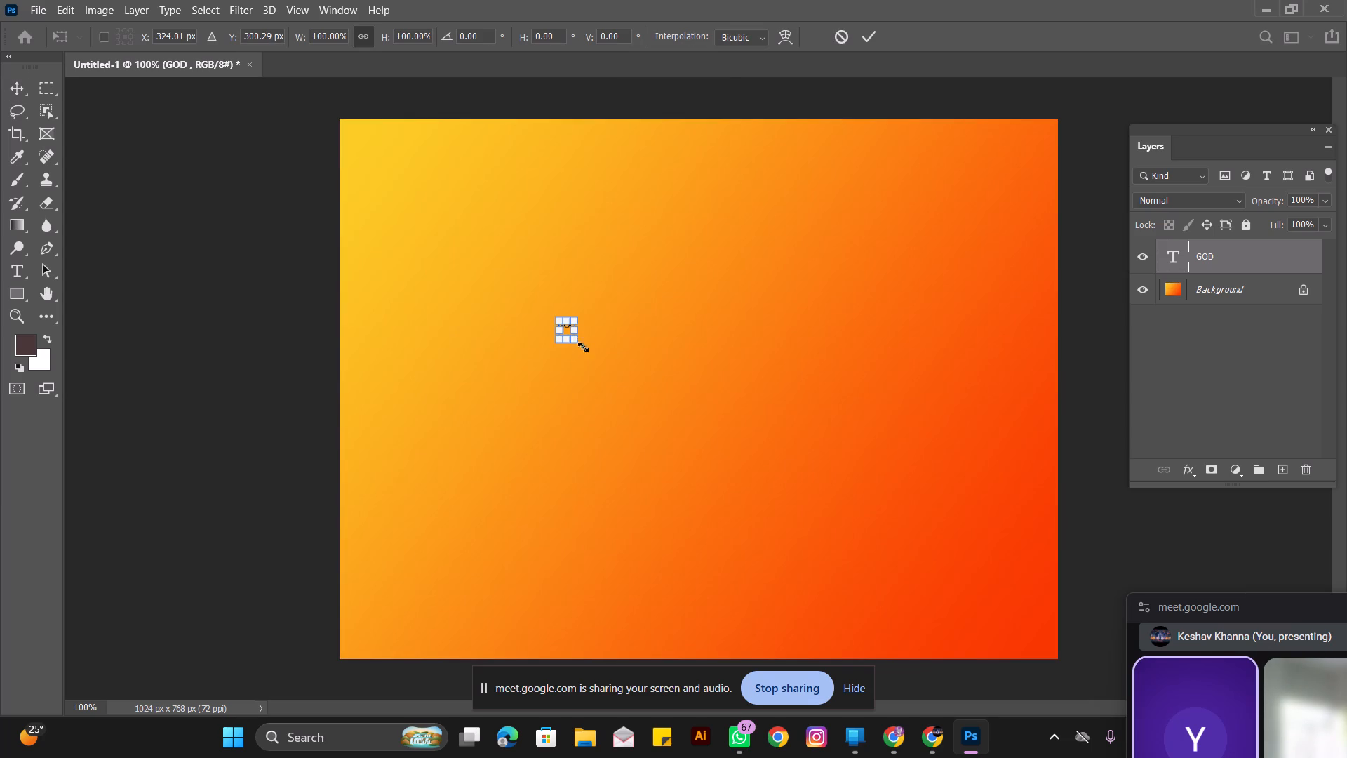
left_click_drag(584, 347, 998, 470)
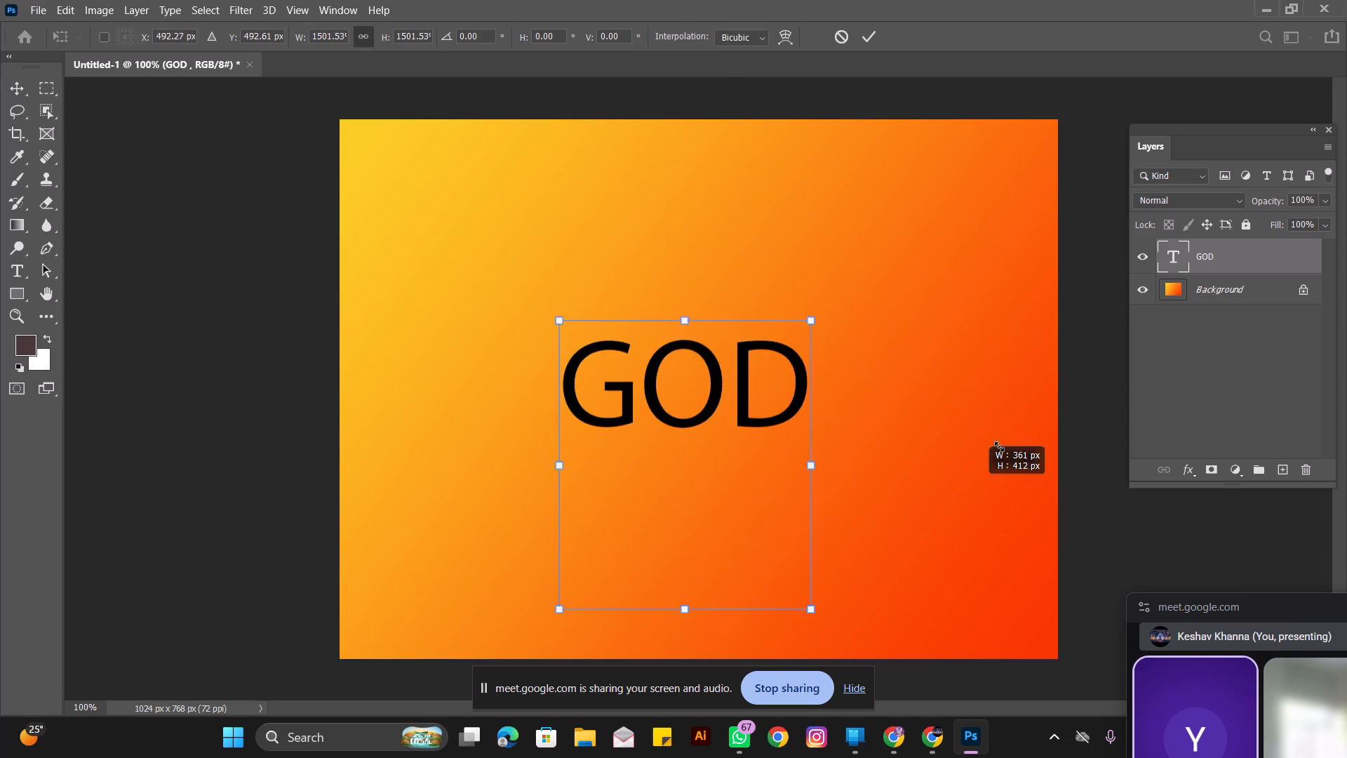
left_click_drag(561, 324, 436, 246)
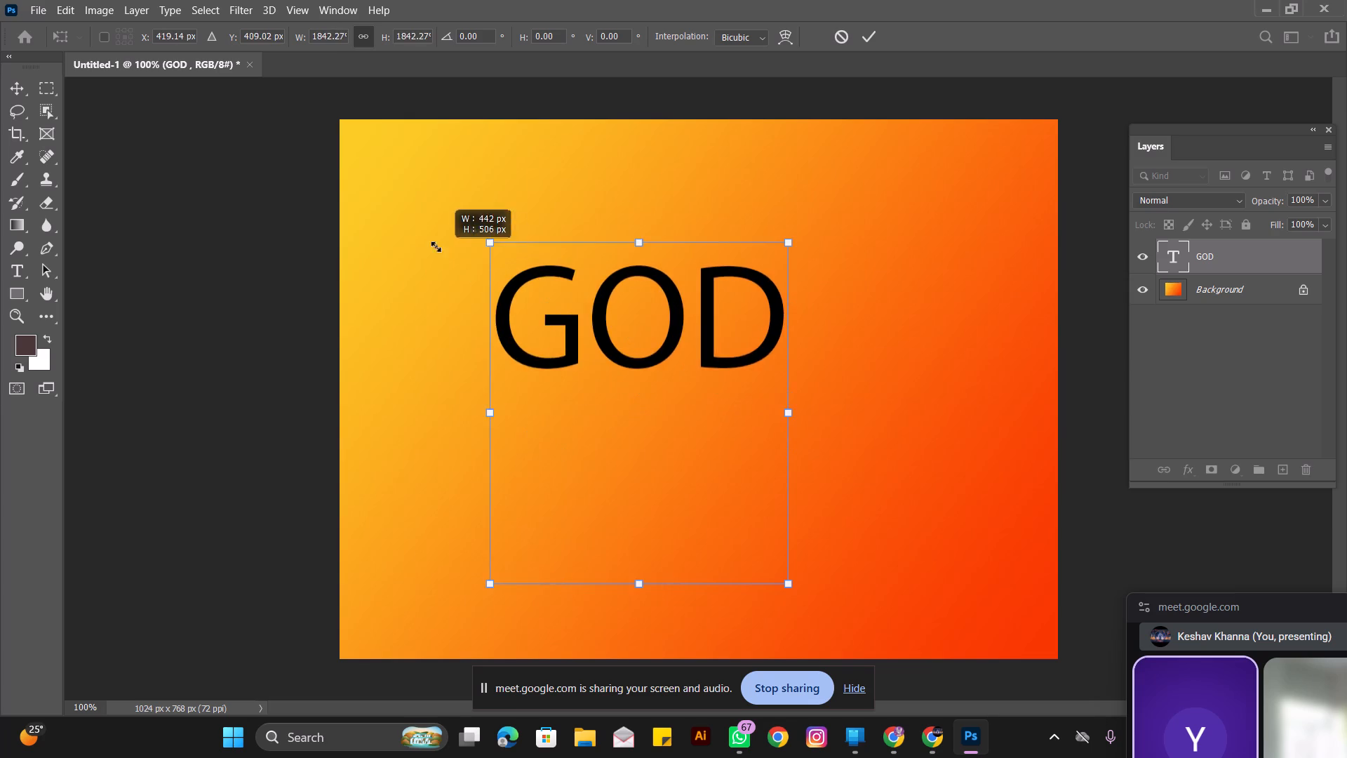
left_click_drag(436, 246, 378, 285)
left_click_drag(784, 394, 846, 402)
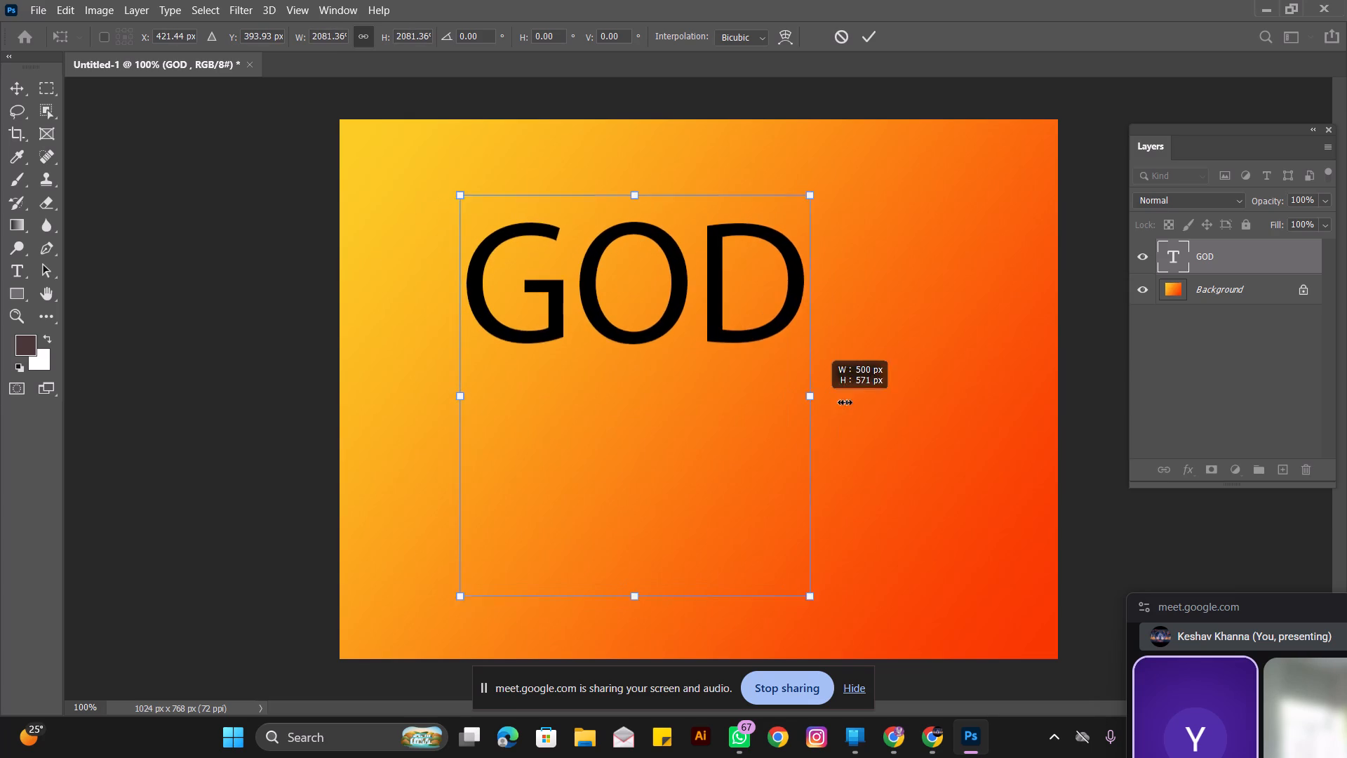
left_click_drag(846, 402, 937, 402)
left_click_drag(808, 296, 797, 362)
left_click_drag(928, 457, 933, 460)
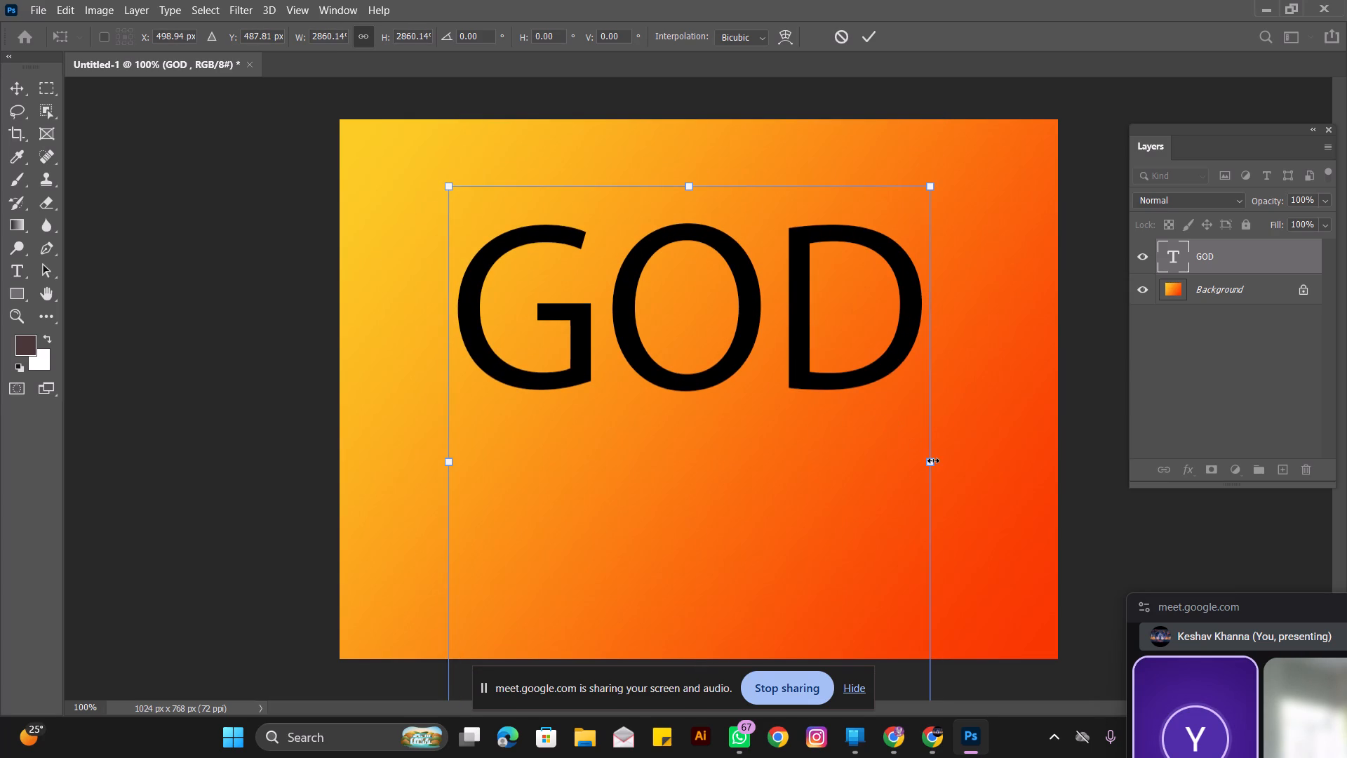
left_click_drag(933, 460, 984, 466)
left_click_drag(820, 362, 821, 391)
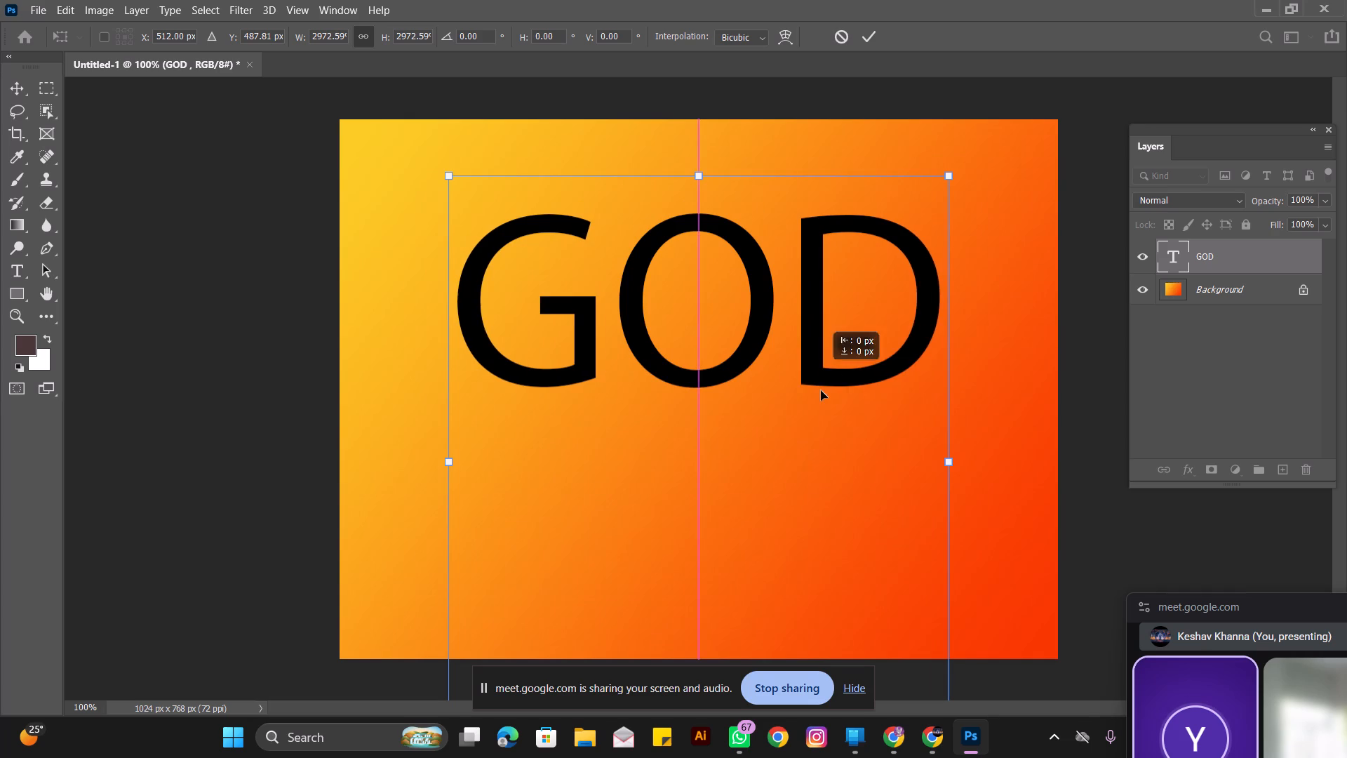
left_click_drag(821, 391, 830, 416)
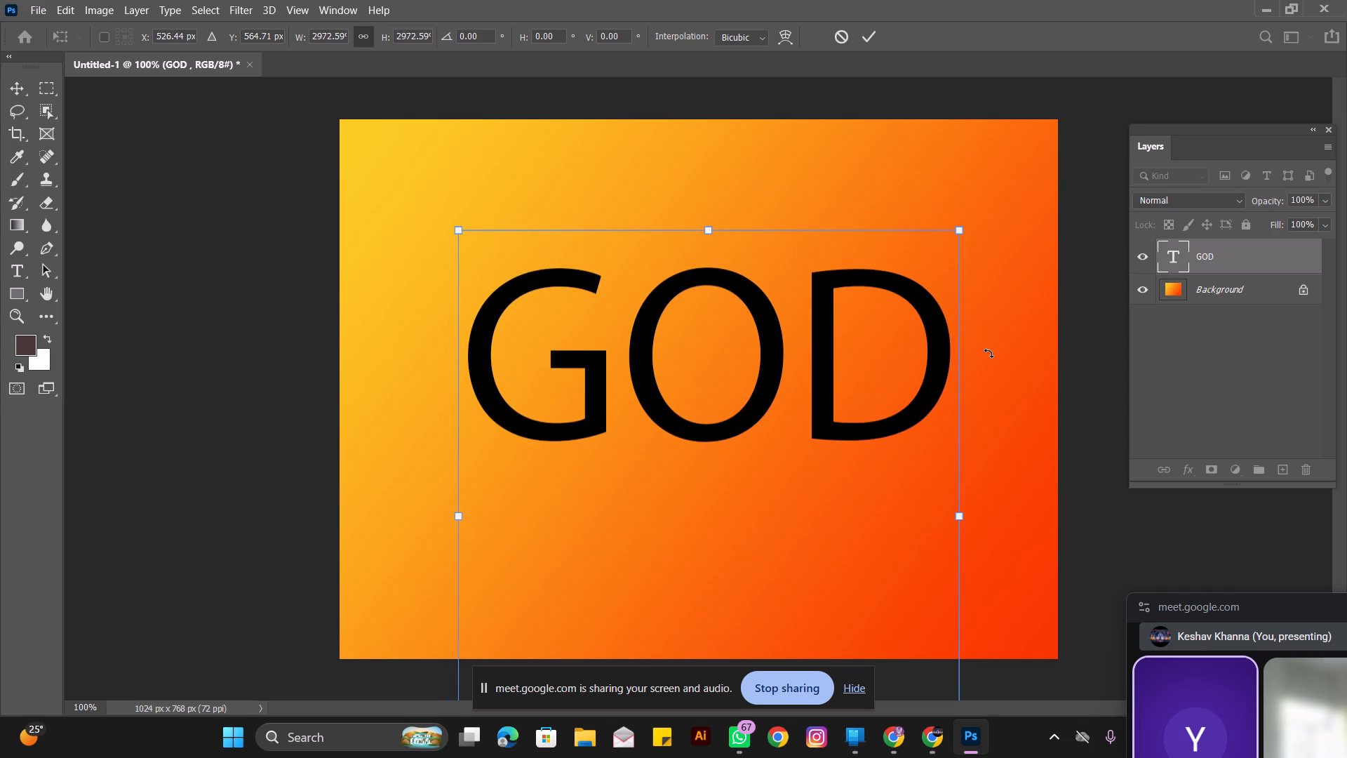
left_click(13, 89)
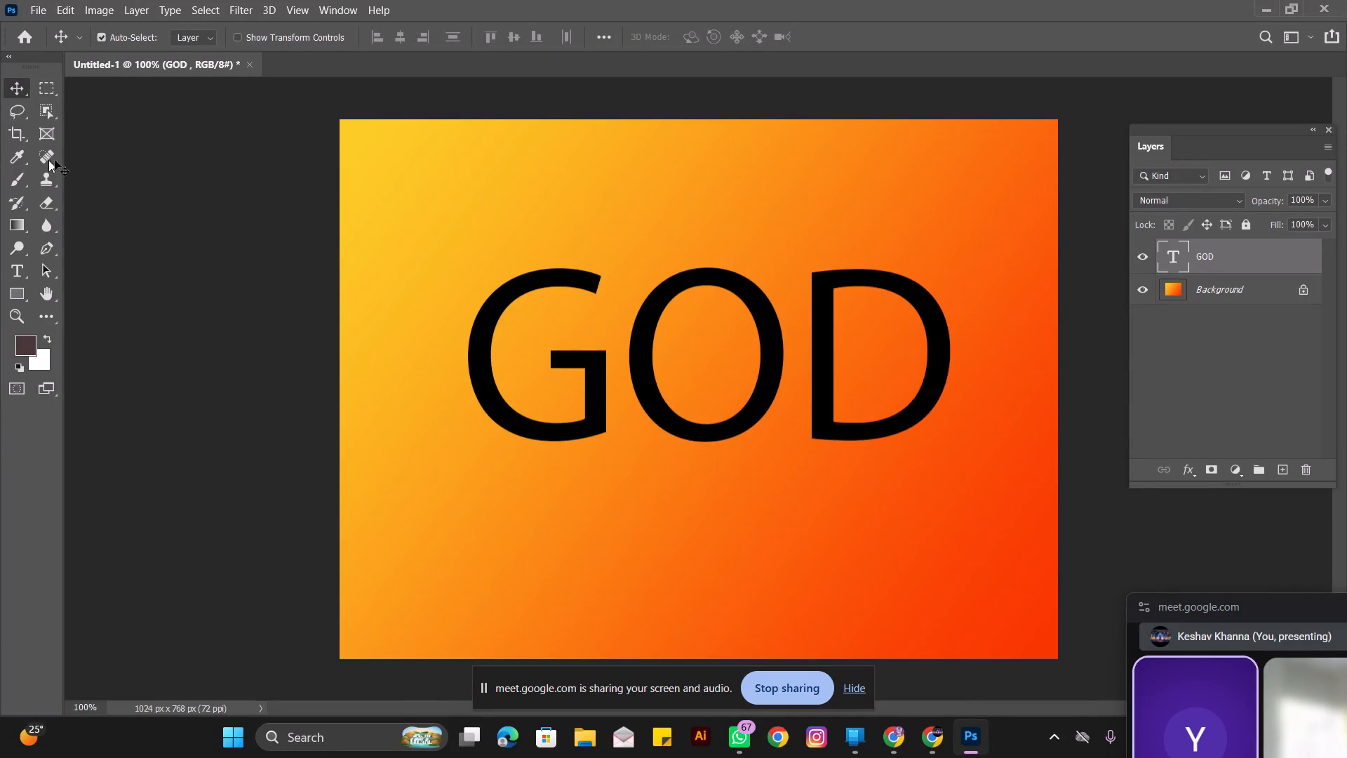
Rasterize the GOD type layer.
right_click(1226, 253)
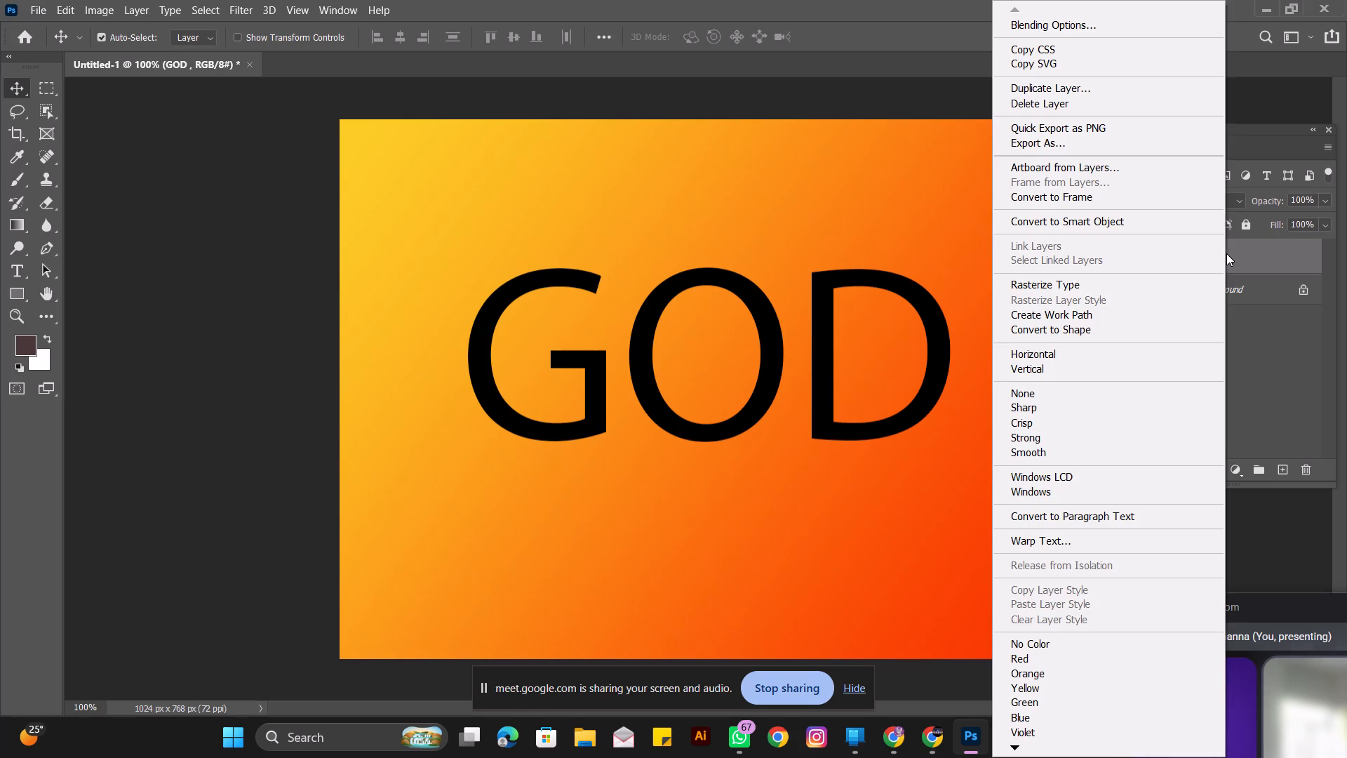
left_click(1089, 281)
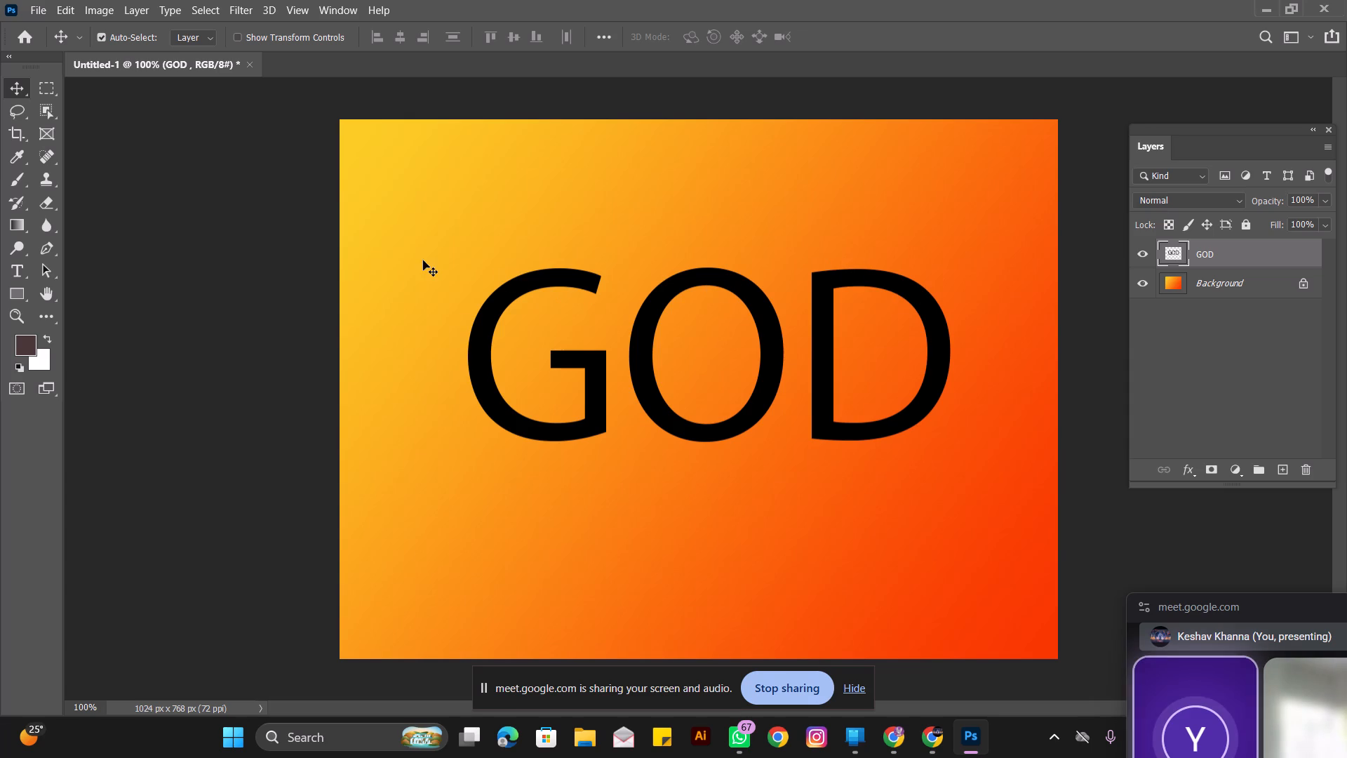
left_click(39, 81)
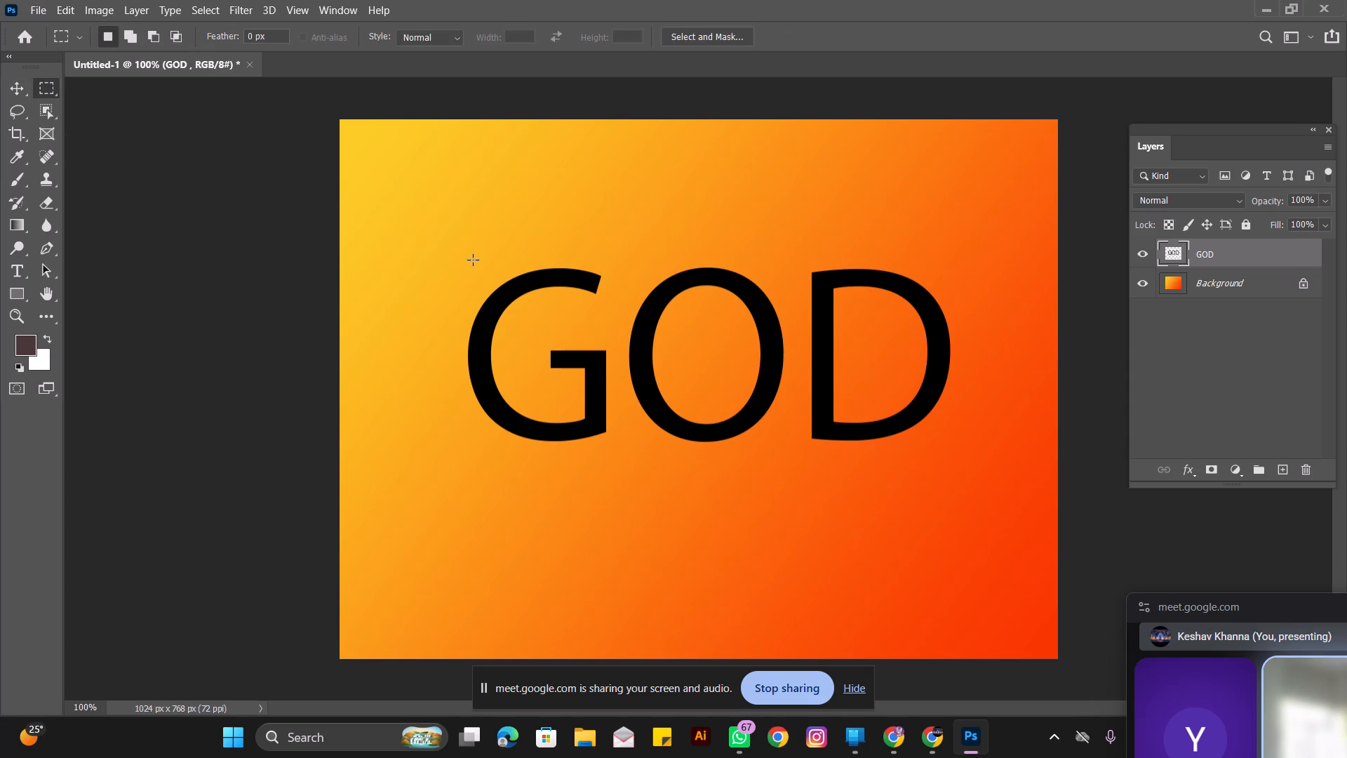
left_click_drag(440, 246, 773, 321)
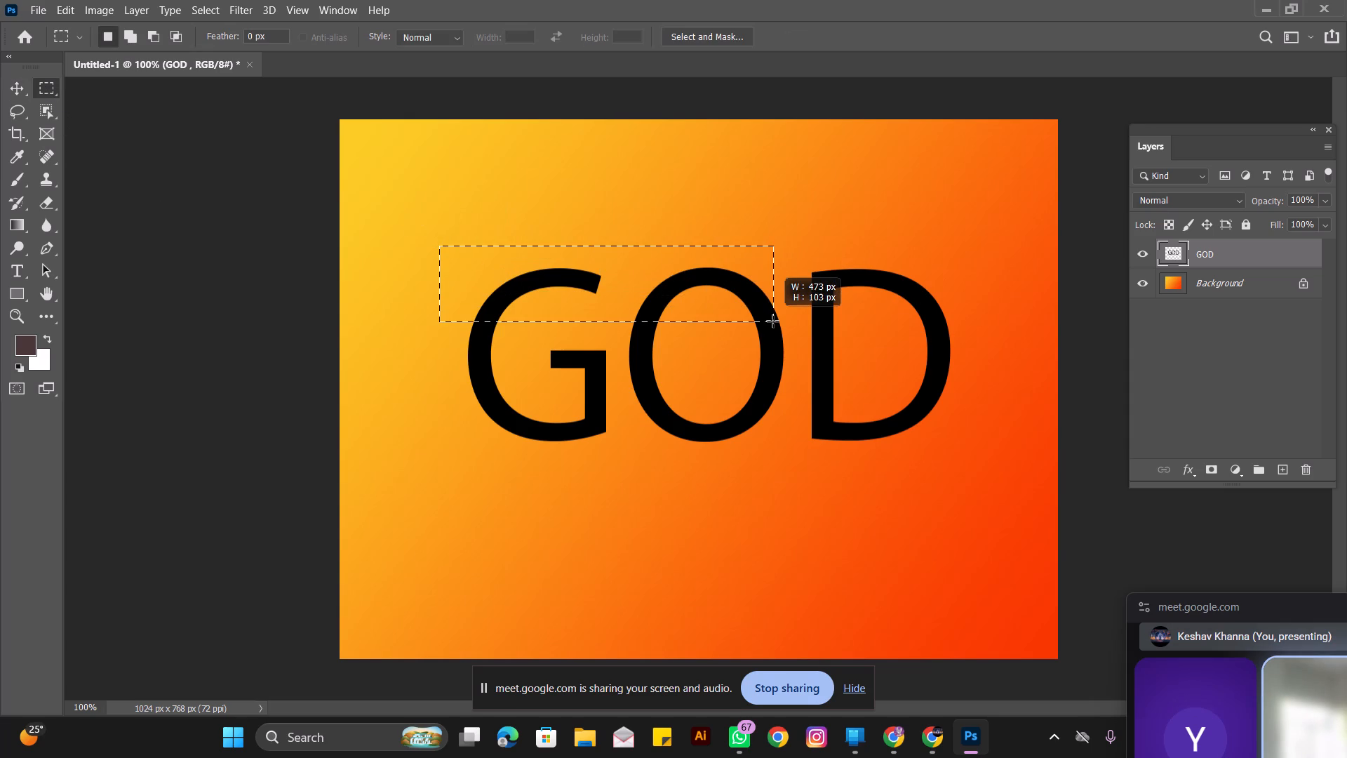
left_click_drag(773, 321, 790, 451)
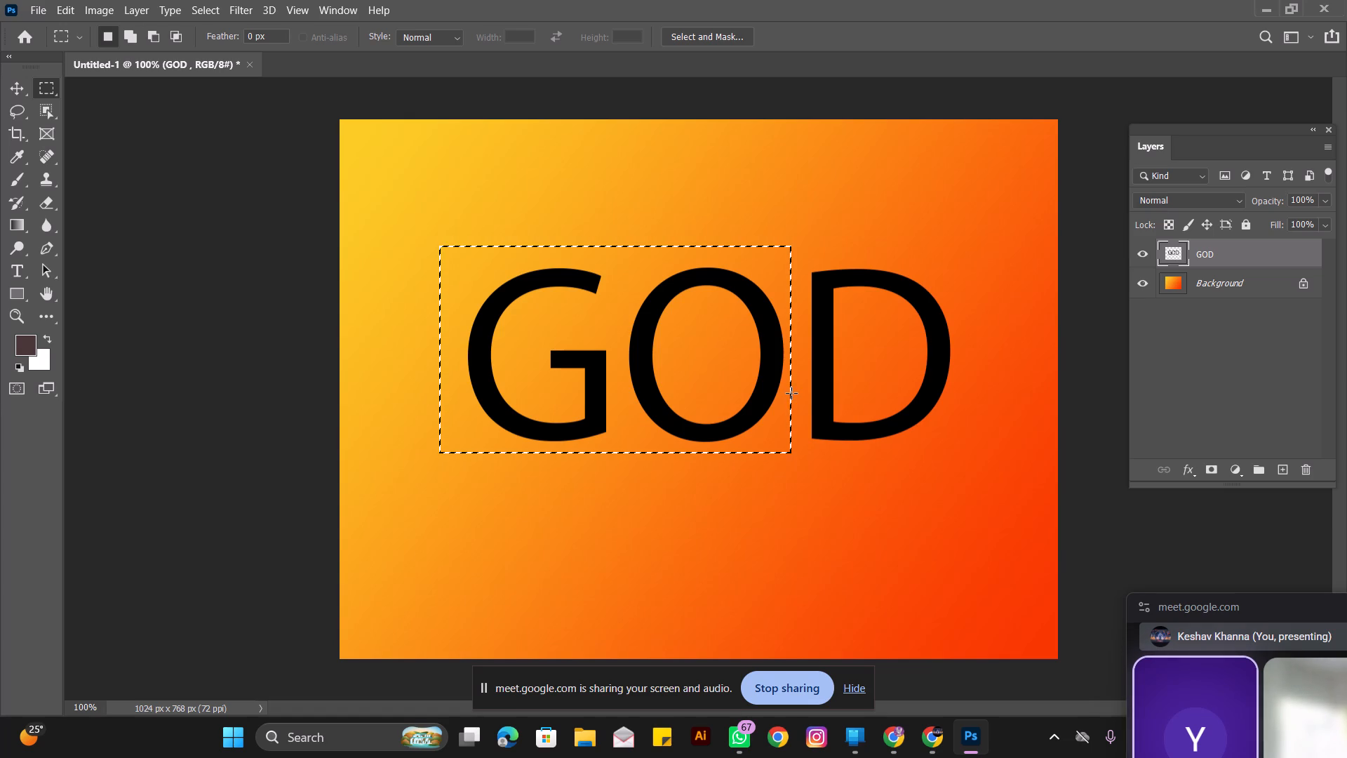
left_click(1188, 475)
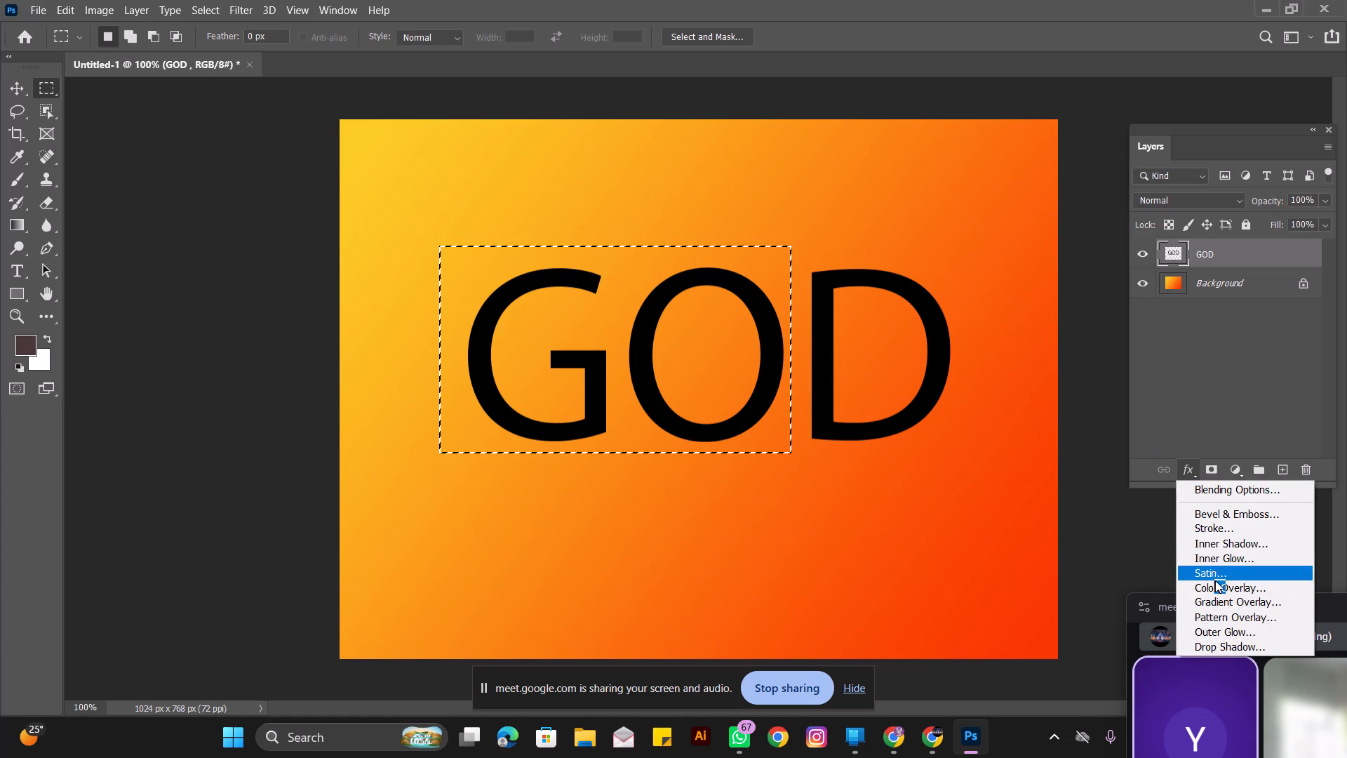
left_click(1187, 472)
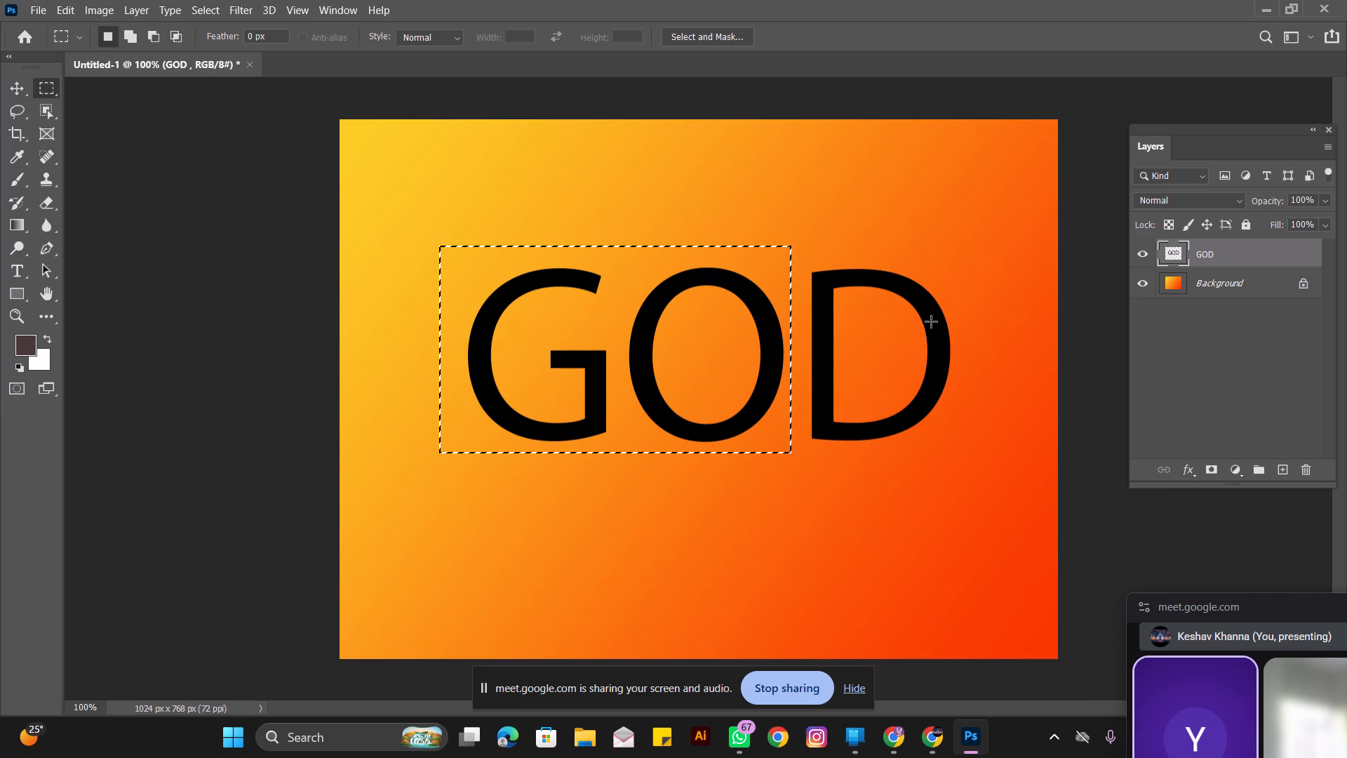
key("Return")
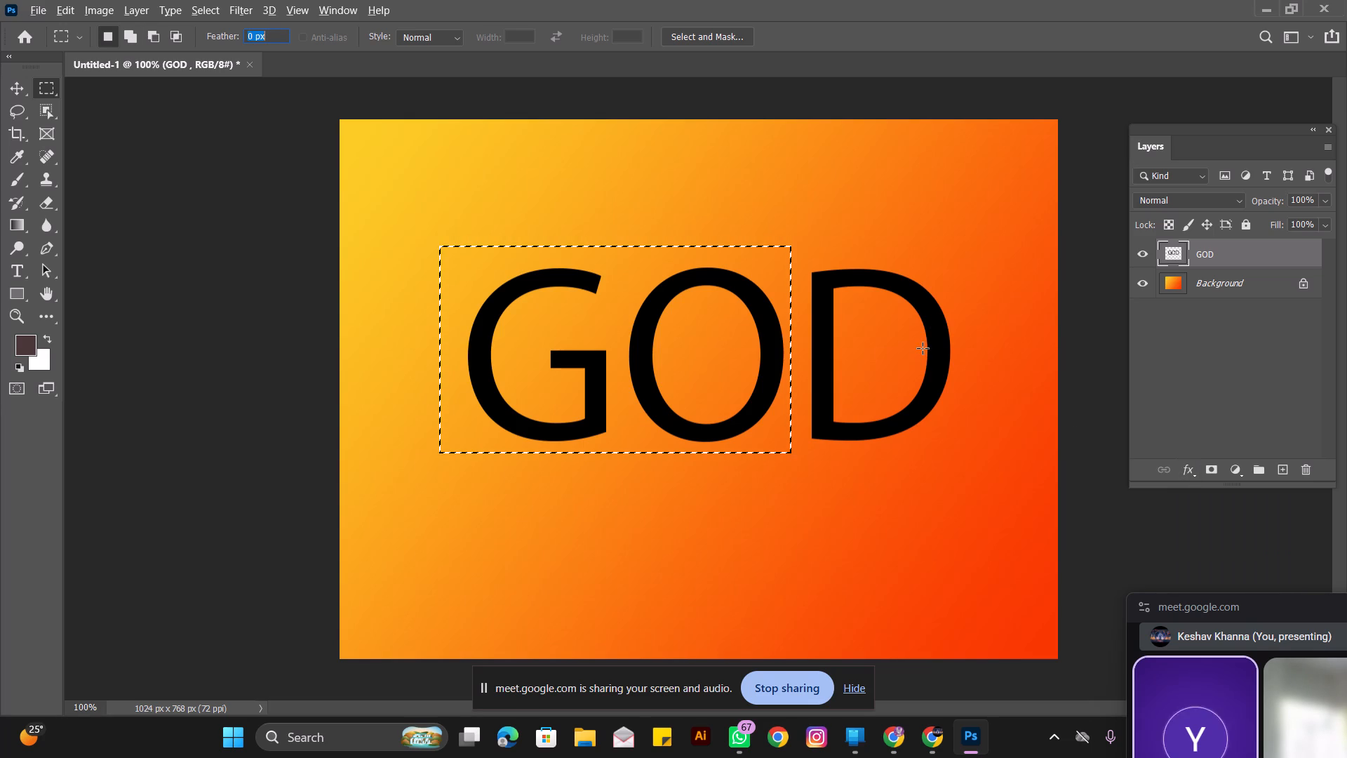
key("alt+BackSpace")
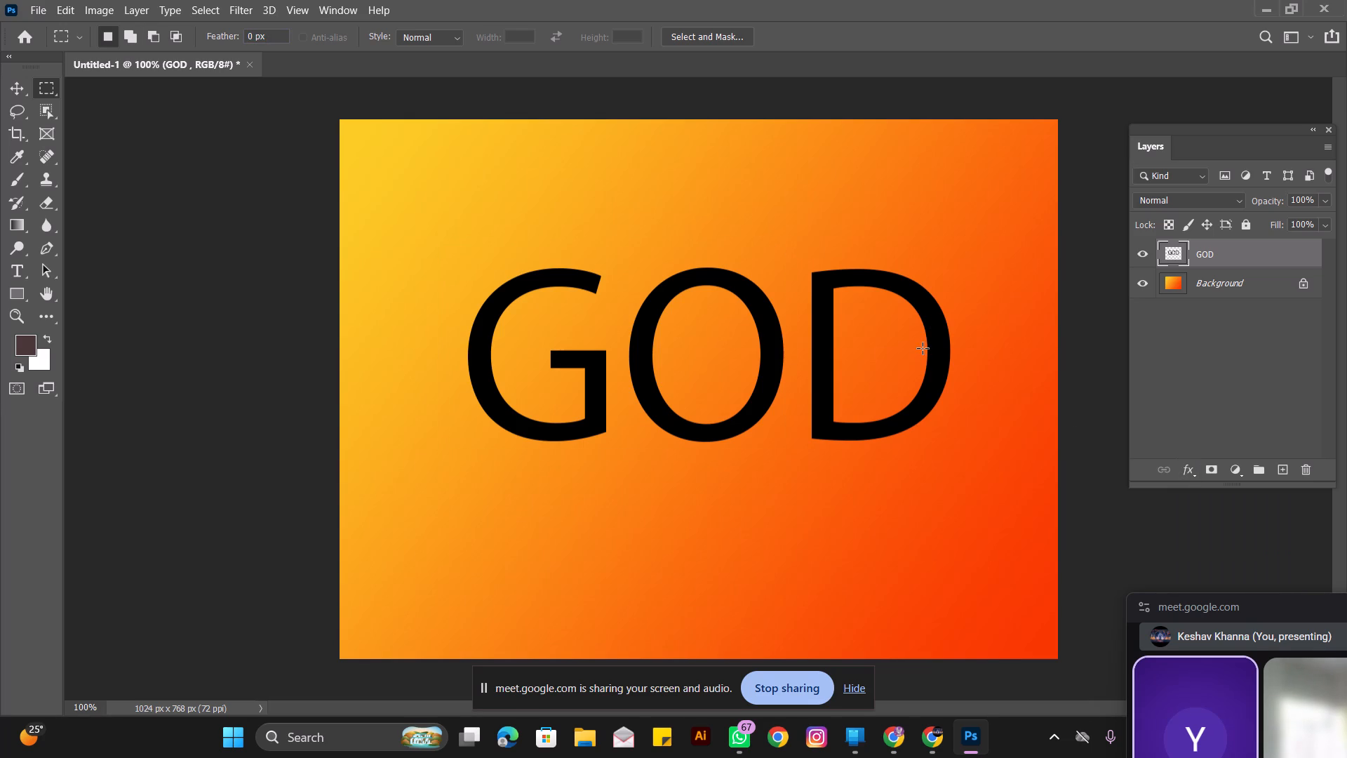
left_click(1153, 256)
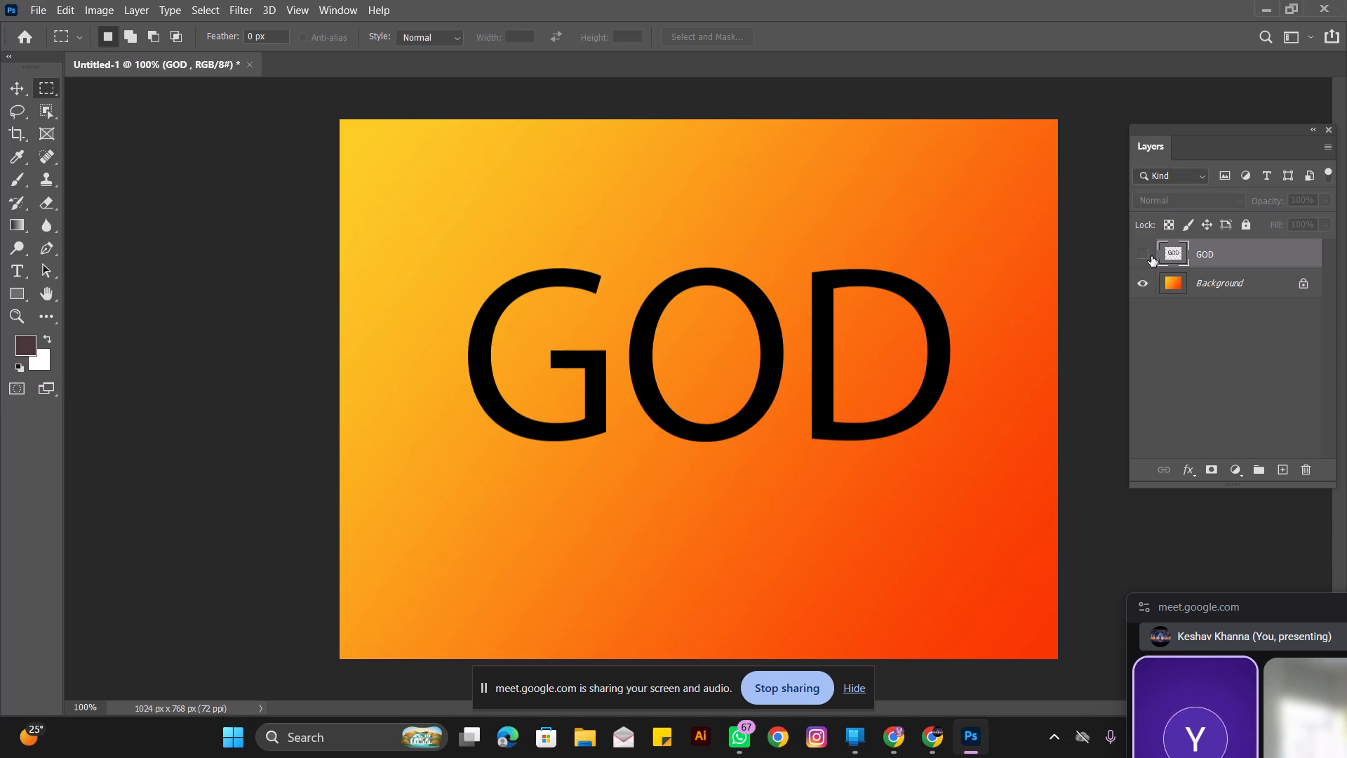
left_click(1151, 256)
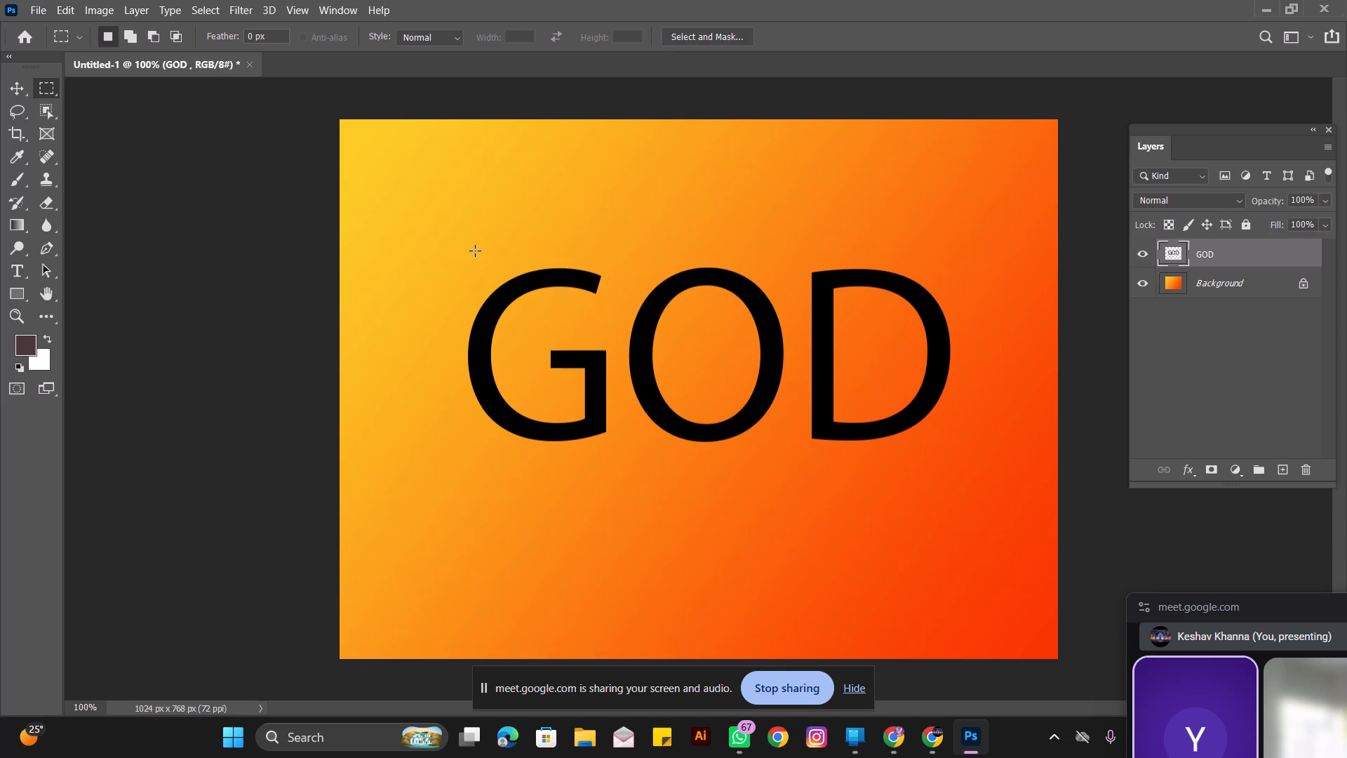
Draw a rectangular marquee selection about 490 px wide around the letters G and O on the GOD layer.
left_click_drag(449, 252, 789, 470)
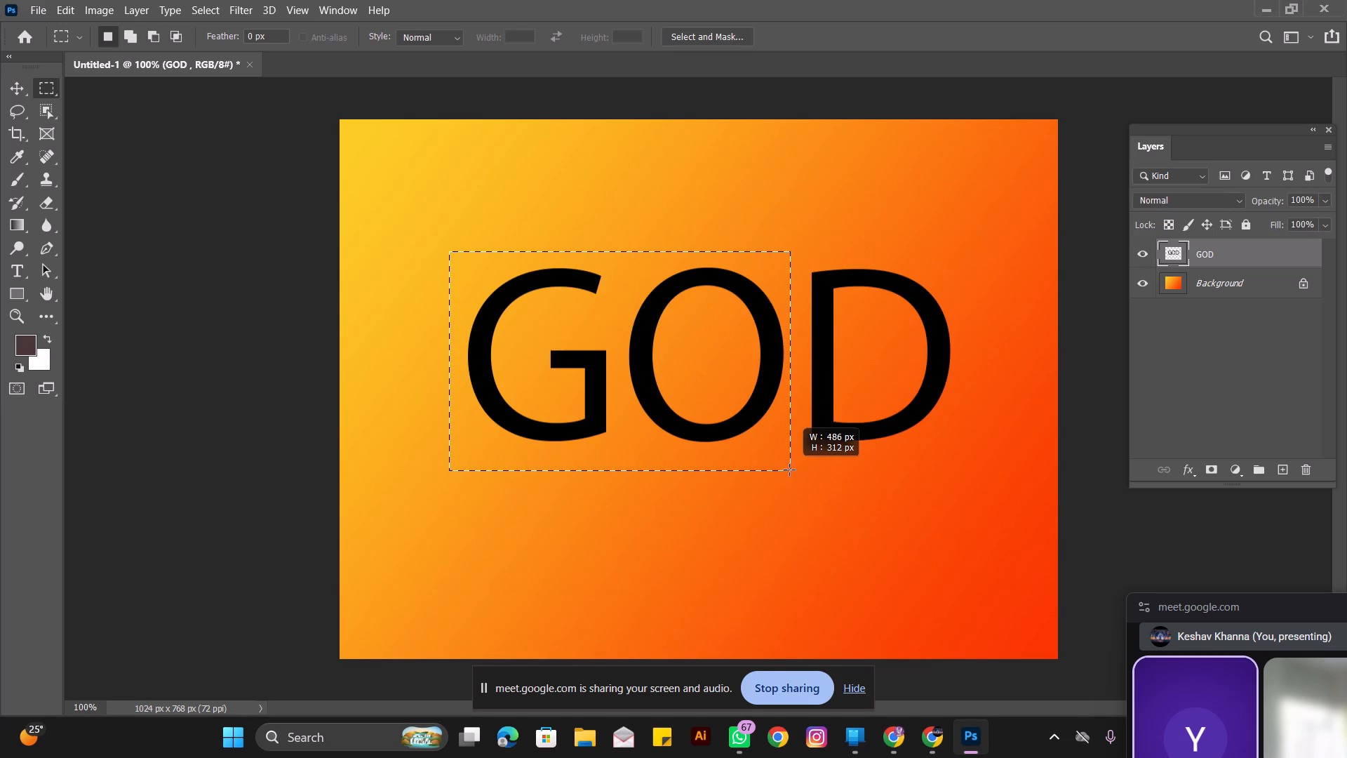
left_click_drag(789, 470, 791, 461)
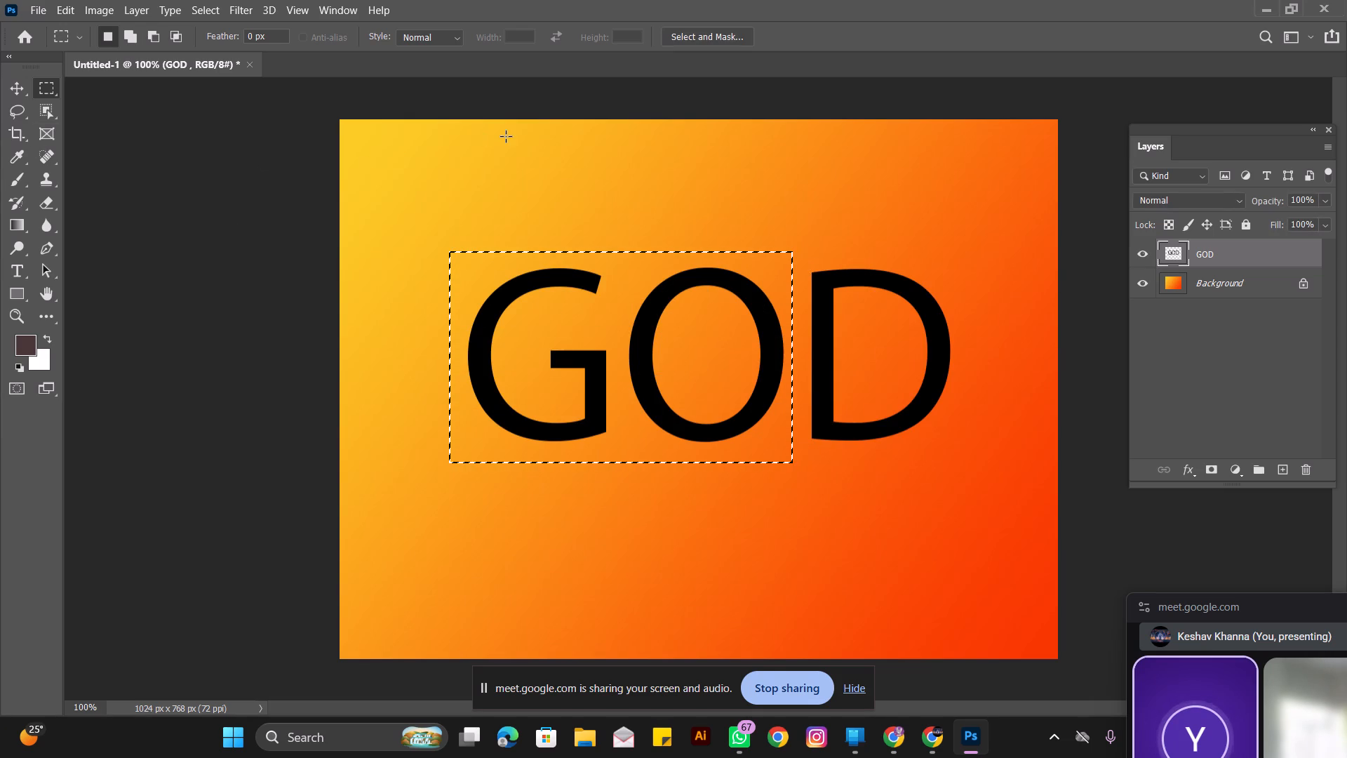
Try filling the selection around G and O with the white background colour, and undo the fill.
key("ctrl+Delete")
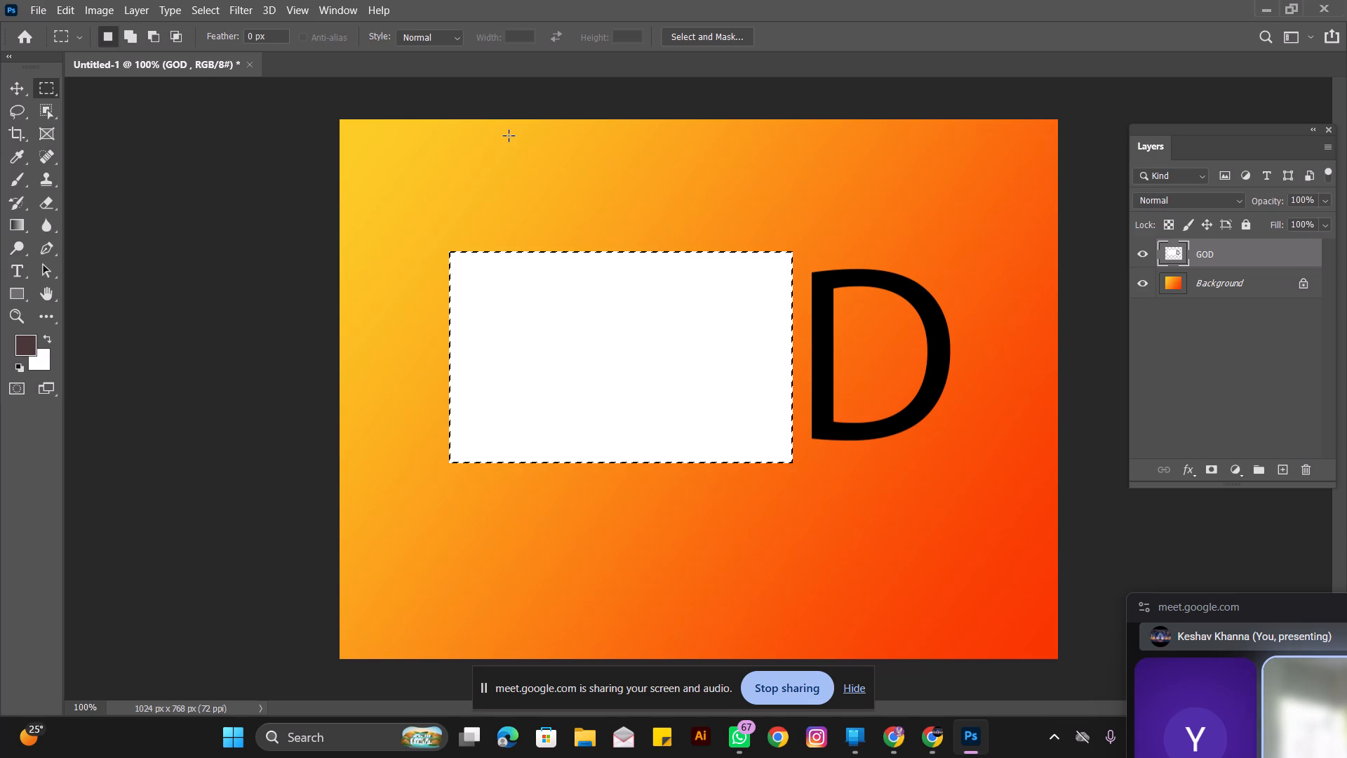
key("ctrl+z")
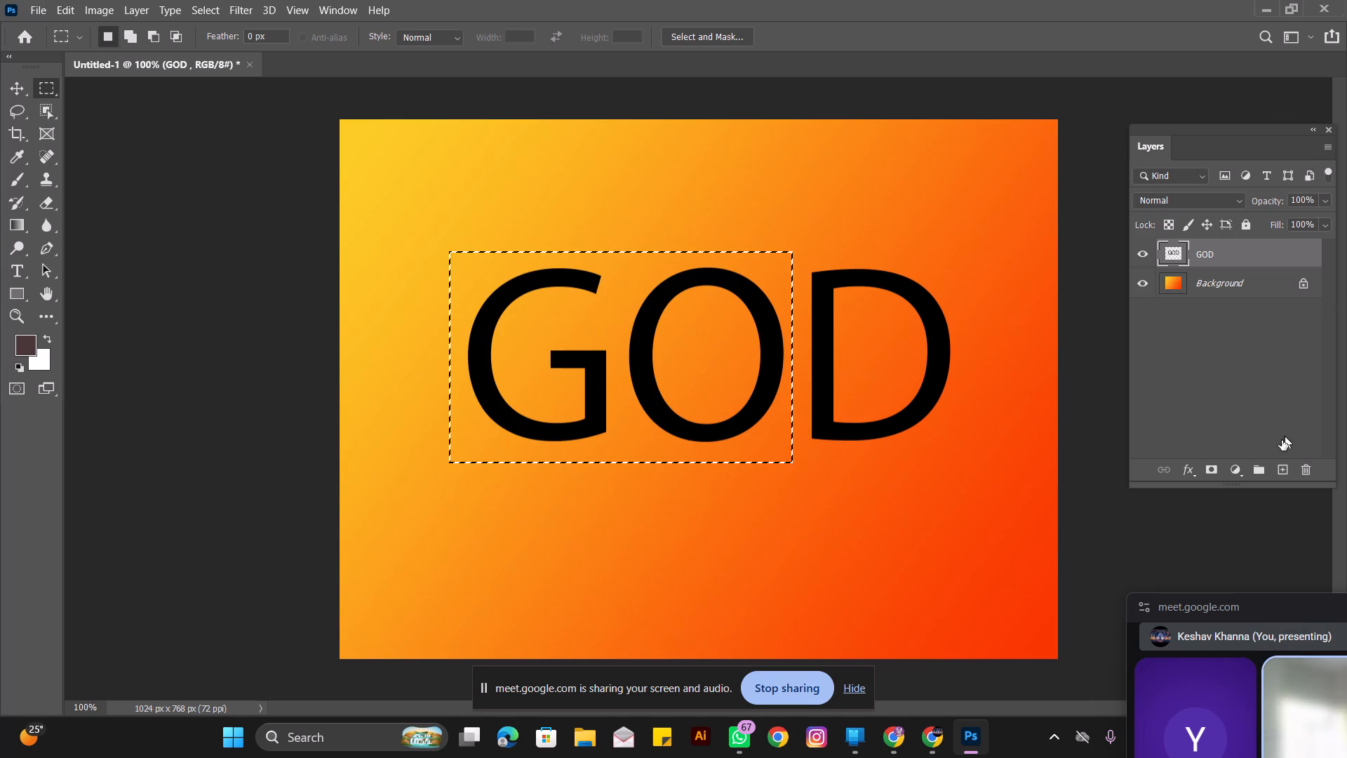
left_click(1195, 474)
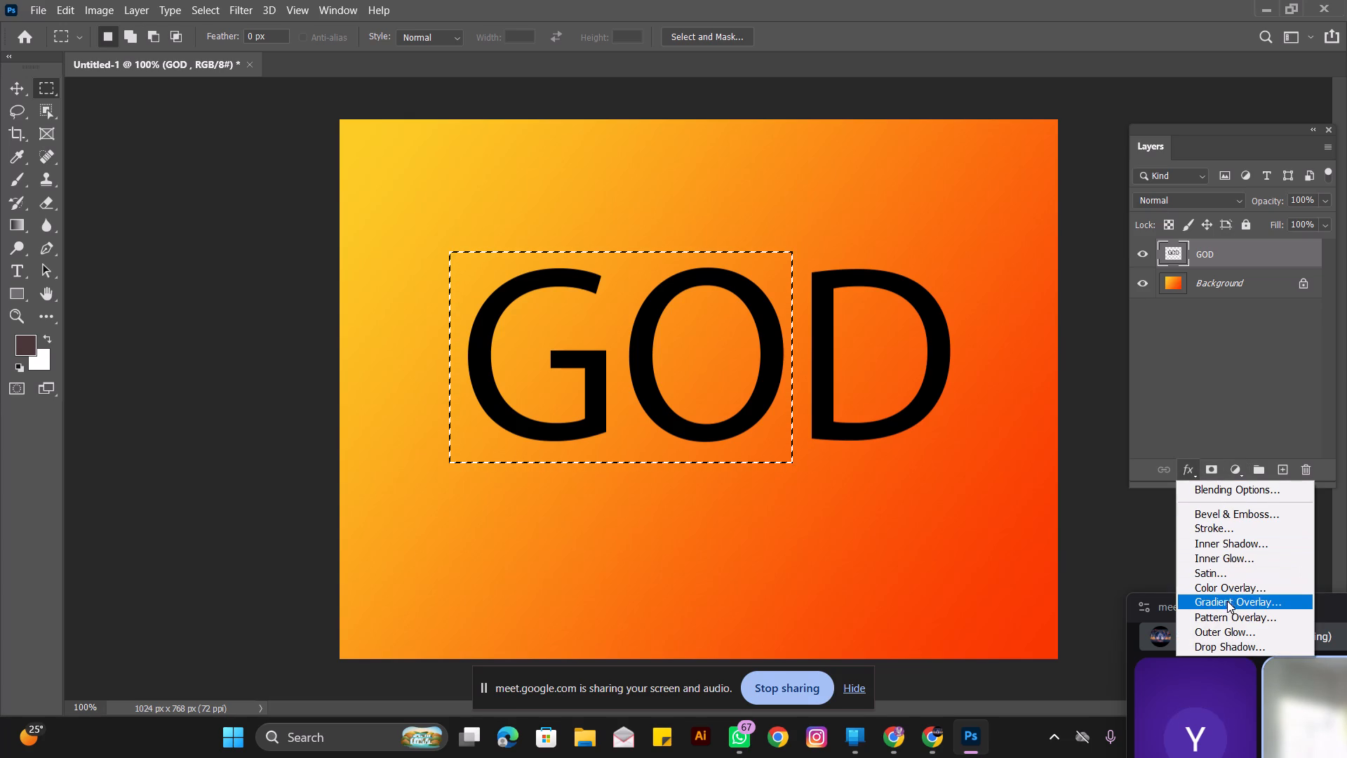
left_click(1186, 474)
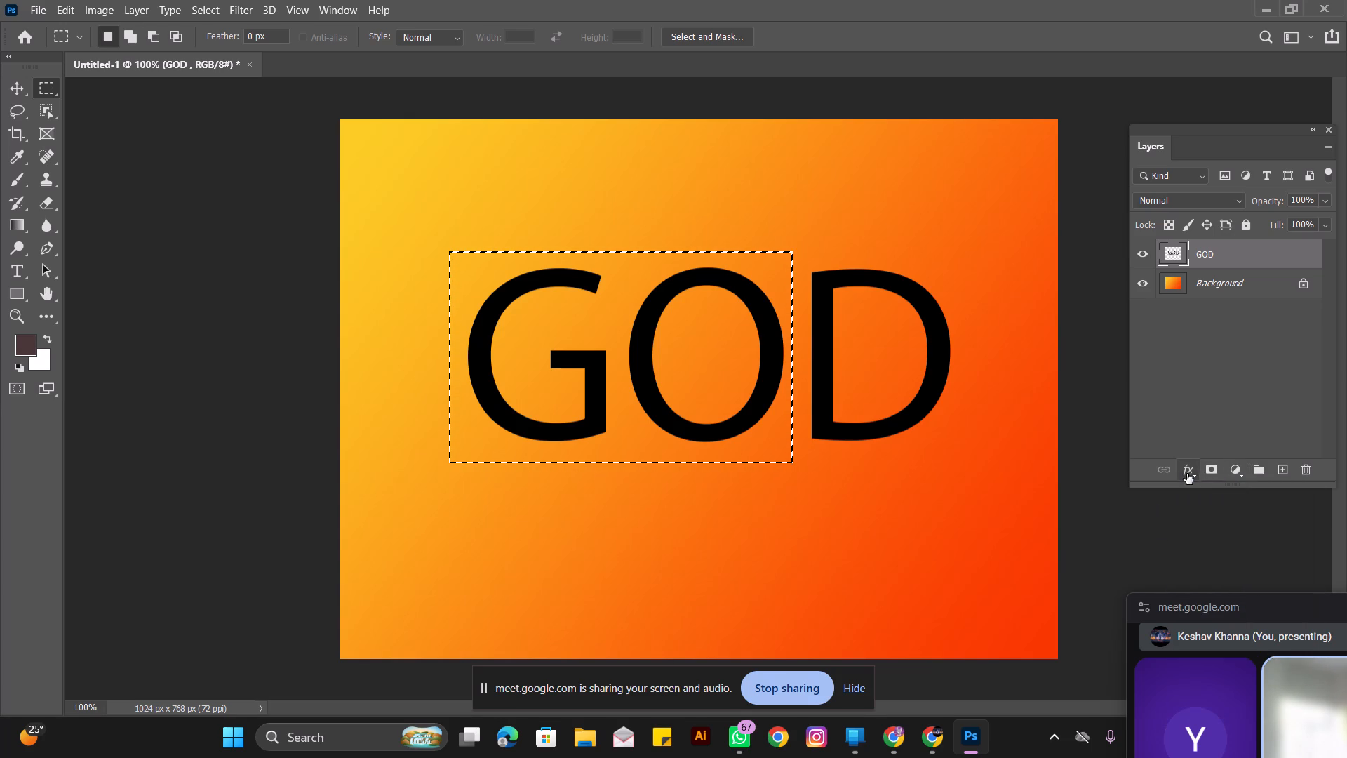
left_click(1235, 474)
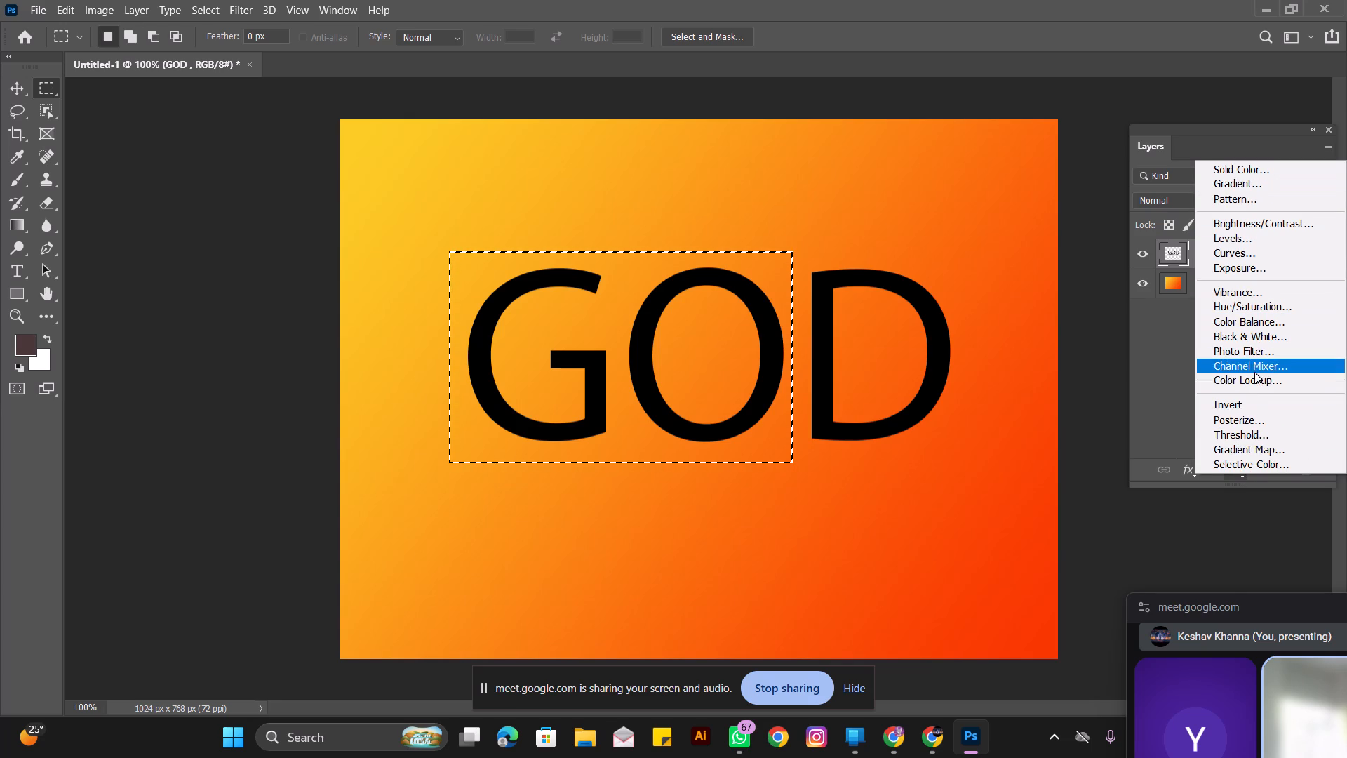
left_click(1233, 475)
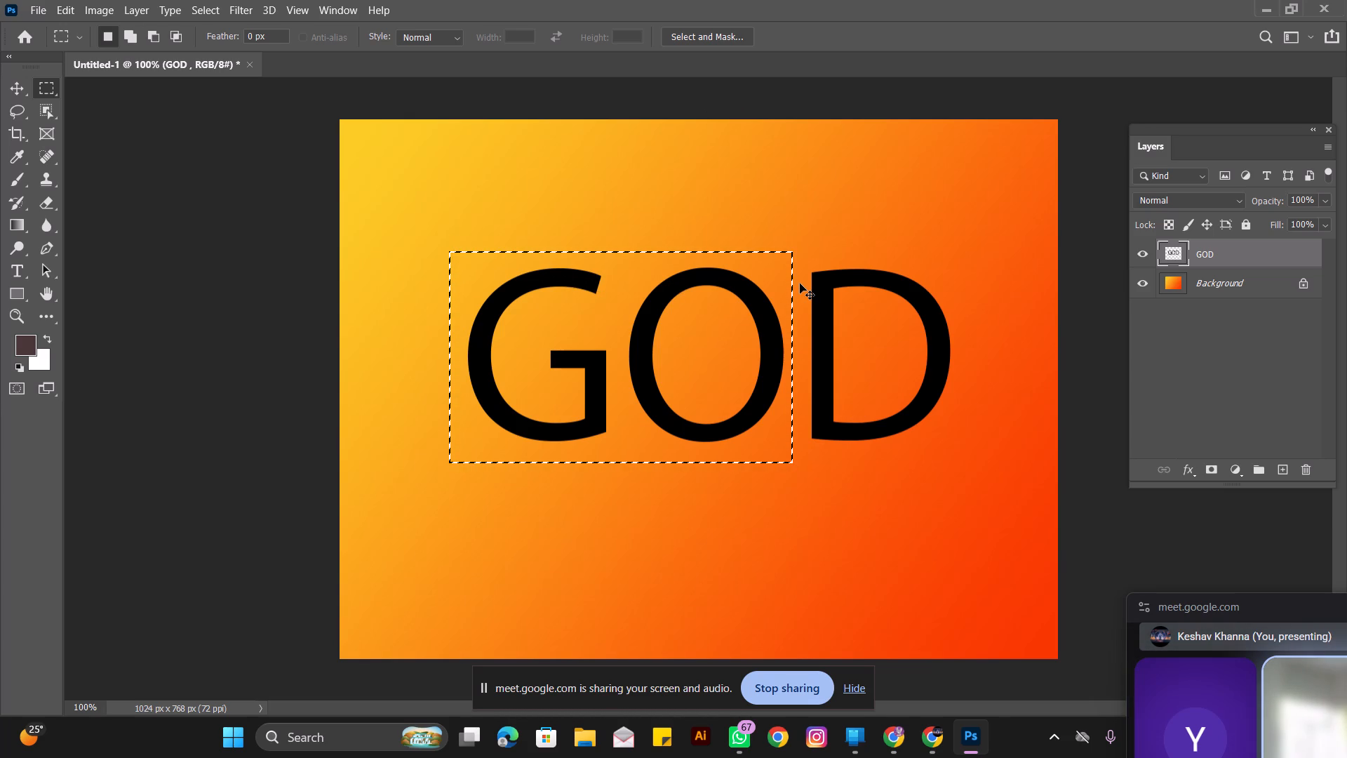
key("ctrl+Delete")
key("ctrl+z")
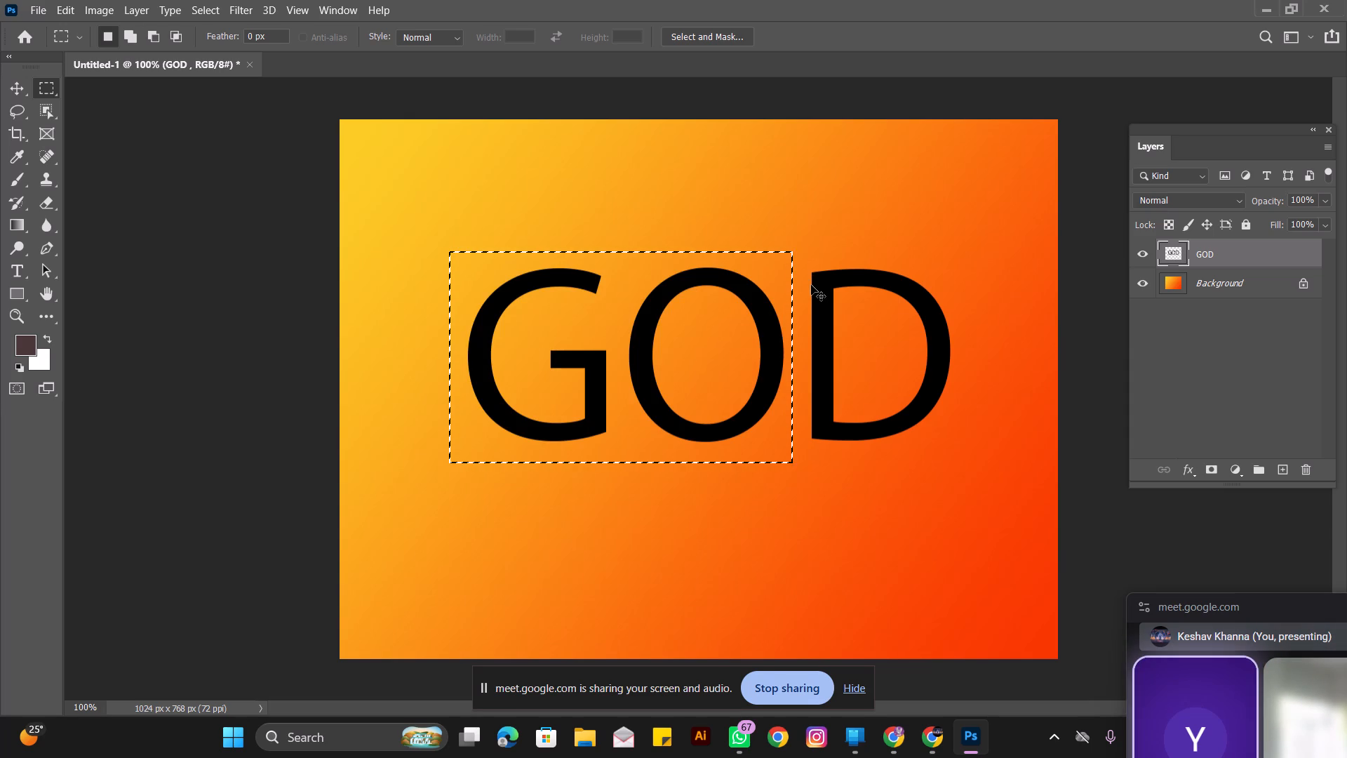
Cut the selected letters G and O out of the GOD layer onto a new layer.
key("ctrl+shift+j")
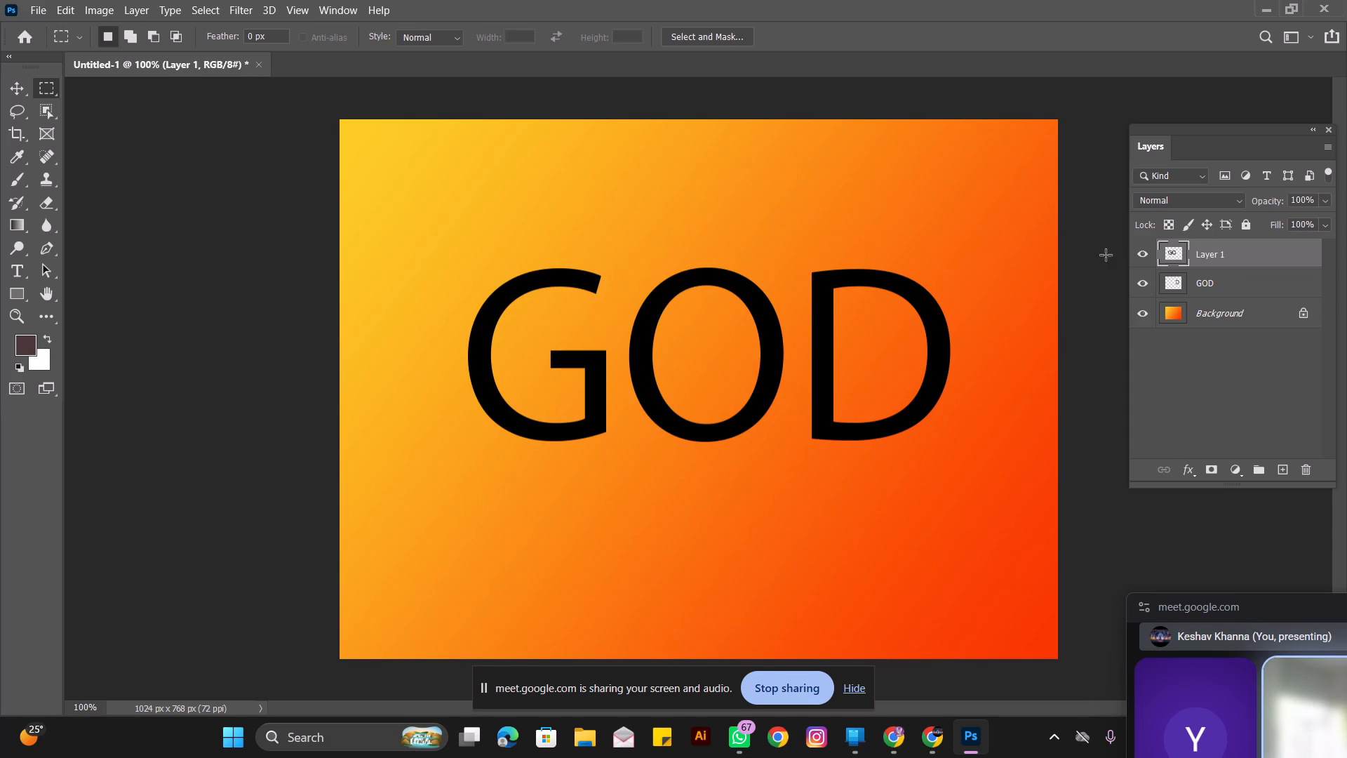
Toggle the visibility of Layer 1 and the GOD layer to check which letters each one holds.
left_click(1141, 258)
left_click(1141, 258)
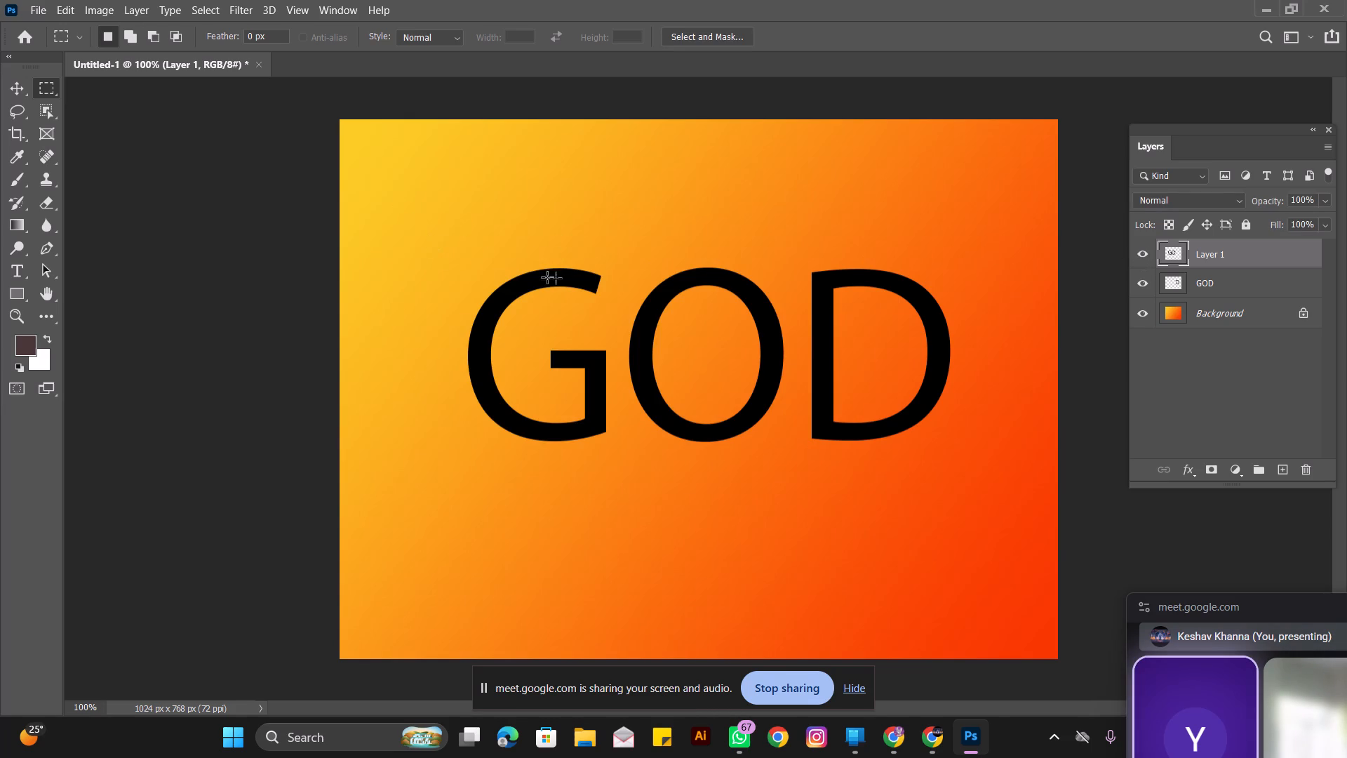
left_click(1139, 281)
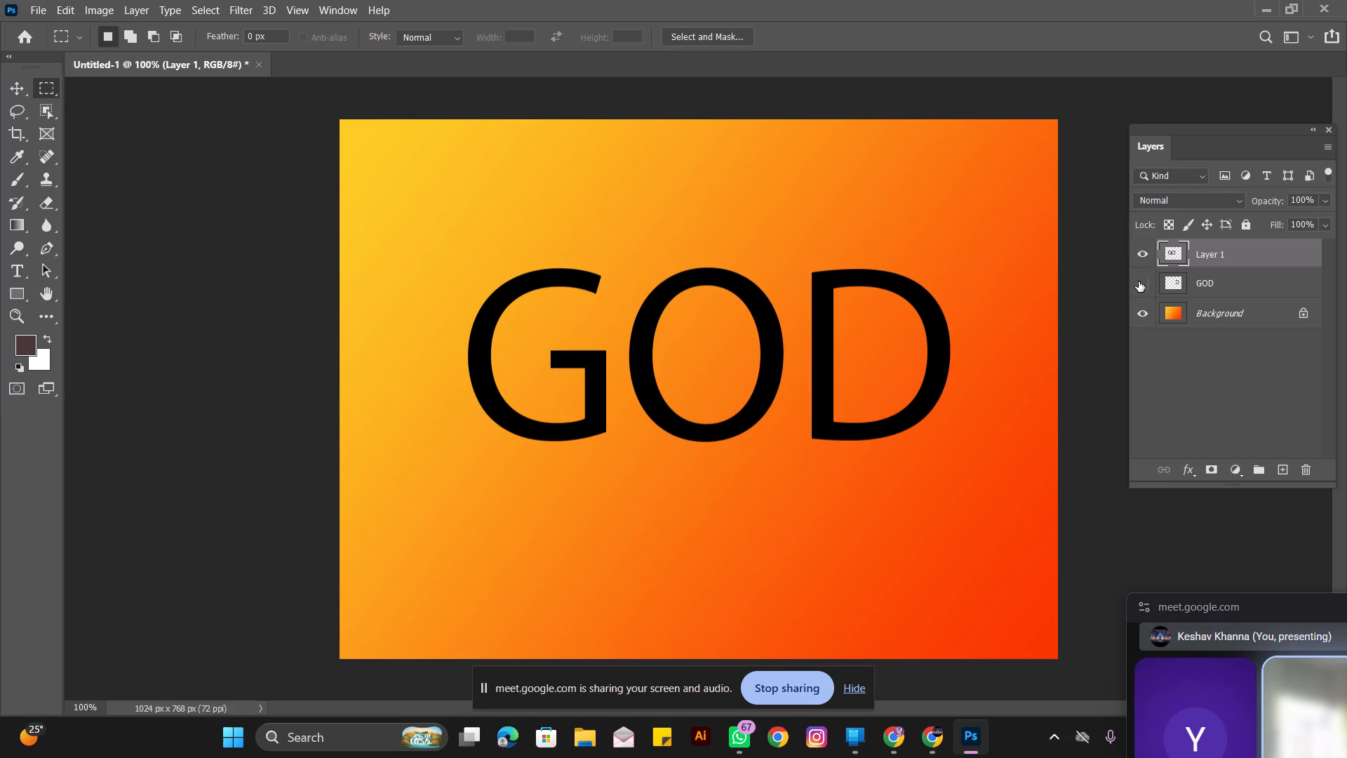
left_click(1137, 283)
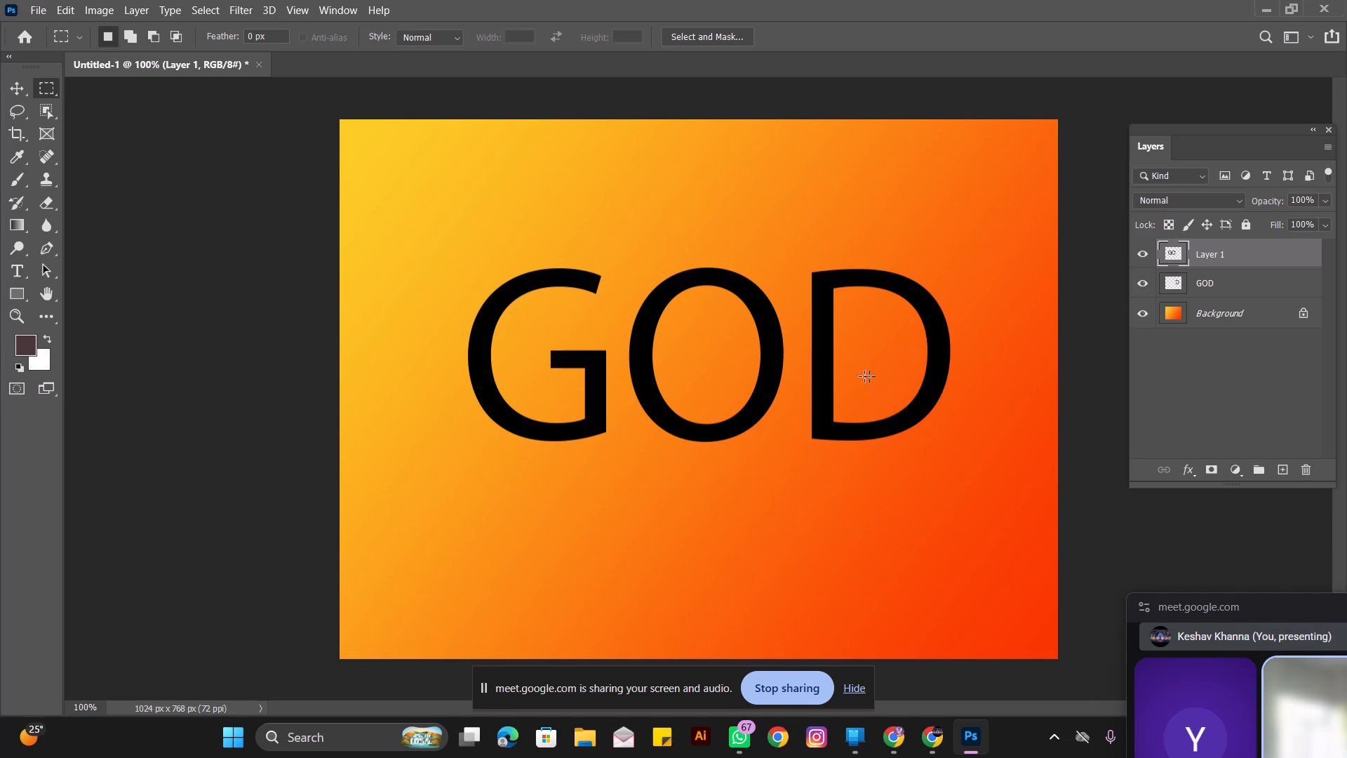
left_click(1146, 255)
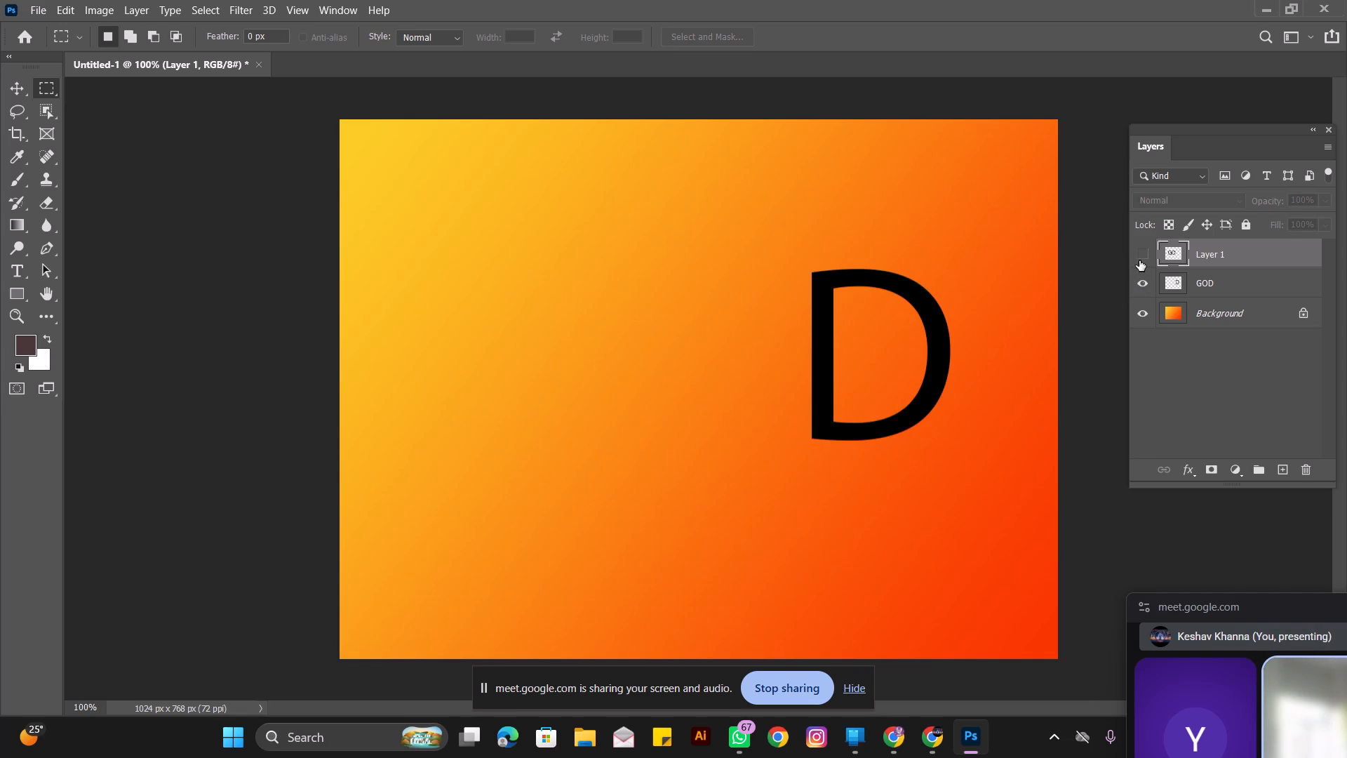
left_click(1140, 260)
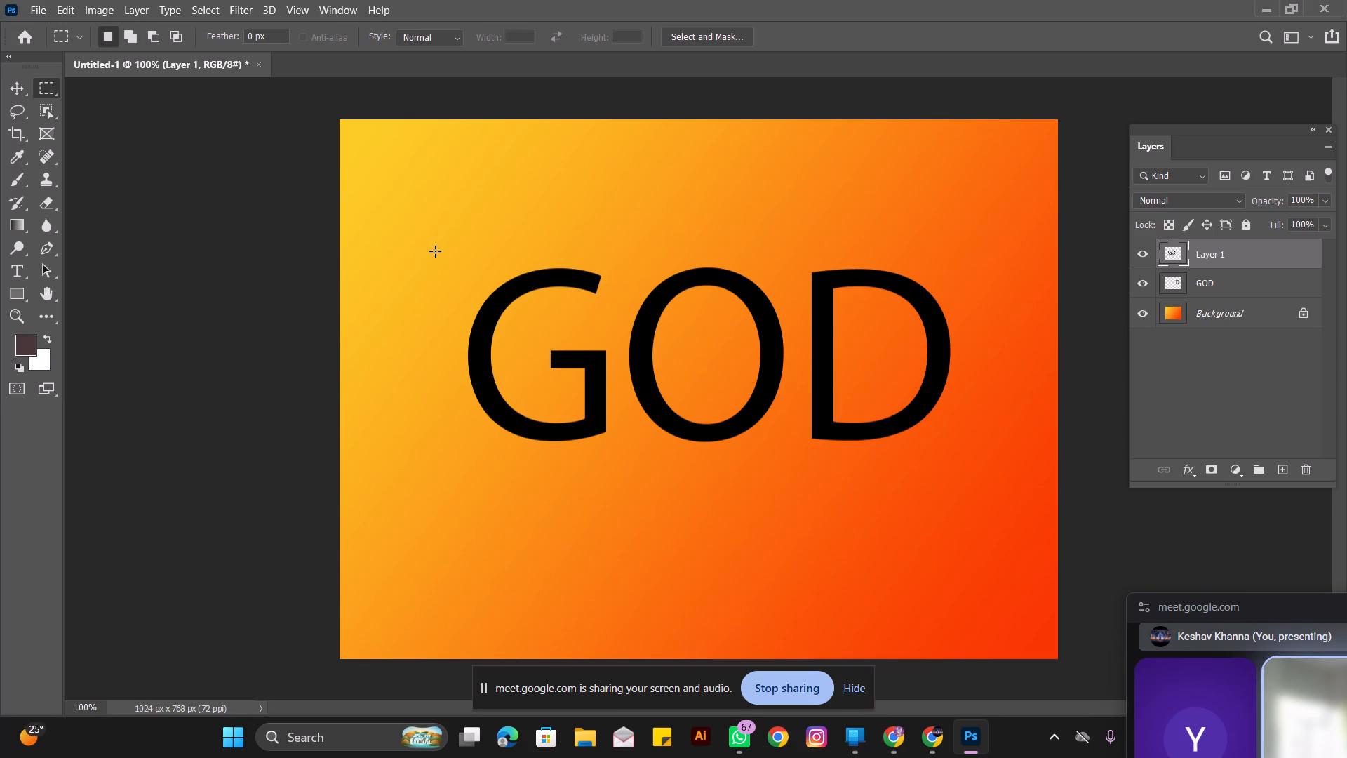
Select the letter G on Layer 1 with a rectangular marquee and cut it onto a new layer.
left_click_drag(433, 246, 599, 323)
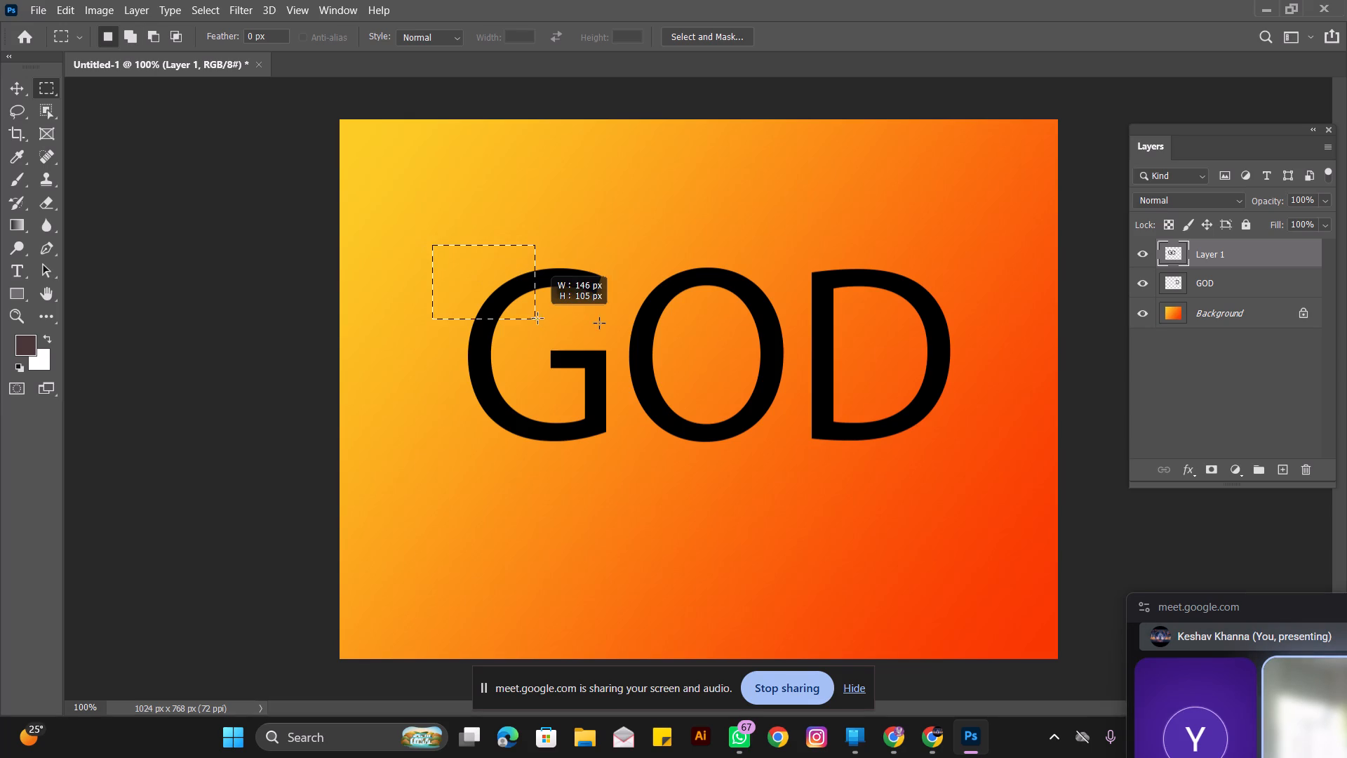
left_click_drag(599, 323, 613, 449)
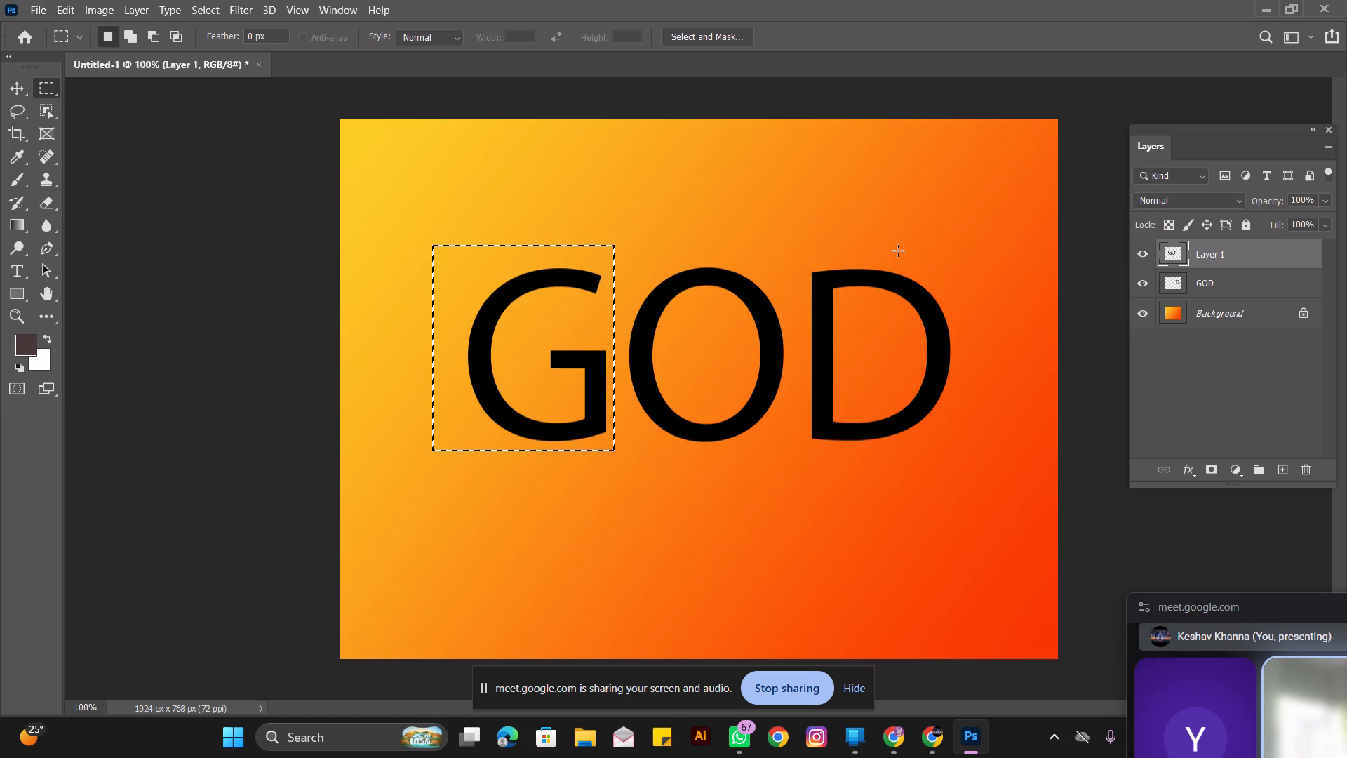
key("ctrl+shift+j")
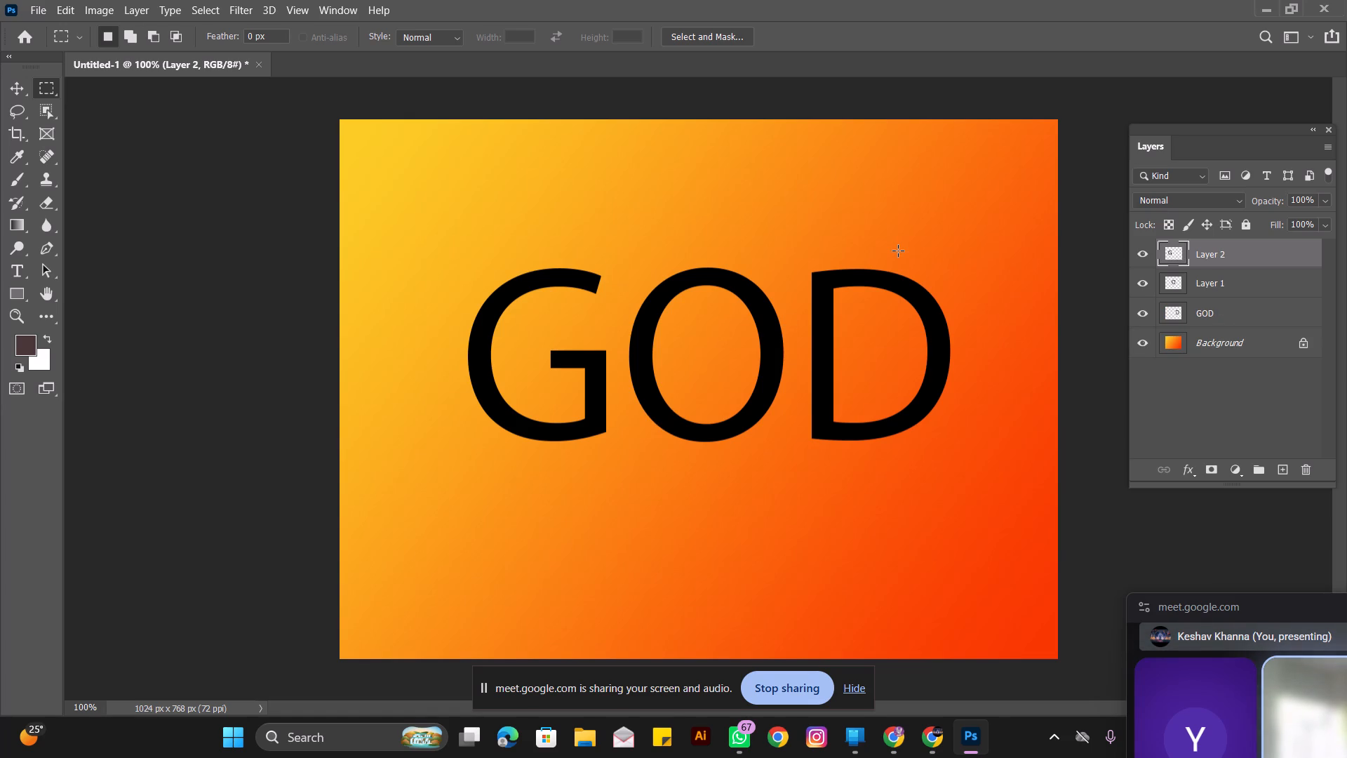
Toggle the visibility of Layer 2, Layer 1 and the GOD layer in turn to check which letter each holds.
left_click(1141, 256)
left_click(1141, 256)
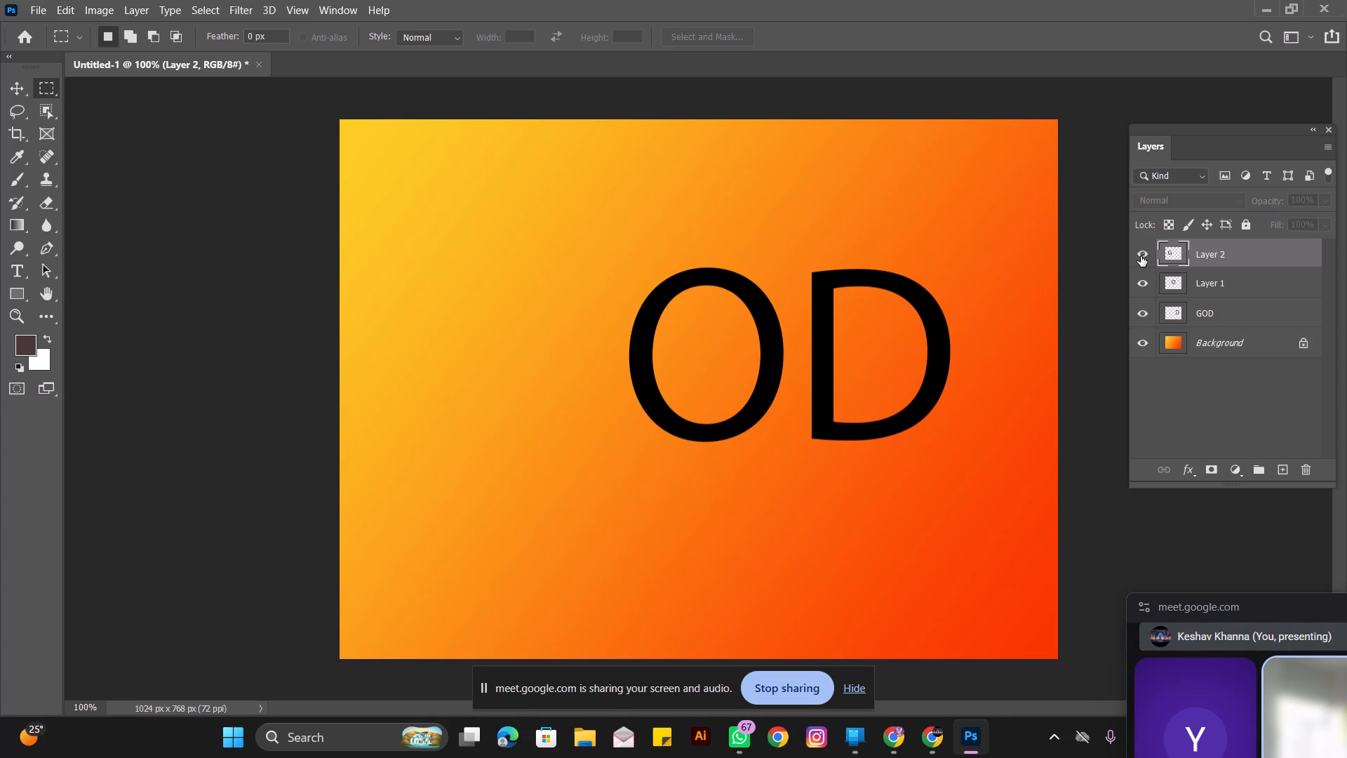
left_click(1139, 278)
left_click(1139, 279)
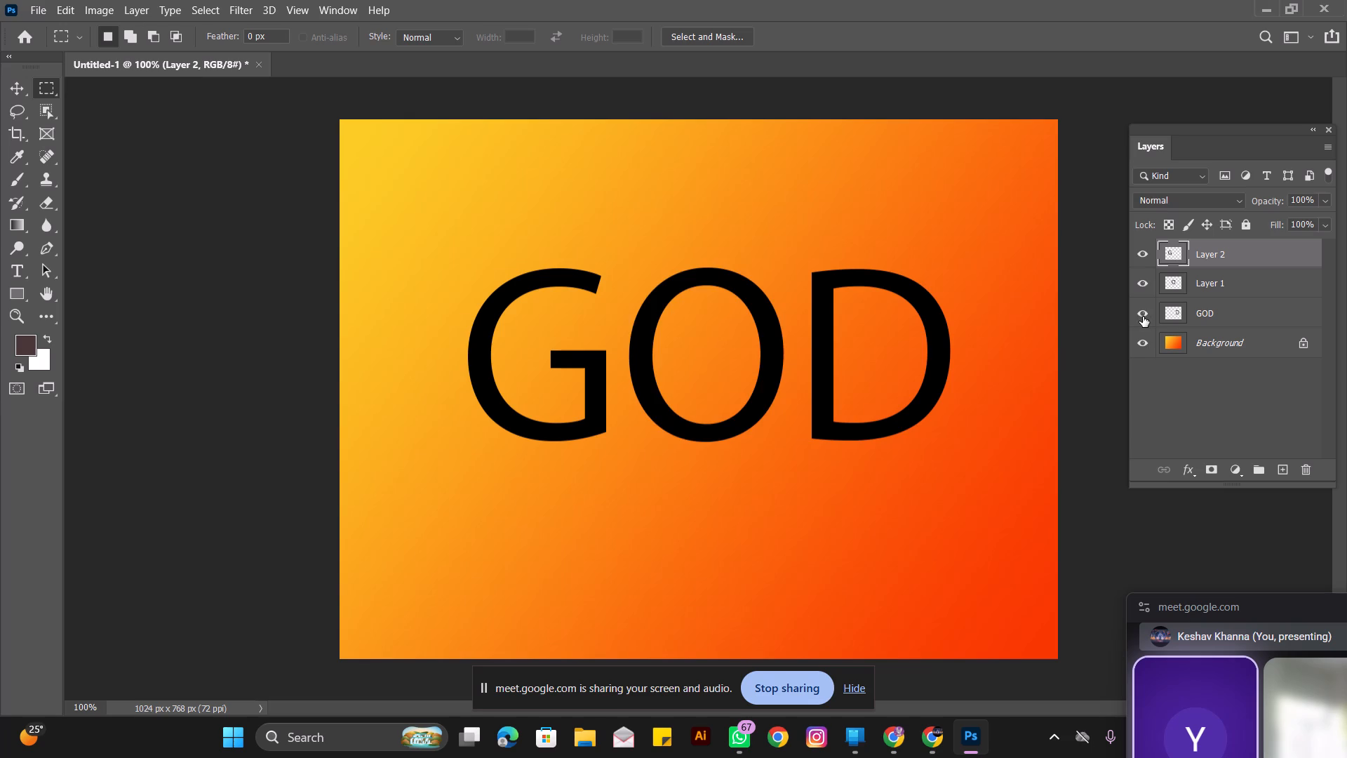
left_click(1143, 317)
left_click(1143, 317)
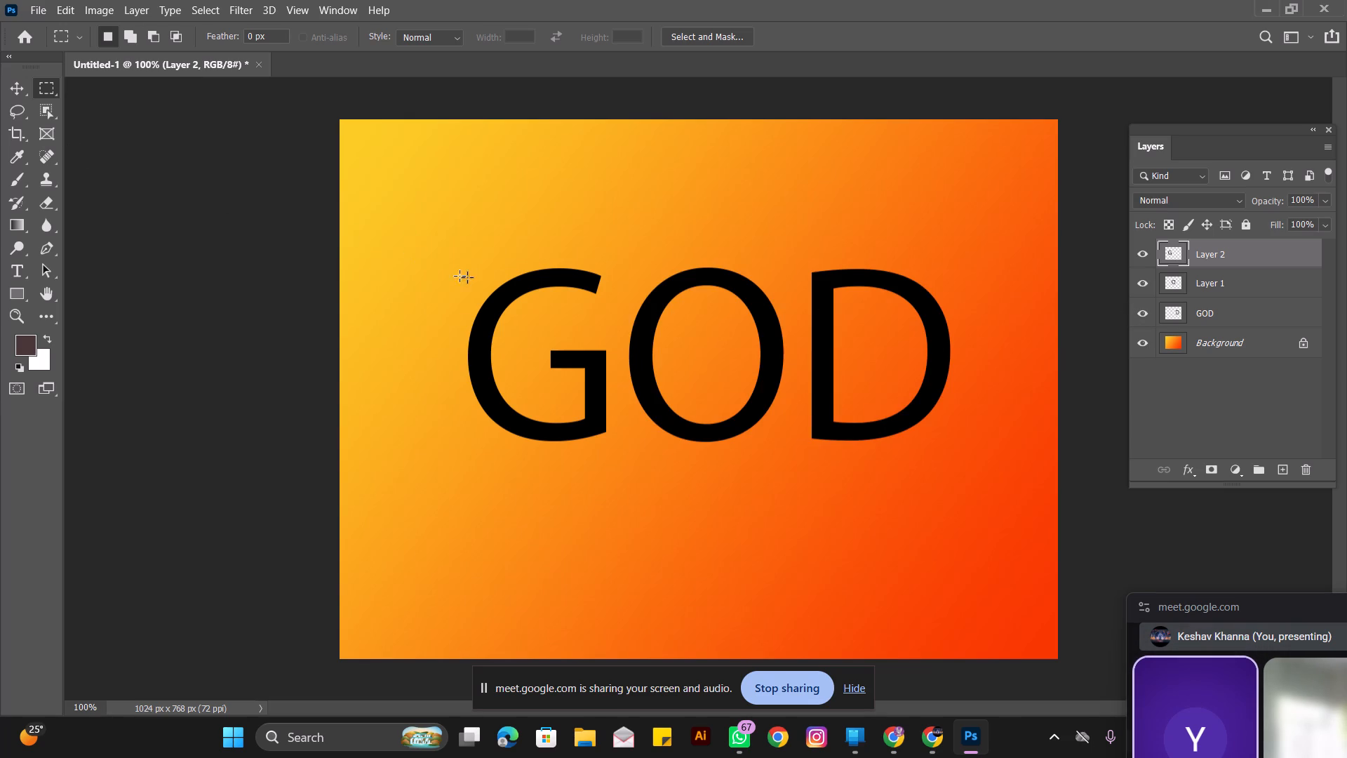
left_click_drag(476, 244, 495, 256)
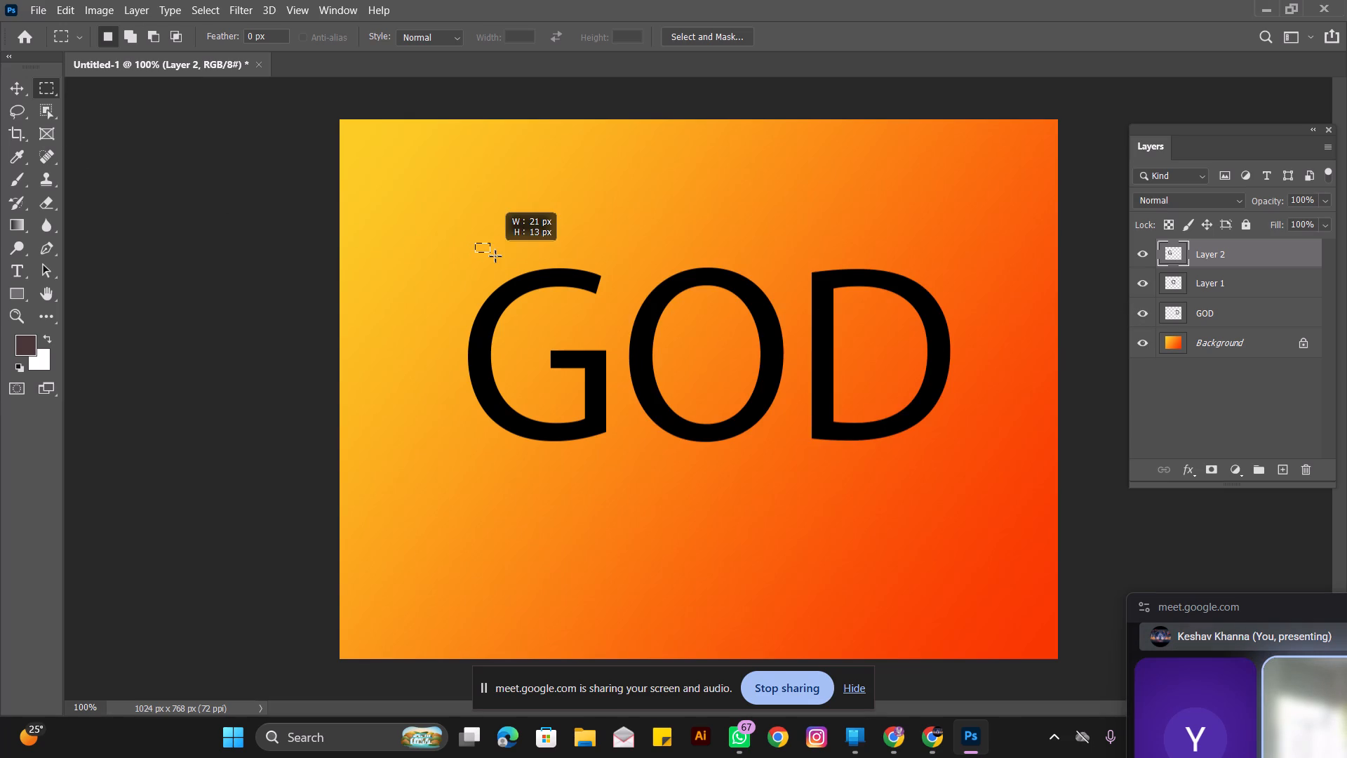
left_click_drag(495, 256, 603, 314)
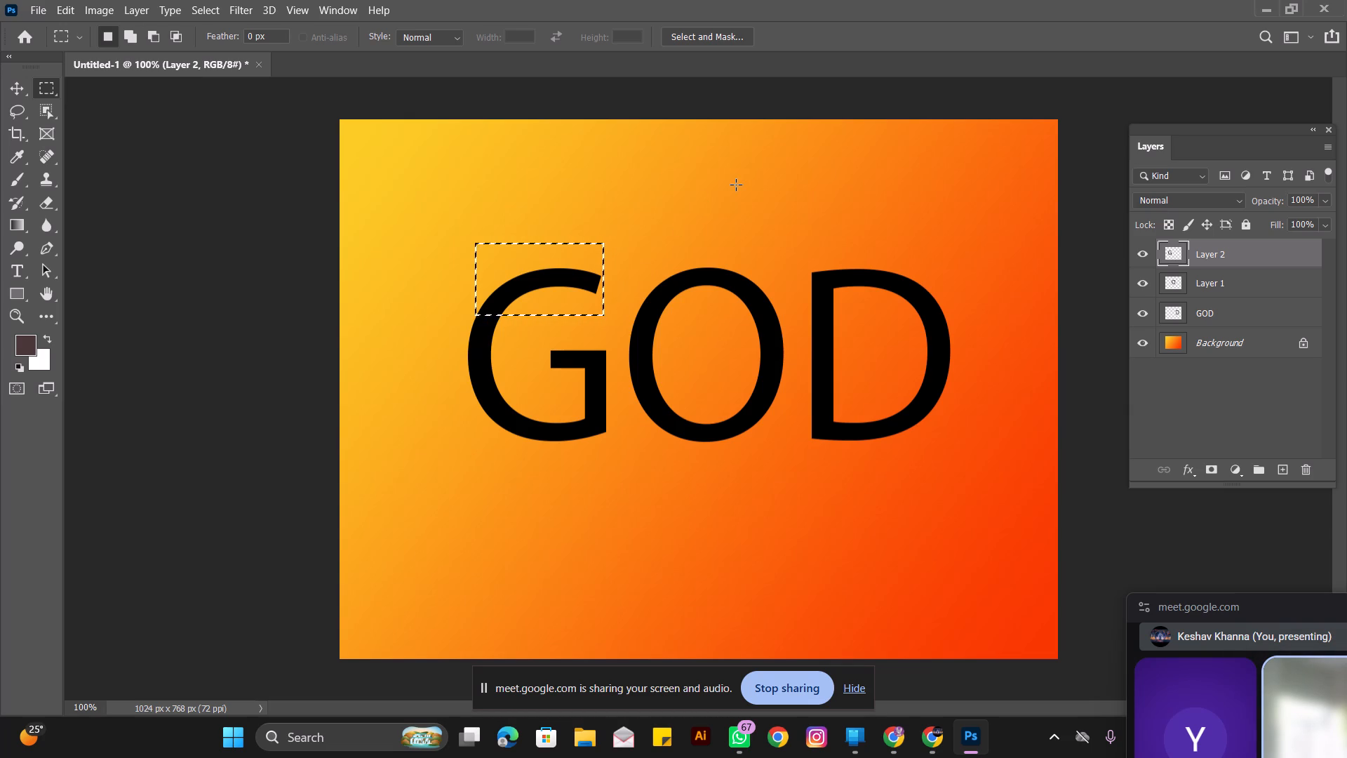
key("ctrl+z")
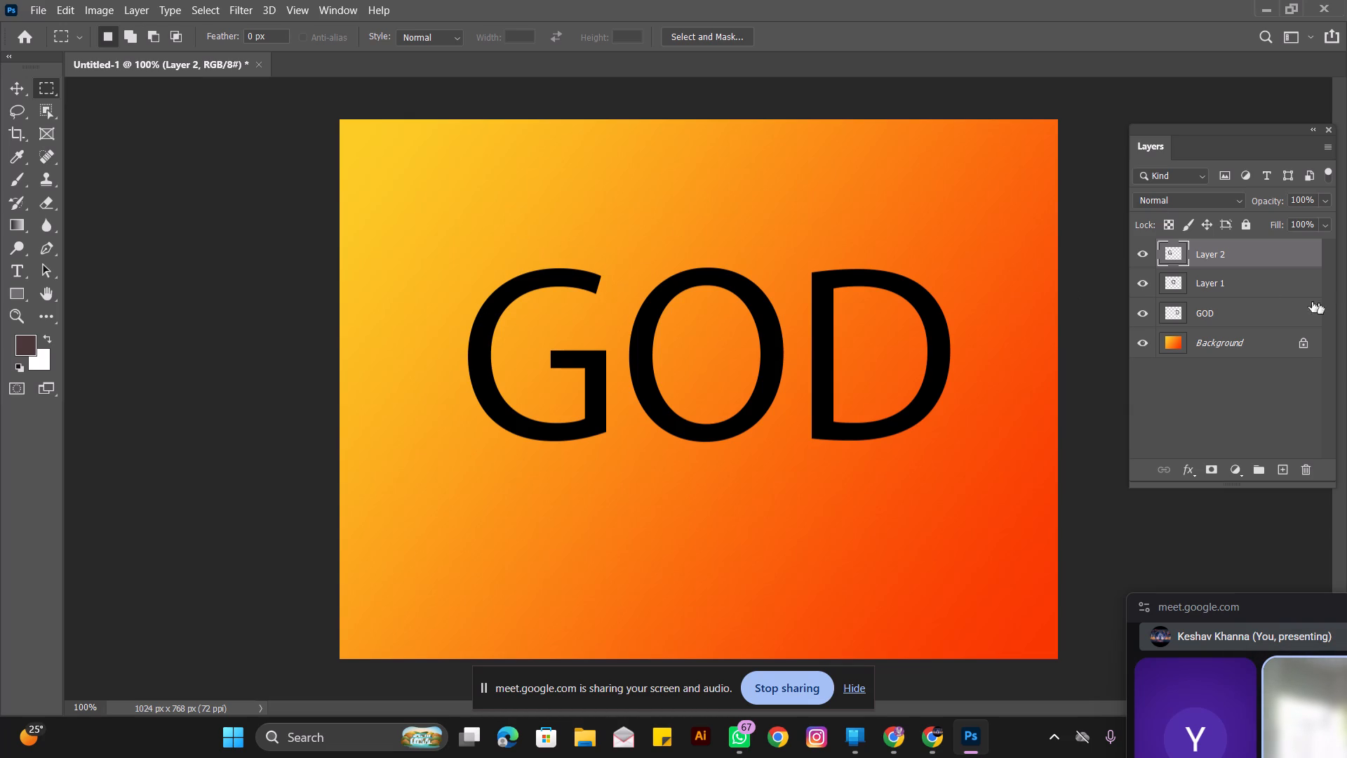
Rename the three lettering layers G, O and D after the letter each one contains.
left_click(1144, 255)
left_click(1144, 255)
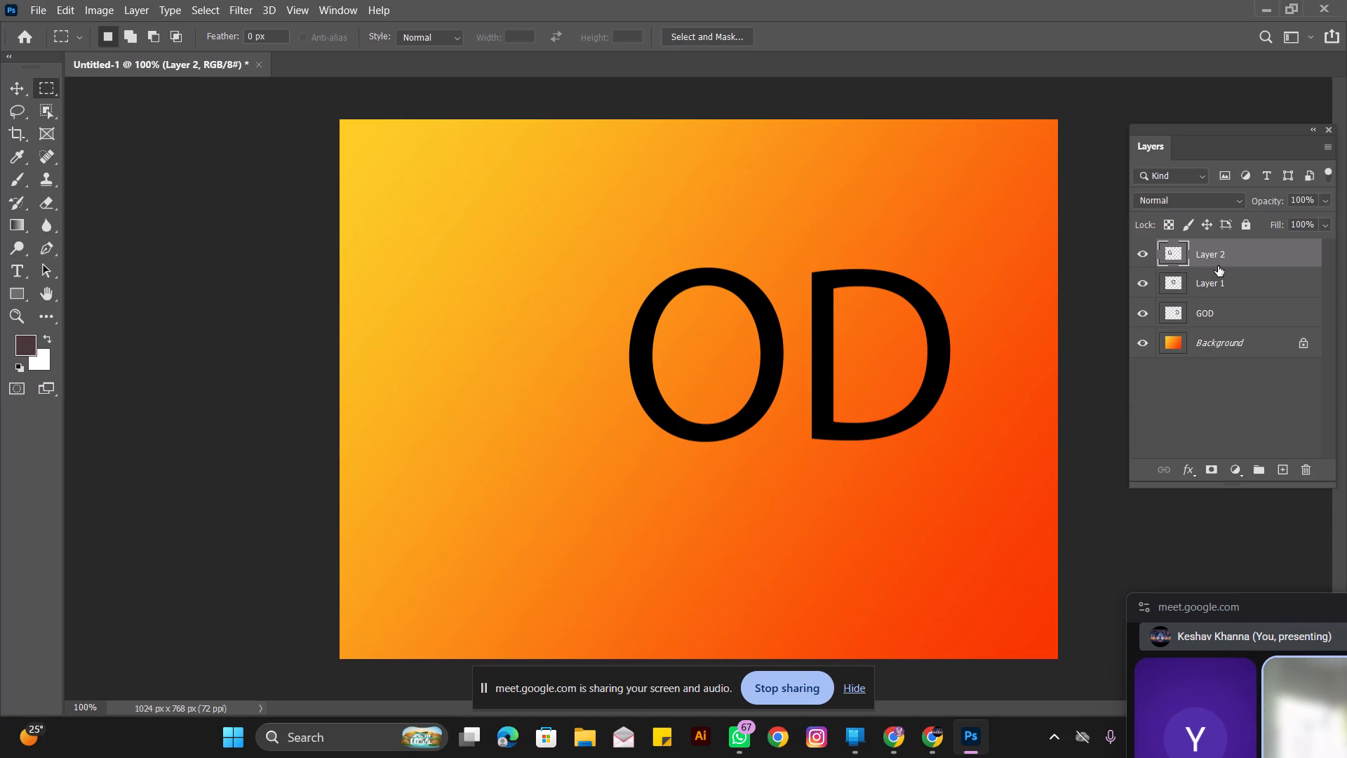
double_click(1215, 251)
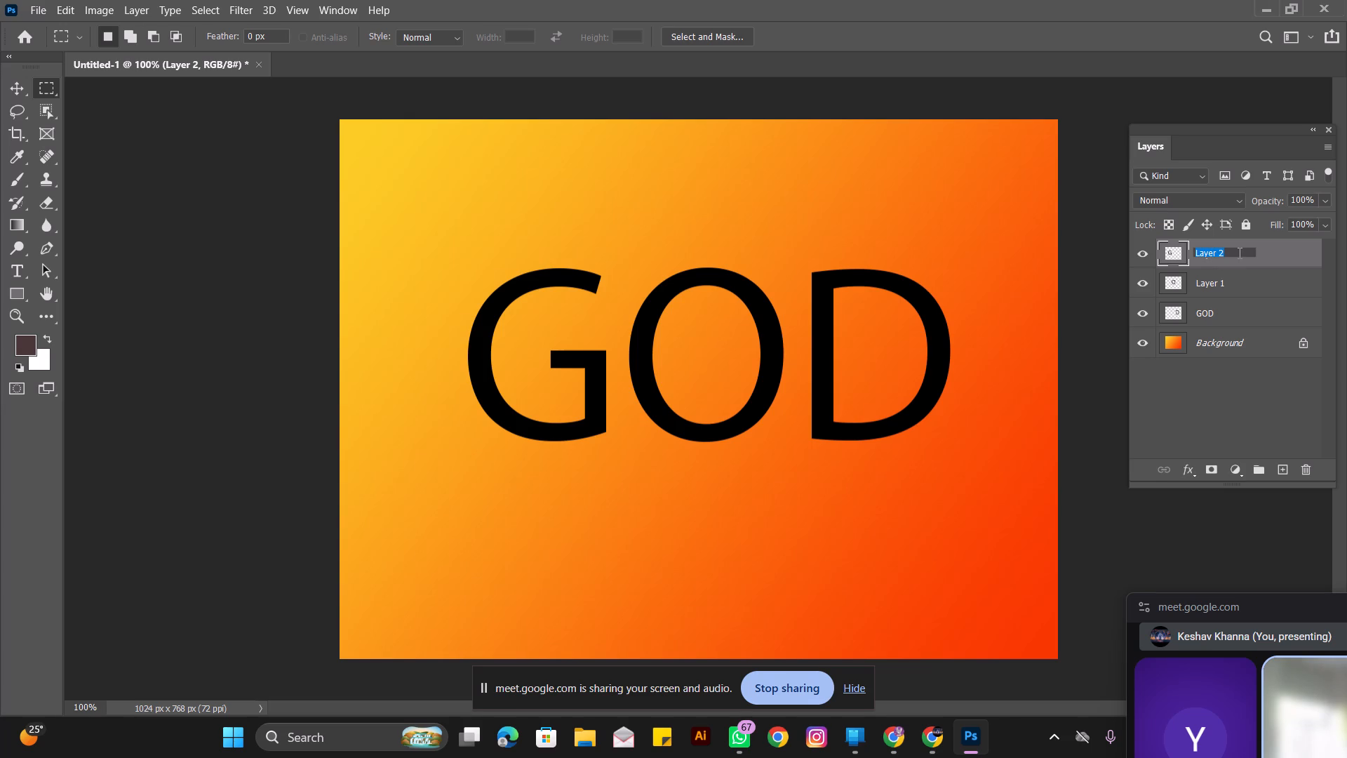
key("BackSpace")
key("Insert")
key("g")
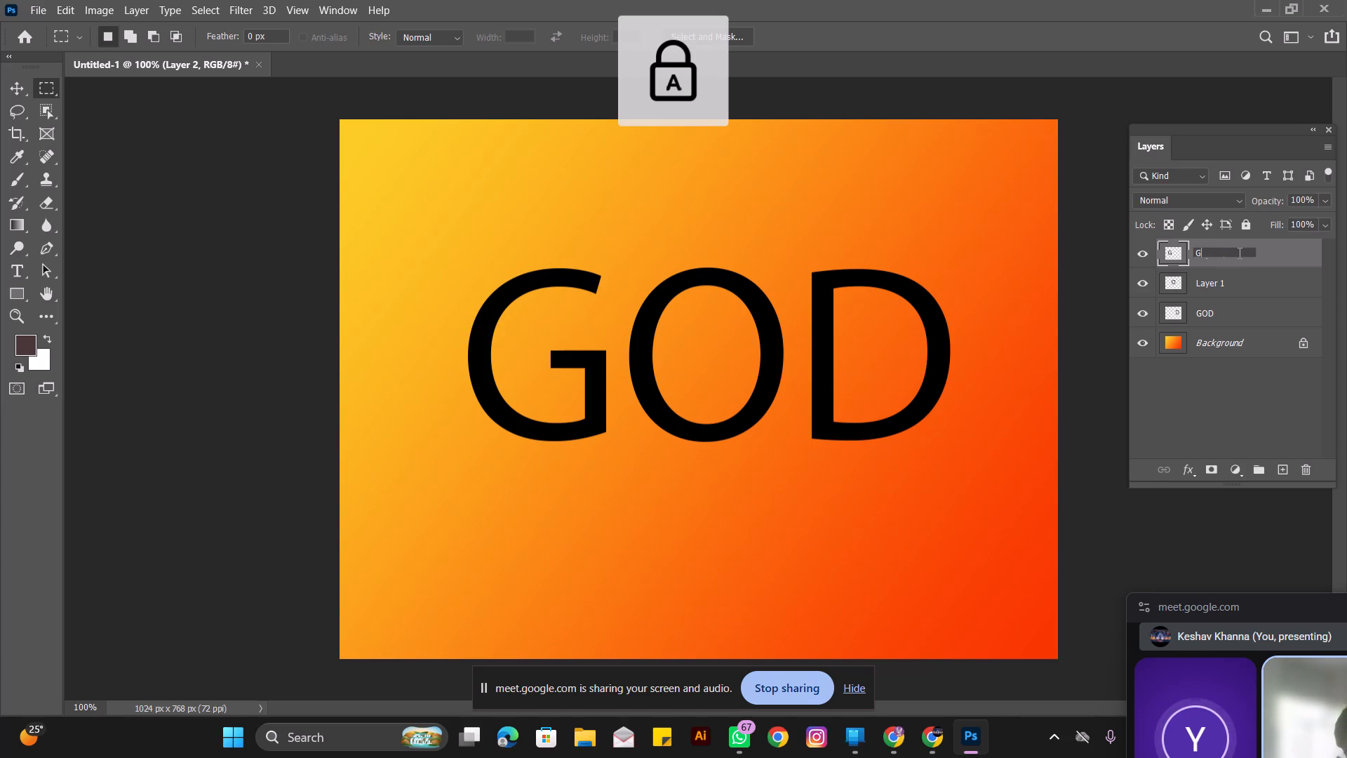
key("Return")
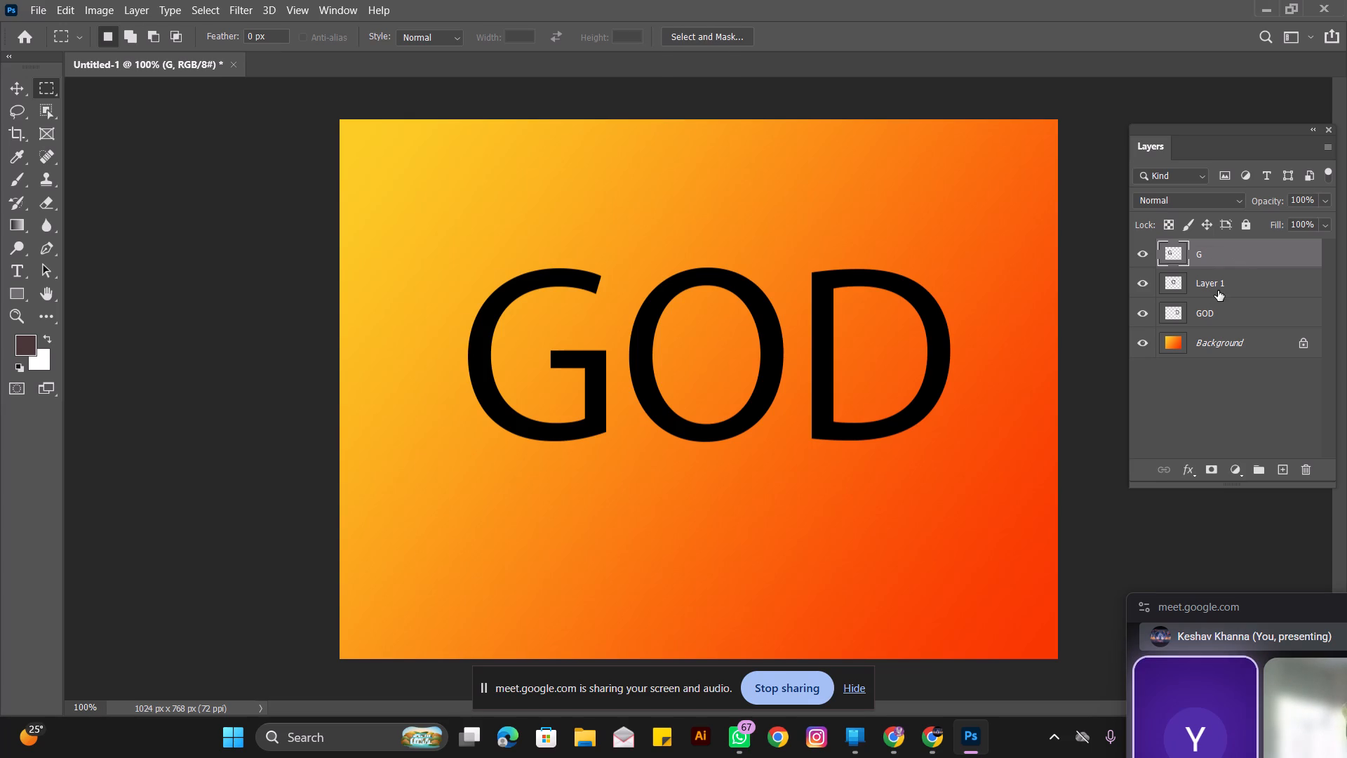
double_click(1147, 283)
double_click(1221, 281)
key("o")
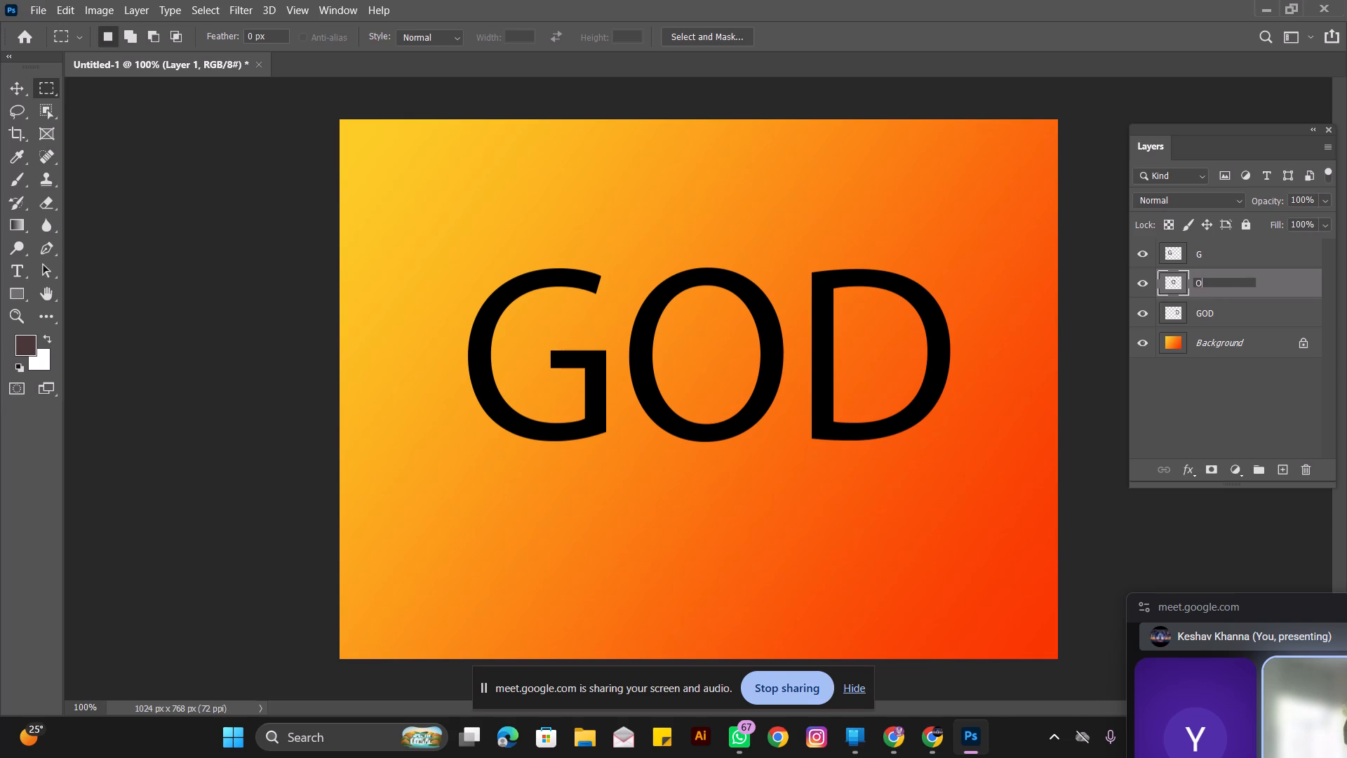
key("Return")
double_click(1205, 314)
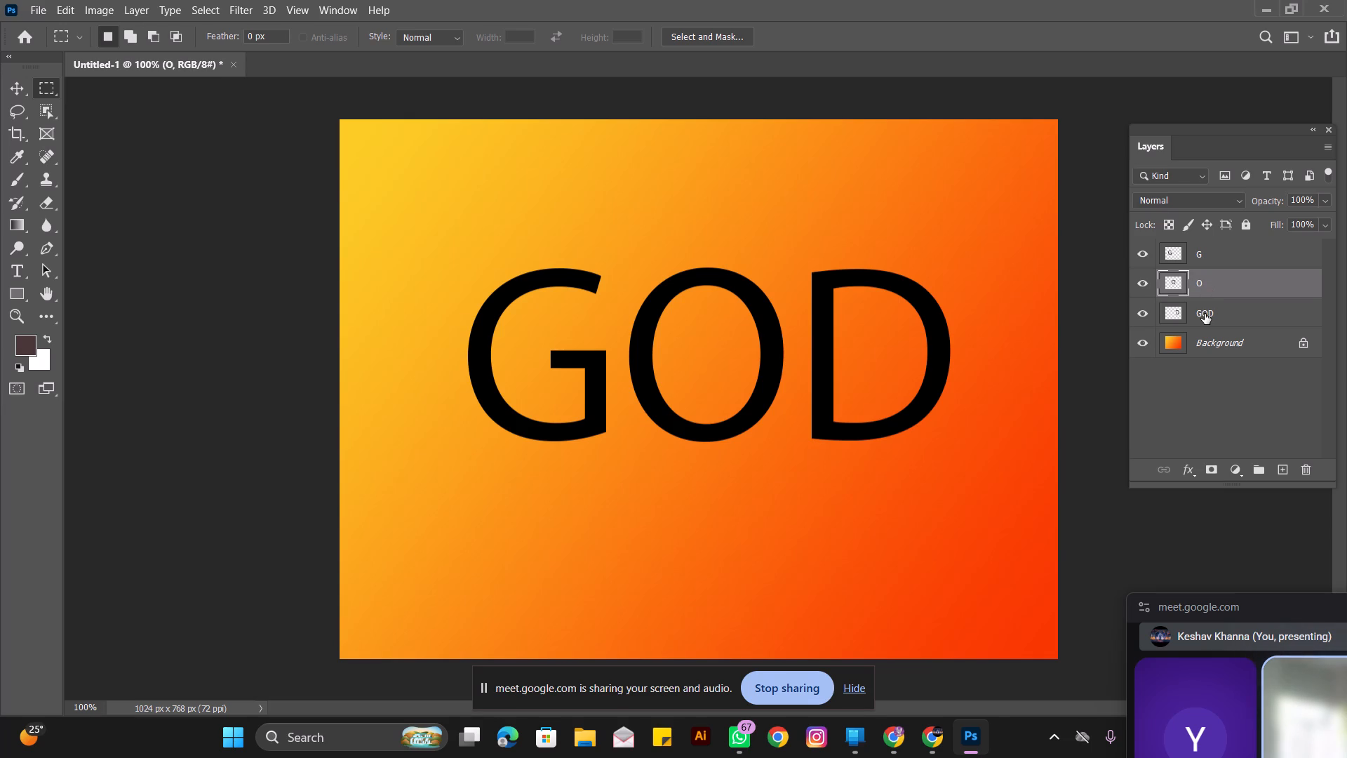
key("d")
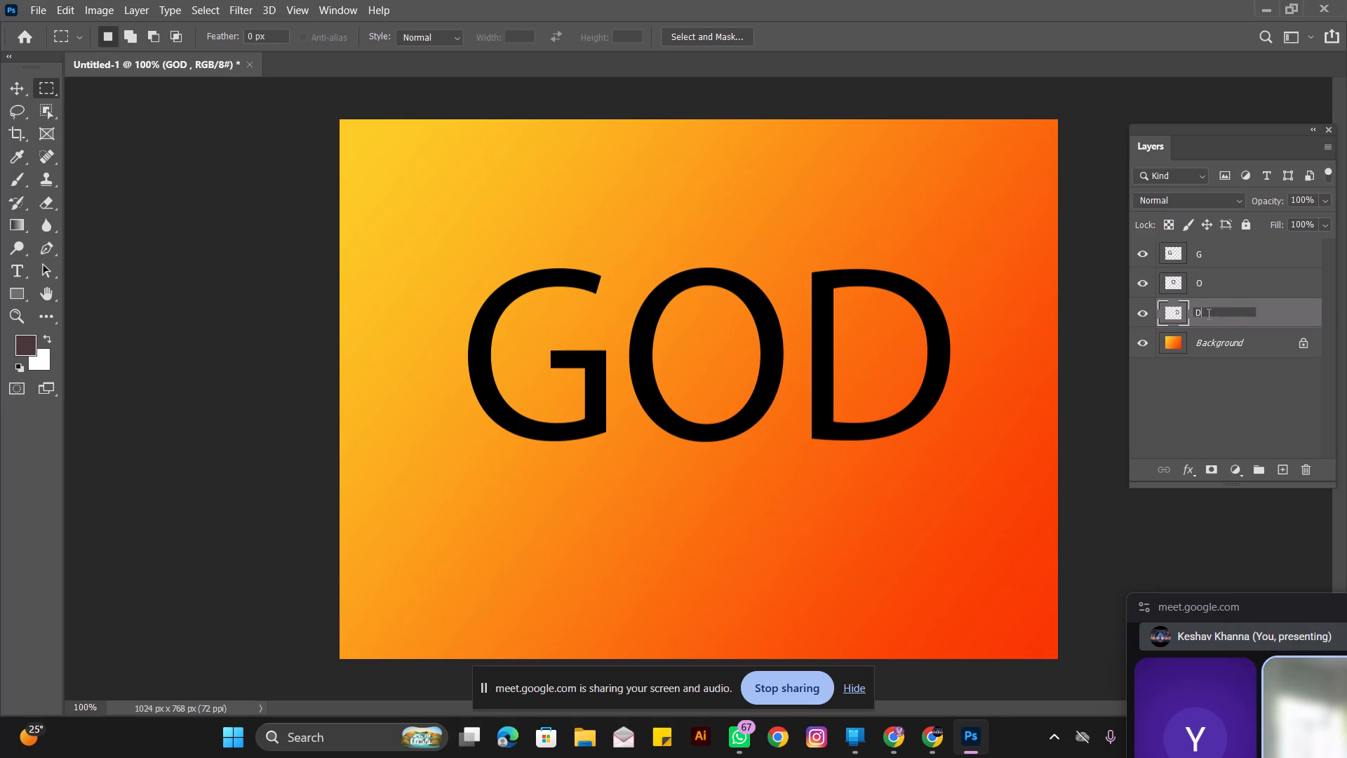
key("Return")
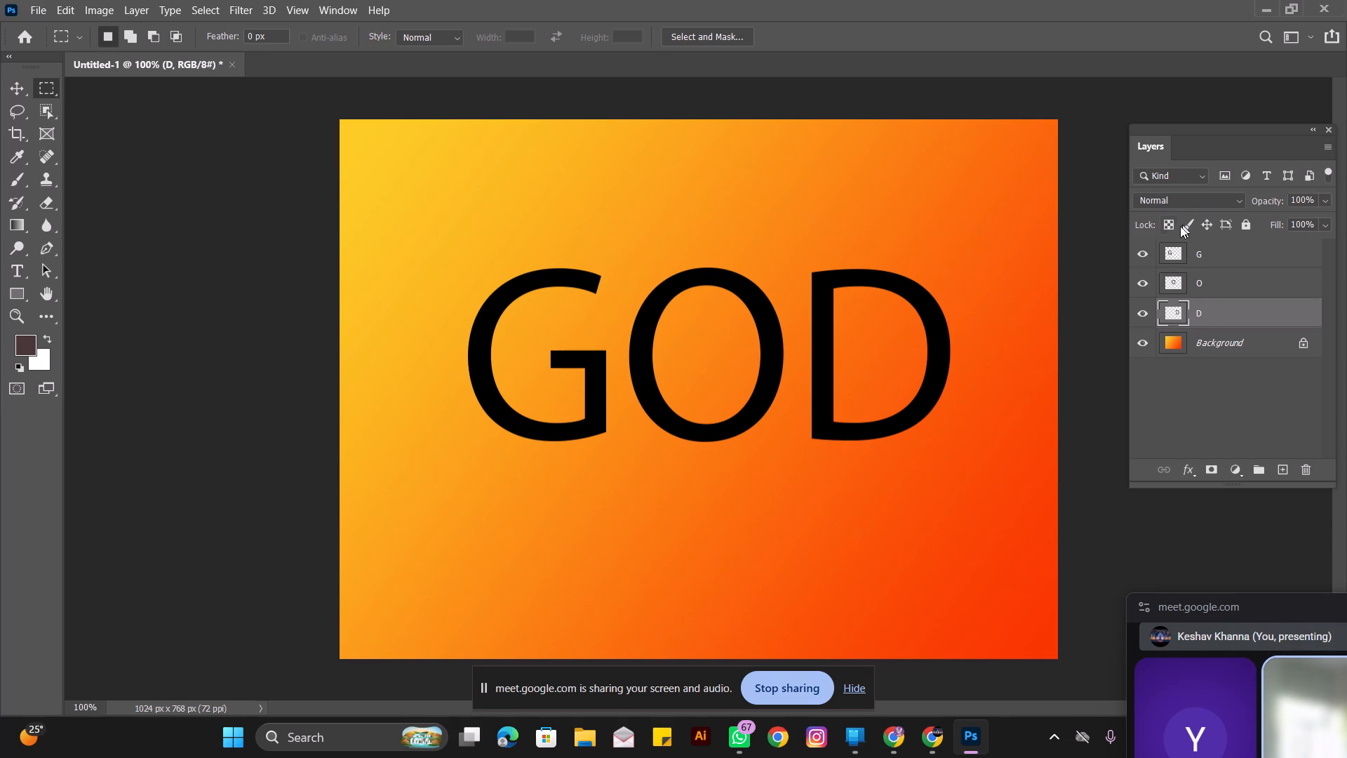
Hide the O and D layers, leaving only the G layer and the background visible.
left_click(1144, 258)
left_click(1146, 284)
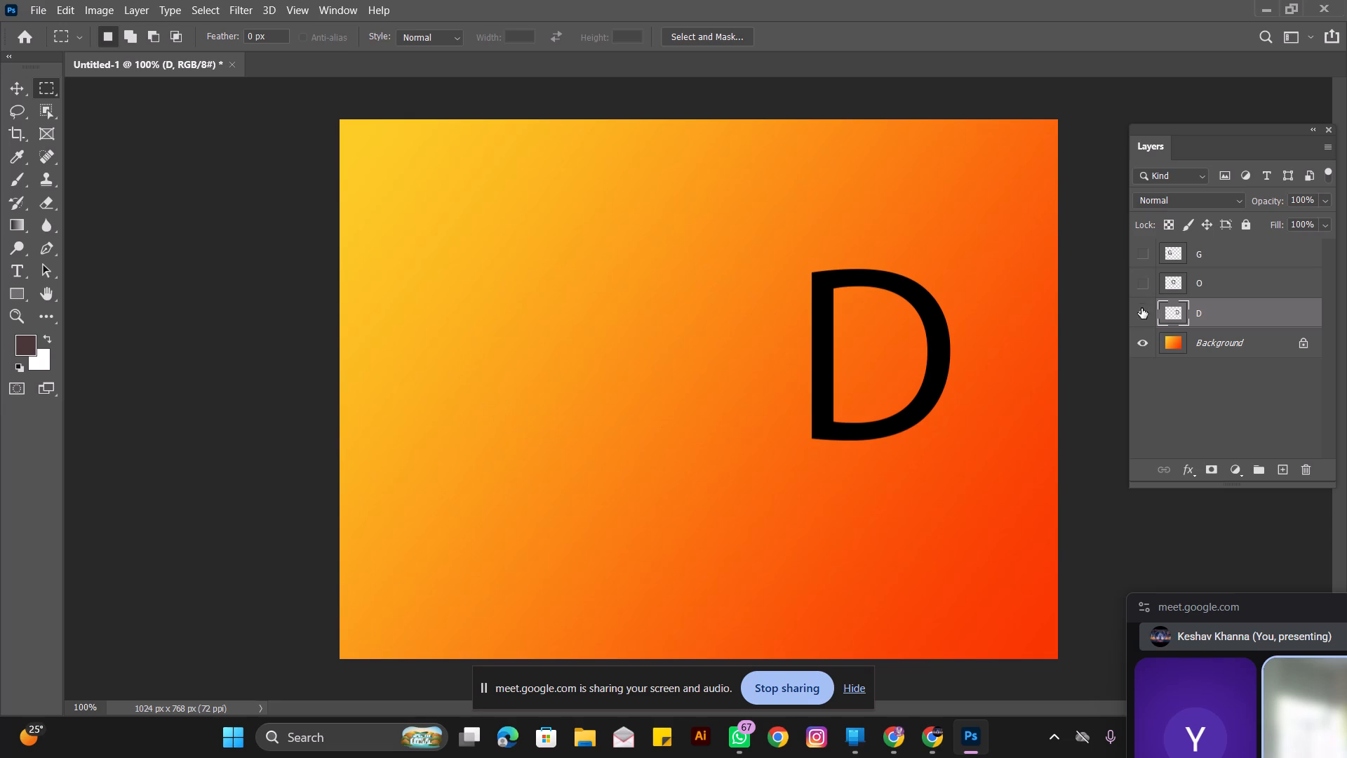
left_click(1141, 310)
left_click(1143, 257)
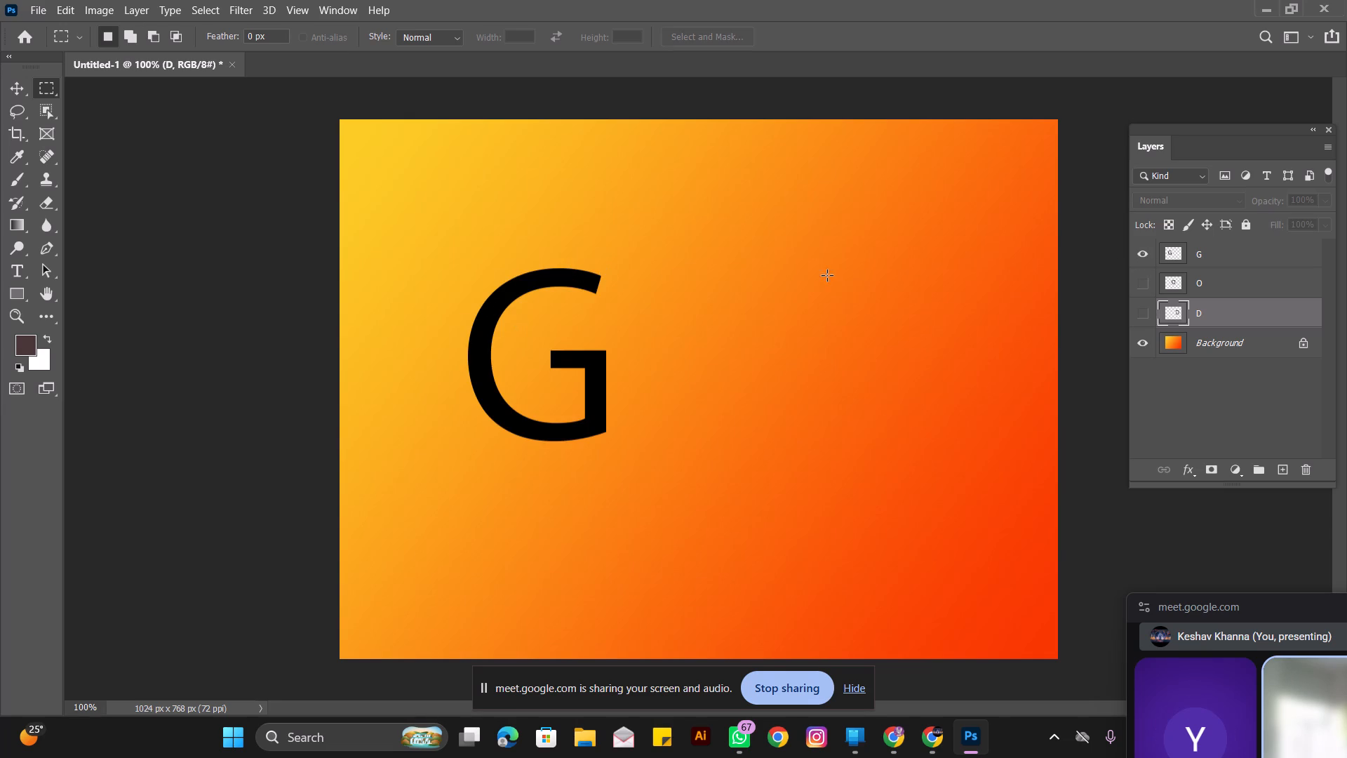
Cut the top strip of the letter G out of the G layer onto a new layer, and hide that new layer.
left_click_drag(462, 265, 615, 310)
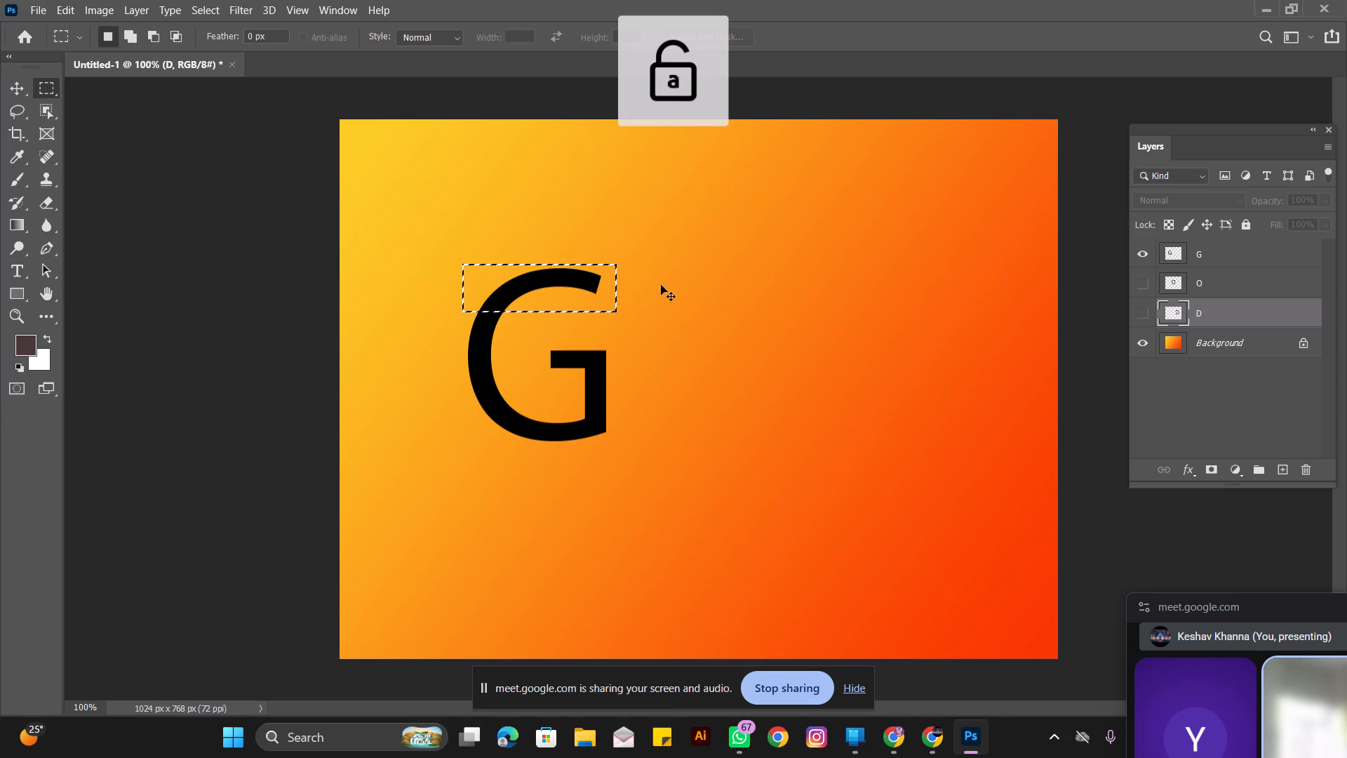
key("ctrl+shift+j")
left_click(689, 286)
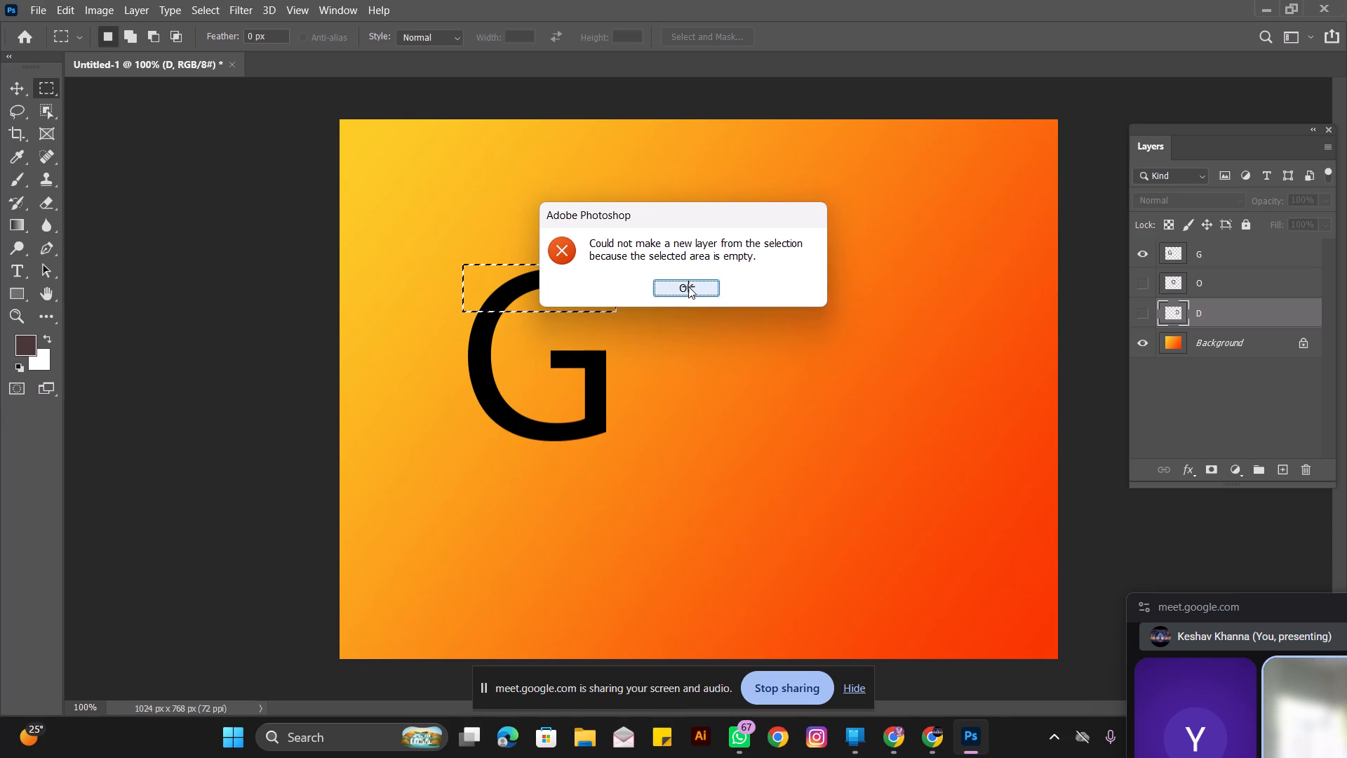
left_click(1212, 258)
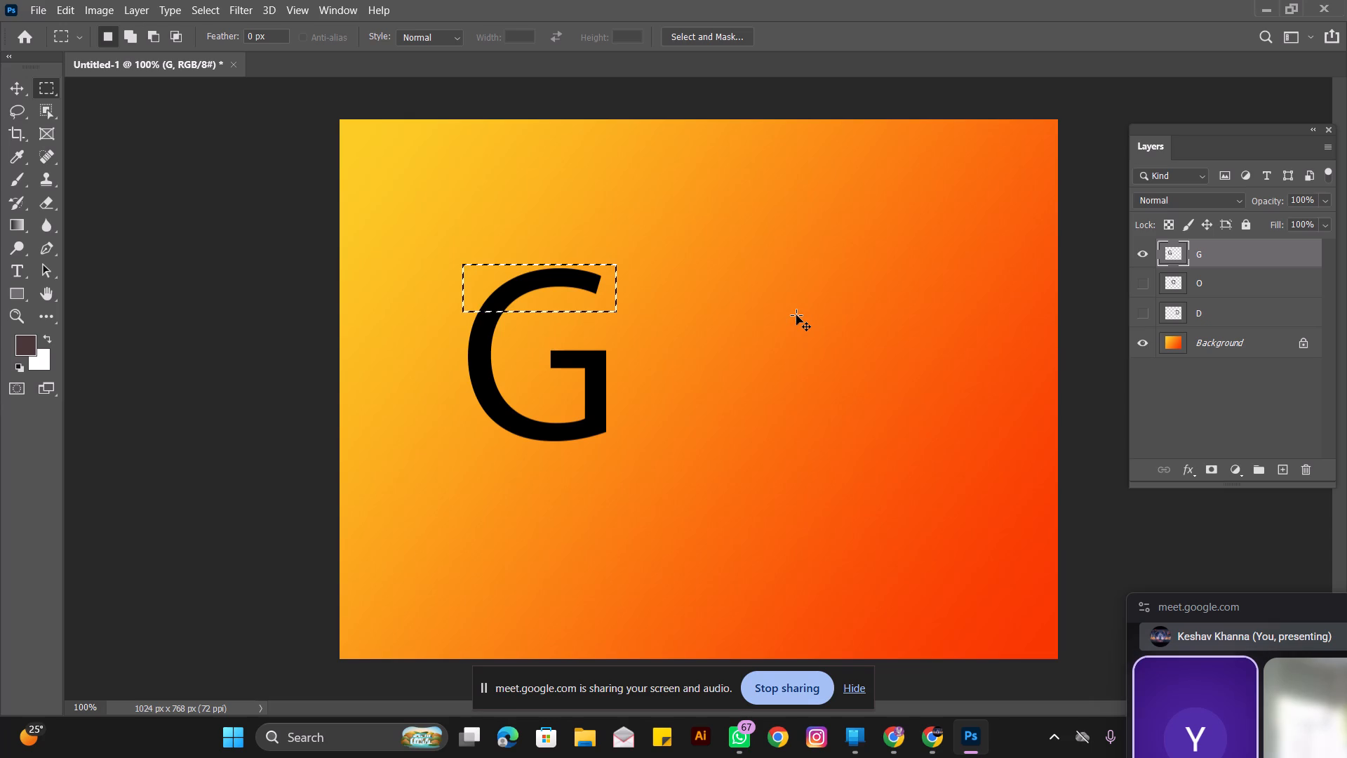
key("ctrl+shift+j")
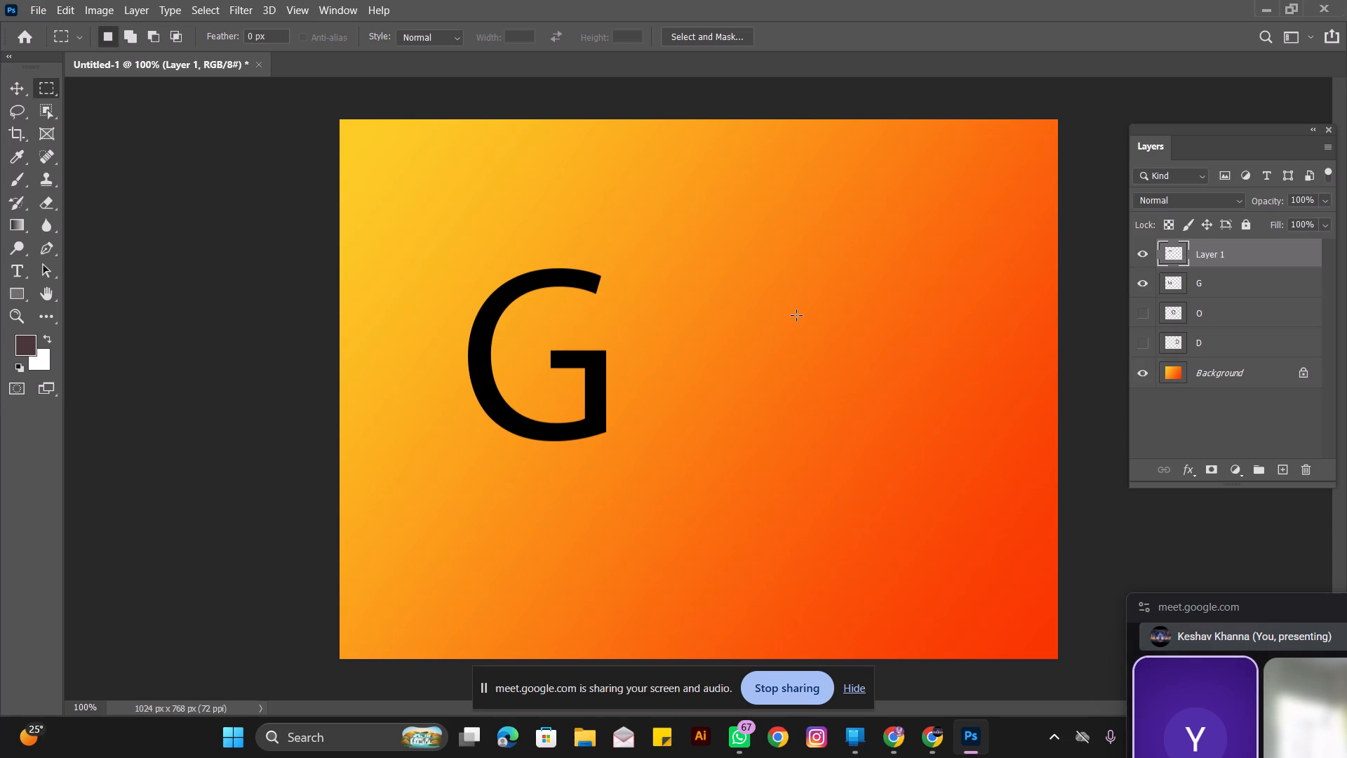
left_click(1147, 256)
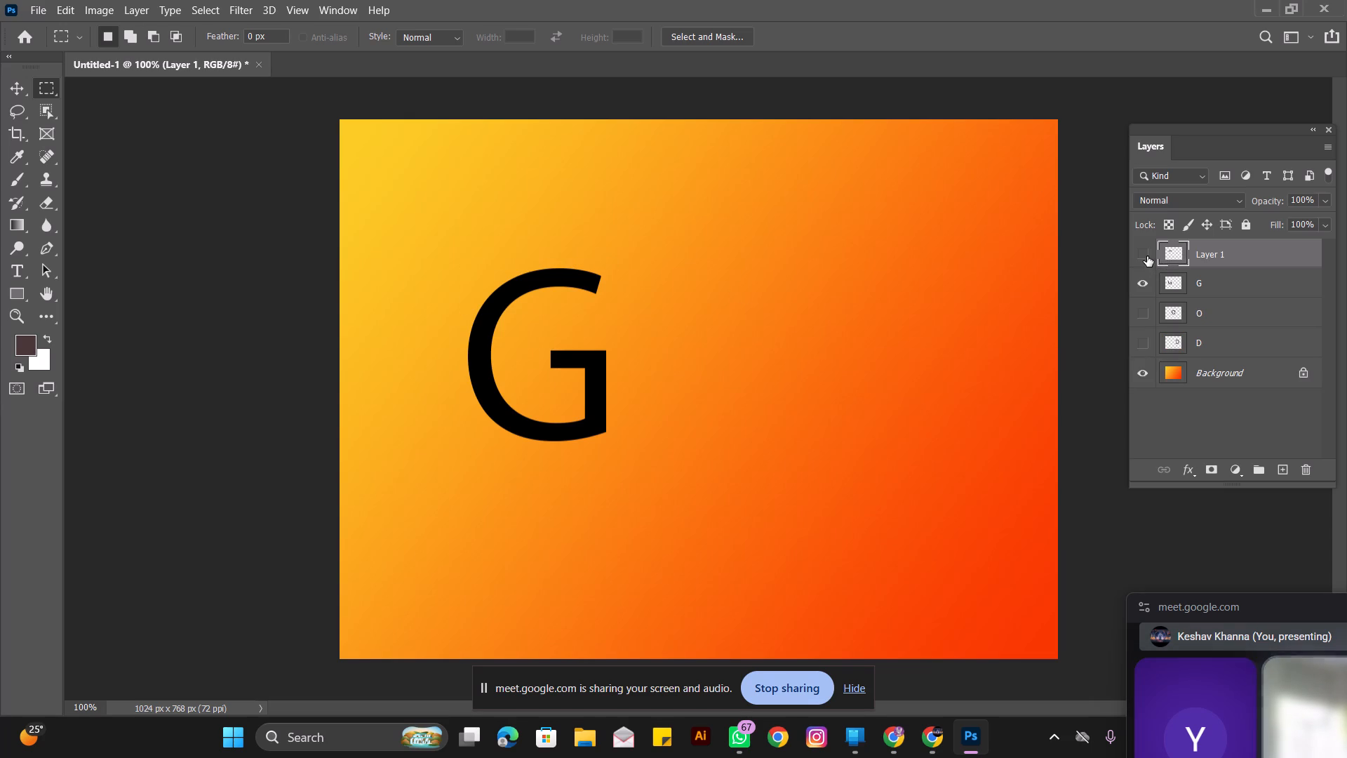
Cut the upper end of the G's remaining left curve out of the G layer onto a new layer, and hide that new layer.
left_click(1205, 282)
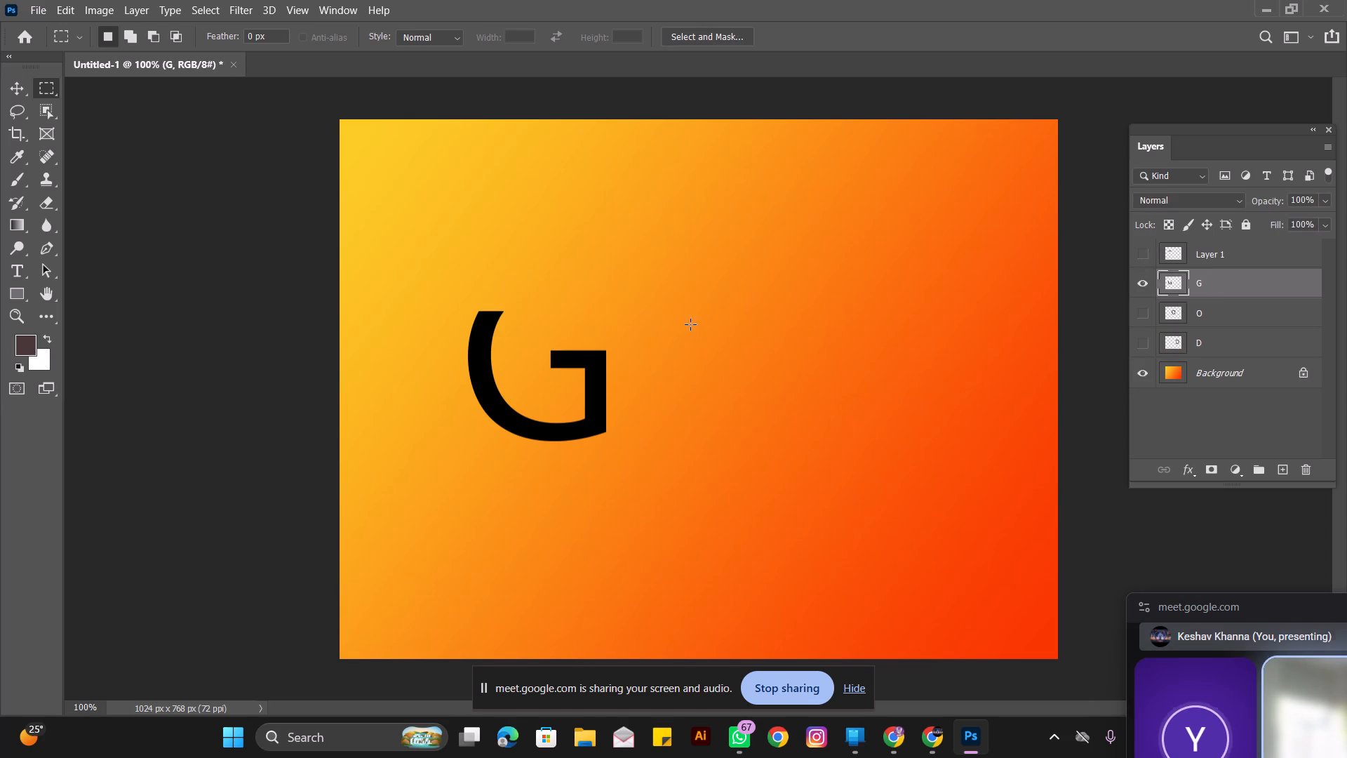
left_click_drag(435, 301, 516, 361)
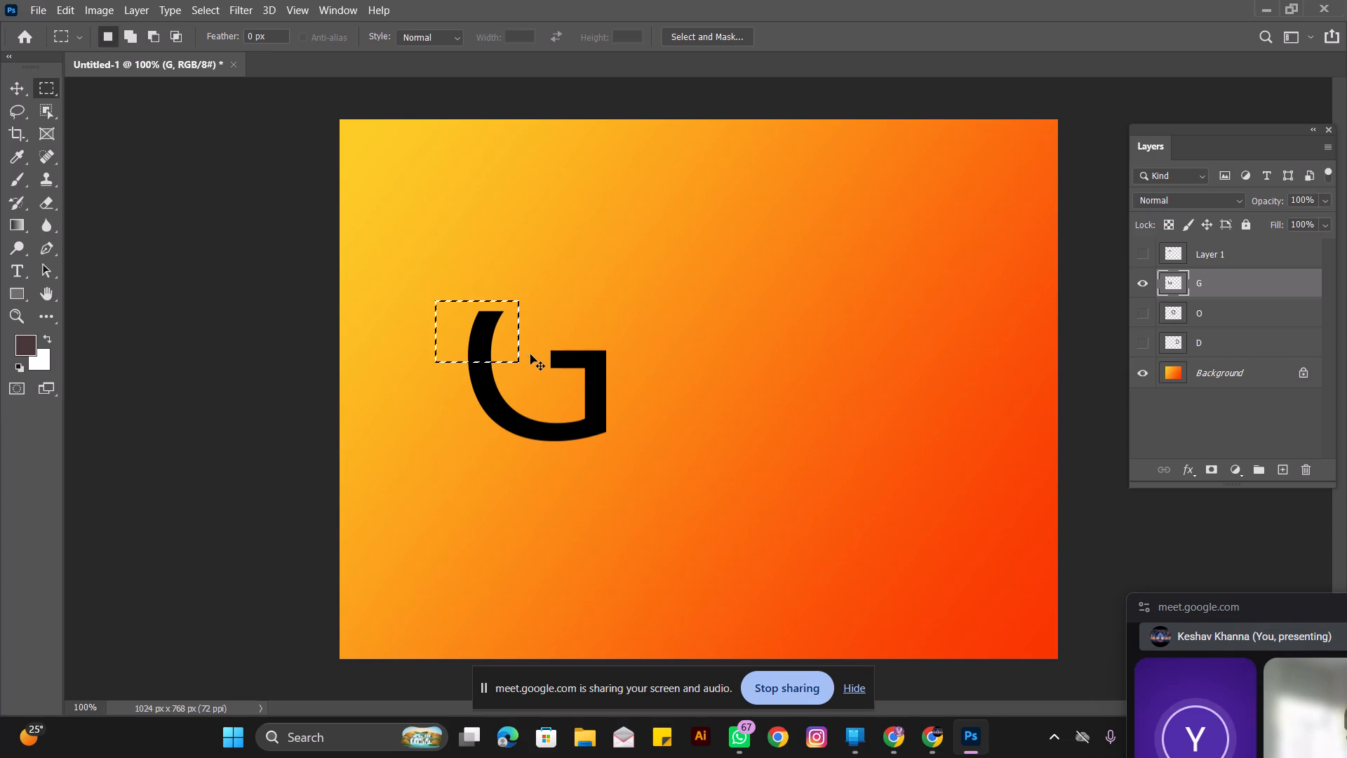
key("ctrl+shift+j")
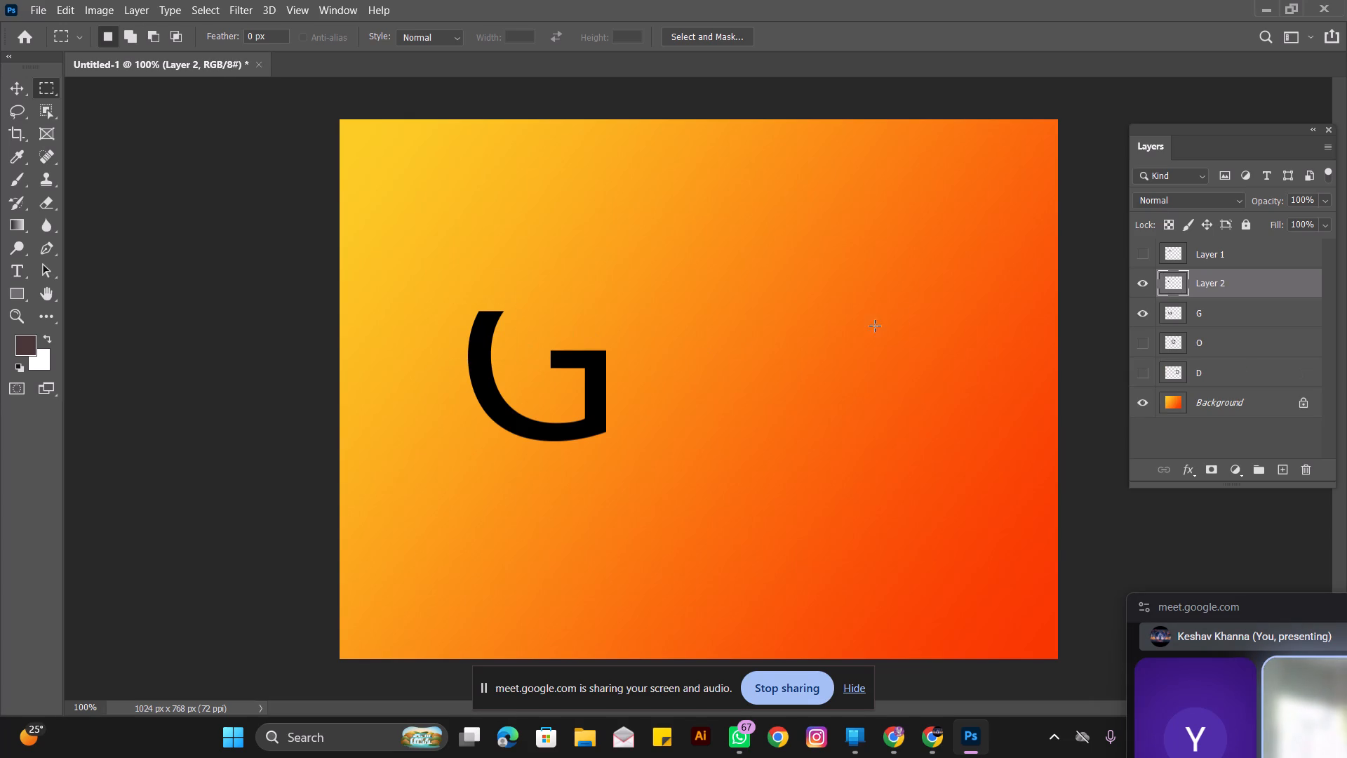
left_click(1140, 285)
Cut the upper part of the G's remaining left curve out of the G layer onto a new layer, and hide that new layer.
left_click(1202, 310)
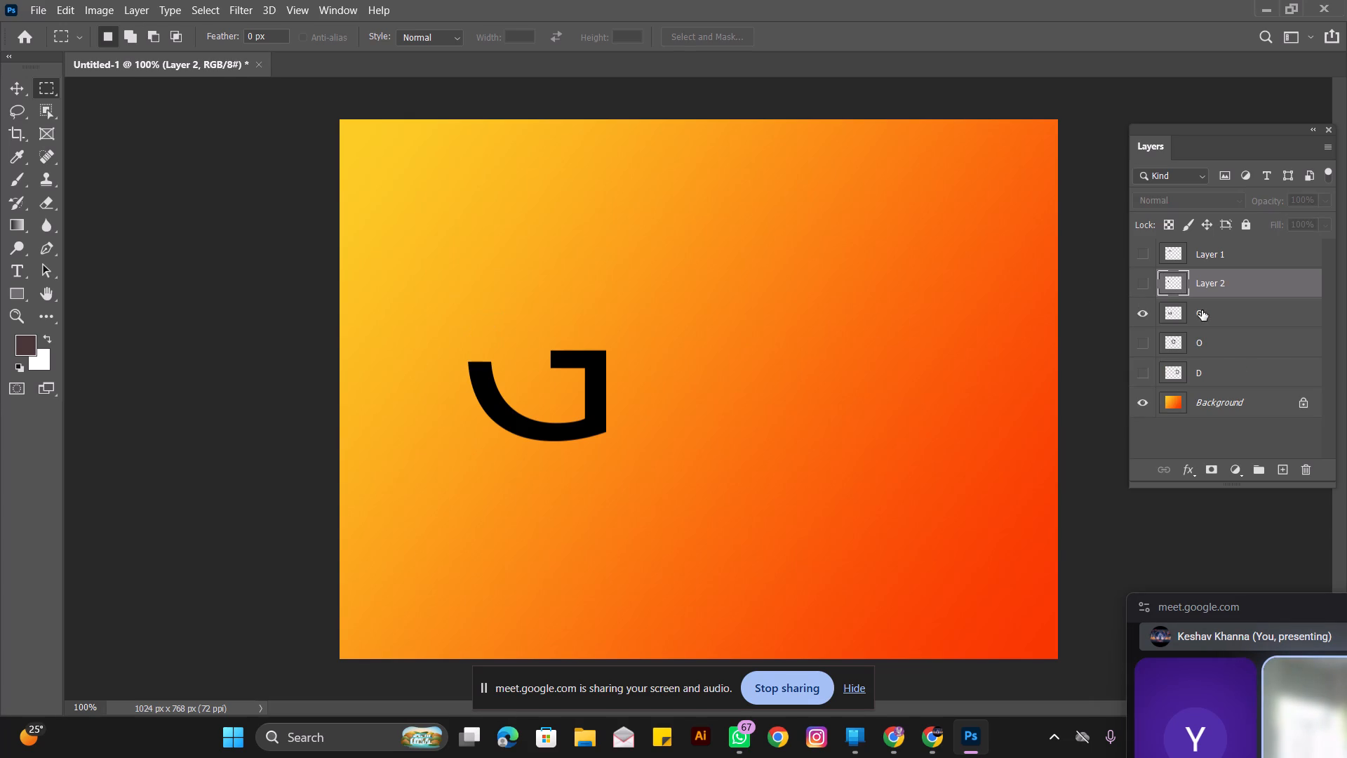
left_click_drag(434, 351, 476, 378)
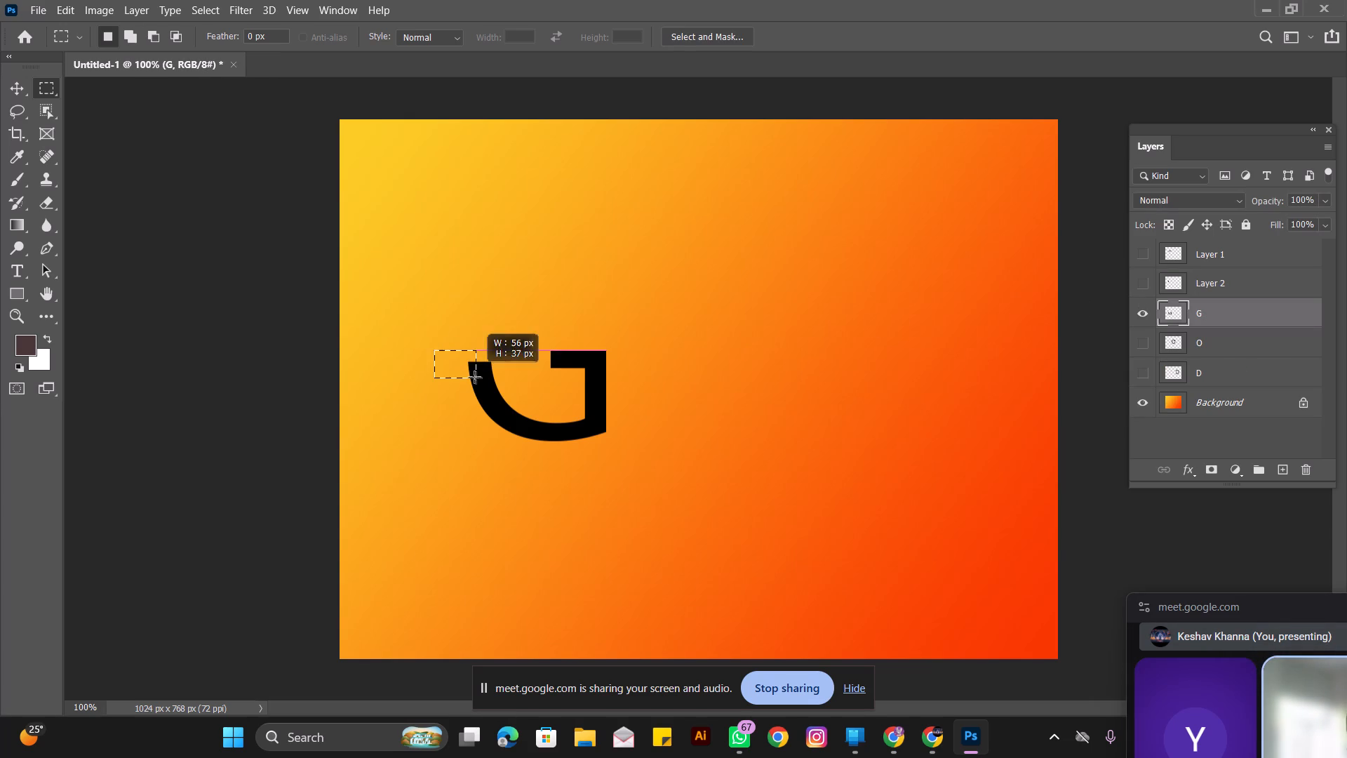
left_click_drag(476, 378, 528, 406)
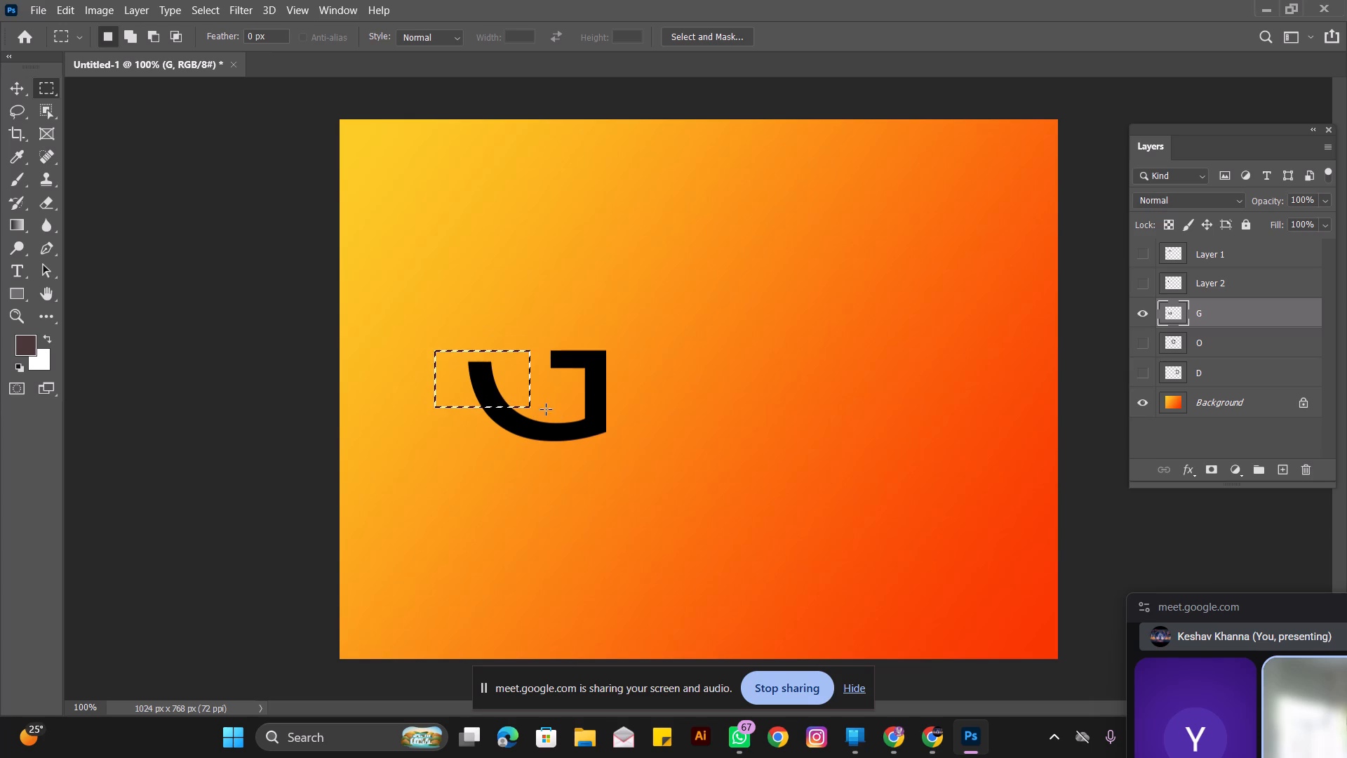
key("ctrl+shift+j")
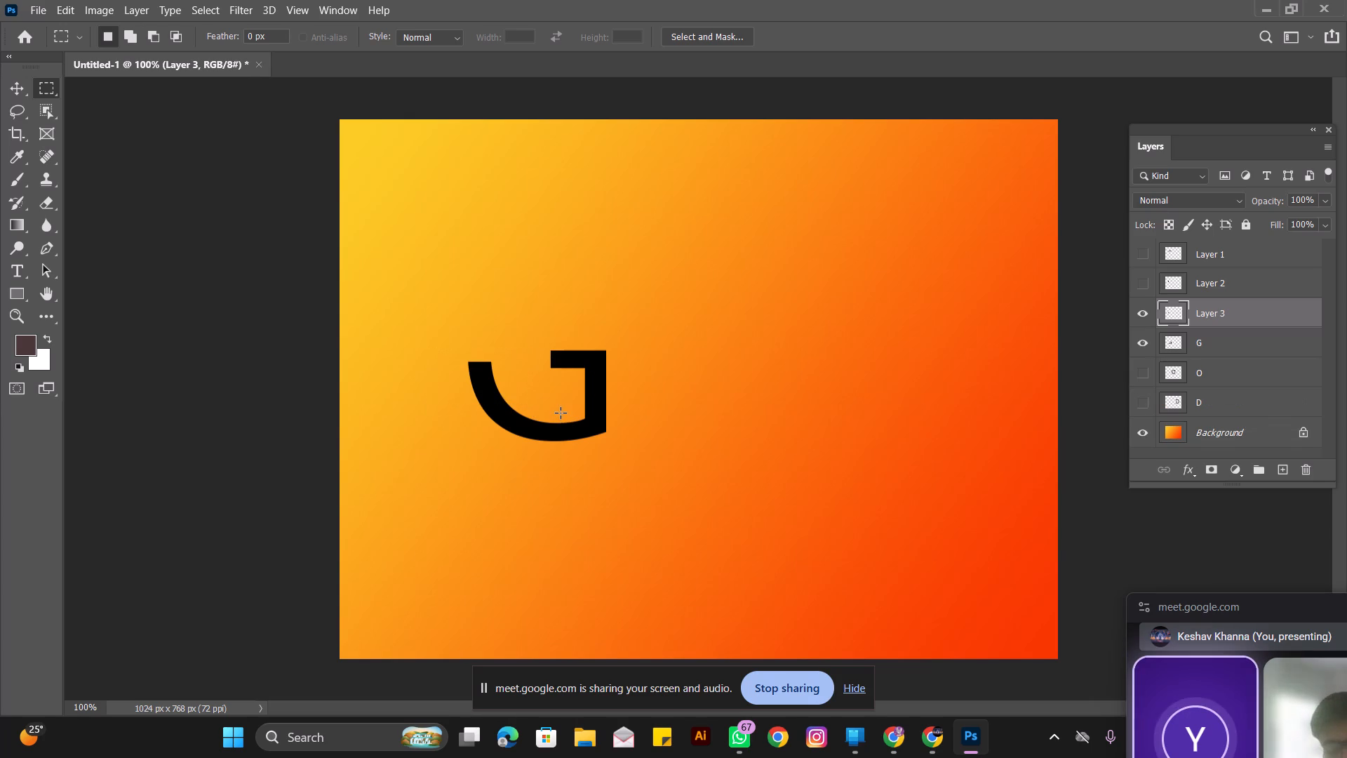
left_click(1140, 308)
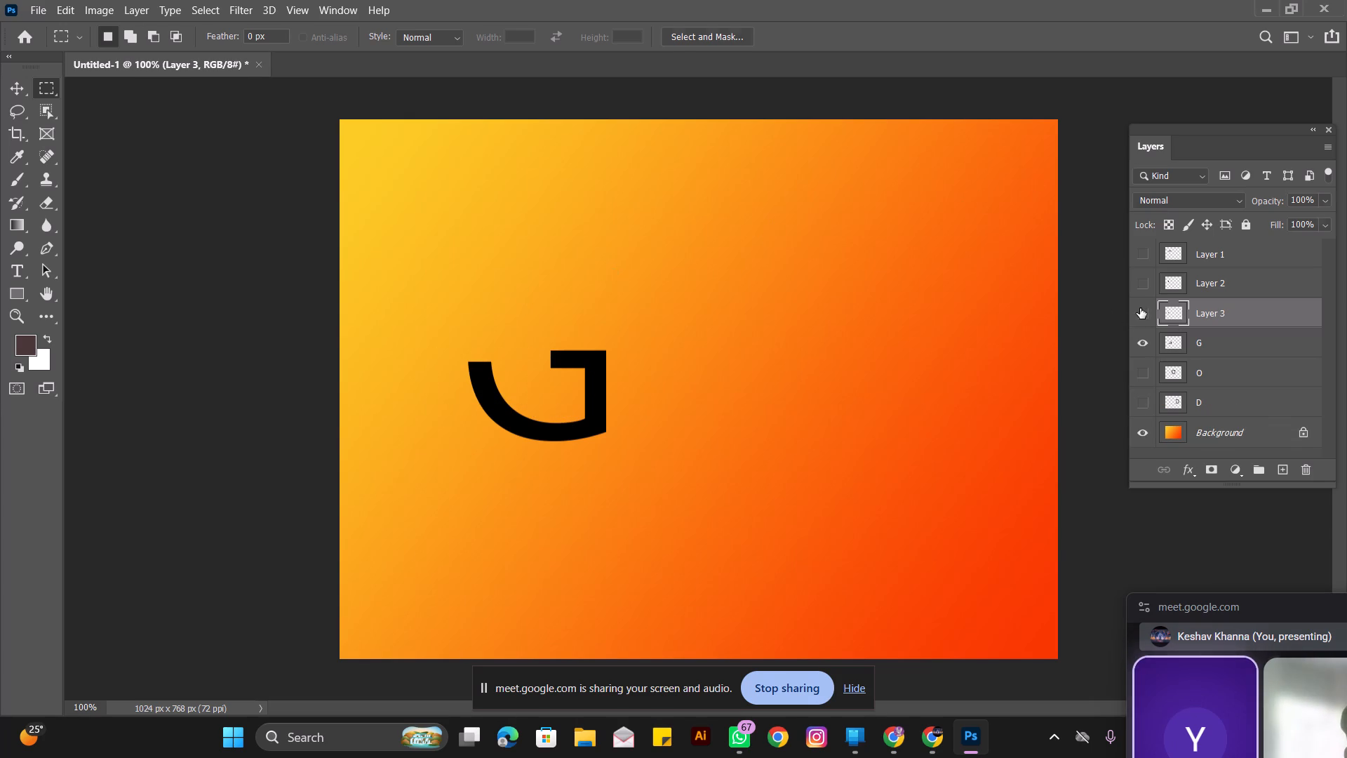
Cut the lower-left curve of the G out of the G layer onto a new layer, and hide that new layer.
left_click(1204, 341)
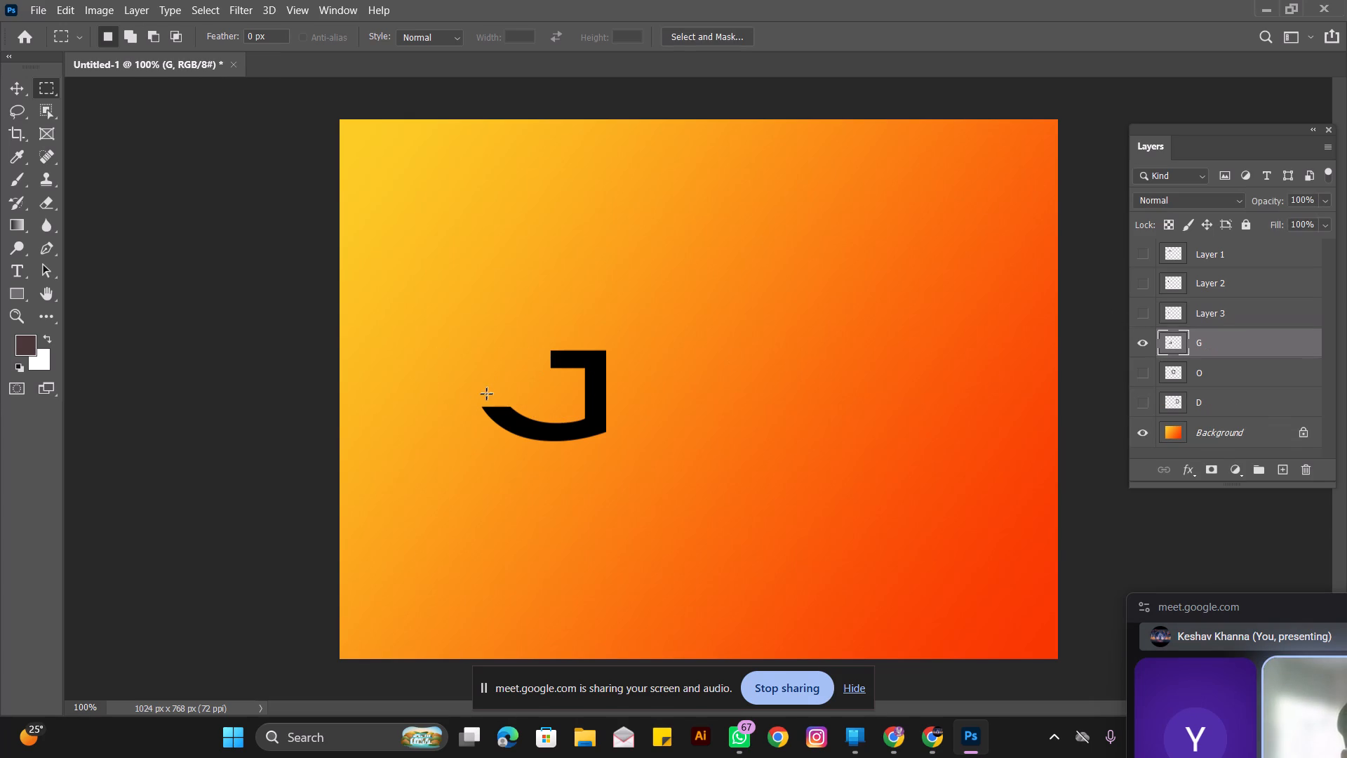
left_click_drag(482, 385, 553, 453)
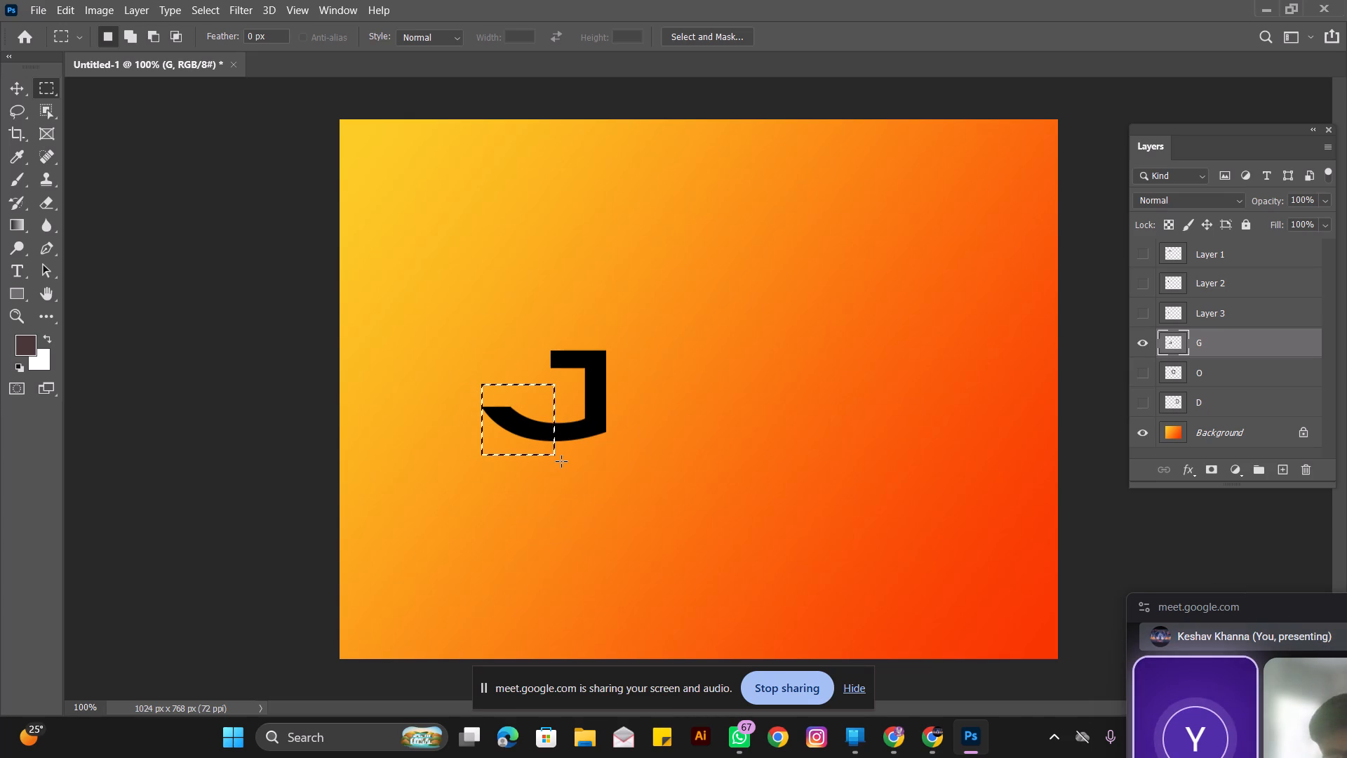
key("ctrl+shift+j")
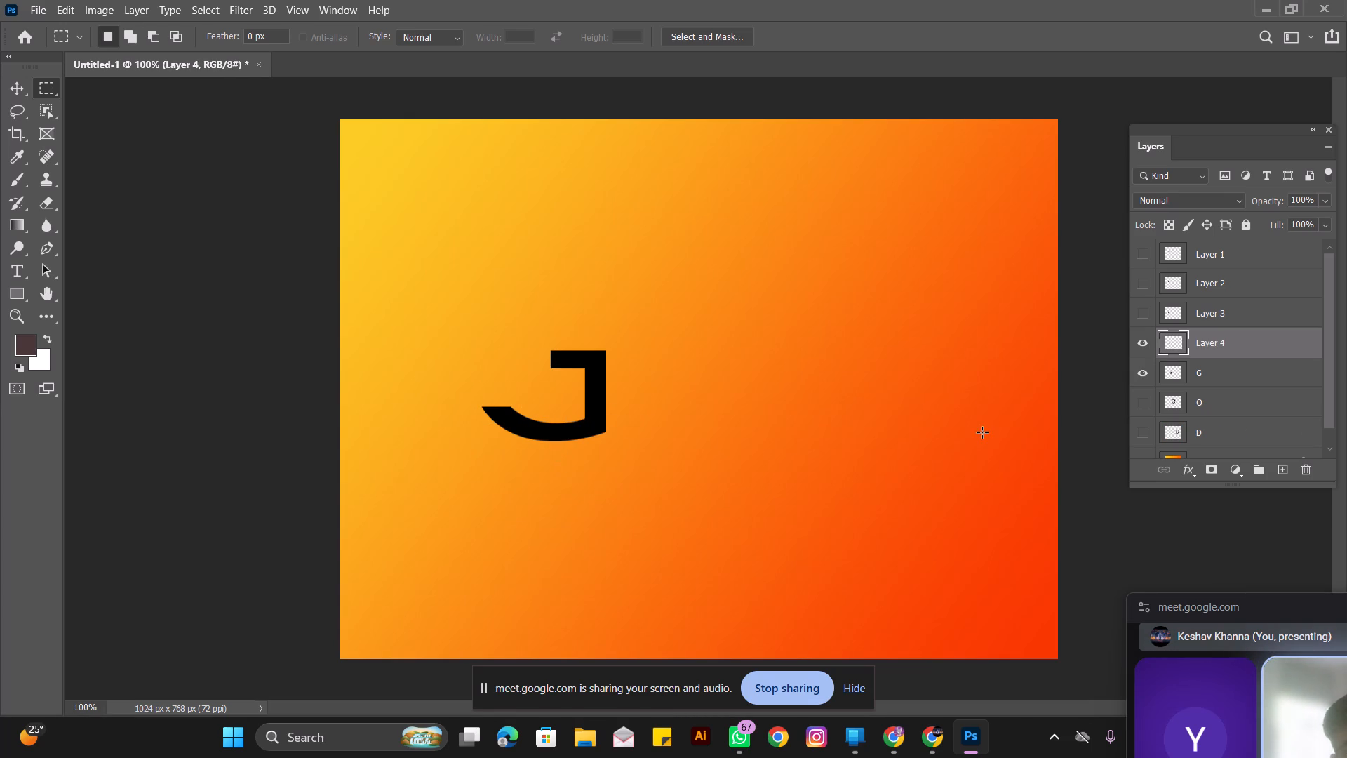
left_click(1148, 347)
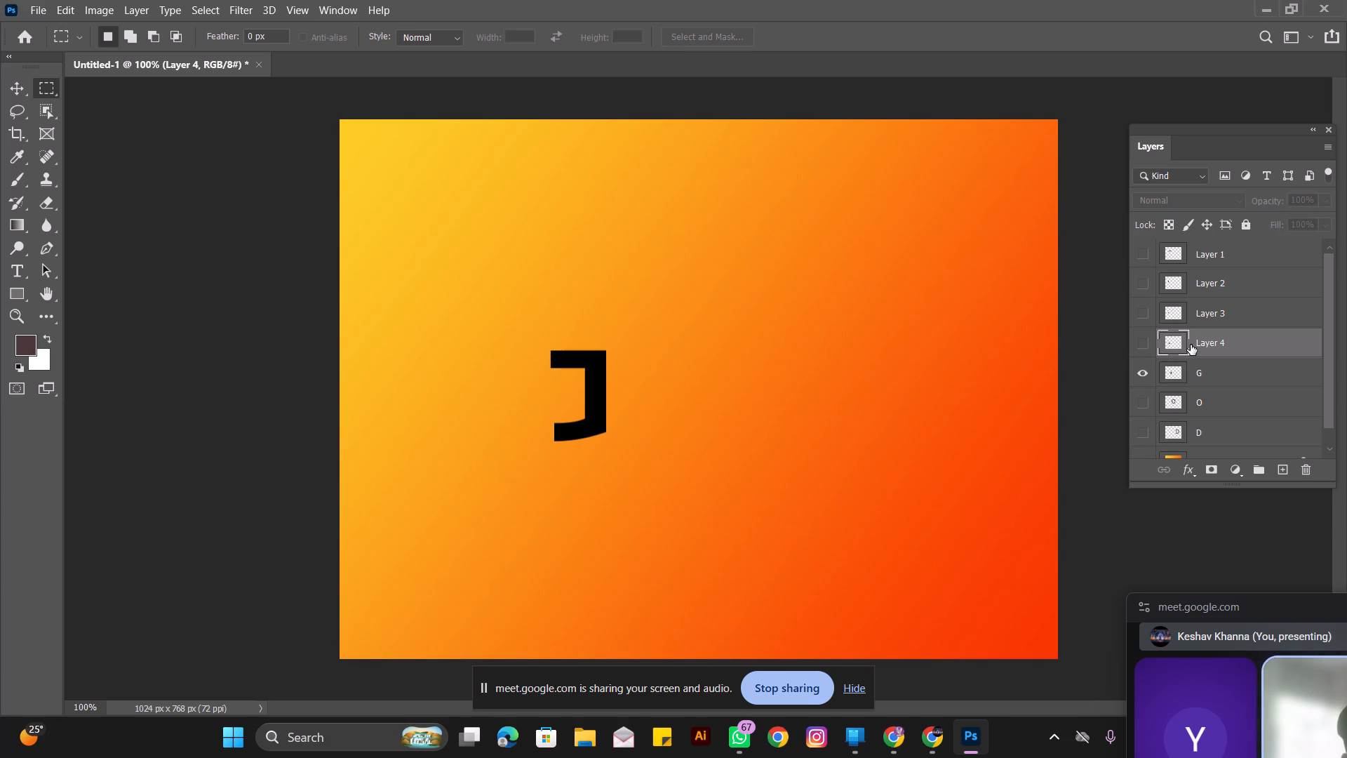
Select the O layer and make it visible.
left_click(1202, 372)
left_click(1193, 399)
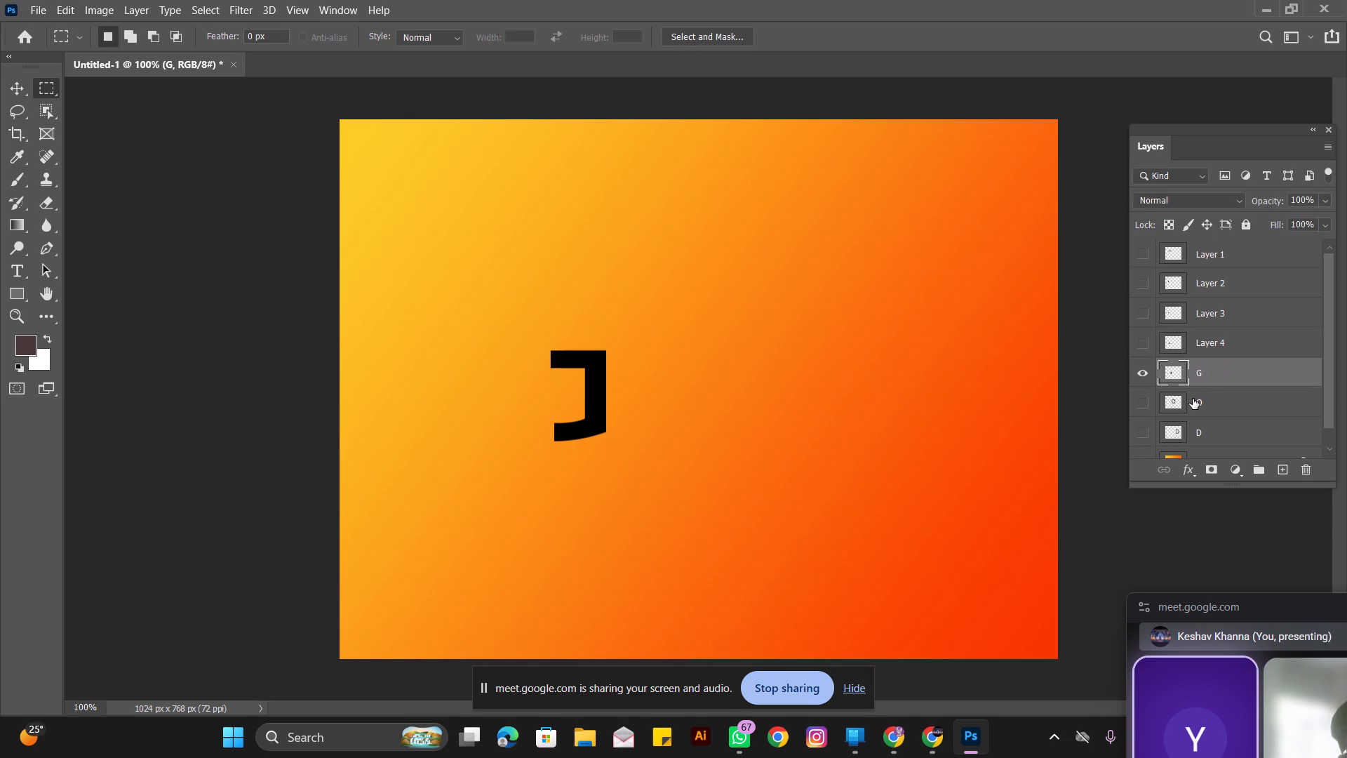
left_click(1146, 404)
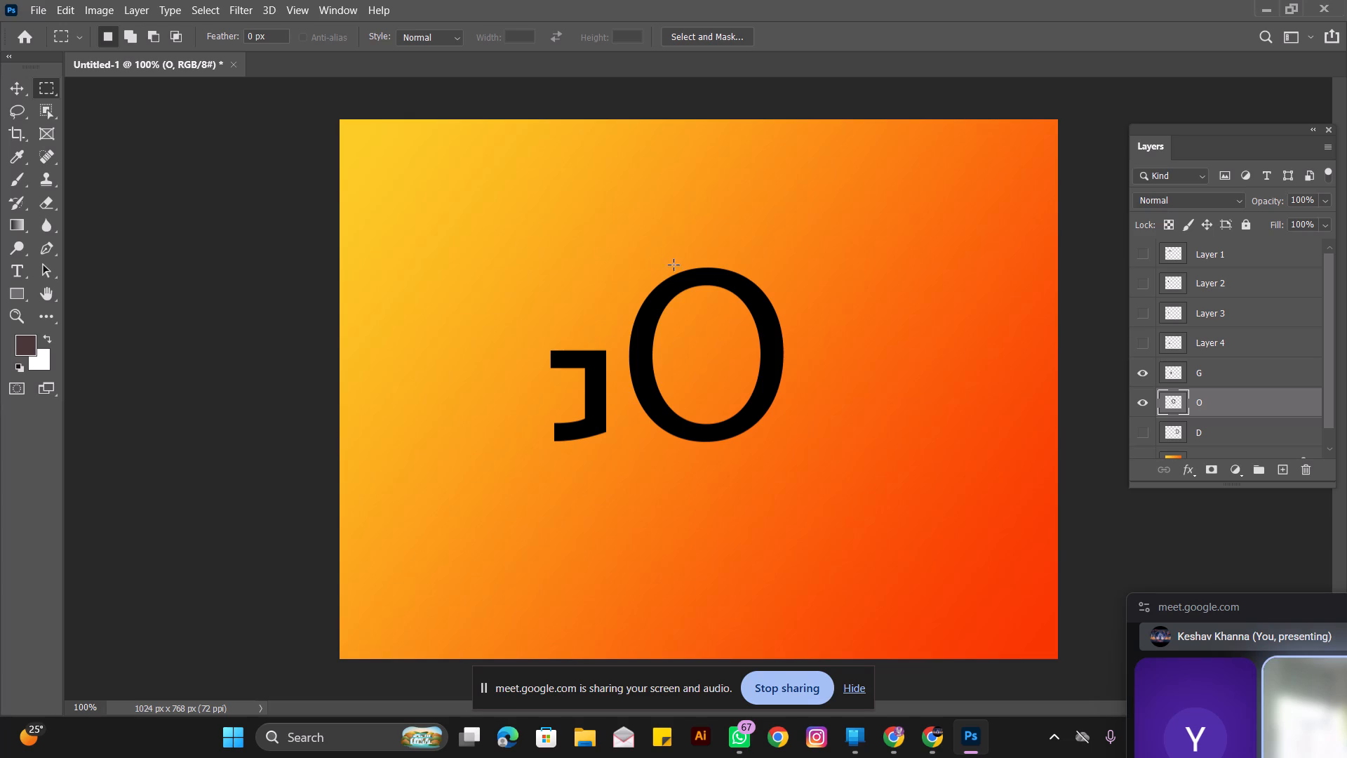
left_click_drag(754, 298, 762, 321)
key("ctrl+z")
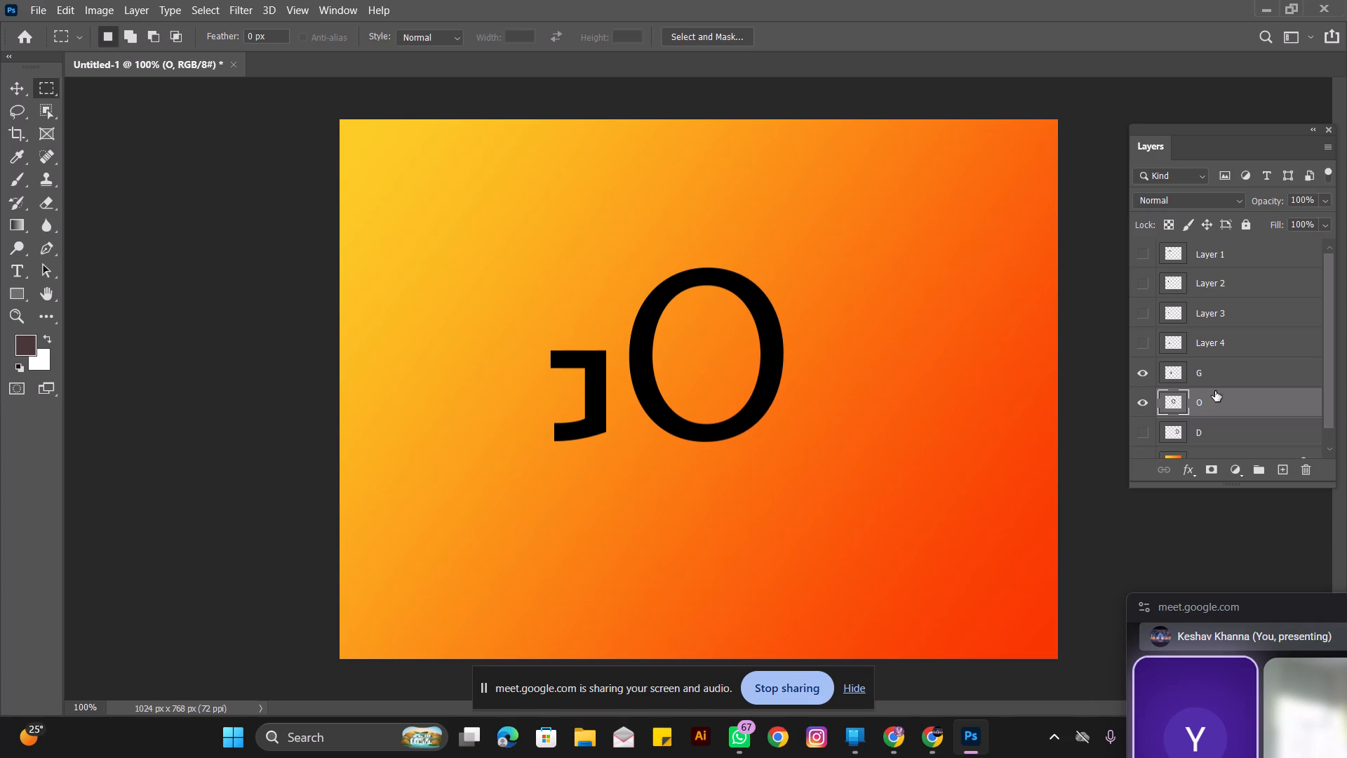
Cut the bottom end of the G's remaining piece, below mid-stem, out of the G layer onto a new layer, and hide that new layer.
left_click(1216, 373)
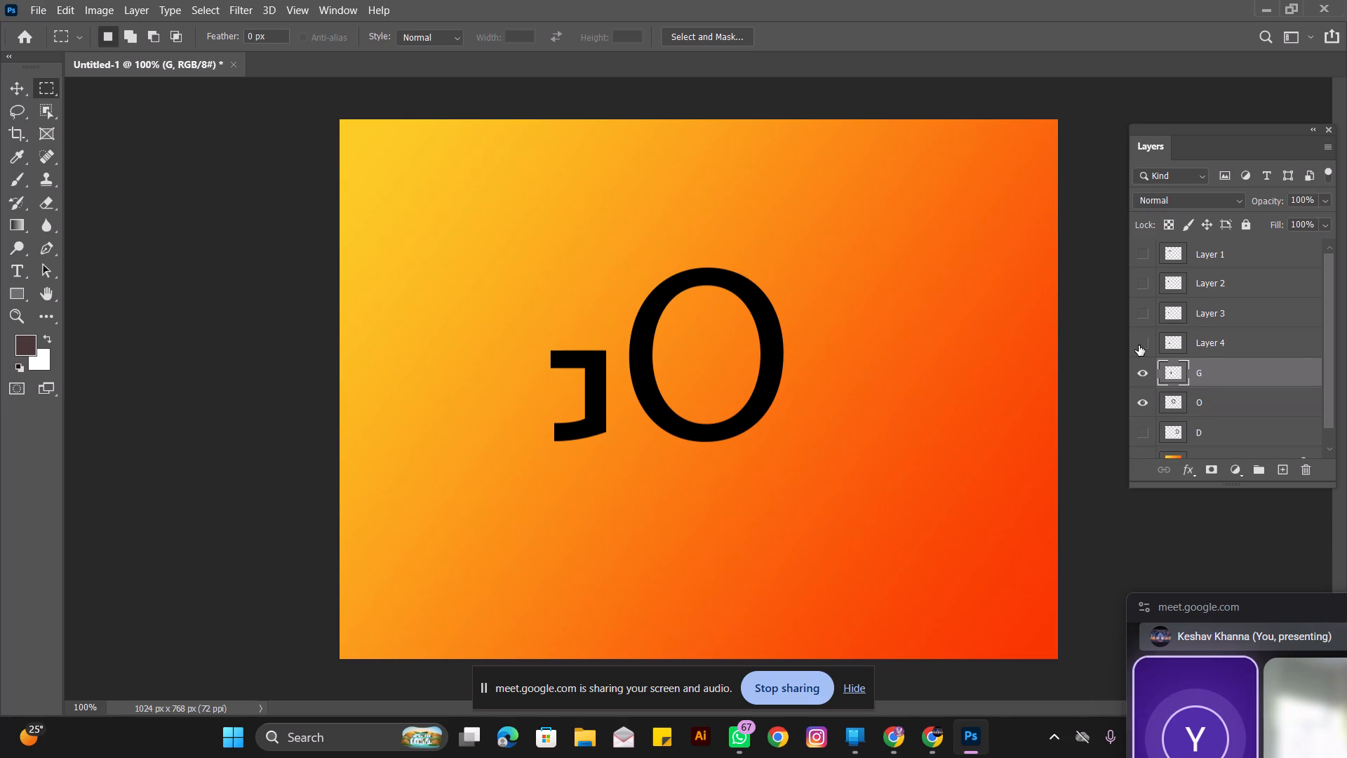
left_click(1139, 345)
left_click(1139, 345)
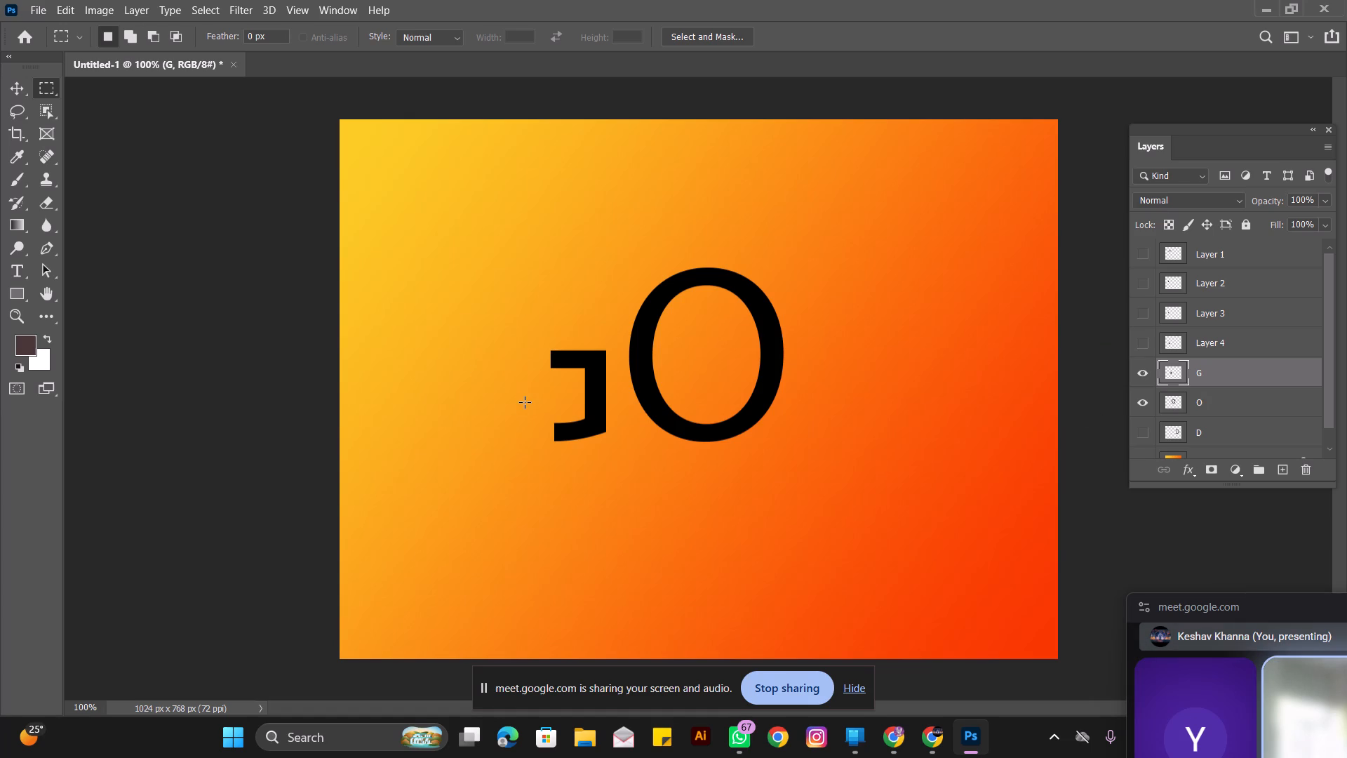
left_click_drag(525, 402, 615, 470)
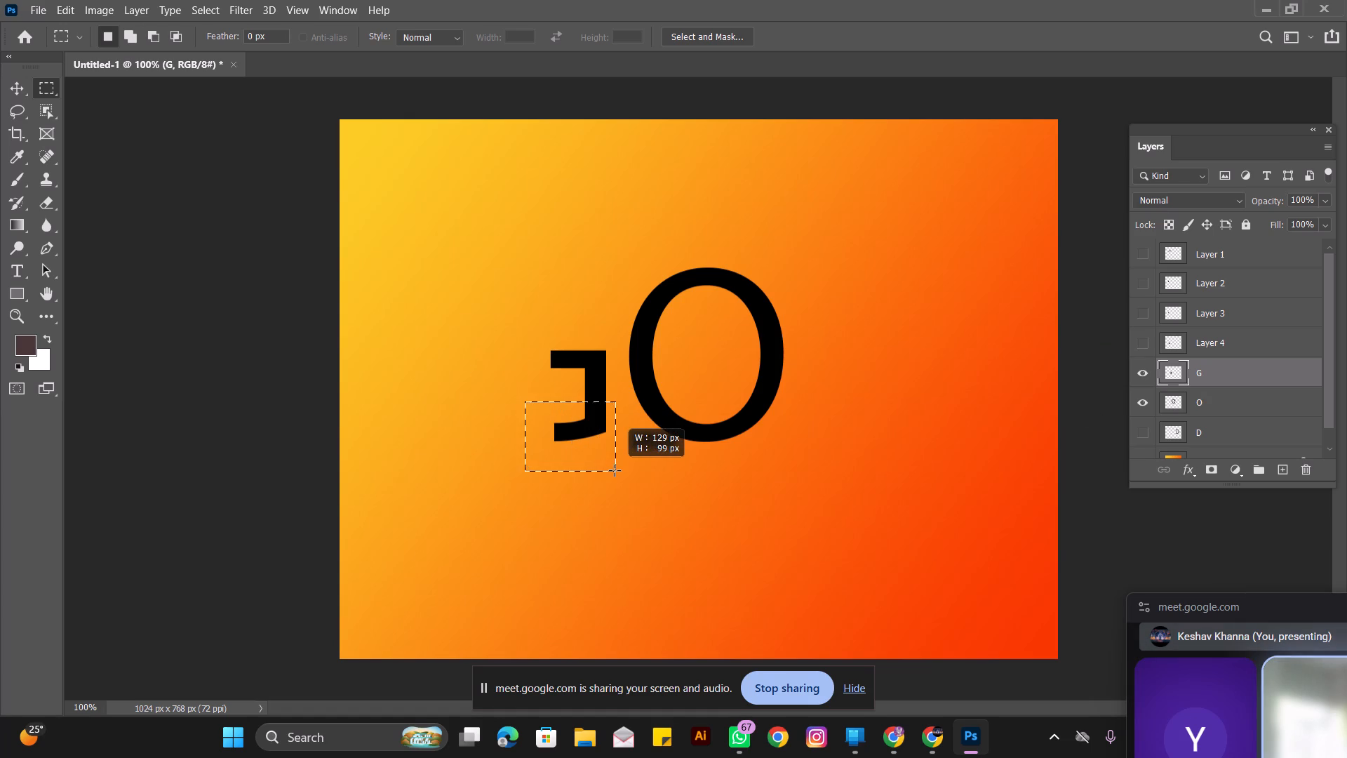
left_click_drag(615, 470, 617, 469)
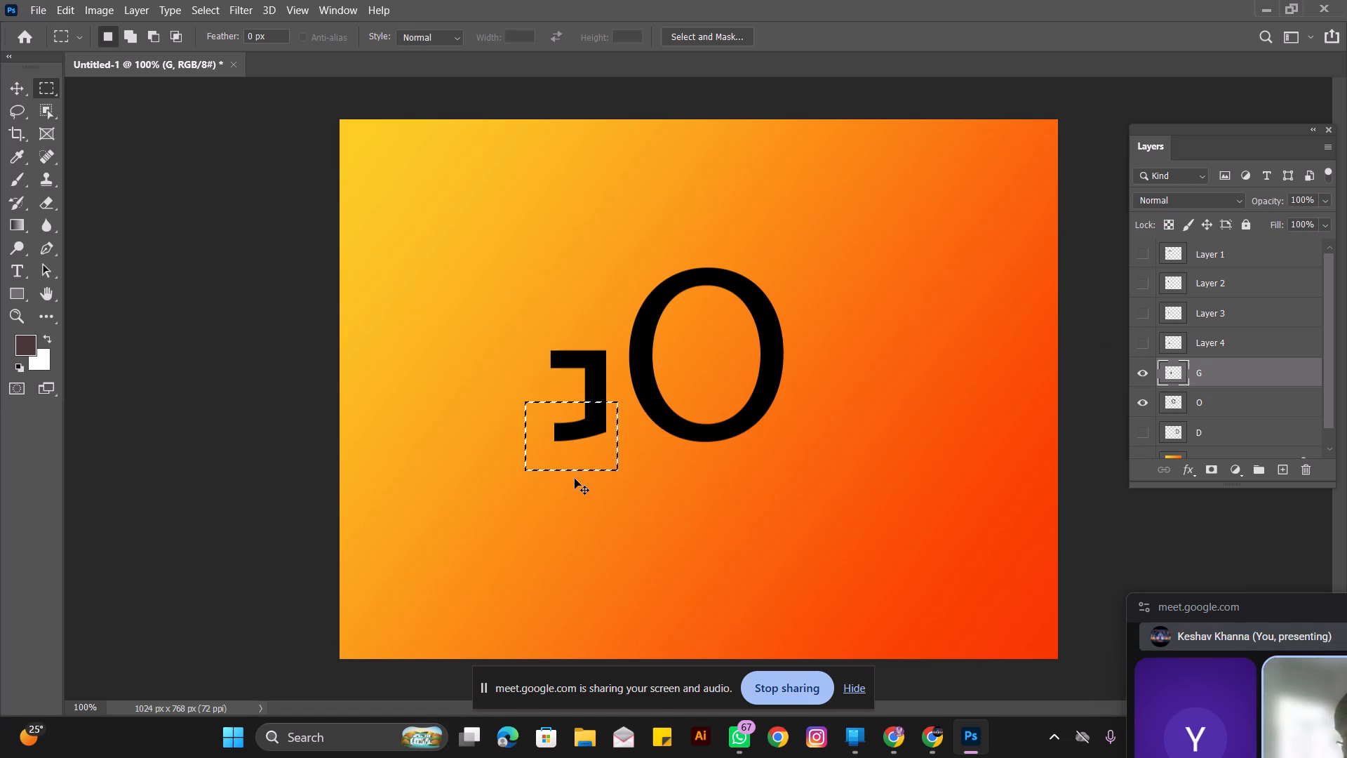
key("ctrl+shift+j")
right_click(1042, 664)
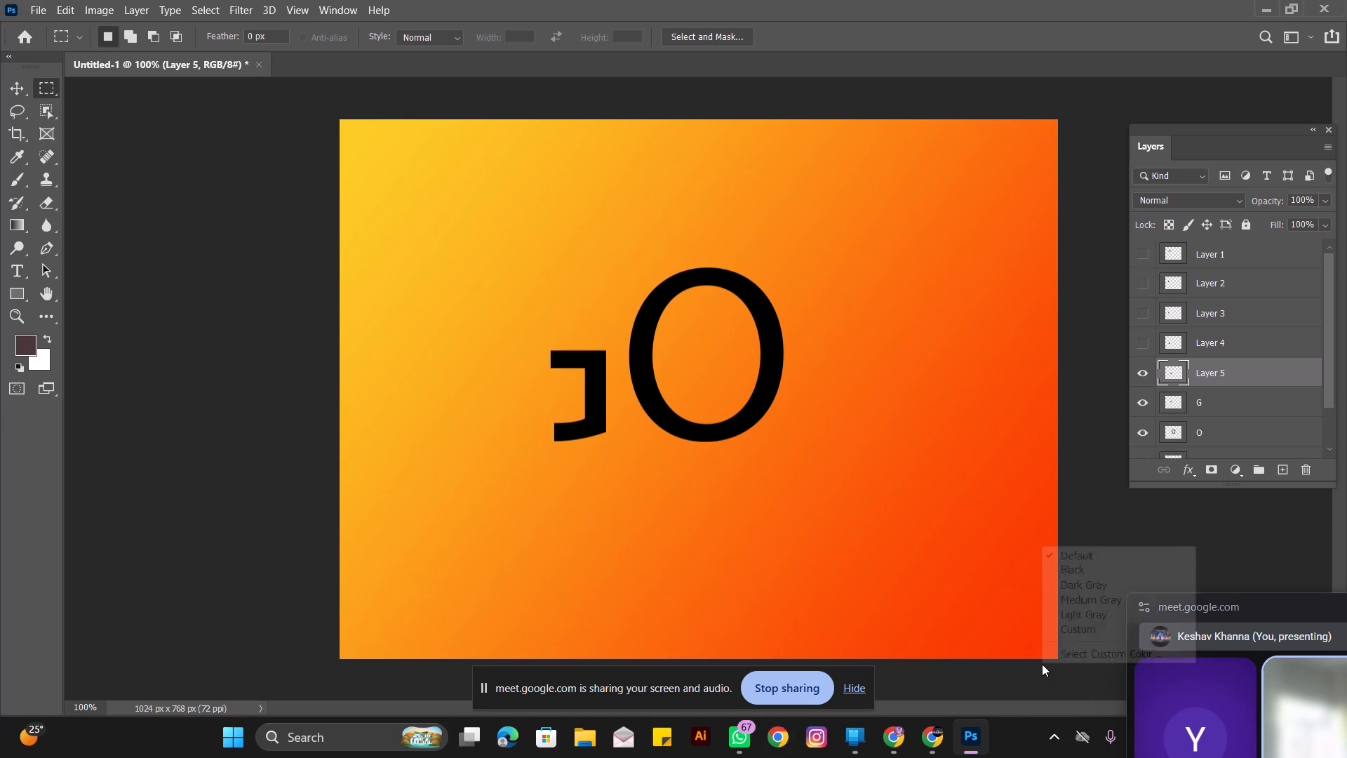
left_click(1144, 371)
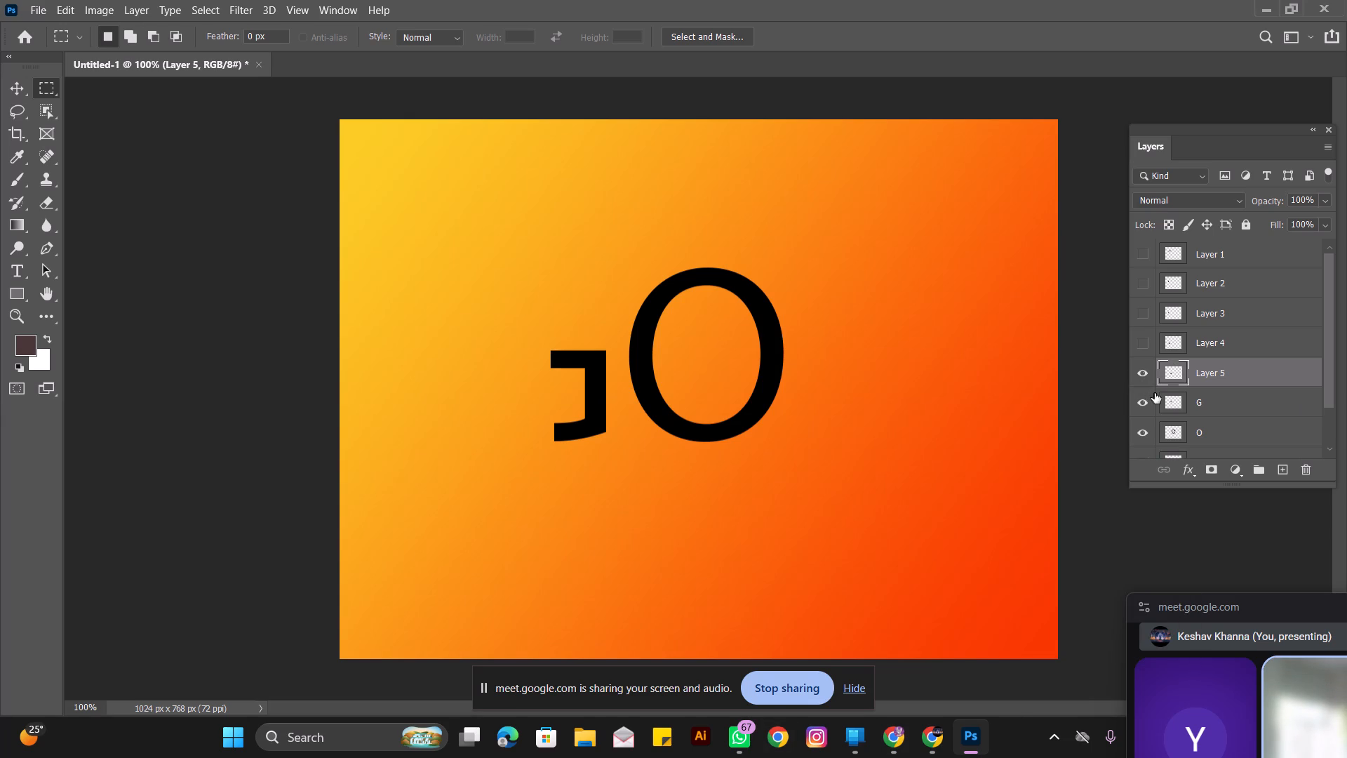
left_click(1145, 372)
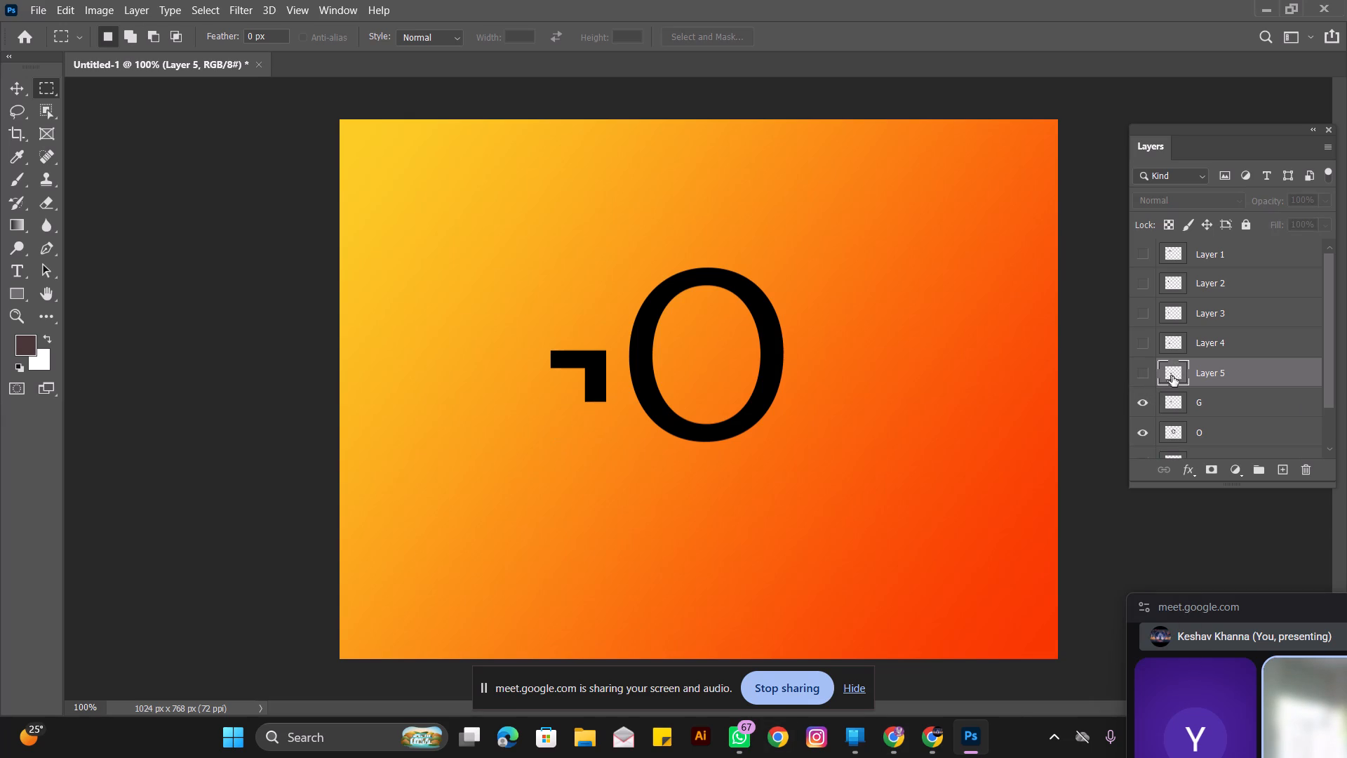
Cut the G's remaining stem with the right half of its crossbar onto a new layer, and hide that new layer.
left_click(1206, 406)
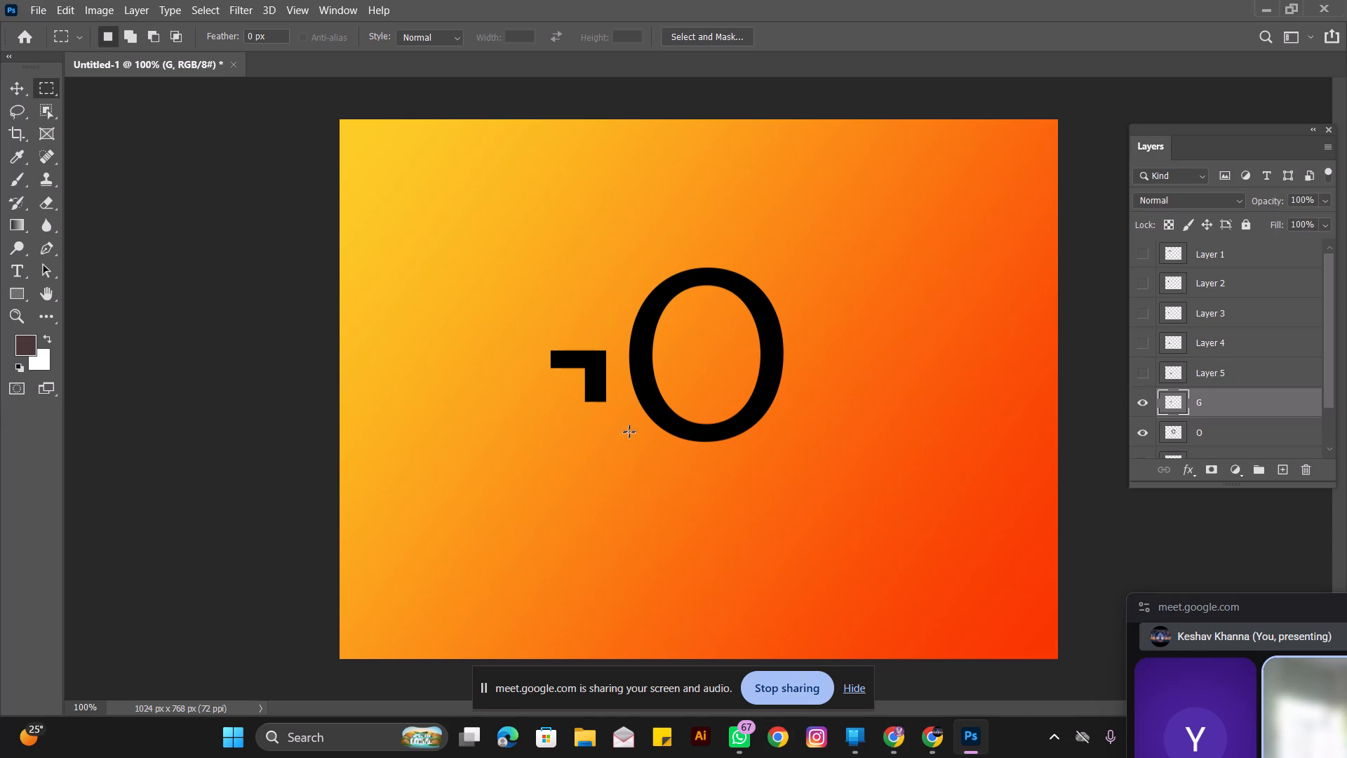
left_click_drag(628, 425, 577, 331)
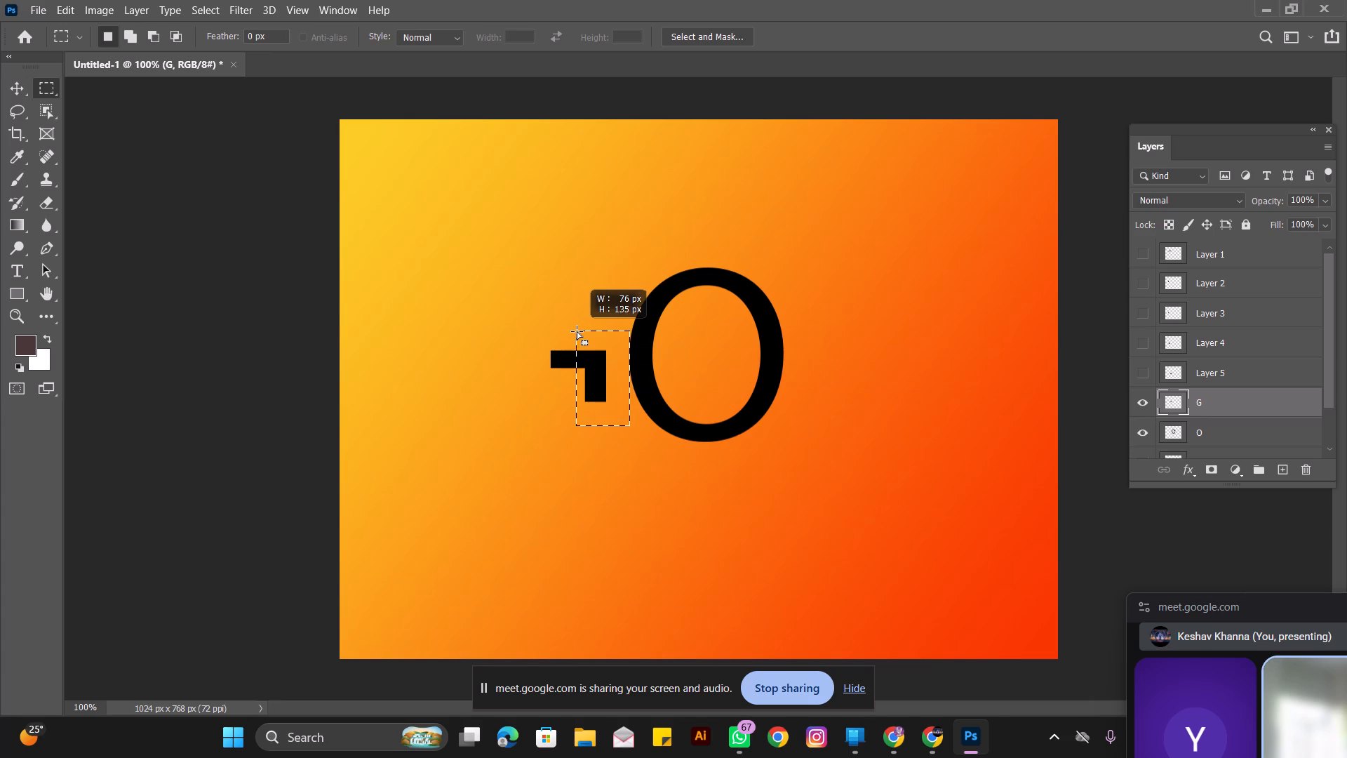
key("ctrl+z")
left_click_drag(618, 417, 577, 343)
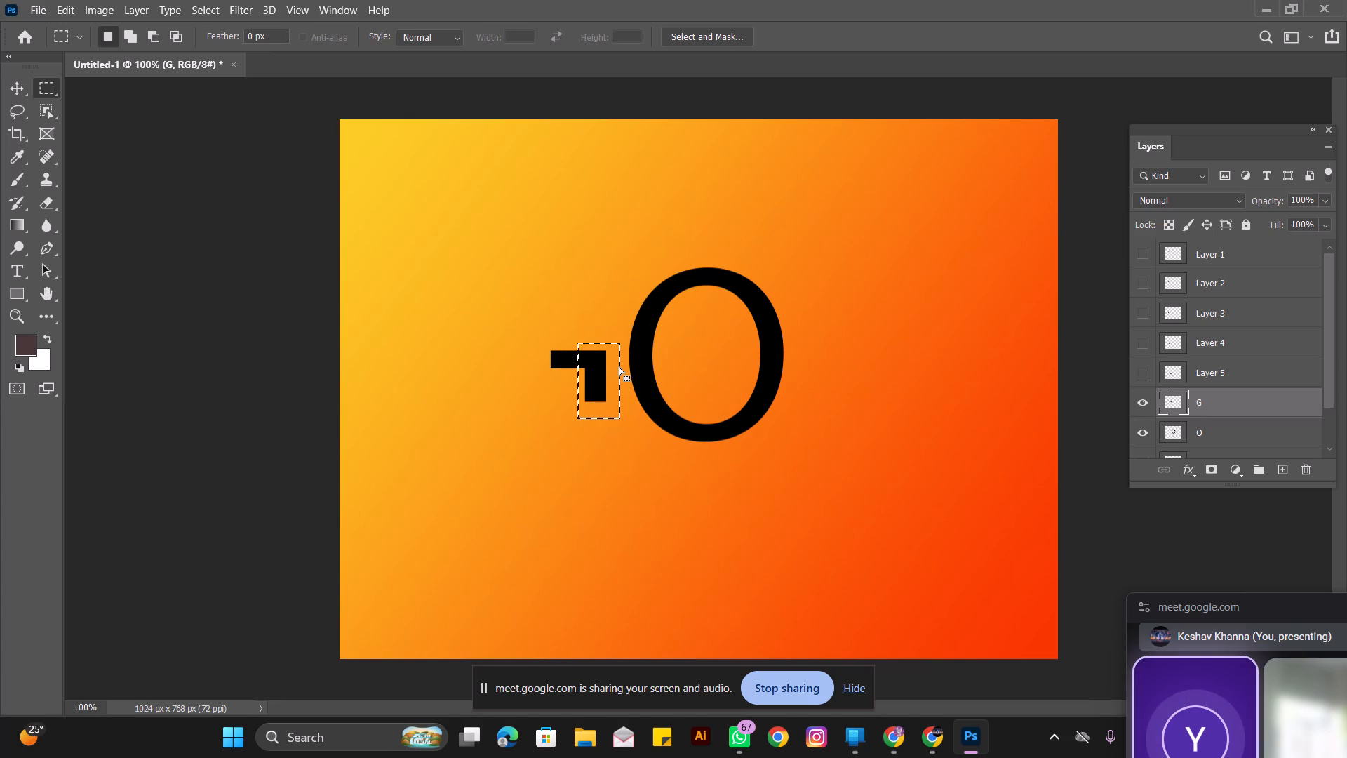
key("ctrl+shift+j")
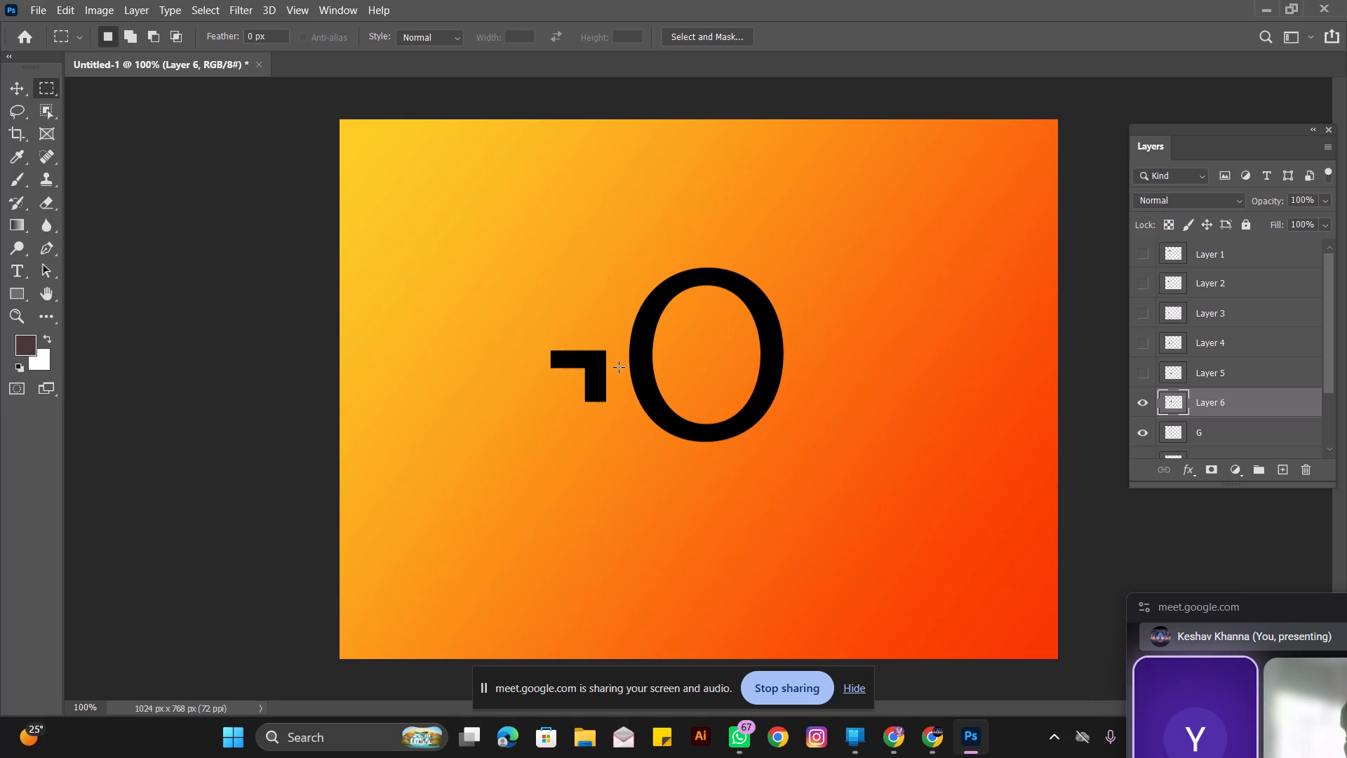
left_click(1145, 404)
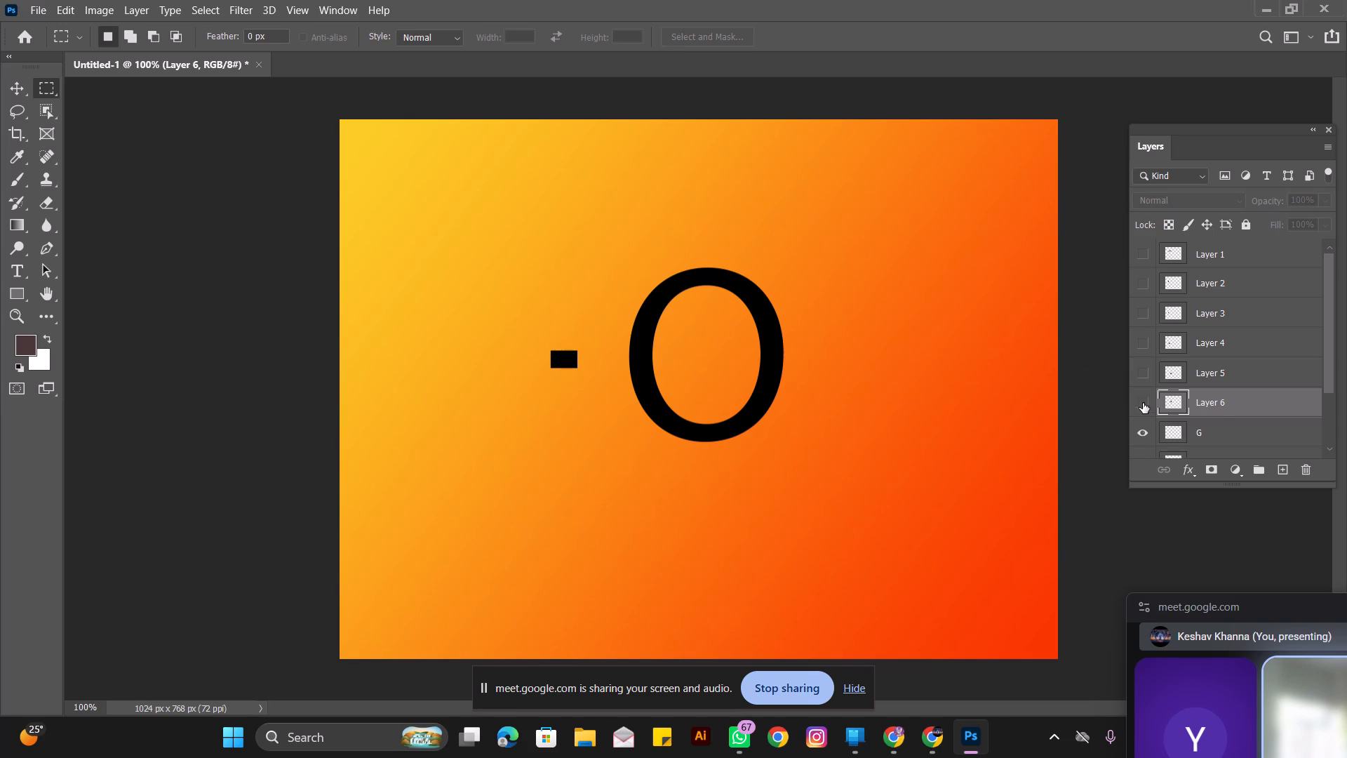
Hide the G layer holding the last piece of the crossbar.
left_click(1190, 428)
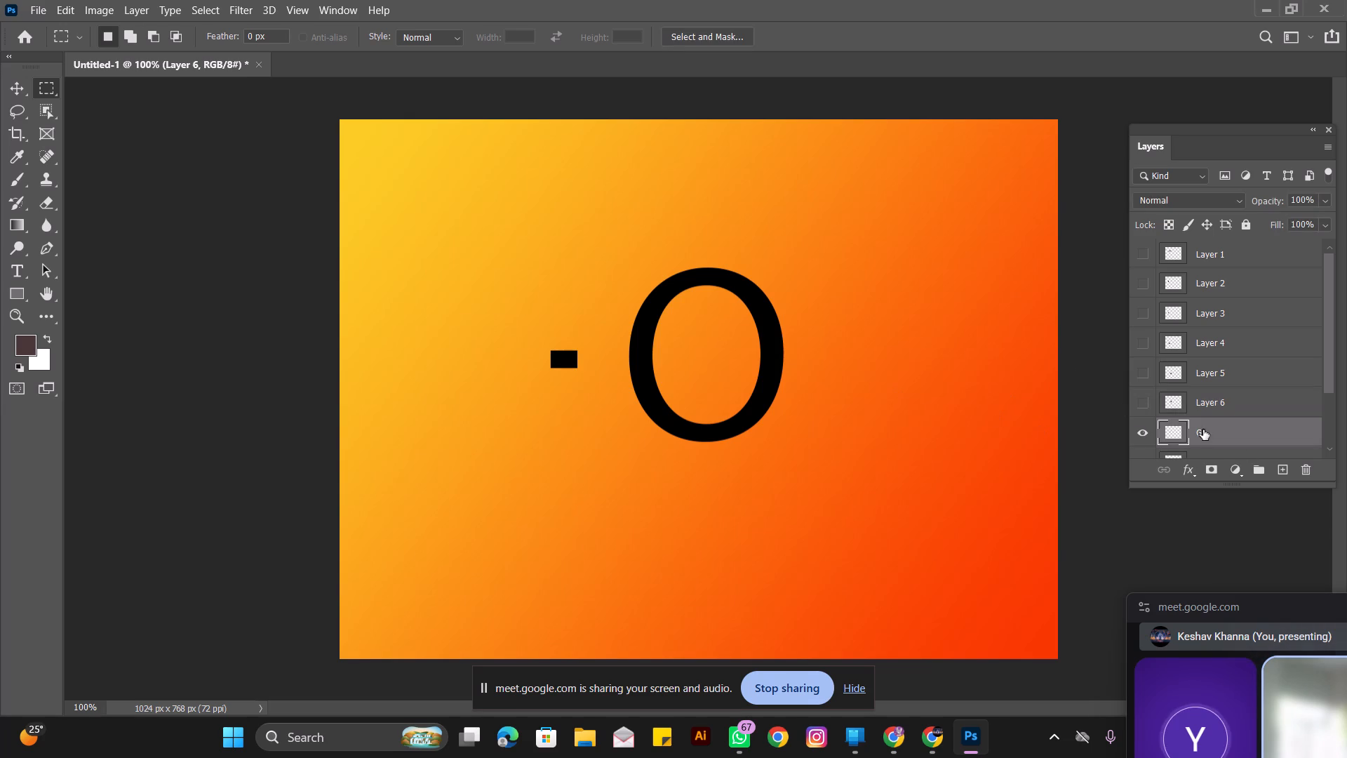
left_click(1141, 429)
left_click(1141, 428)
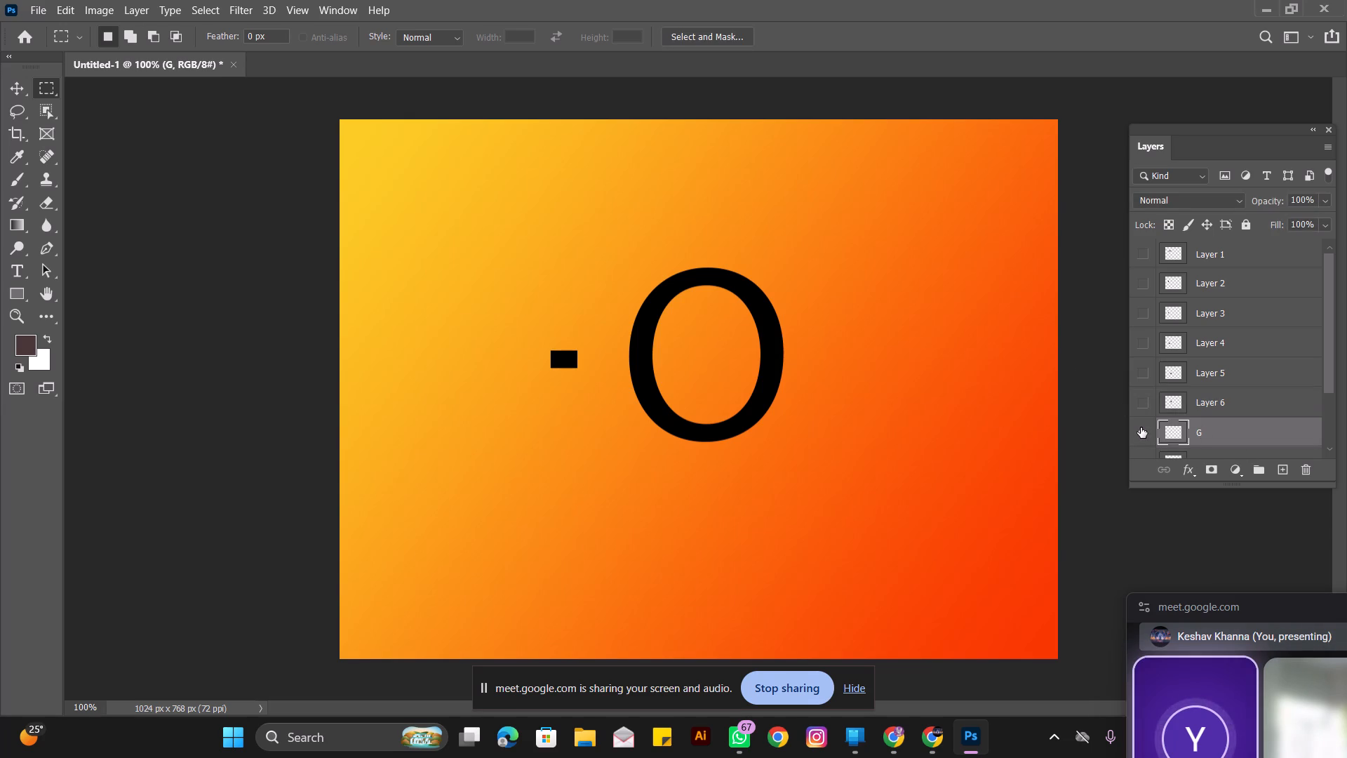
left_click(1141, 427)
Cut the upper-left curve of the letter O out of the O layer onto a new layer, and hide that new layer.
scroll(1151, 411, "down", 3)
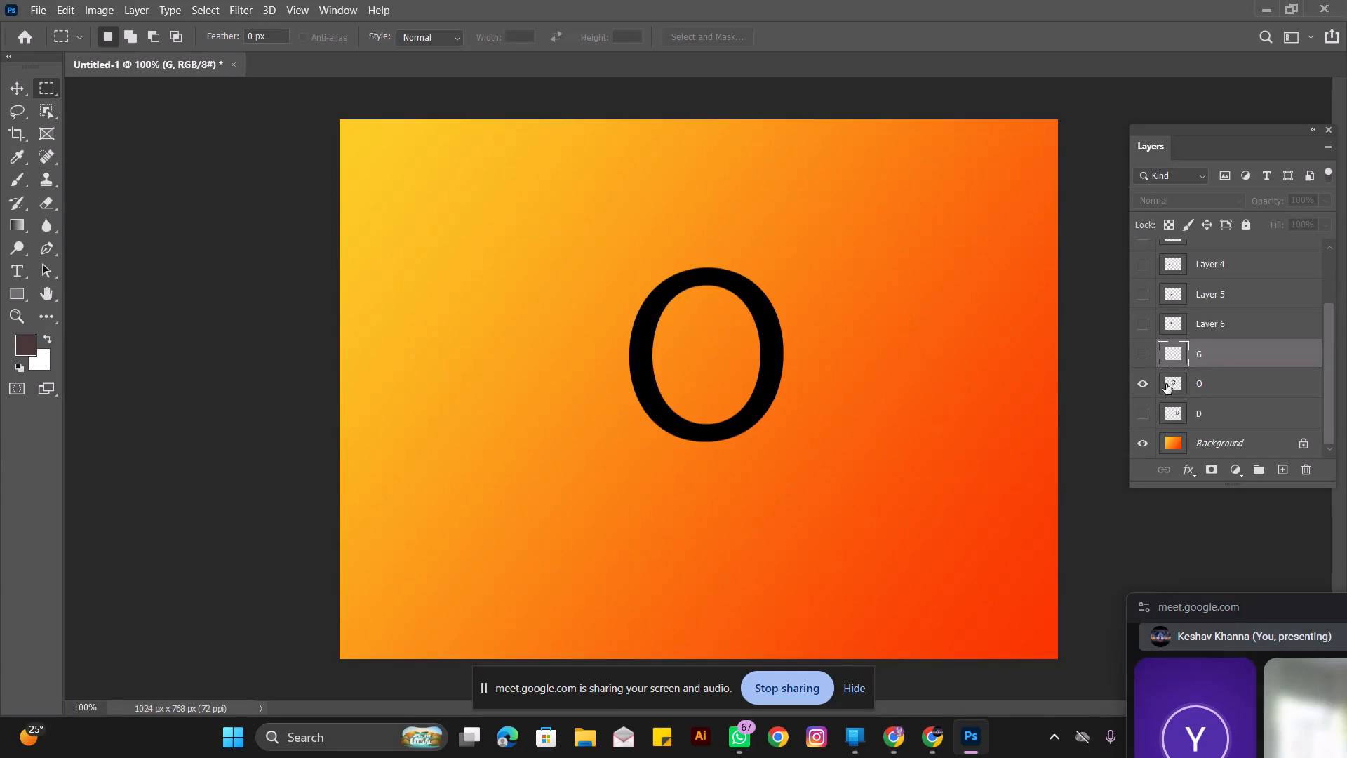
left_click(1224, 380)
left_click_drag(628, 262, 629, 262)
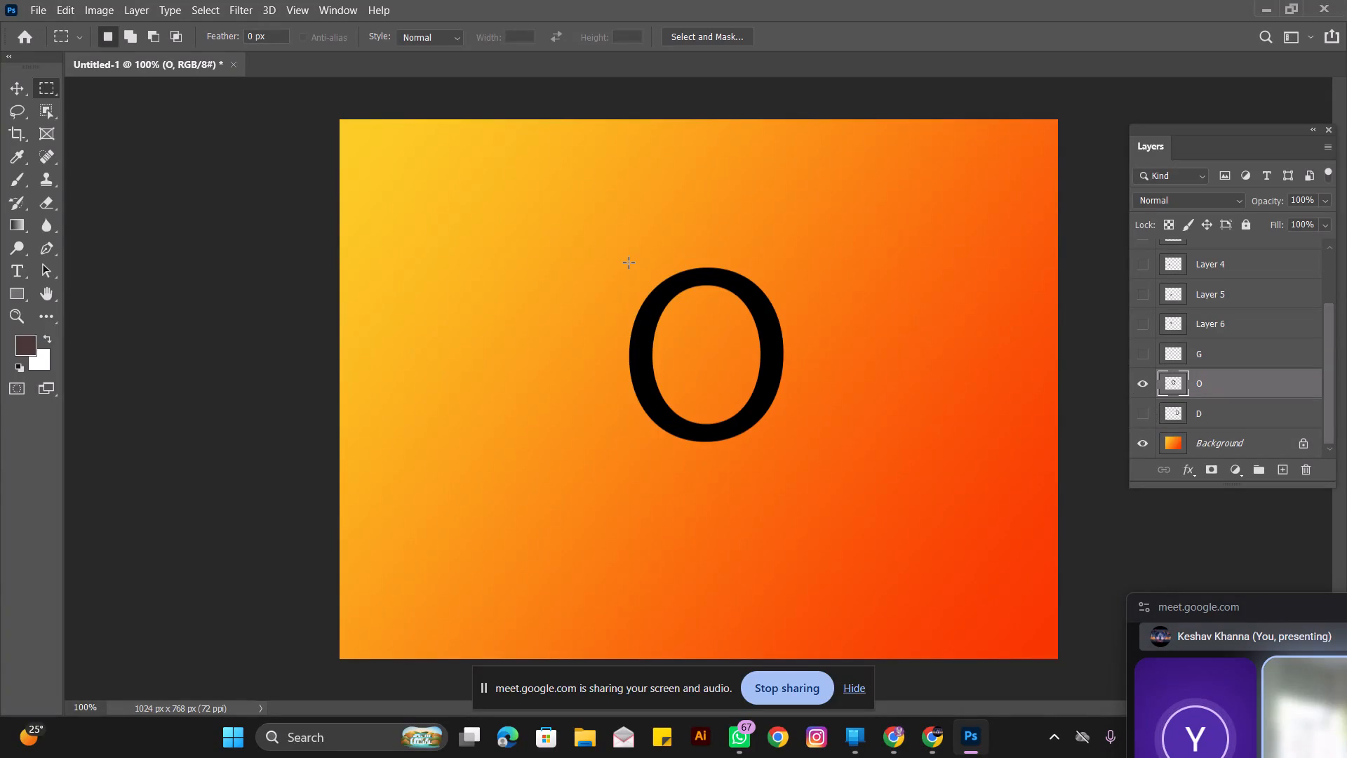
left_click_drag(629, 262, 686, 330)
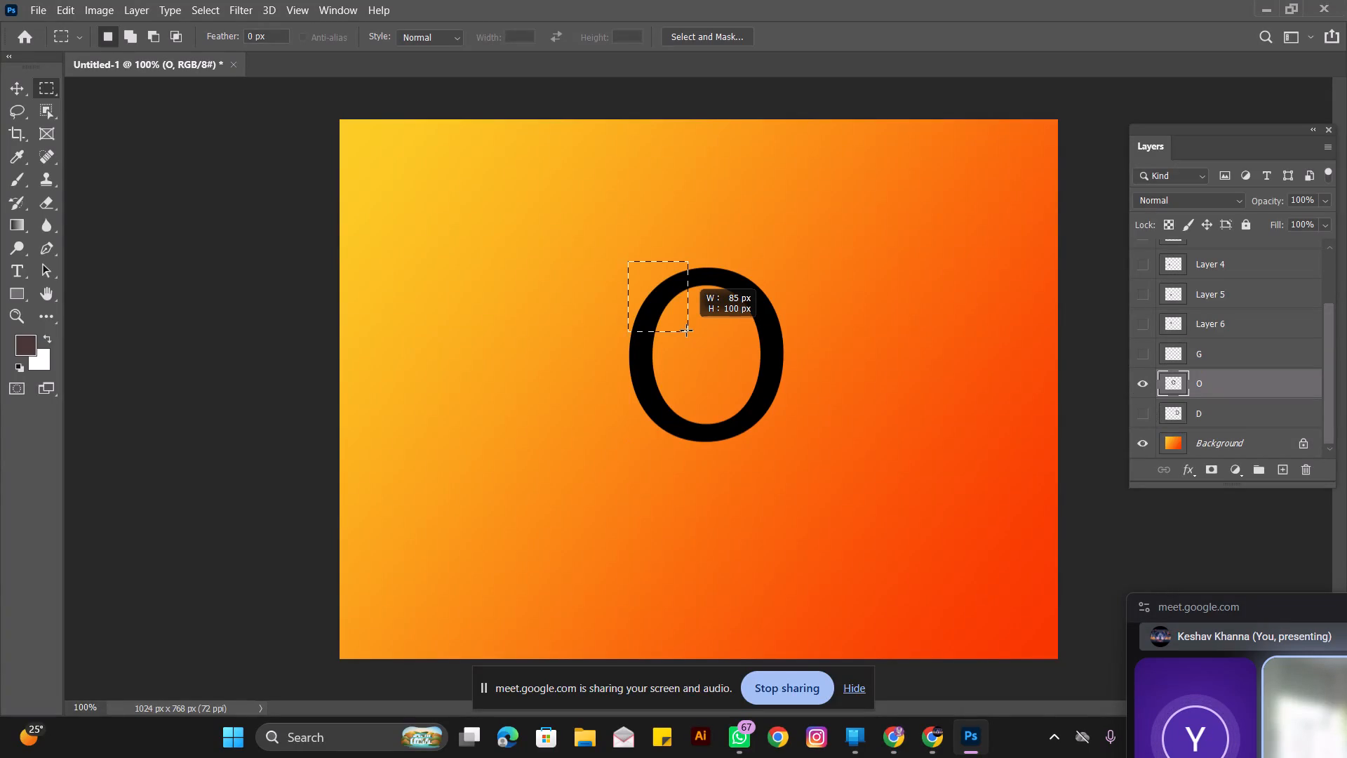
left_click_drag(686, 330, 682, 315)
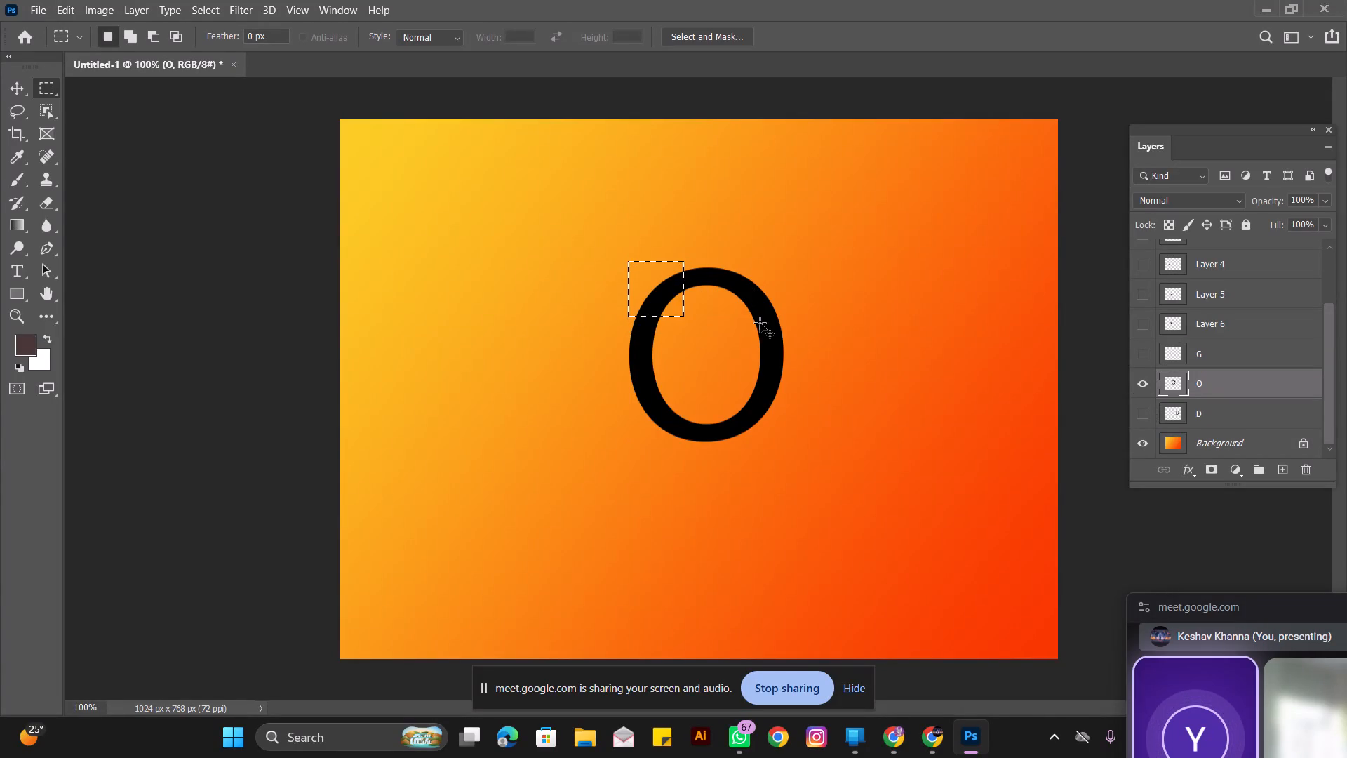
key("ctrl+shift+j")
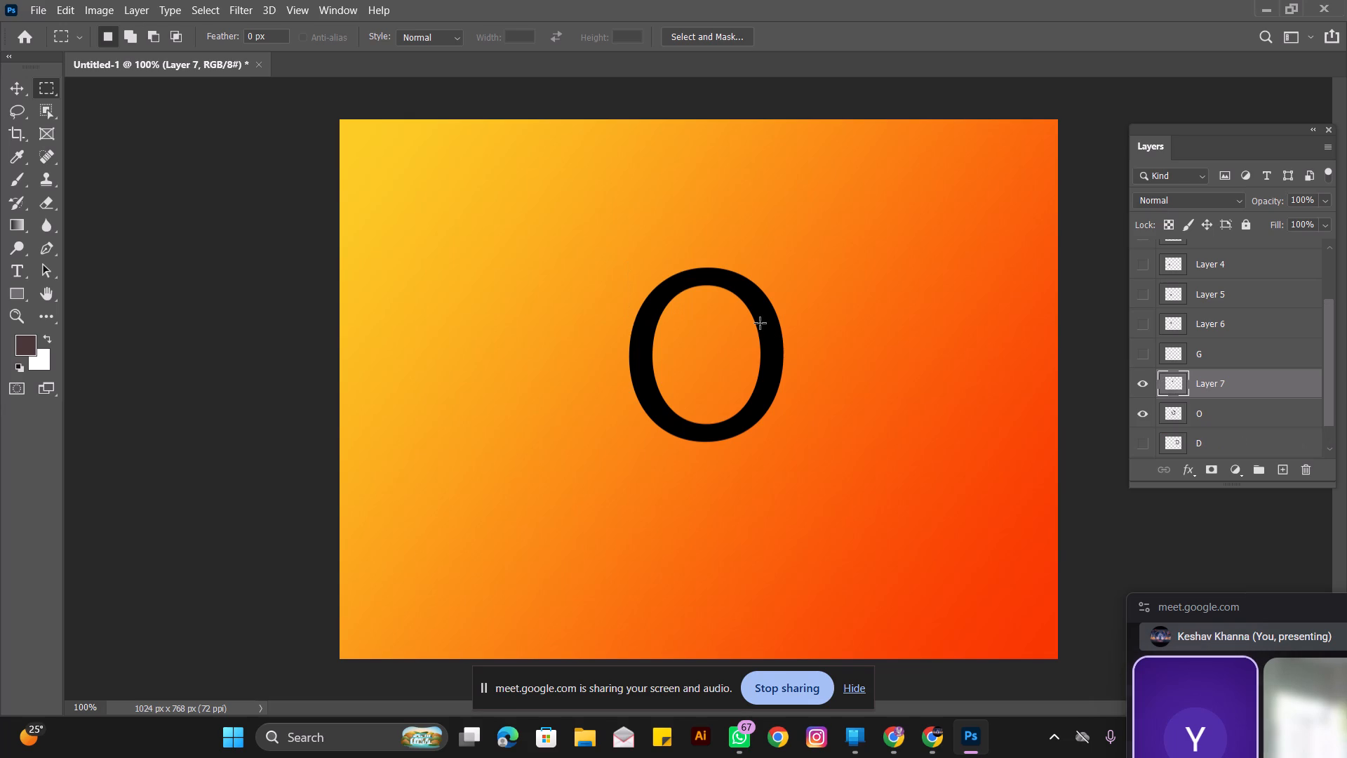
left_click(1148, 389)
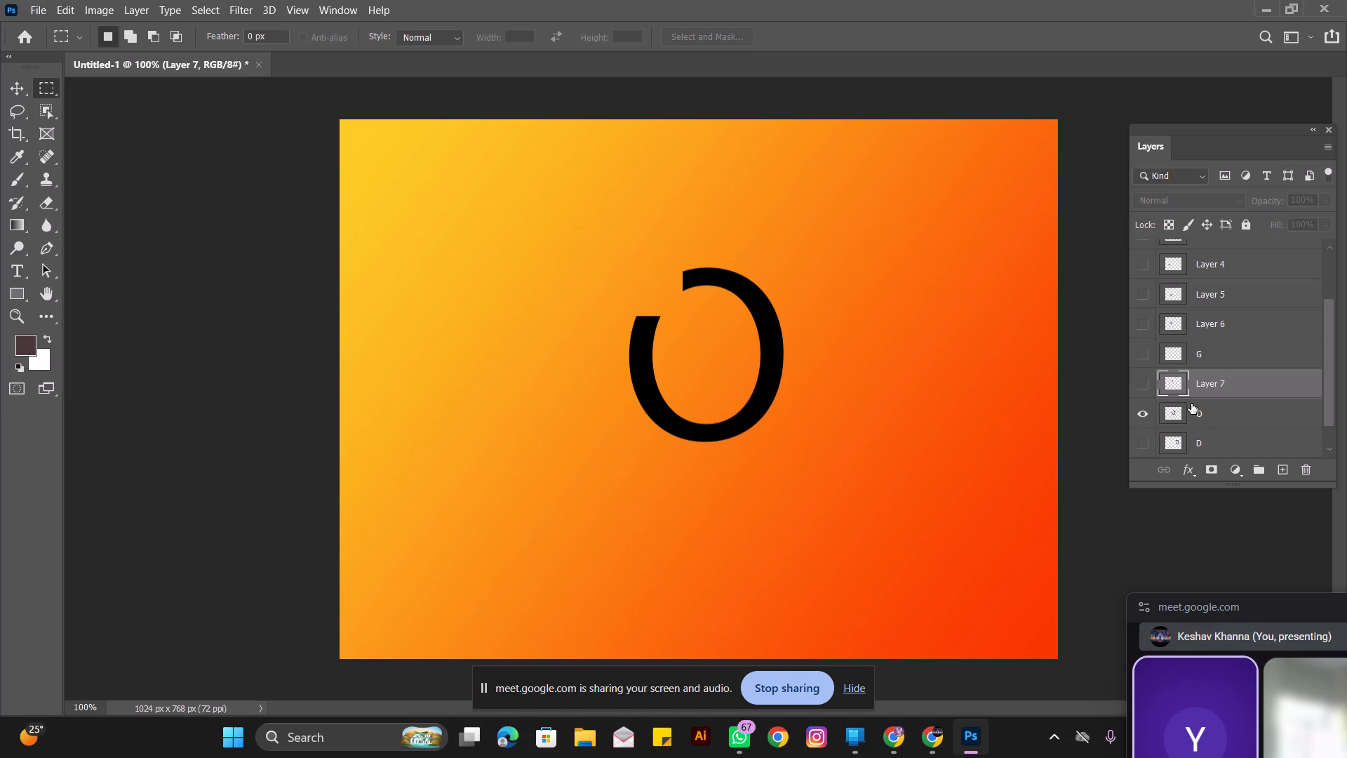
Cut the O's left side, from the existing gap to just below mid-height, out of the O layer onto a new layer, and hide that layer.
left_click(1205, 412)
left_click_drag(619, 299, 655, 351)
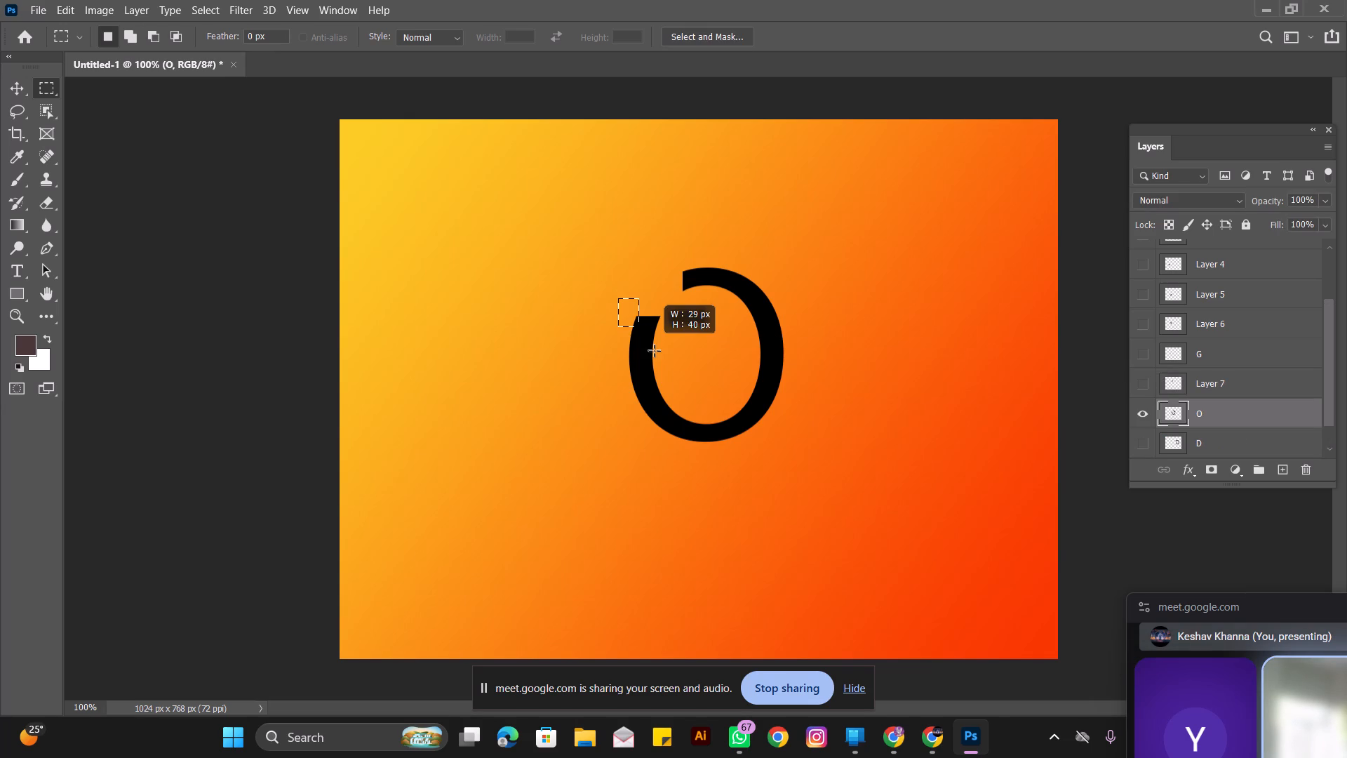
left_click_drag(655, 351, 671, 374)
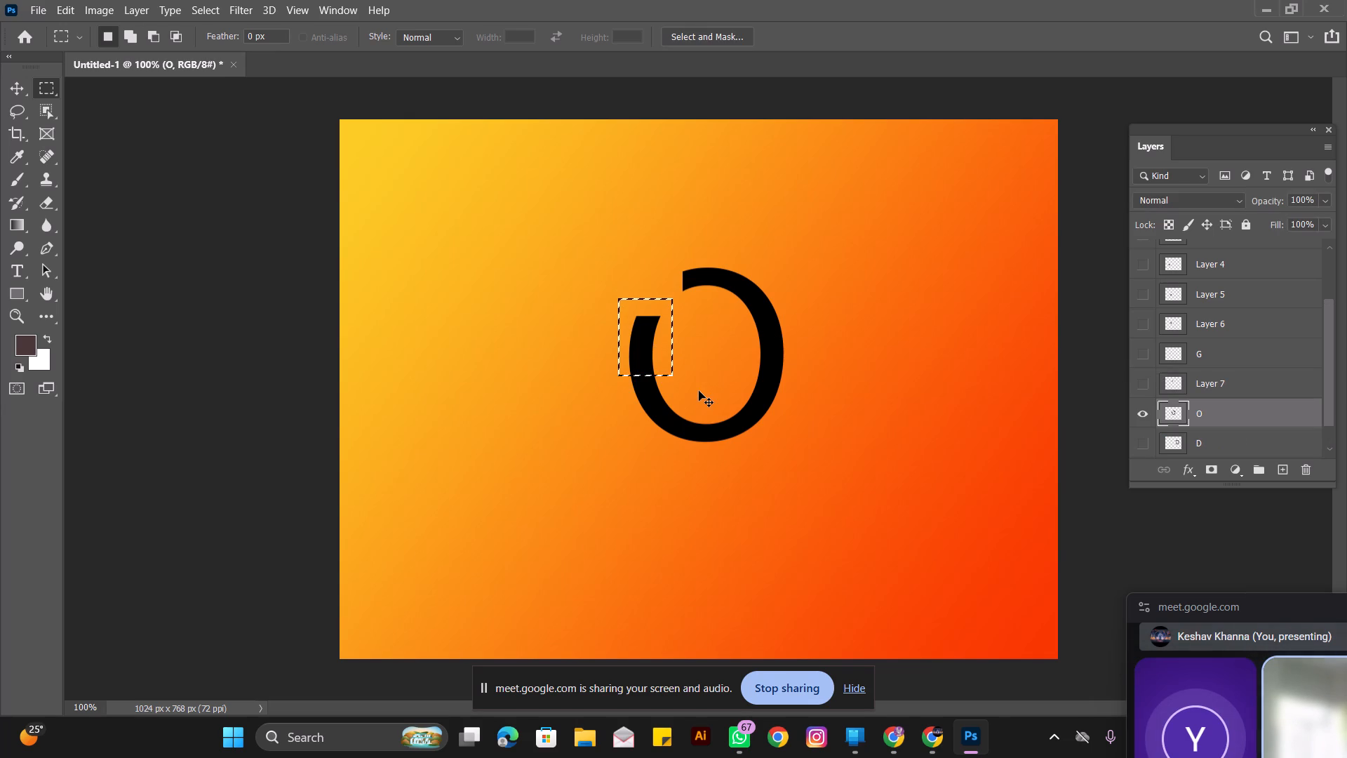
key("ctrl+shift+j")
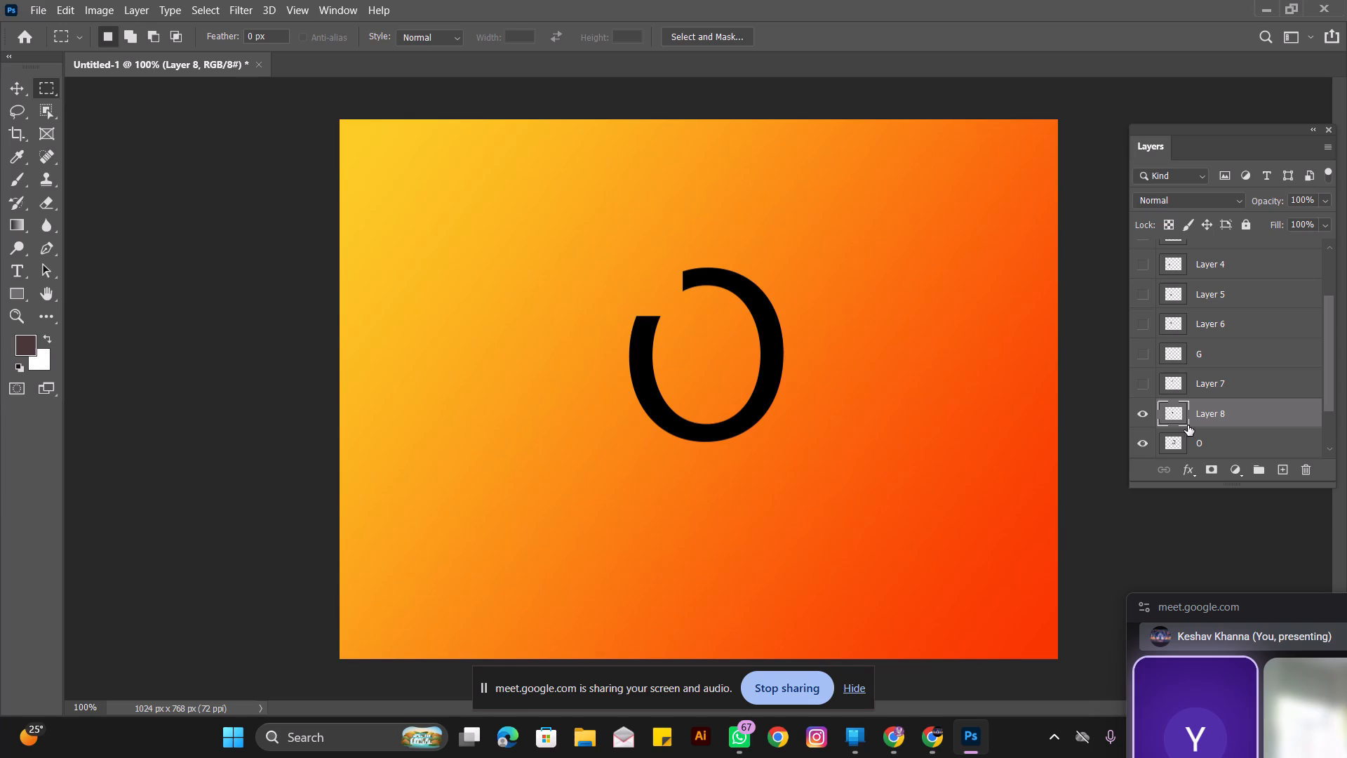
left_click(1136, 406)
Select a rectangular area around the entire lower half of the O.
left_click_drag(623, 353, 650, 388)
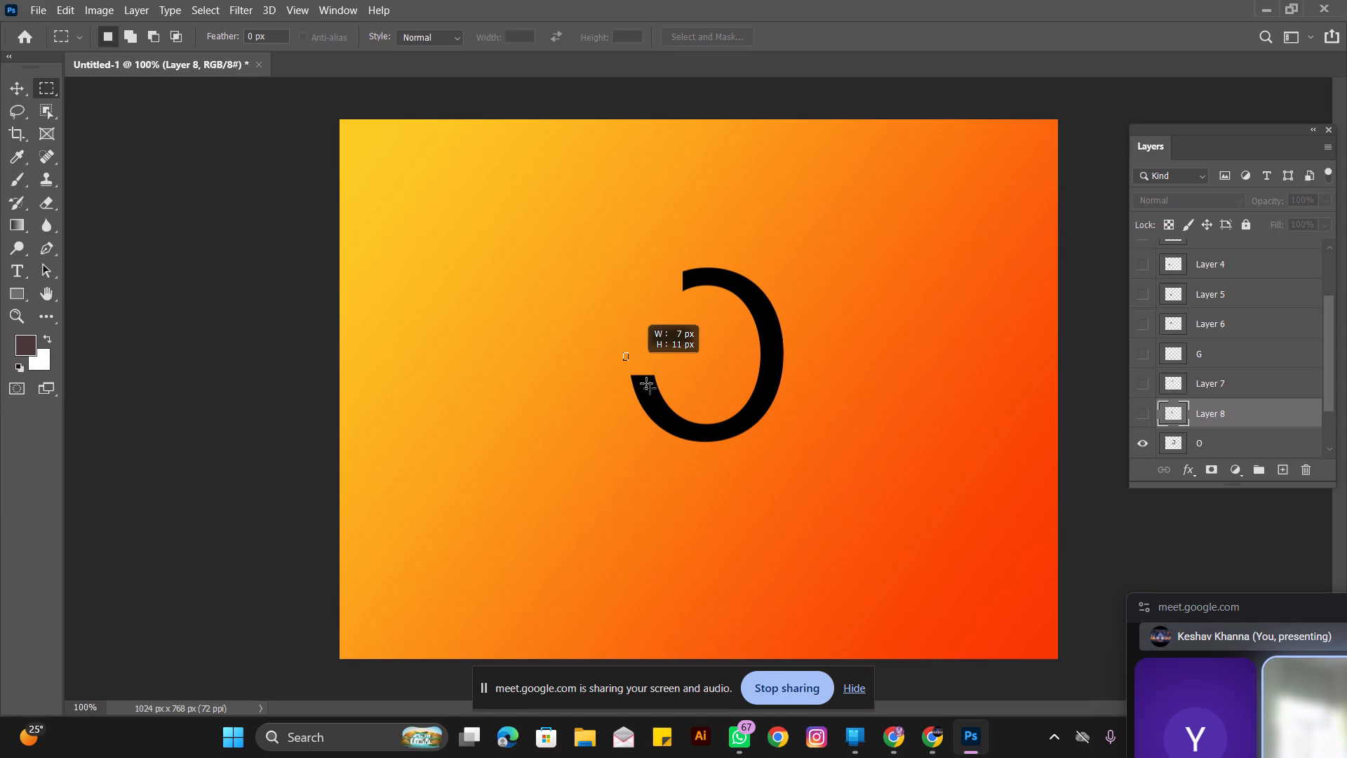
left_click_drag(650, 388, 824, 479)
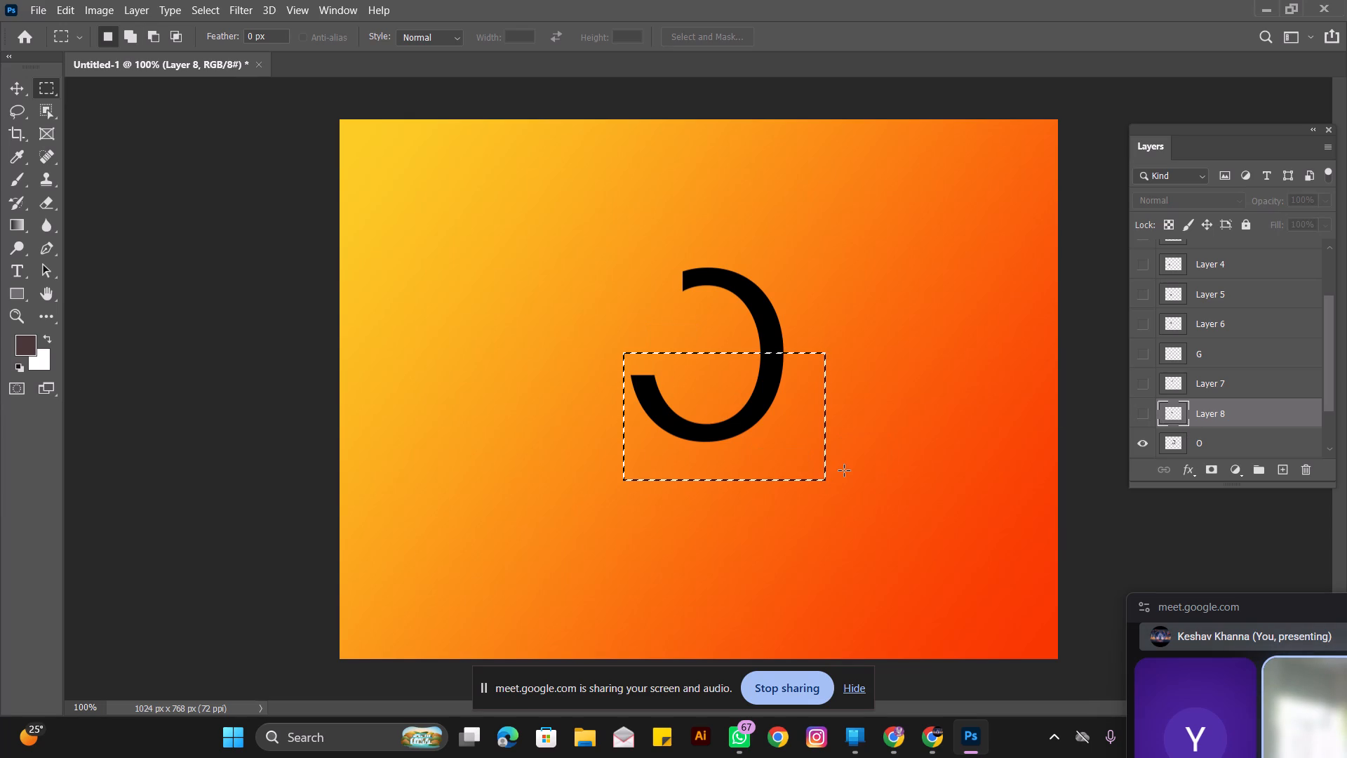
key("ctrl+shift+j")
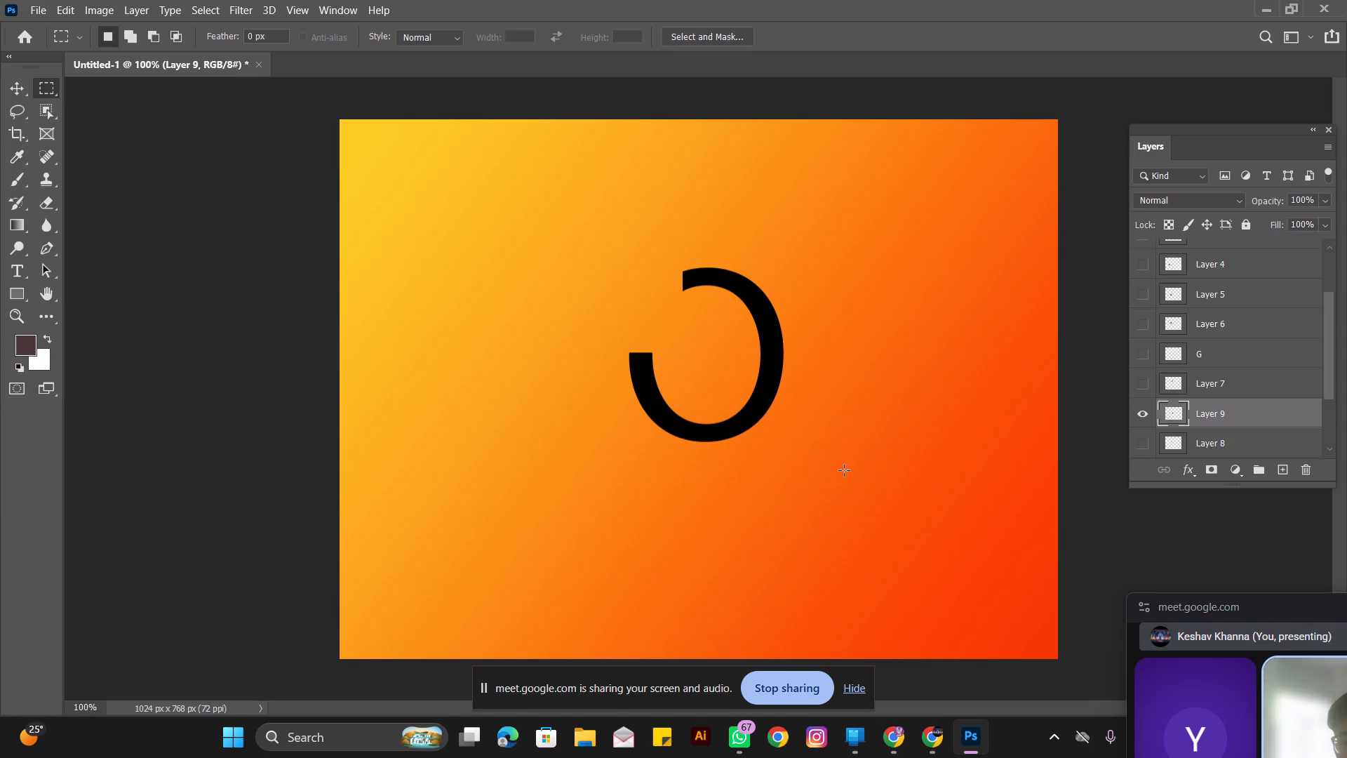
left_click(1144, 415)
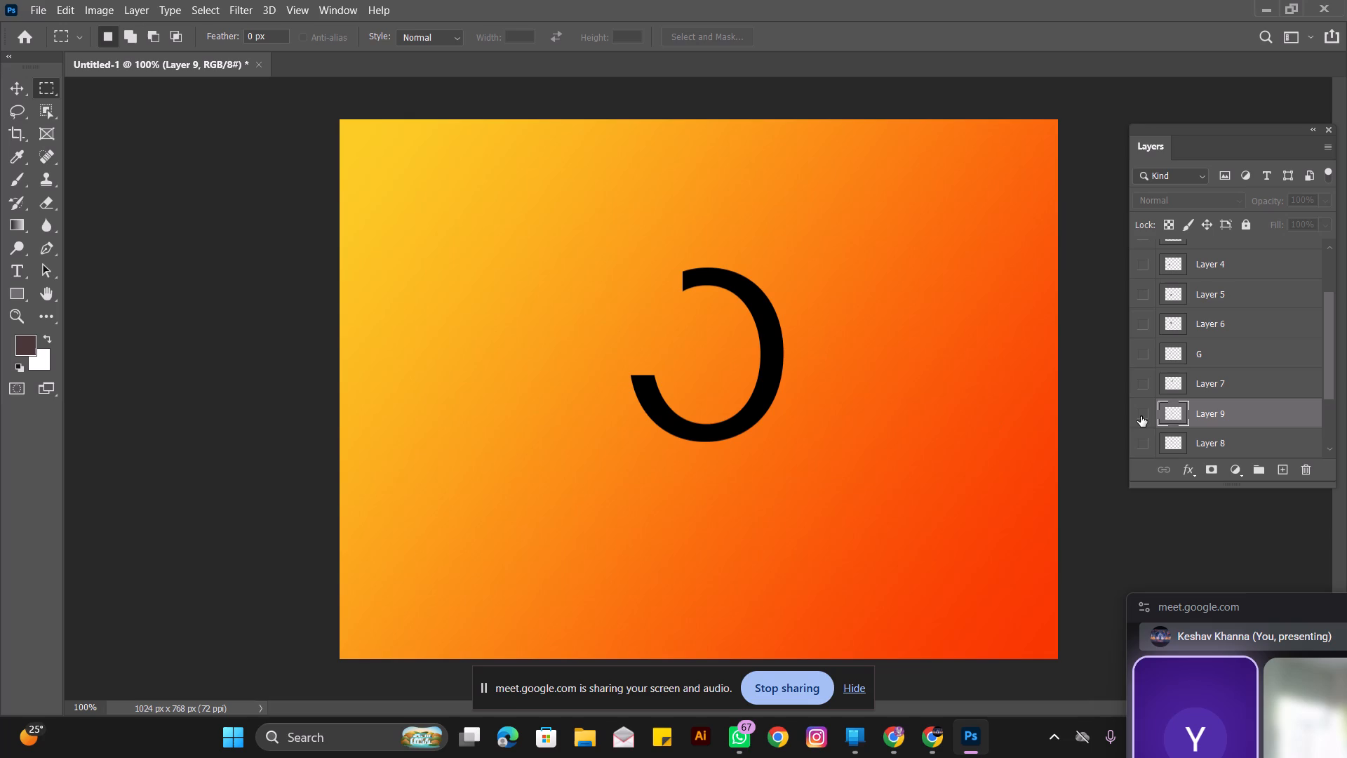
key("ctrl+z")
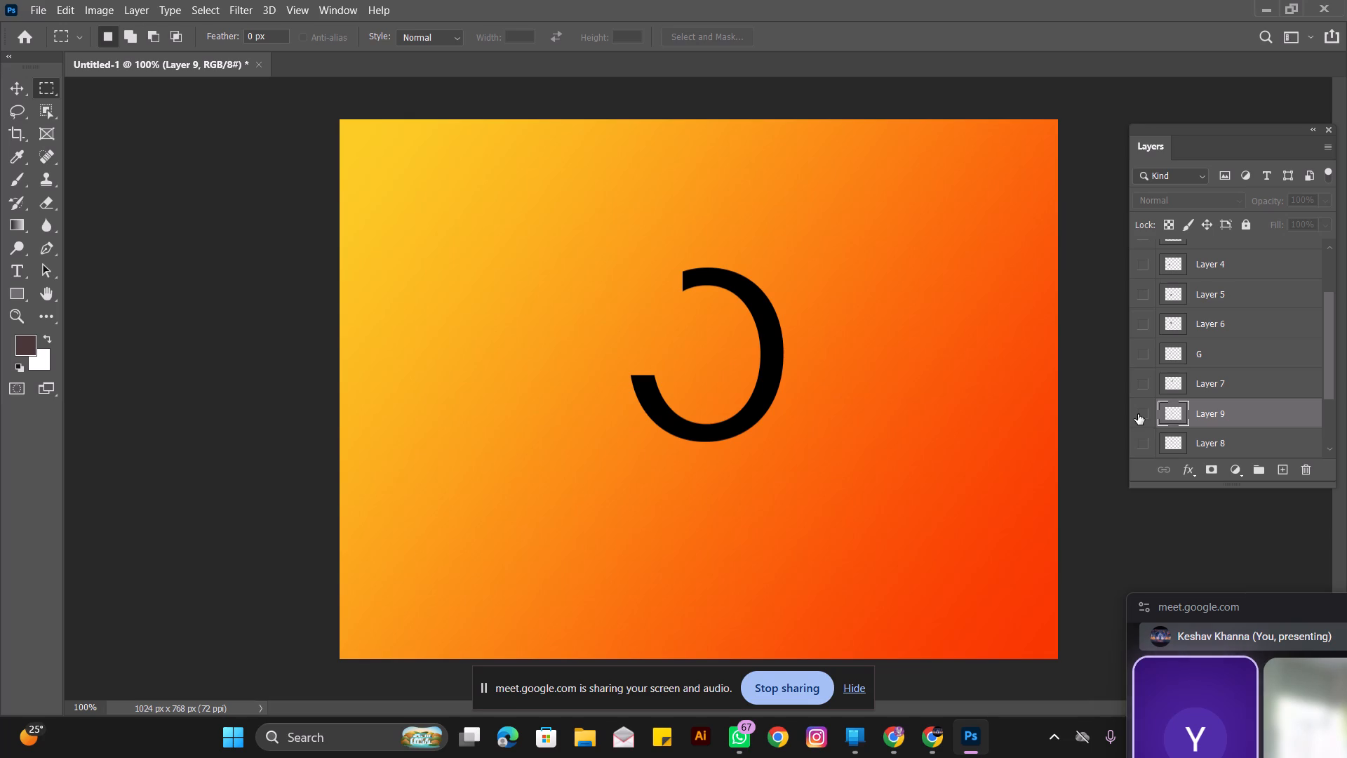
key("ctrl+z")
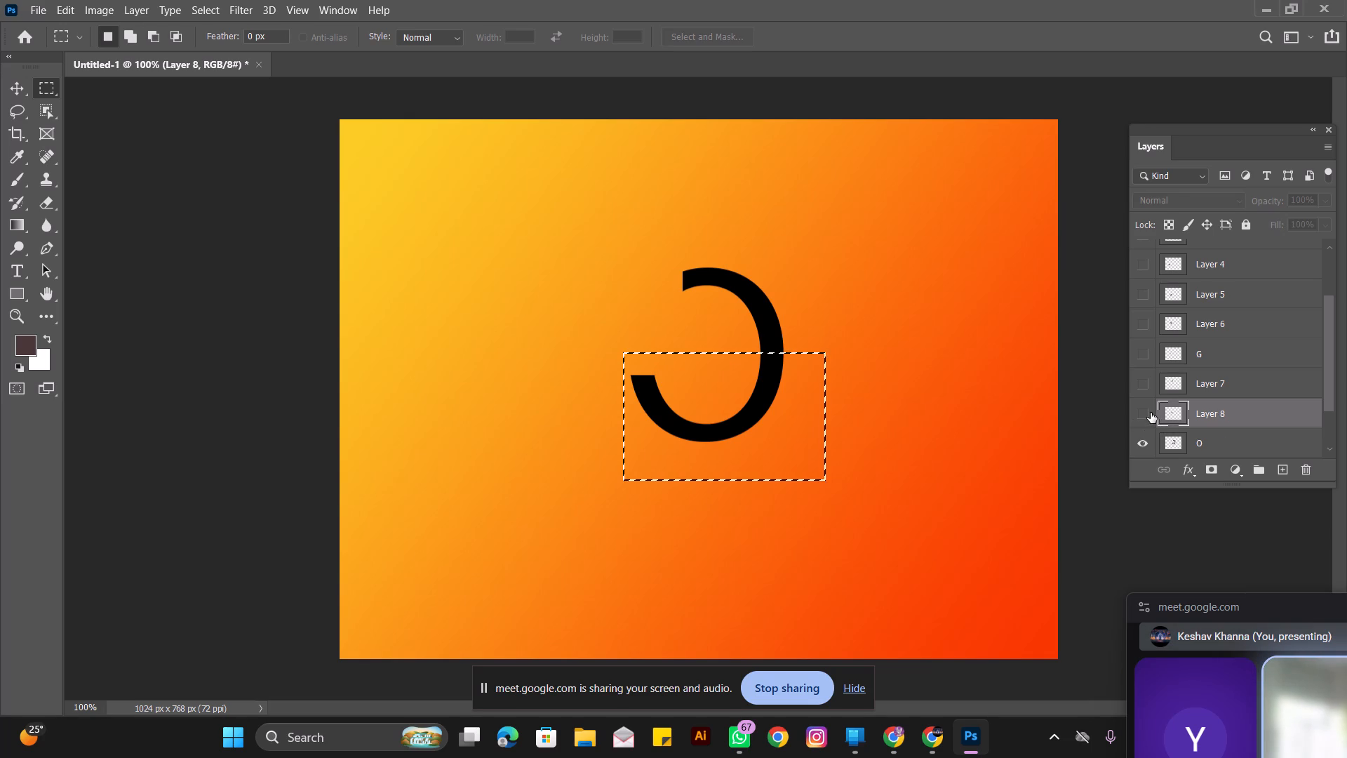
Cut the selected lower half of the O out of the O layer onto a new layer, and hide that new layer.
left_click(1209, 437)
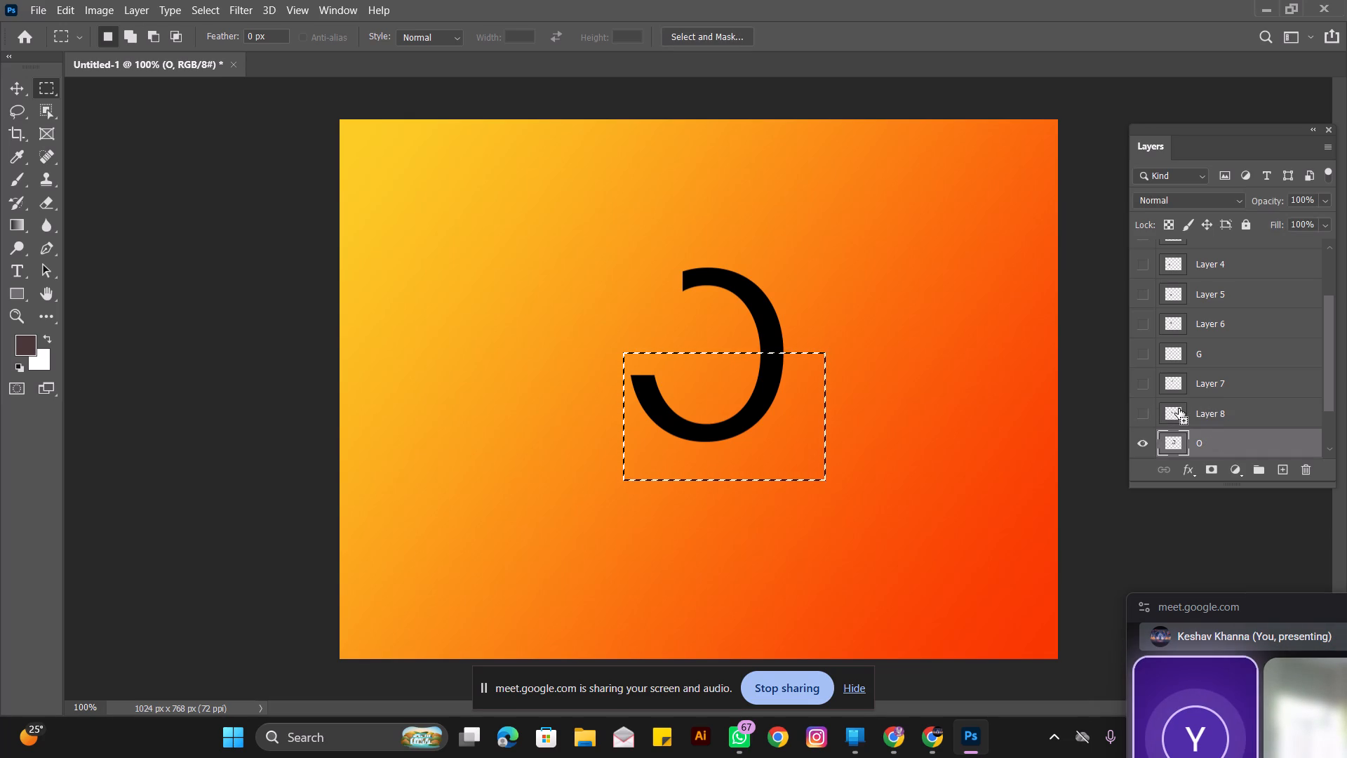
key("ctrl+shift+j")
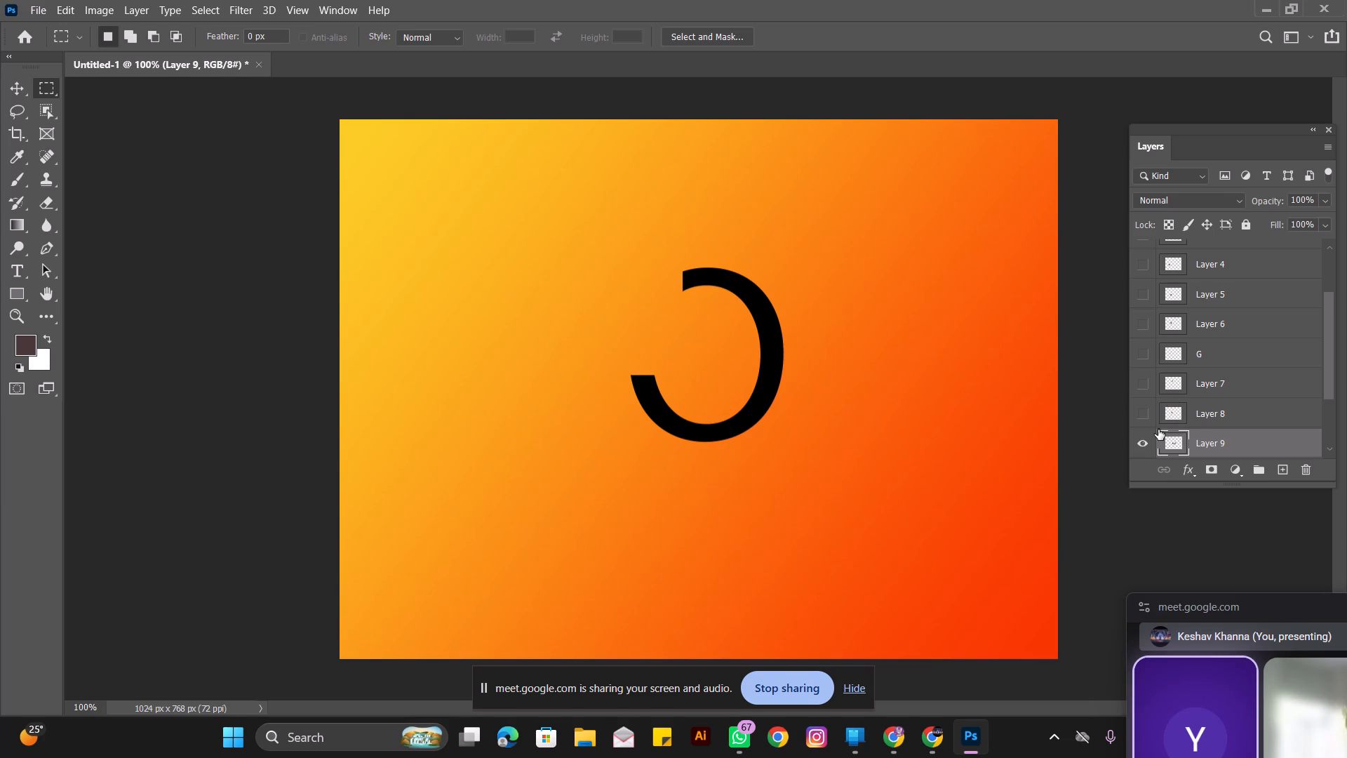
left_click(1145, 437)
Cut the right-hand curve of the O's remaining top arc out of the O layer onto a new layer, and hide that new layer.
scroll(1169, 425, "down", 2)
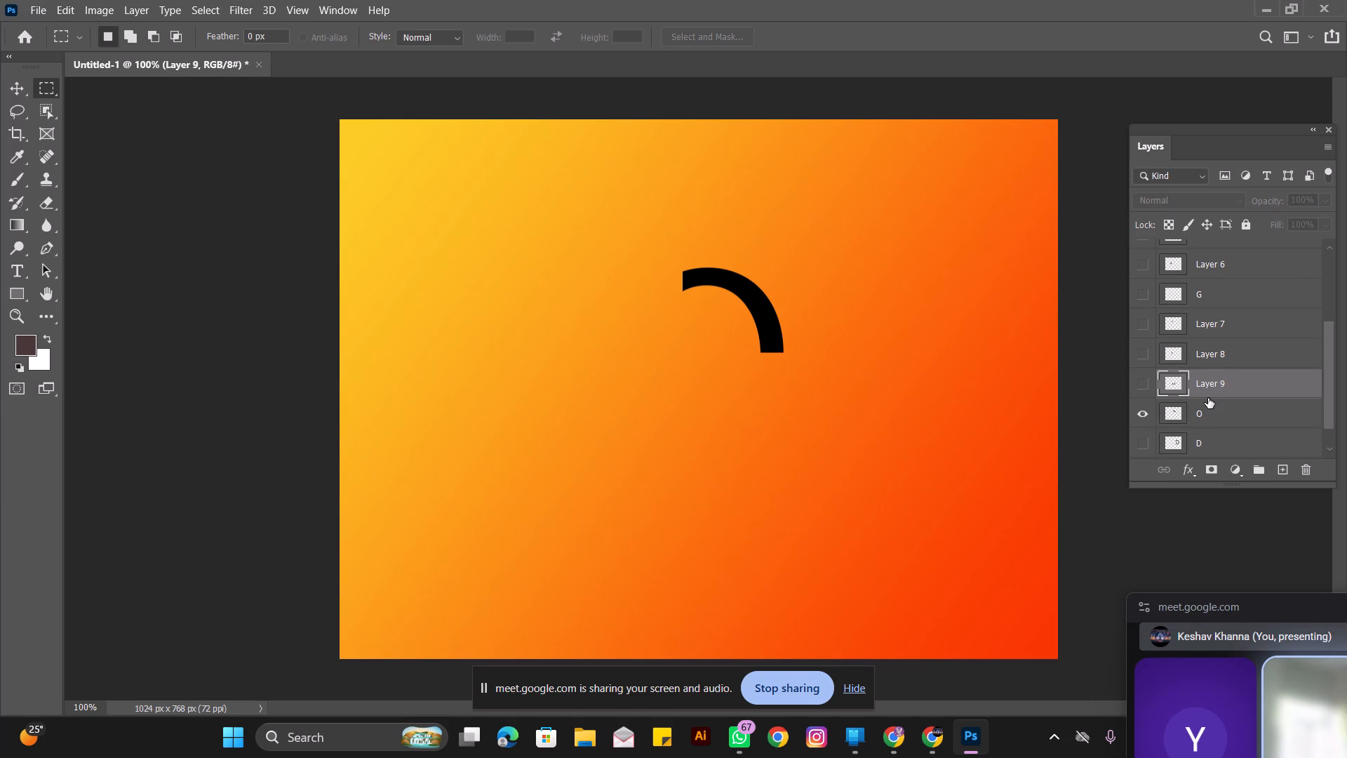
left_click(1205, 413)
left_click_drag(806, 366, 800, 361)
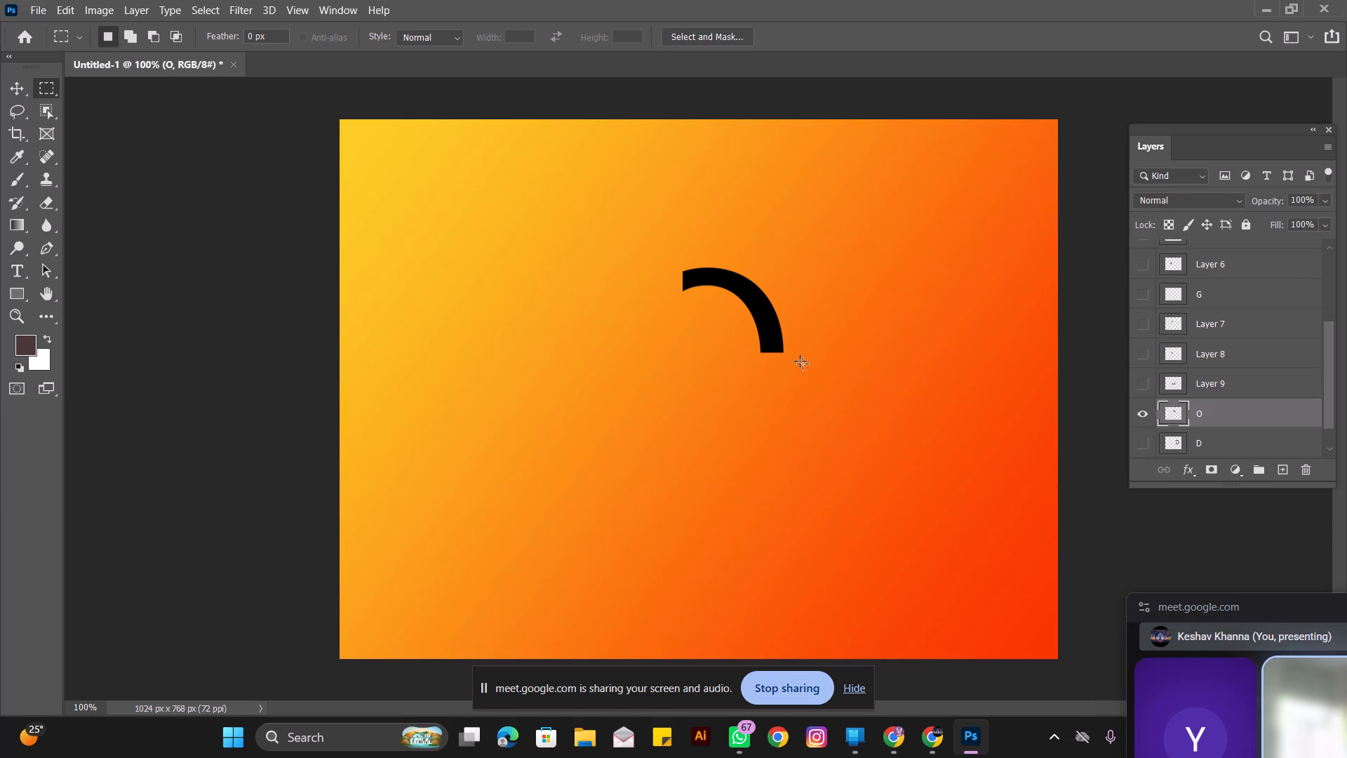
left_click_drag(800, 361, 737, 262)
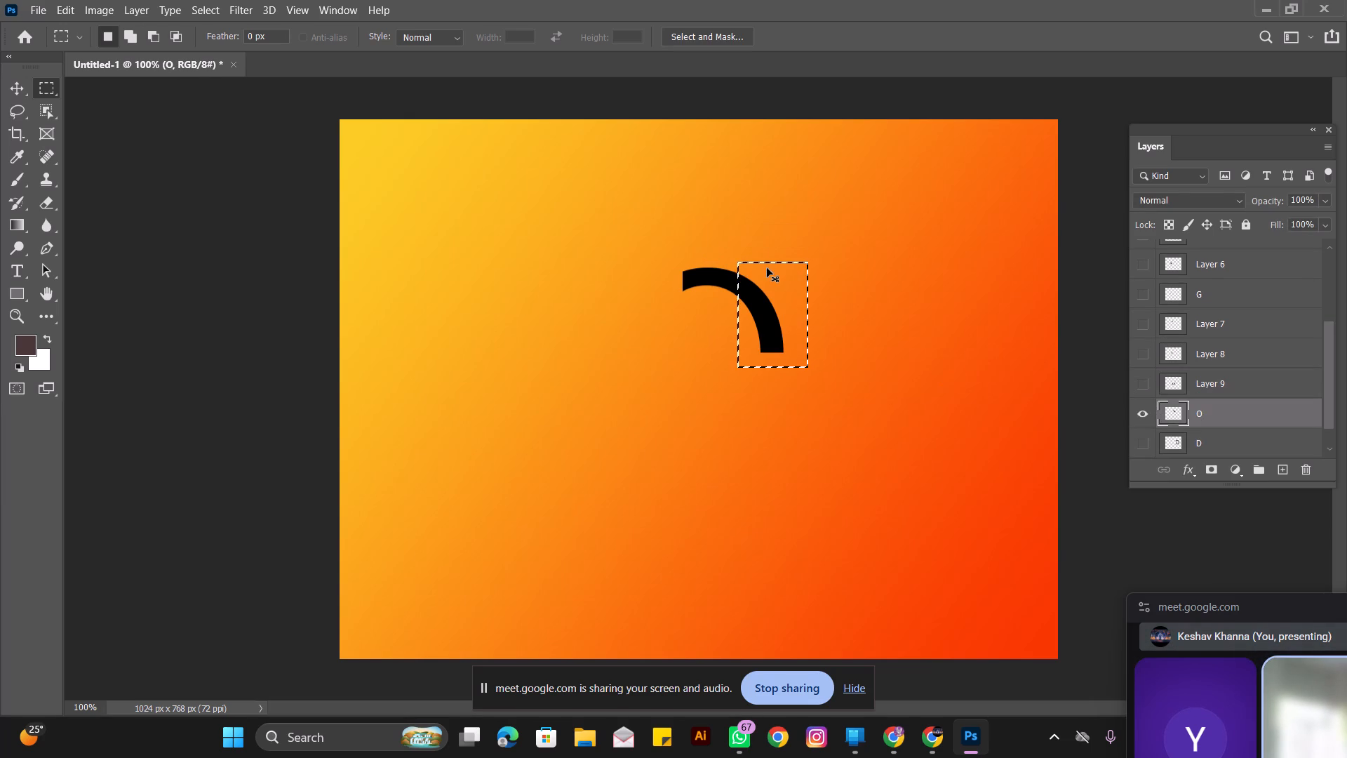
key("ctrl+shift+j")
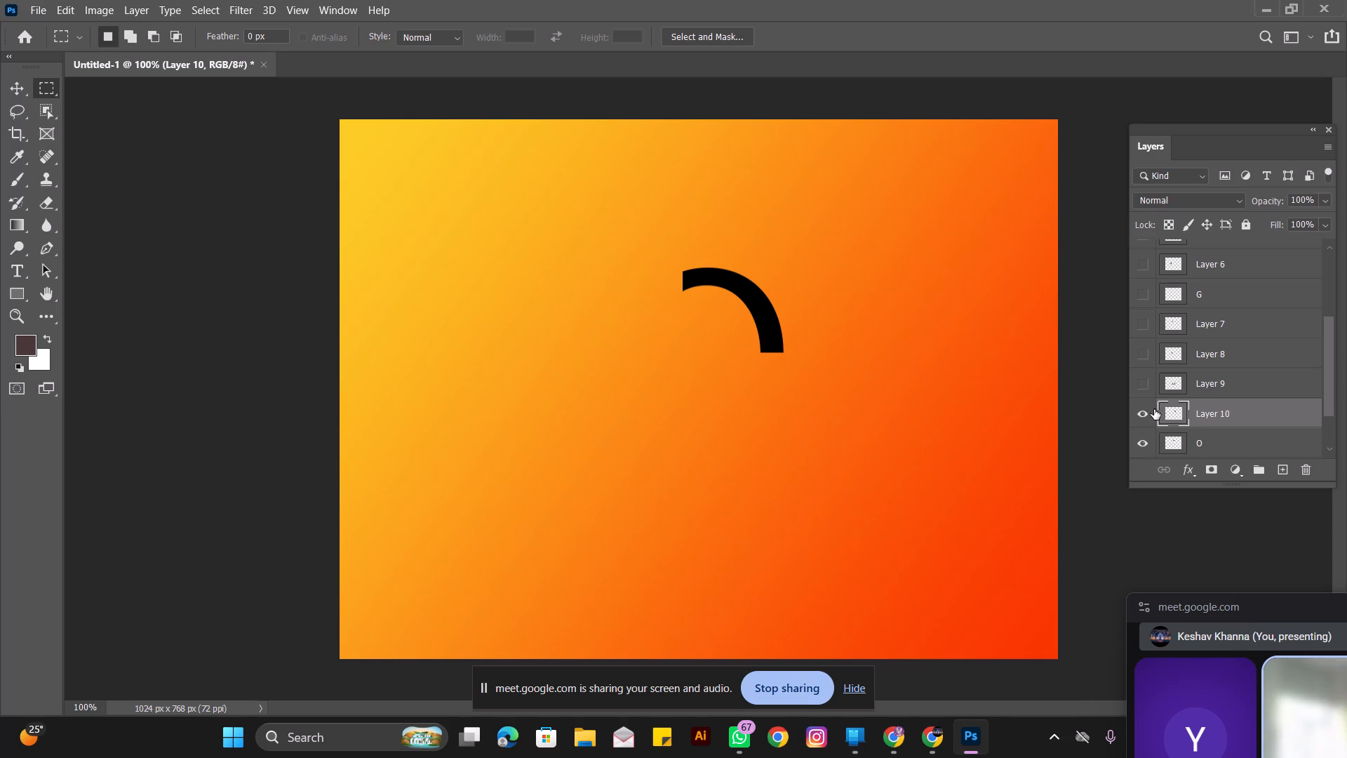
left_click(1141, 413)
Hide the O layer holding the last piece of the letter's top.
scroll(1200, 434, "down", 2)
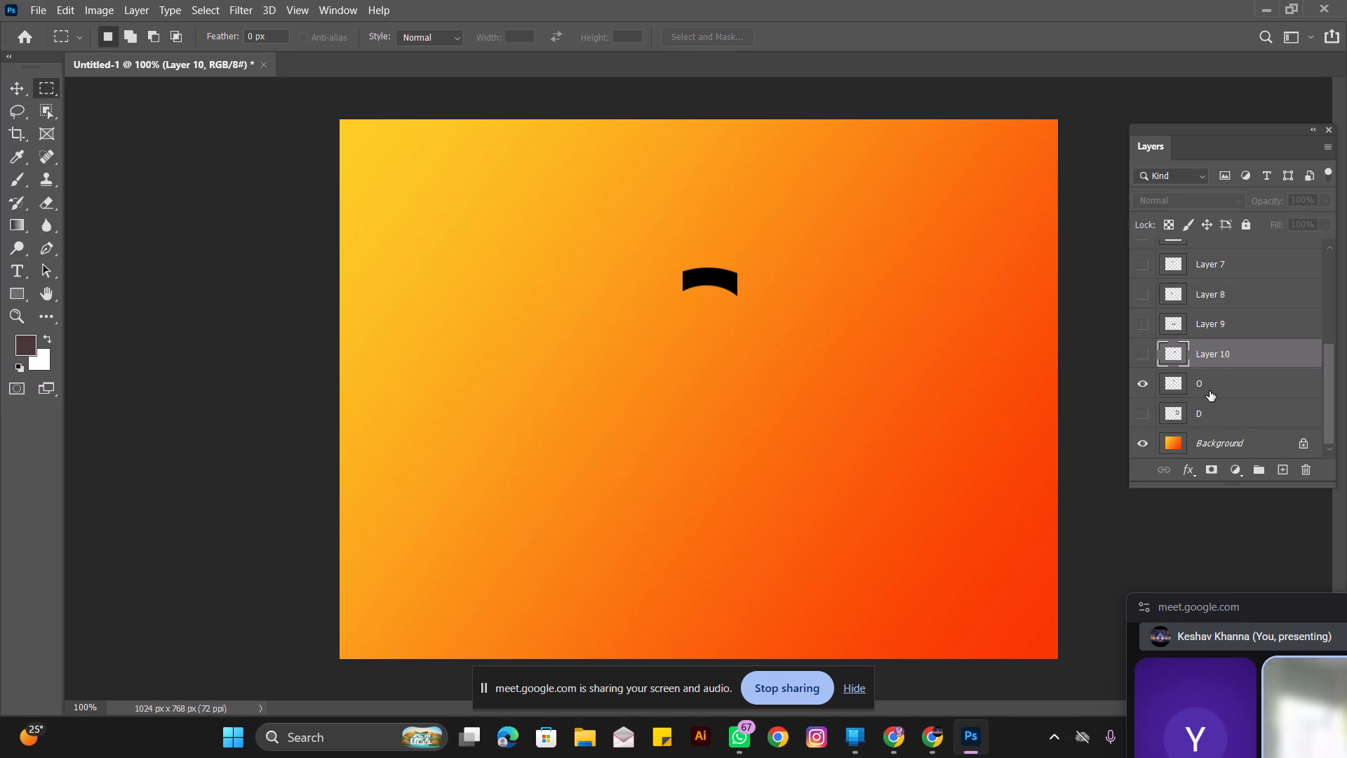
left_click(1207, 385)
left_click(1145, 382)
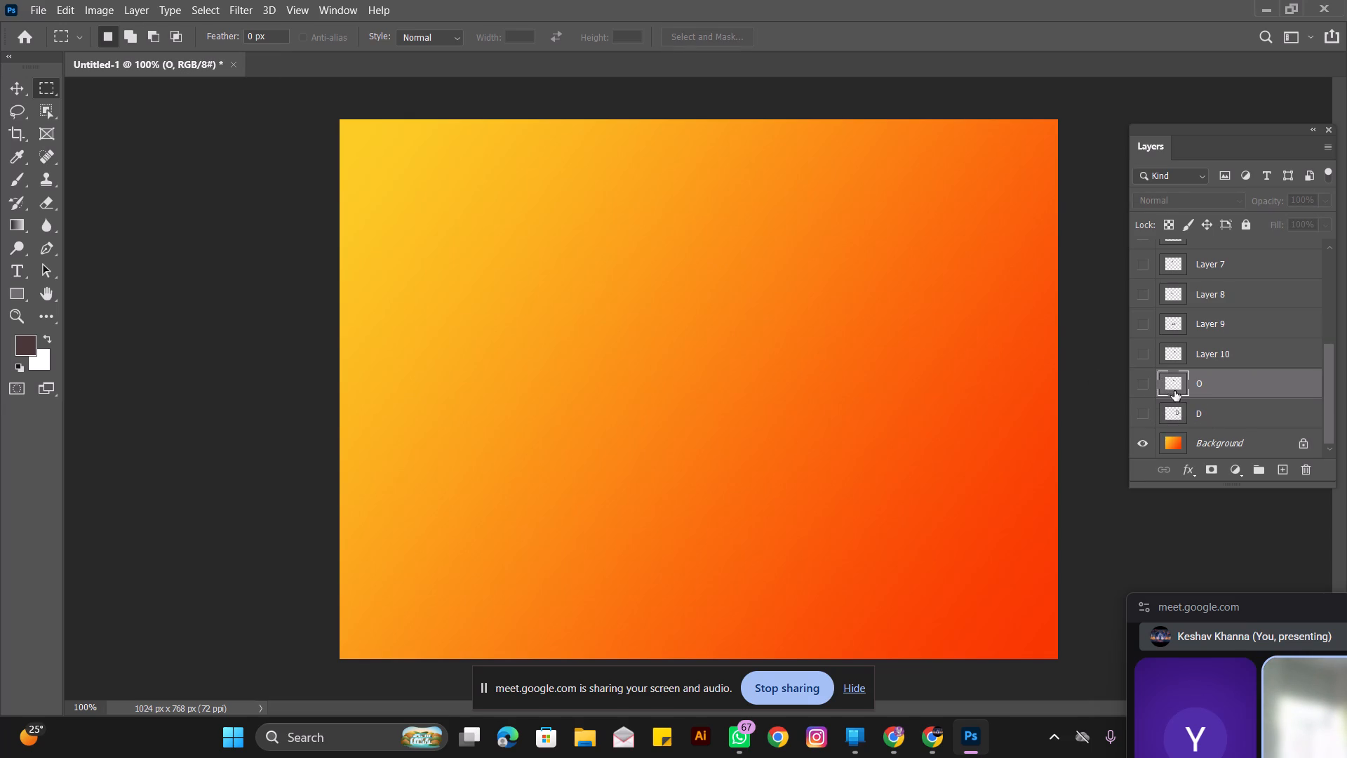
Show the D layer, cut the D's top-left corner with the upper stem onto a new layer, and hide that new layer.
left_click(1201, 408)
left_click(1147, 418)
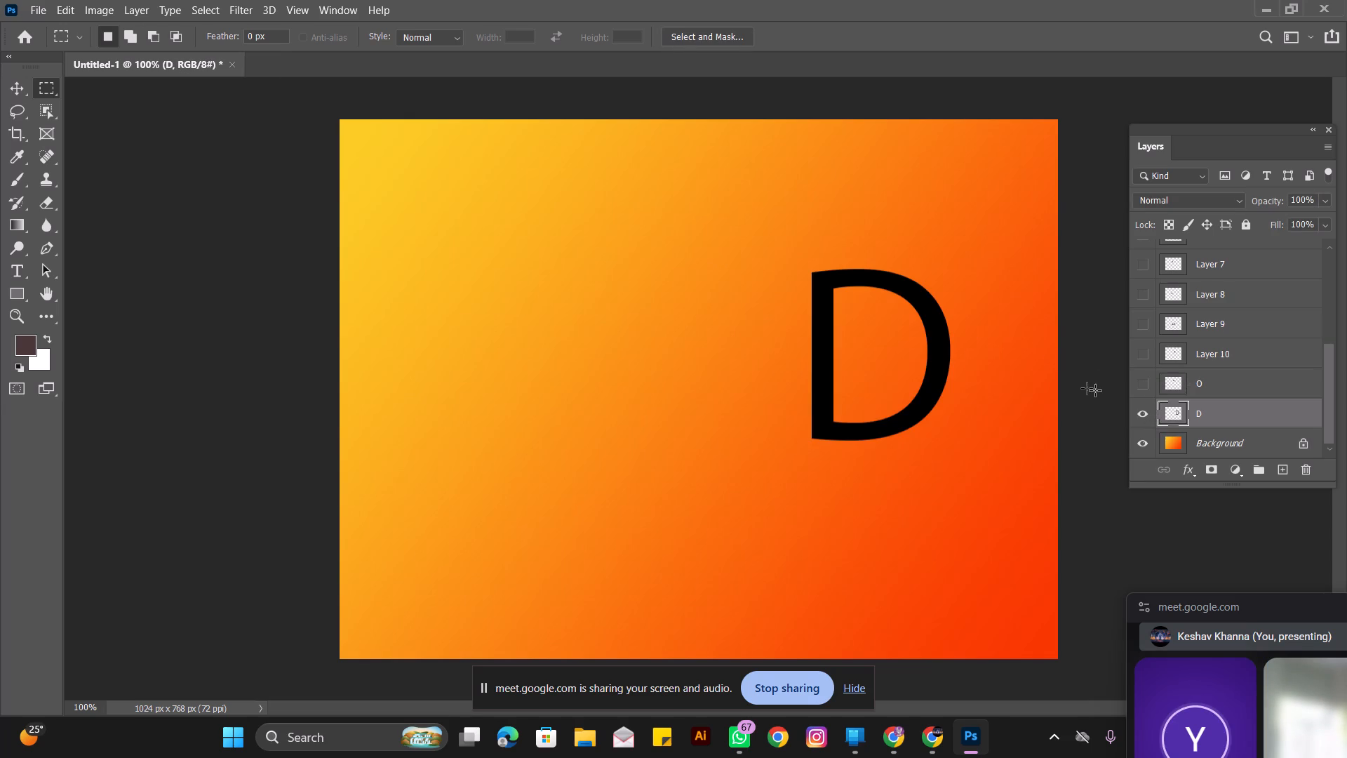
left_click_drag(798, 259, 824, 307)
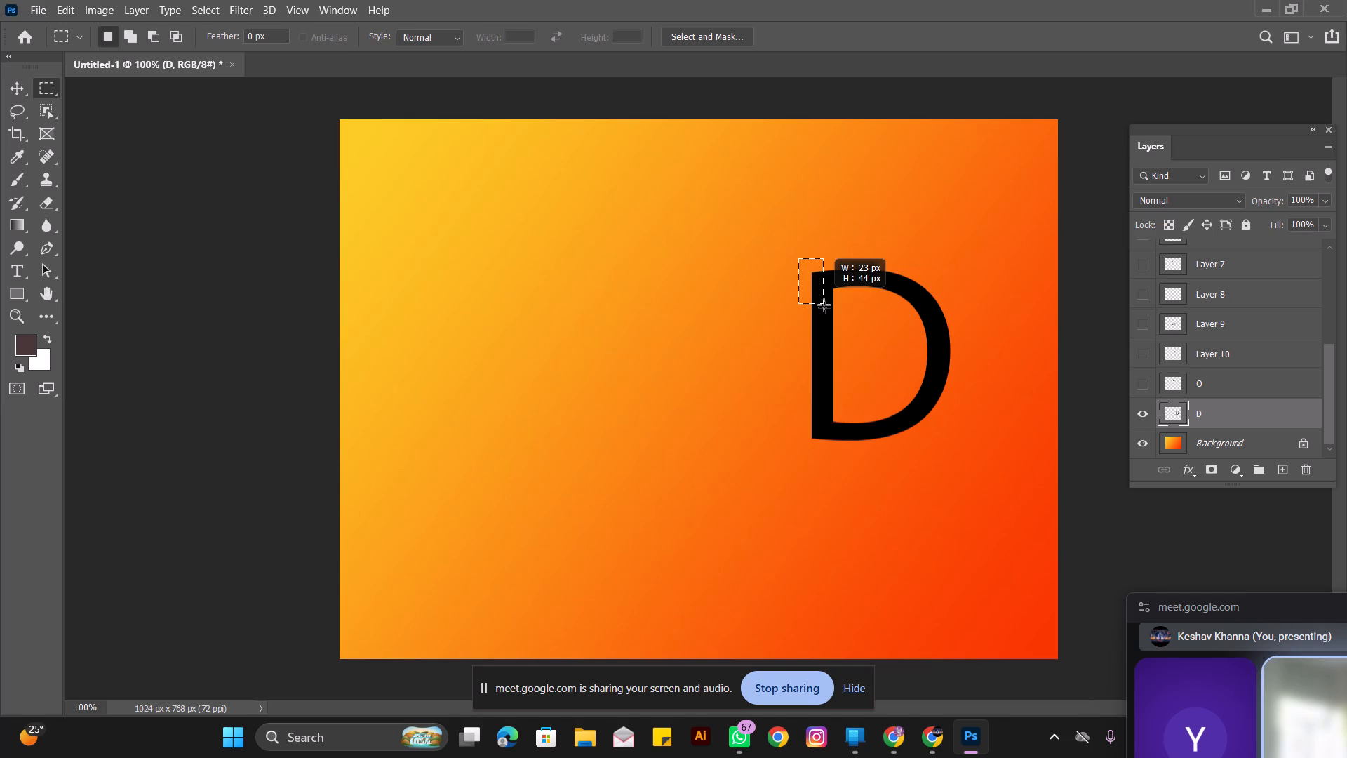
left_click_drag(824, 307, 852, 341)
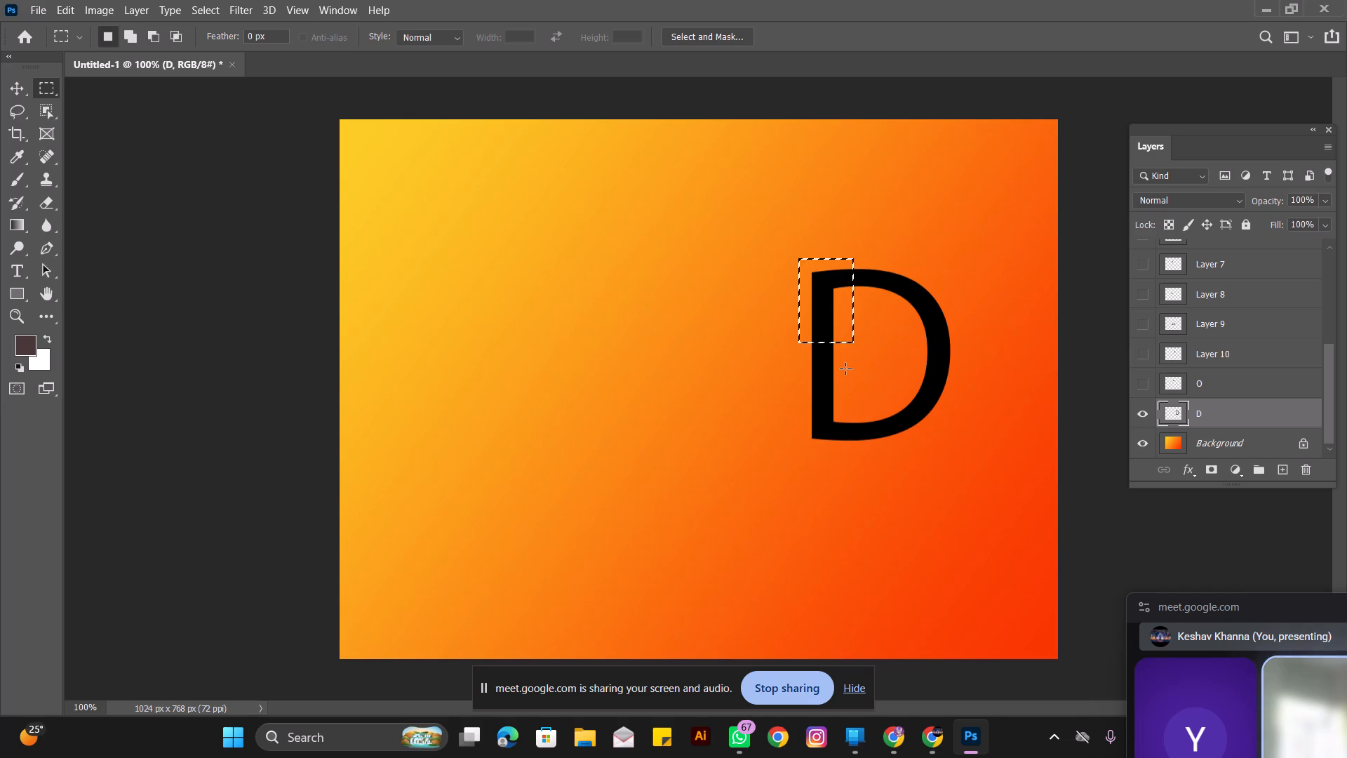
key("ctrl+shift+j")
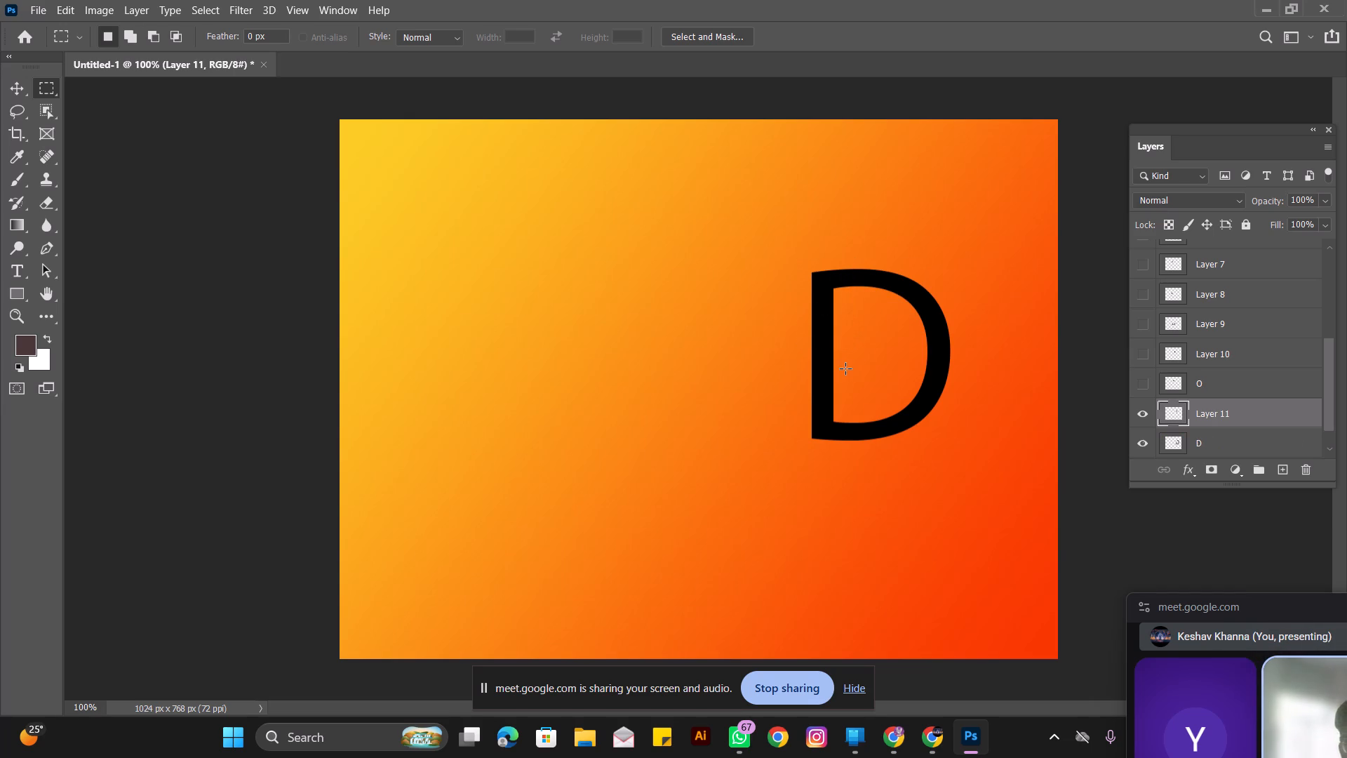
scroll(1198, 351, "down", 2)
left_click(1141, 386)
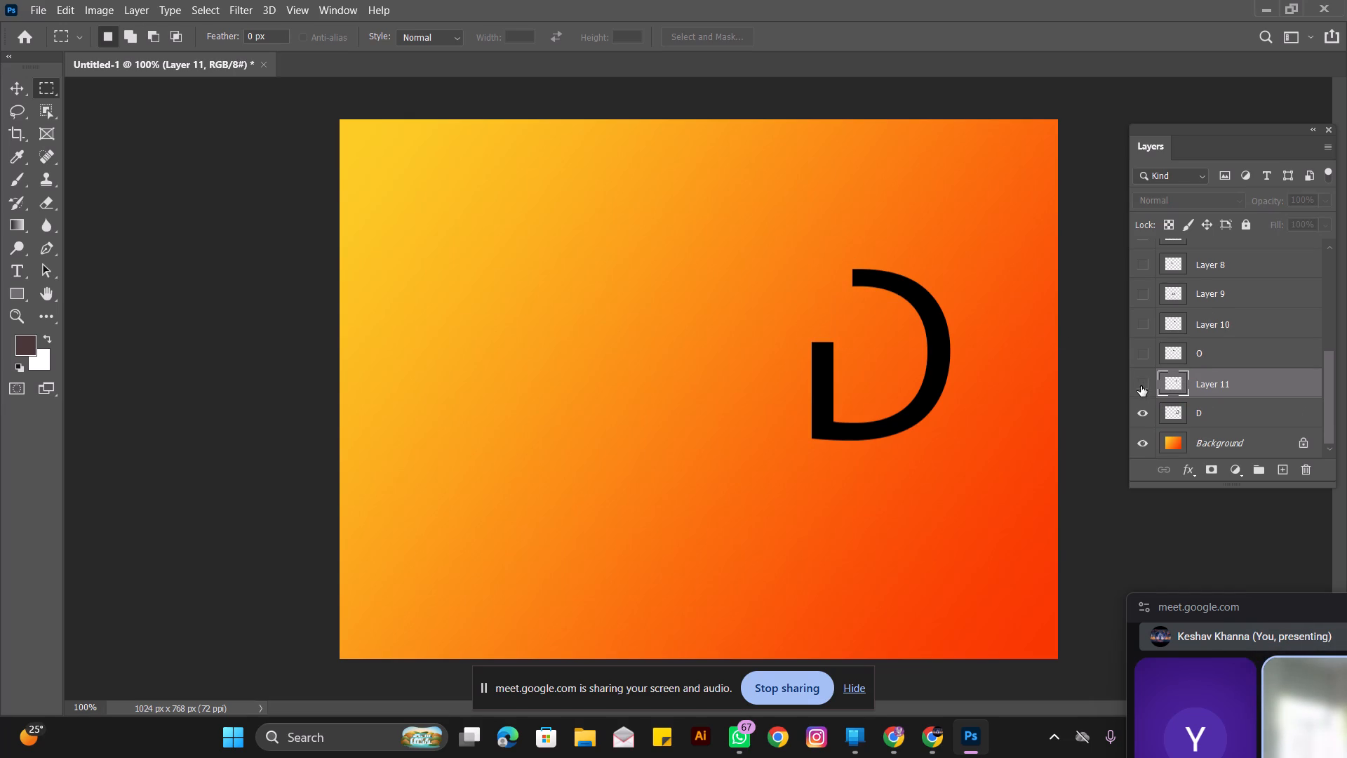
Cut the D's remaining lower stem with its bottom-left corner out of the D layer onto a new layer, and hide that new layer.
left_click(1219, 408)
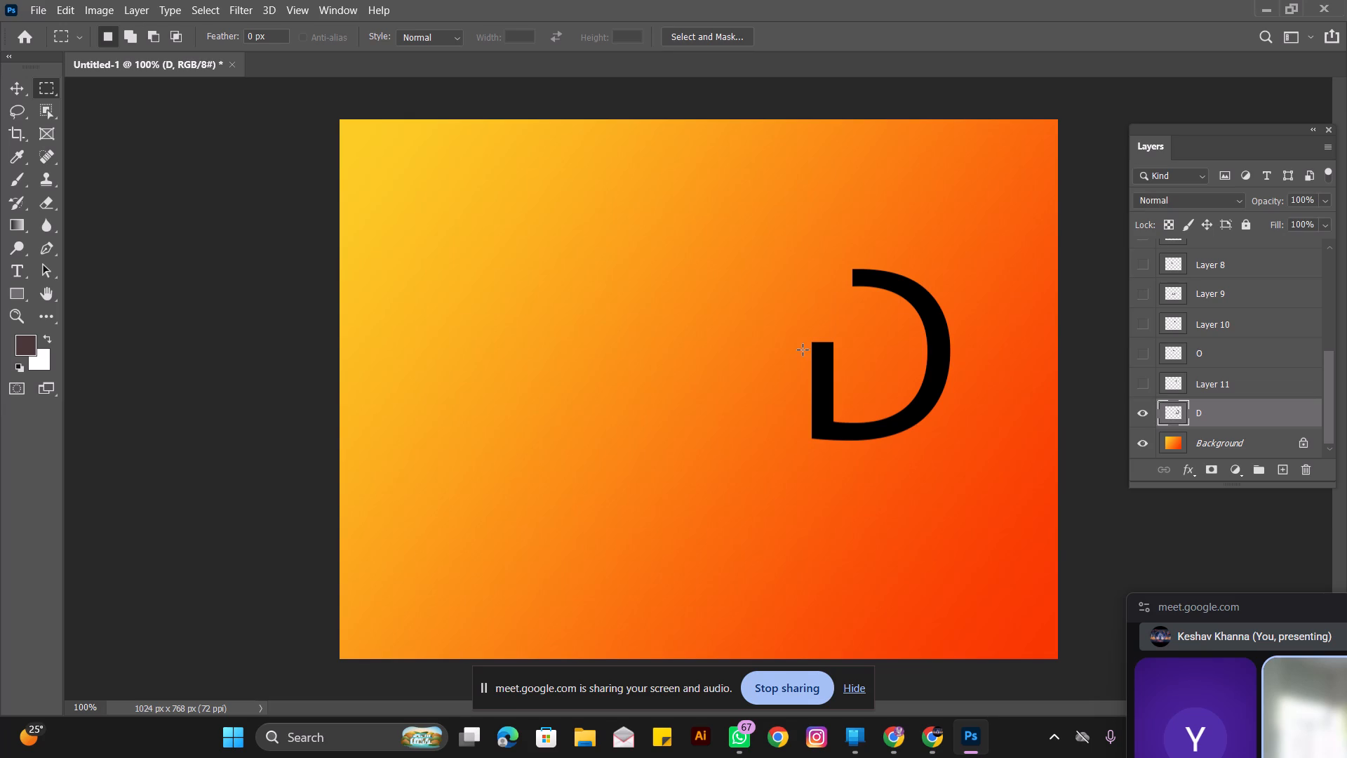
left_click_drag(794, 321, 858, 453)
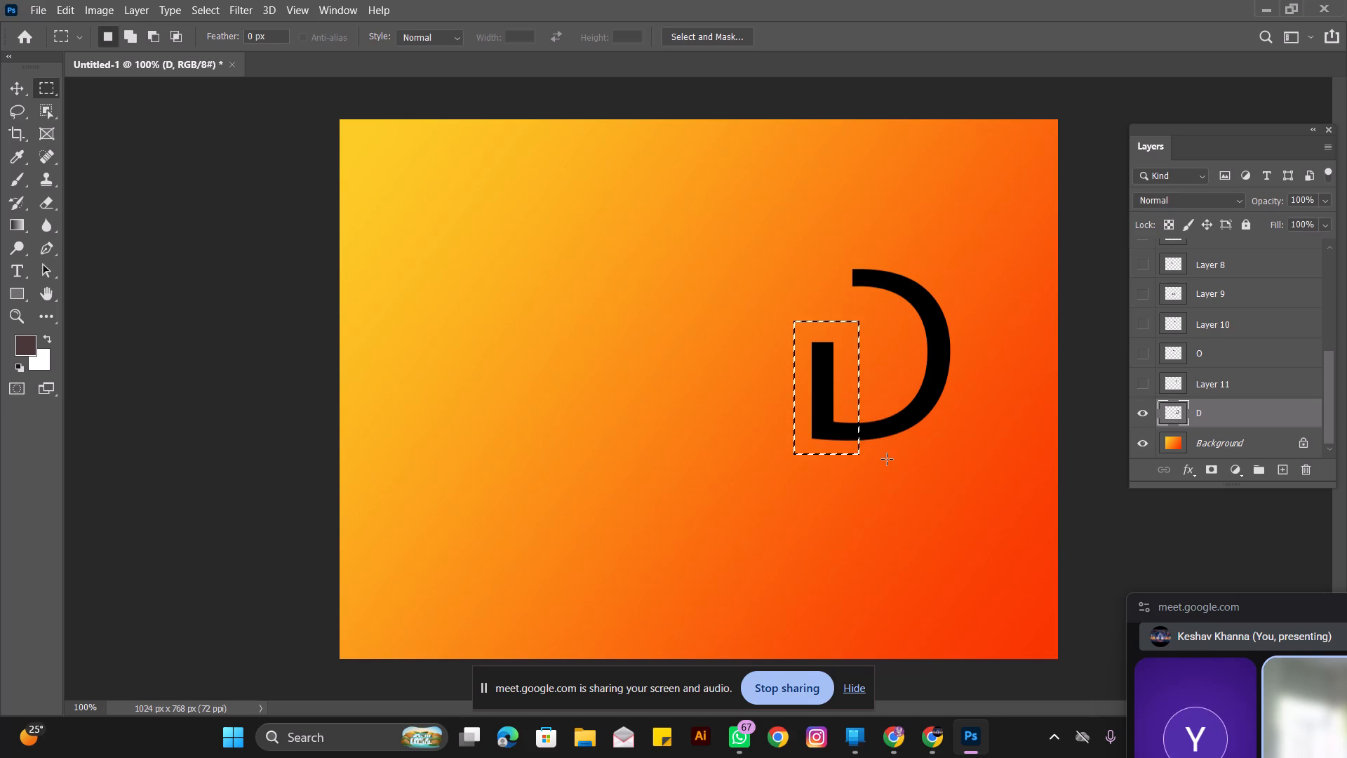
key("ctrl+shift+j")
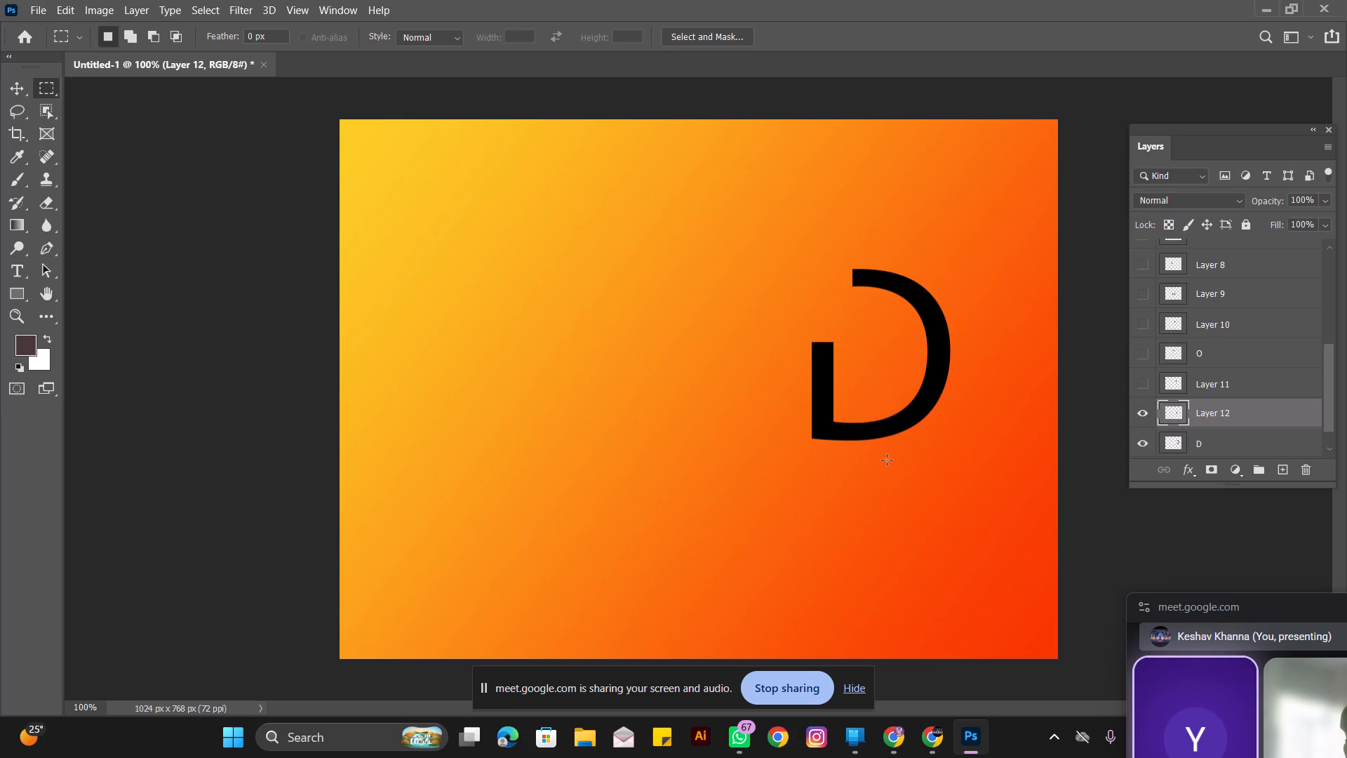
left_click(1144, 416)
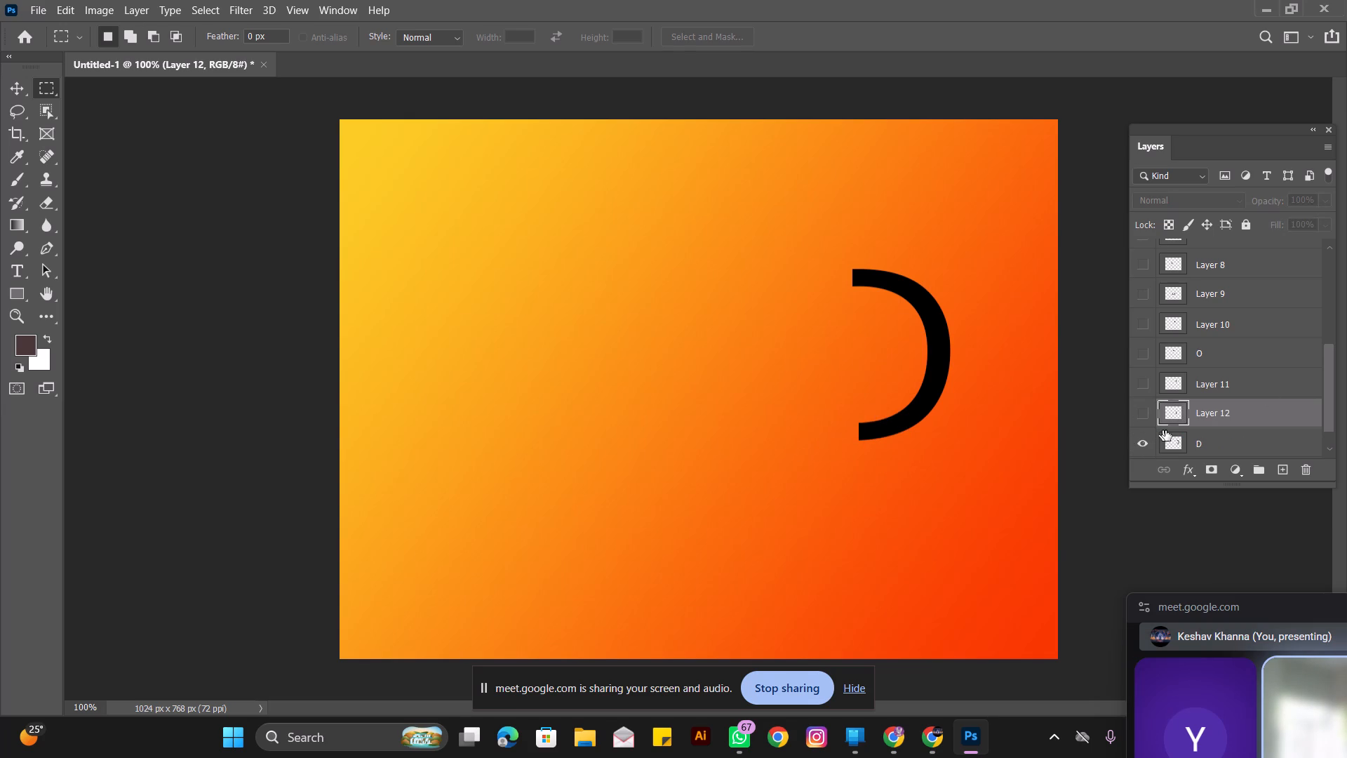
Cut the lower part of the D's bowl out of the D layer onto a new layer, and hide that new layer.
left_click(1219, 449)
left_click_drag(825, 375, 997, 454)
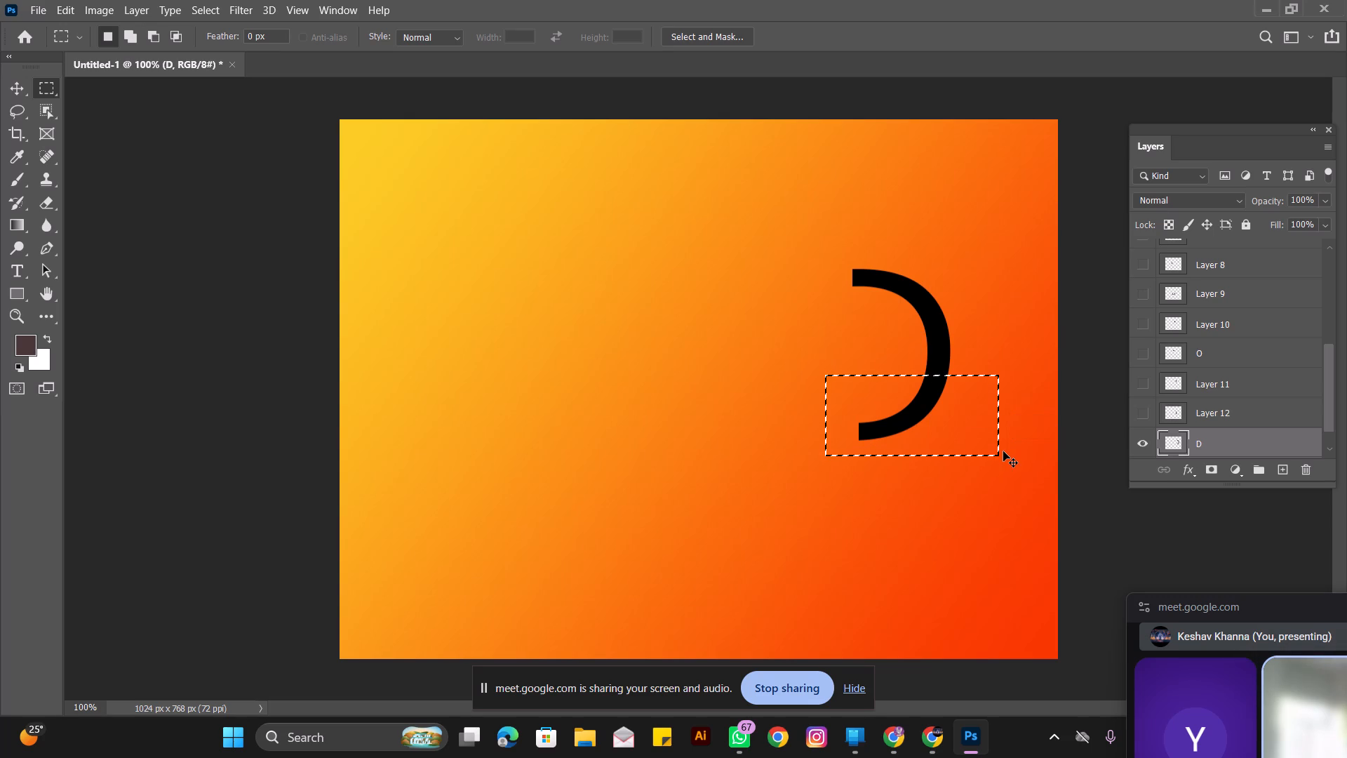
key("ctrl+shift+j")
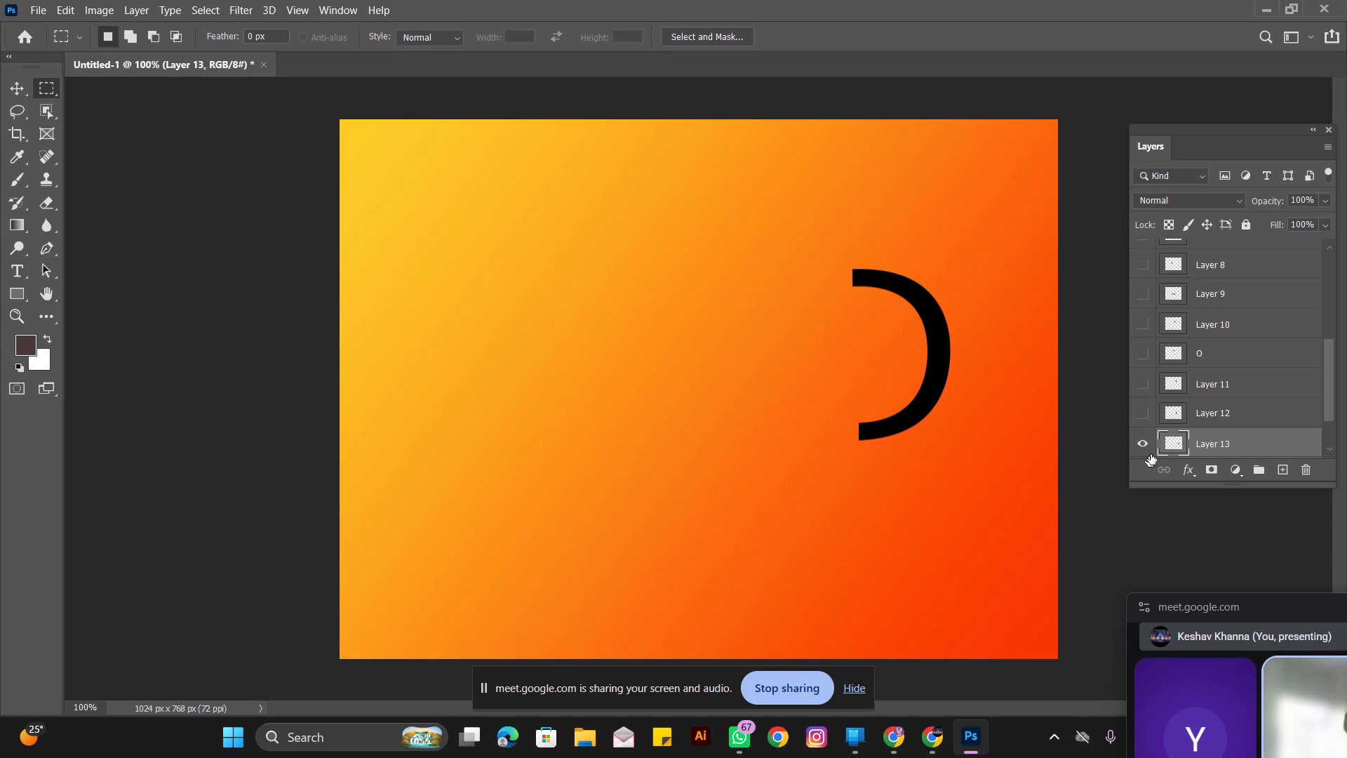
left_click(1143, 445)
Cut the upper-right curve of the D's bowl out of the D layer onto a new layer, and hide that new layer.
scroll(1143, 445, "down", 4)
left_click(1217, 413)
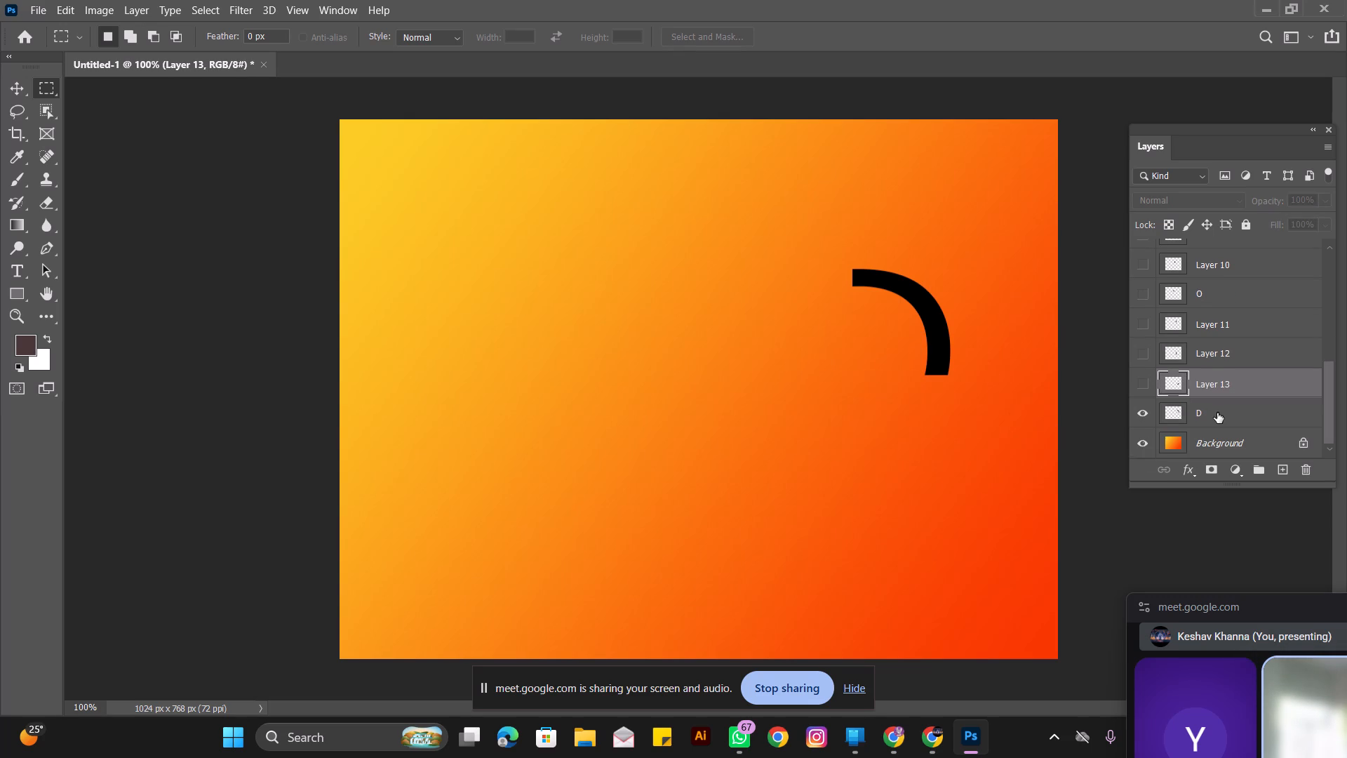
left_click_drag(952, 401, 909, 214)
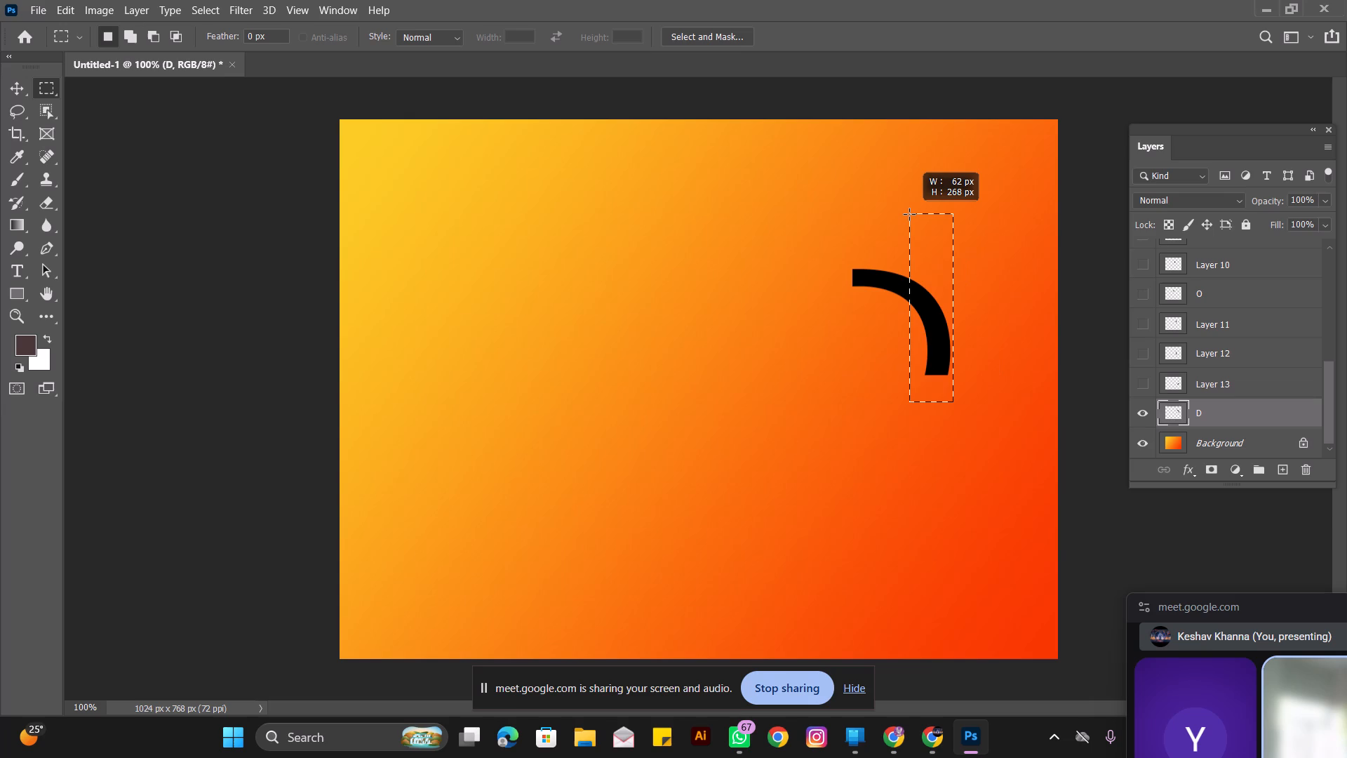
left_click_drag(909, 214, 889, 258)
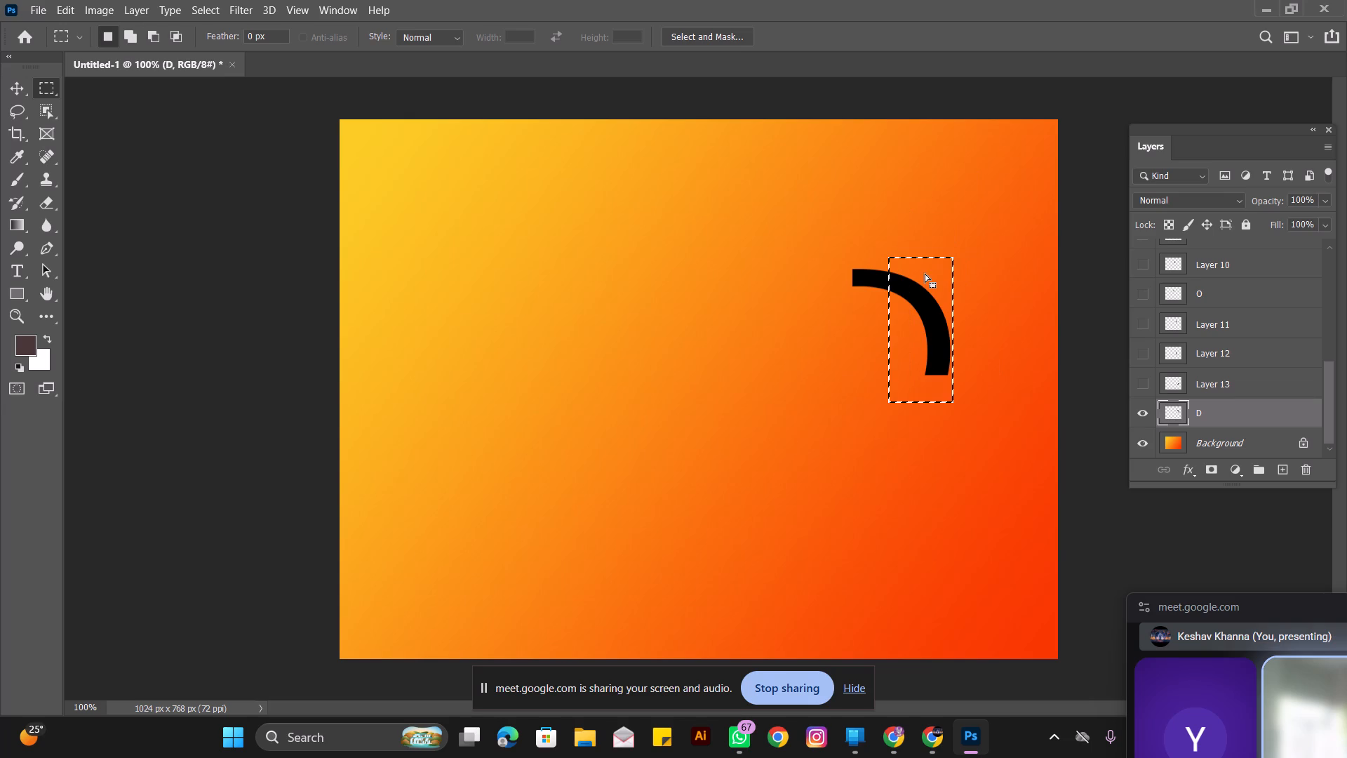
key("ctrl+shift+j")
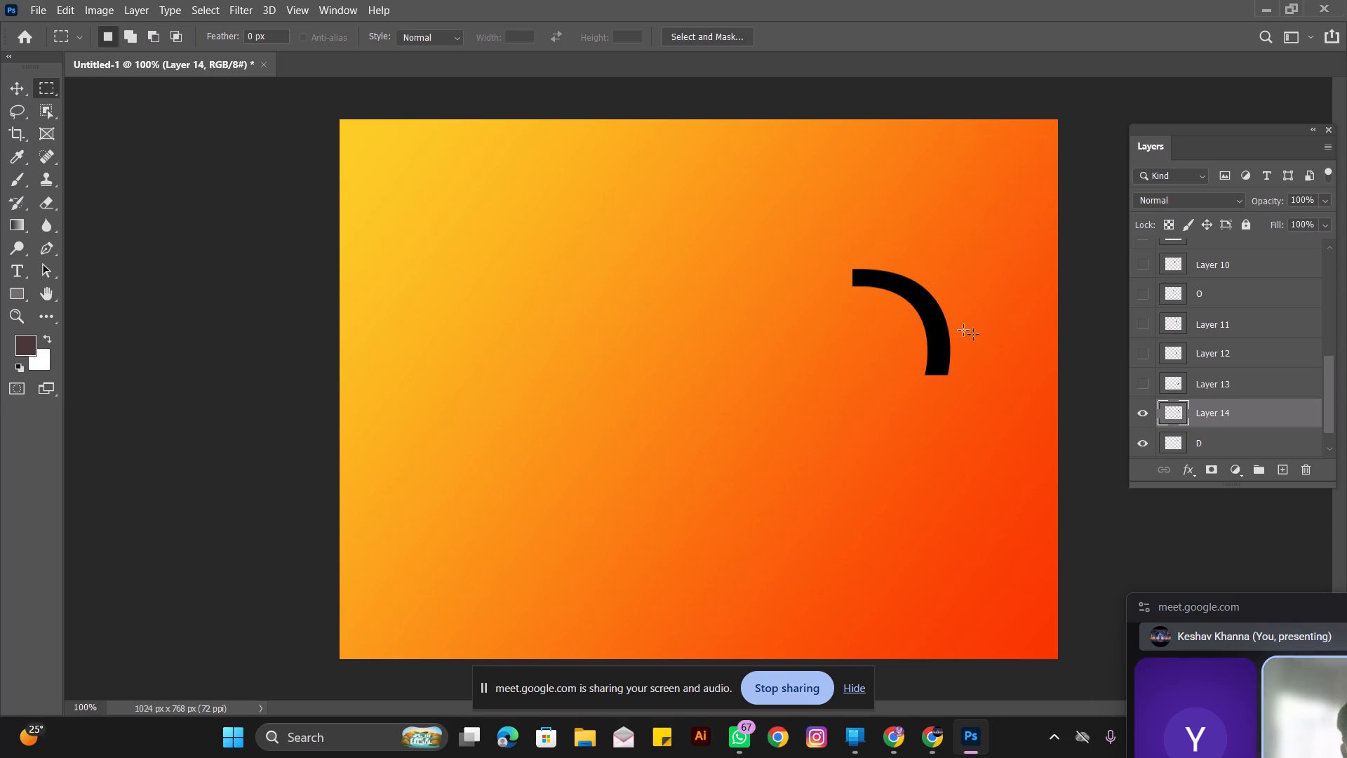
left_click(1143, 412)
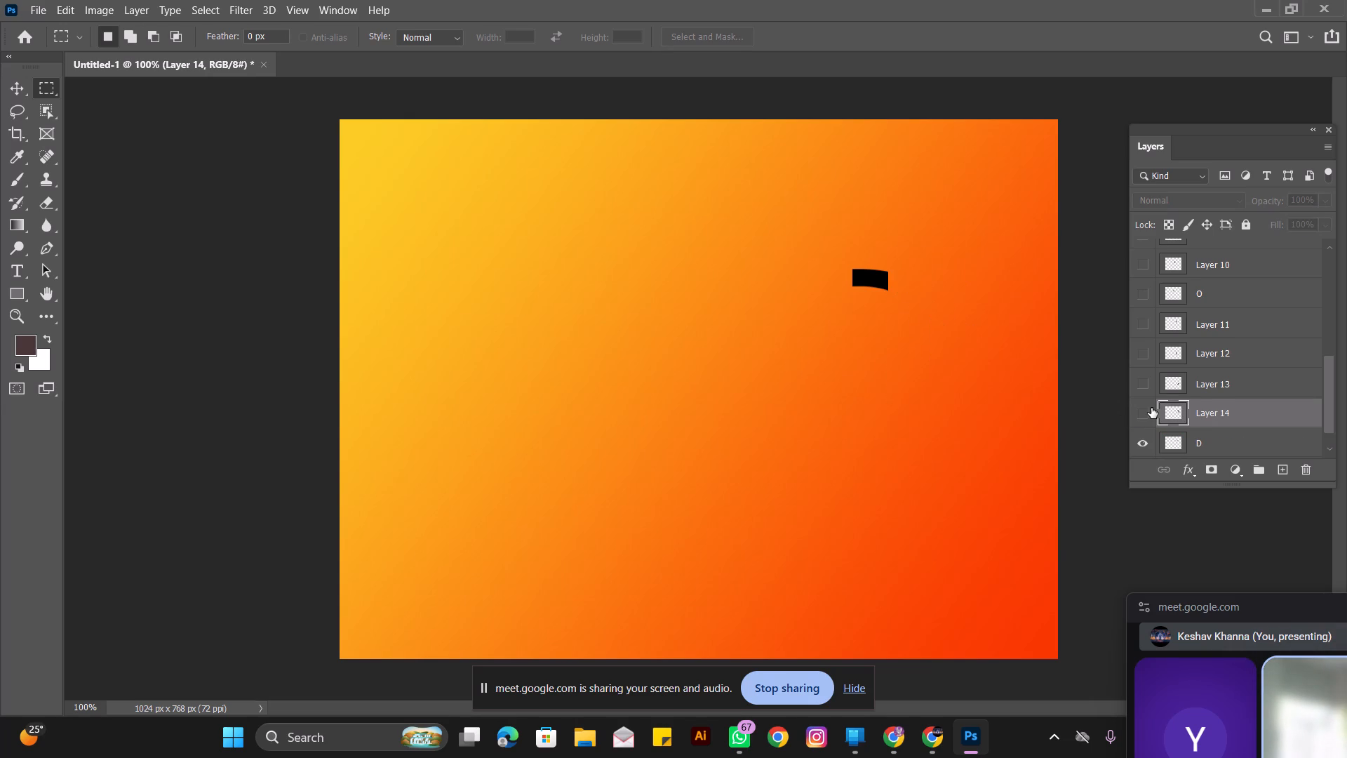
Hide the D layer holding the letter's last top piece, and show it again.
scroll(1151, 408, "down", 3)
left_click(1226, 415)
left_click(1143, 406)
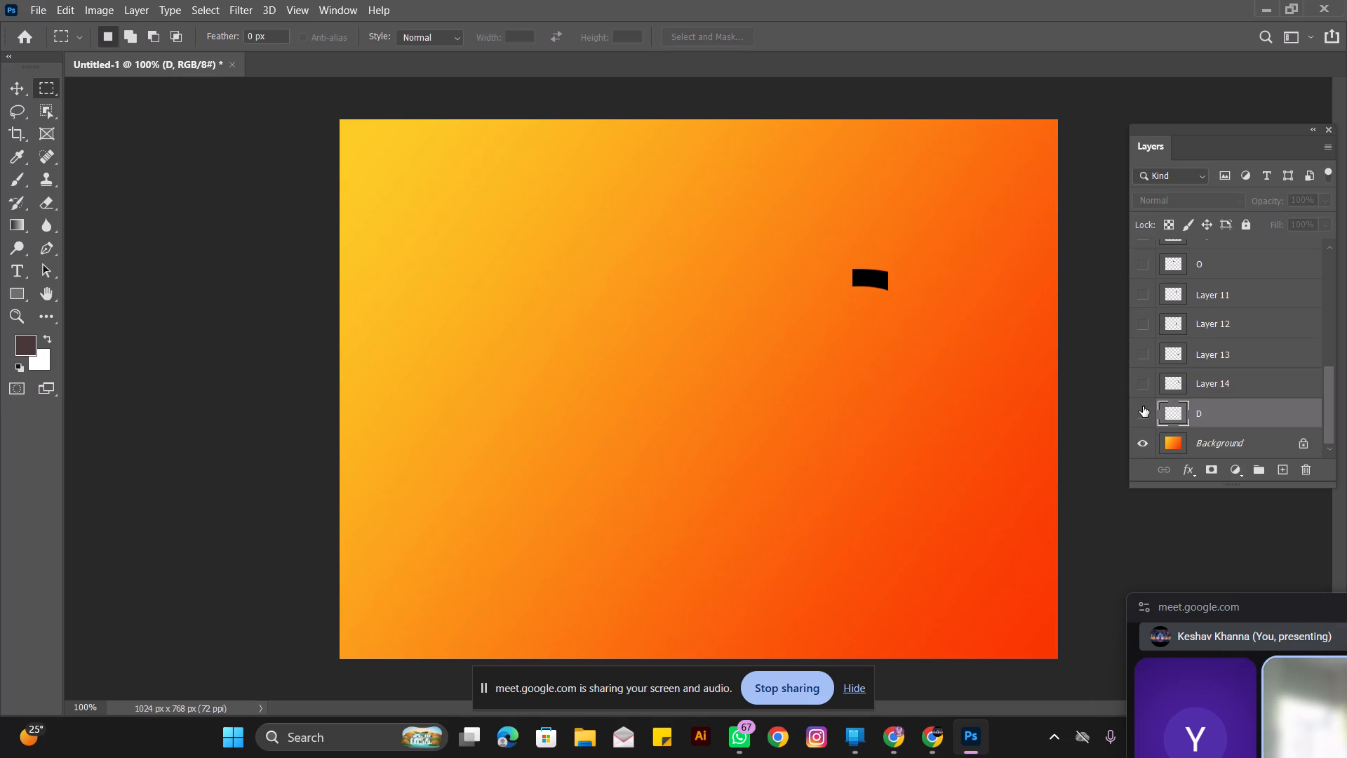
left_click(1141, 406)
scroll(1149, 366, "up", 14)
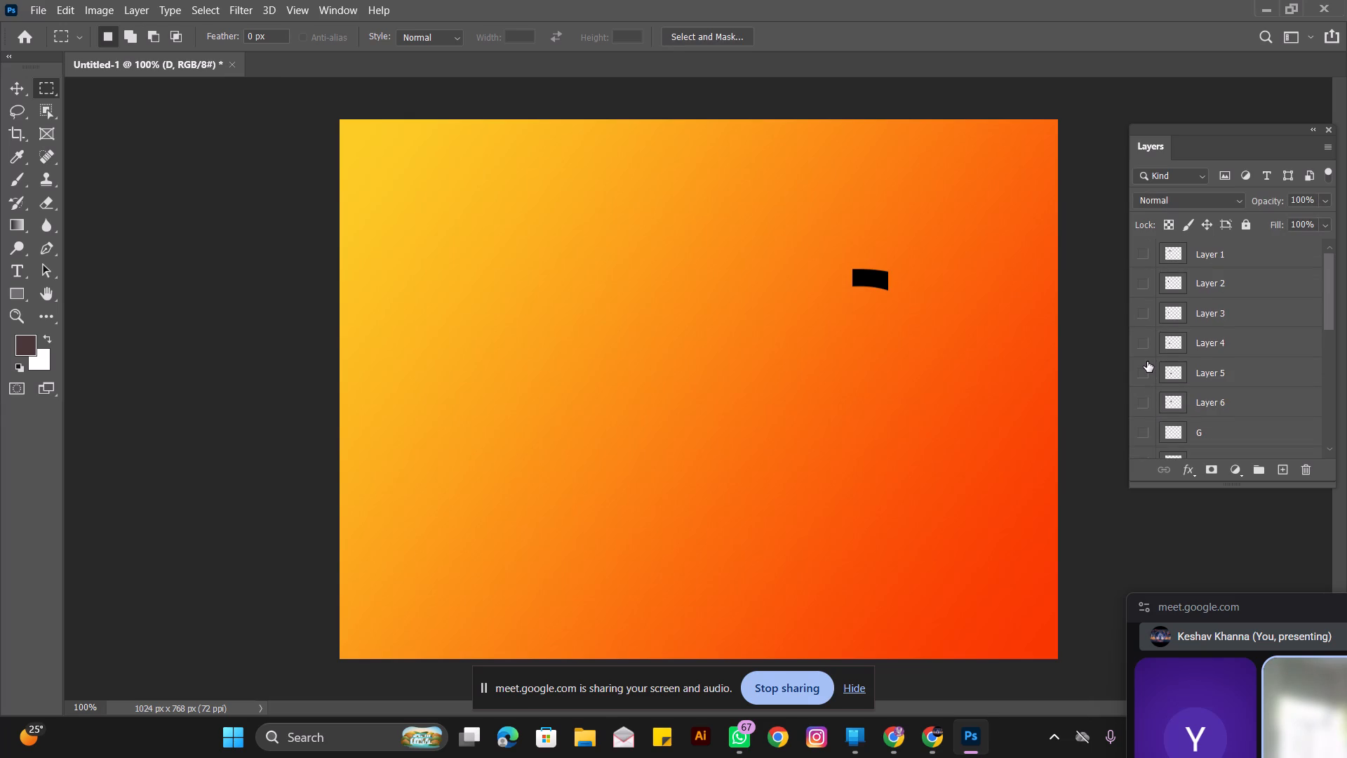
Select the G layer and hide the D layer.
scroll(1147, 361, "up", 10)
scroll(1235, 387, "down", 4)
left_click(1201, 309)
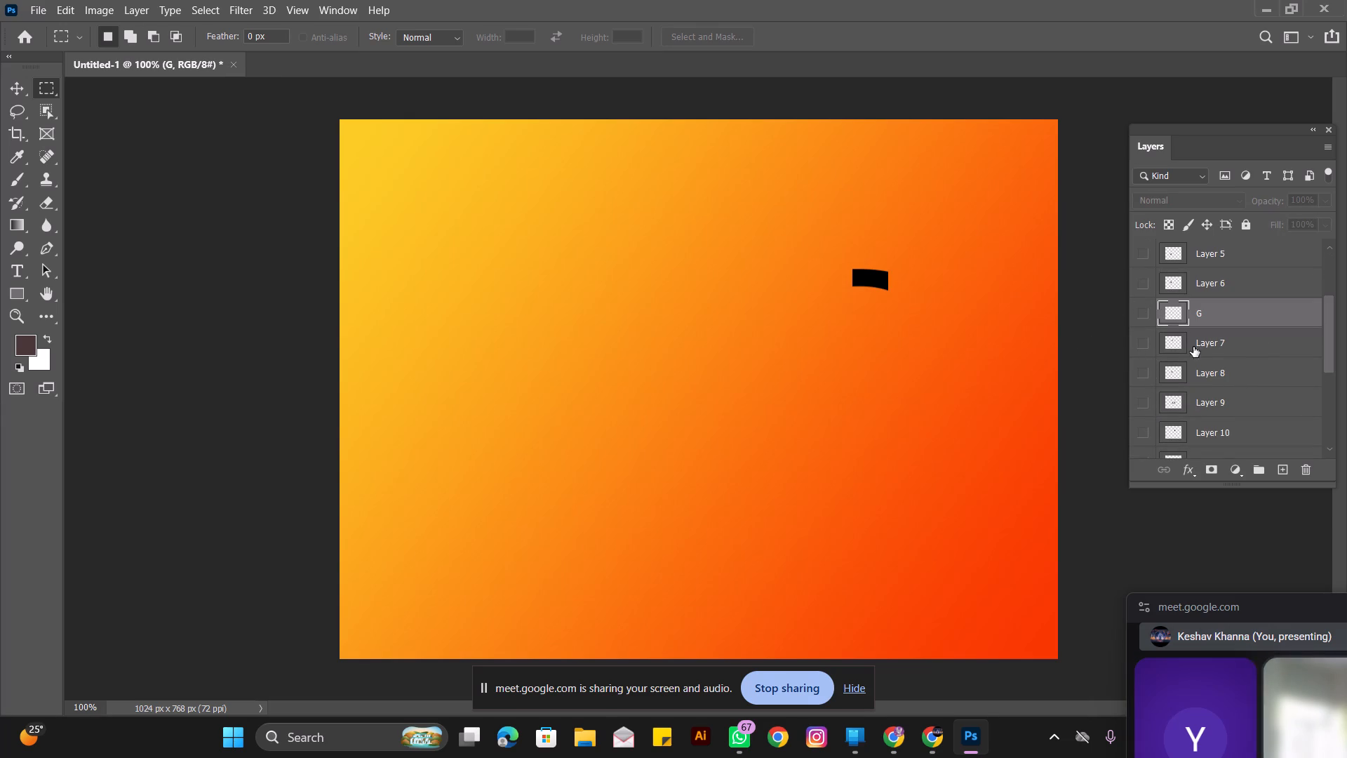
scroll(1183, 295, "down", 13)
left_click(1144, 413)
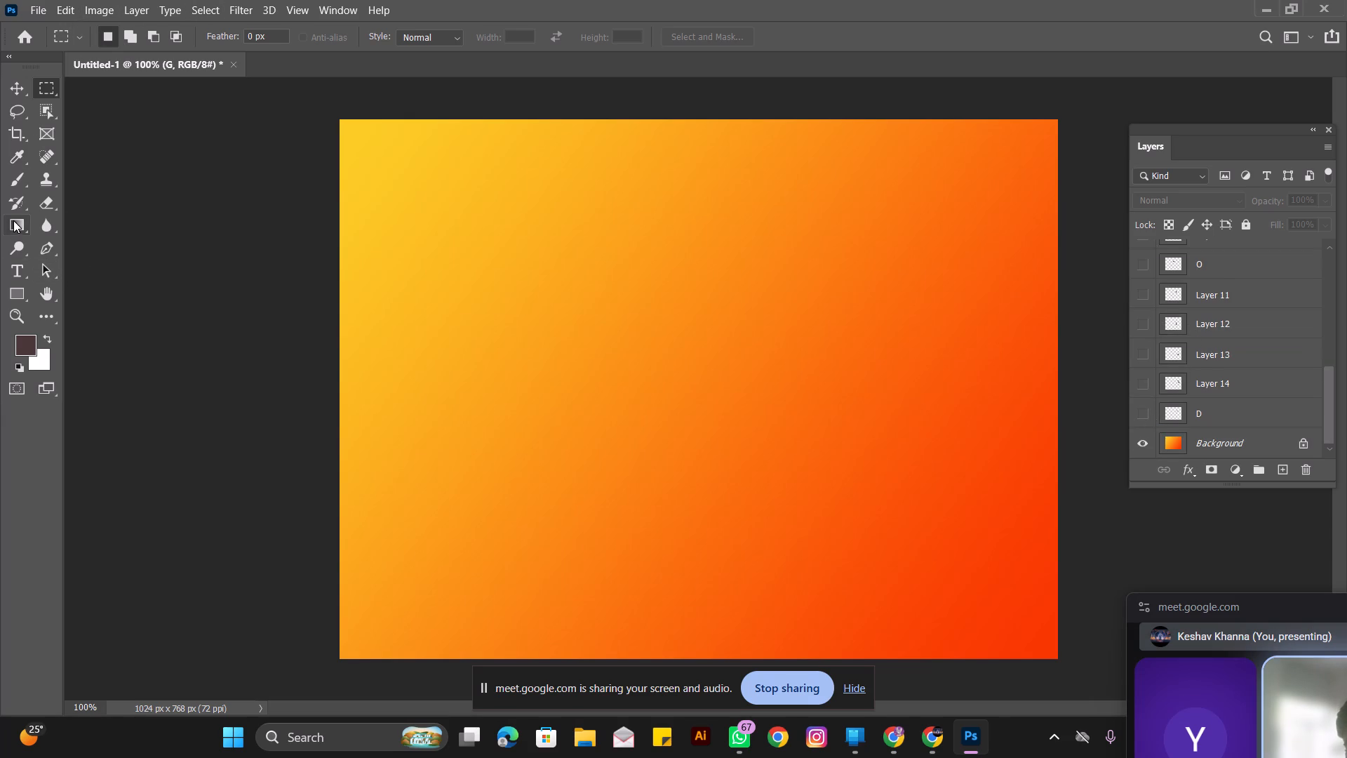
Activate the Custom Shape tool and look through the available custom shape groups, including the Flowers group.
left_click(21, 248)
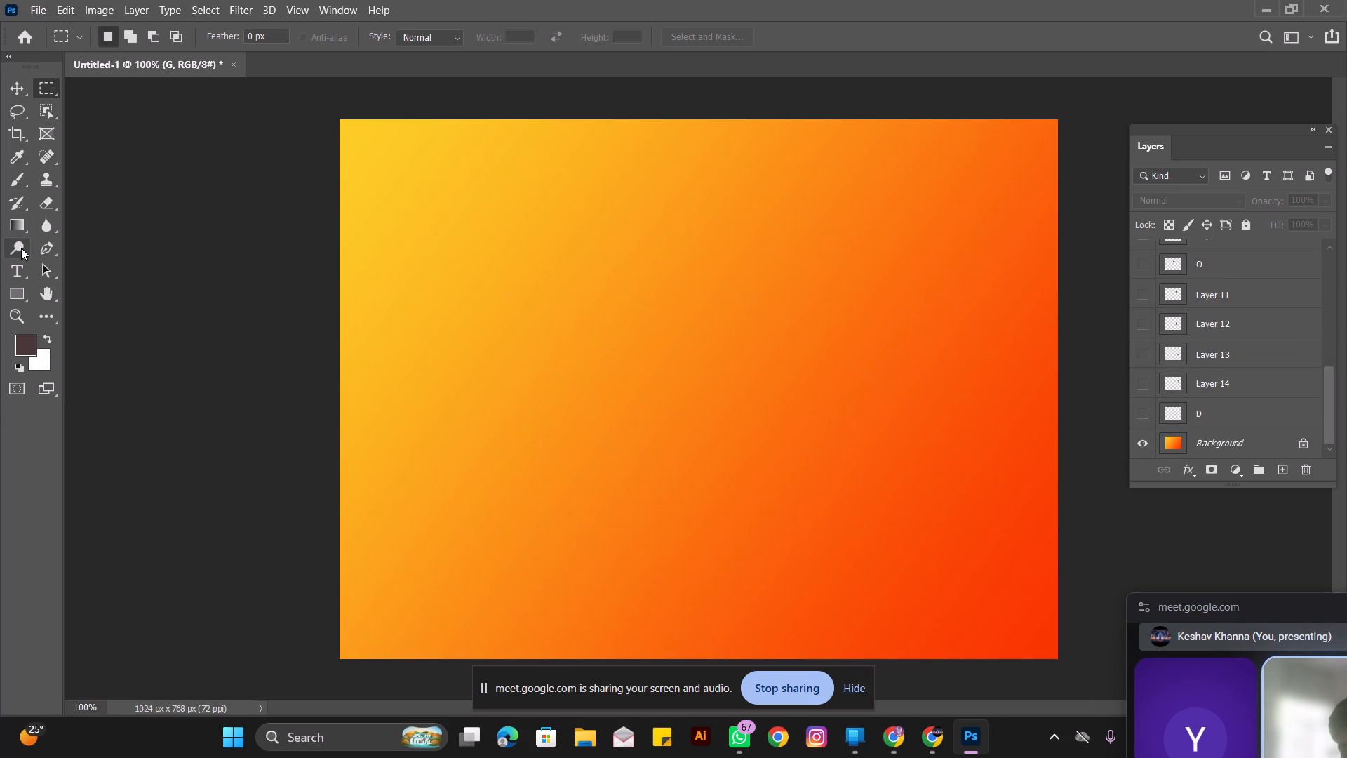
left_click(17, 291)
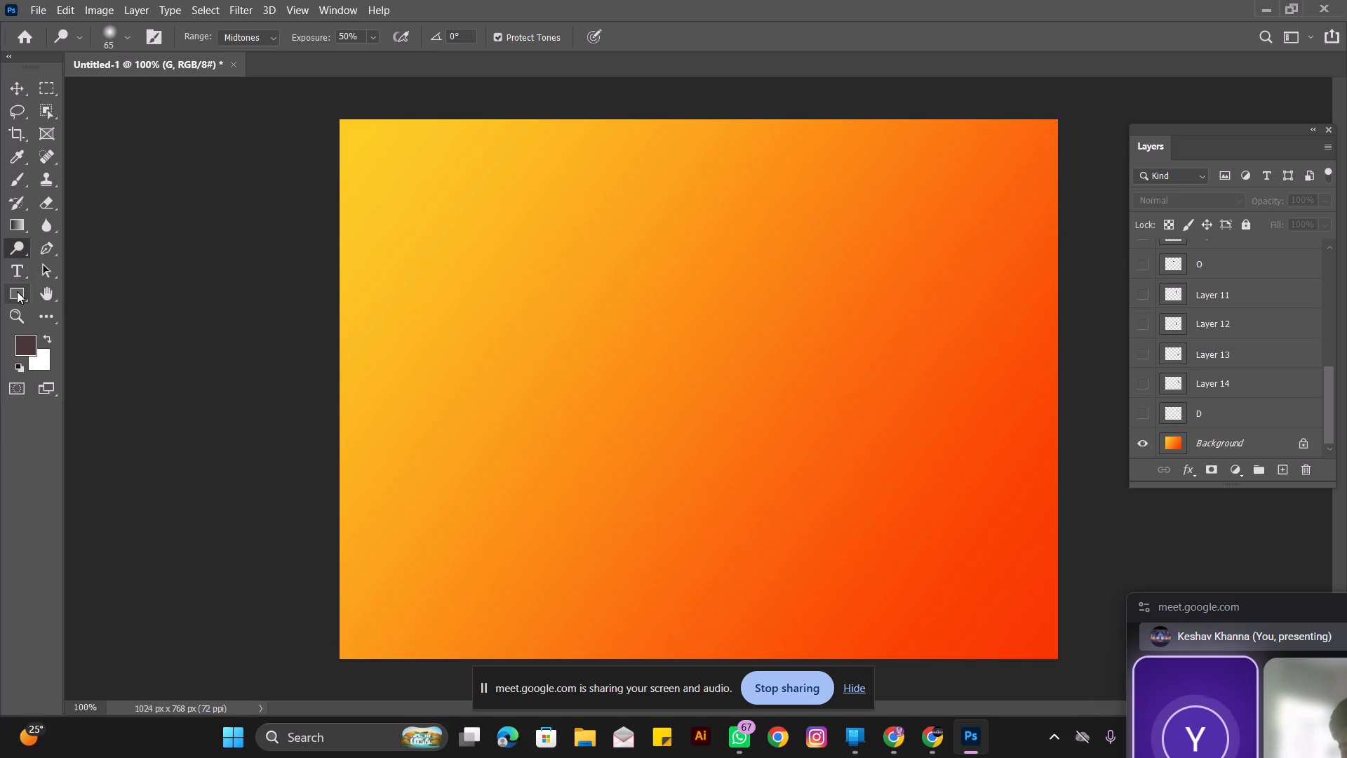
left_click(91, 373)
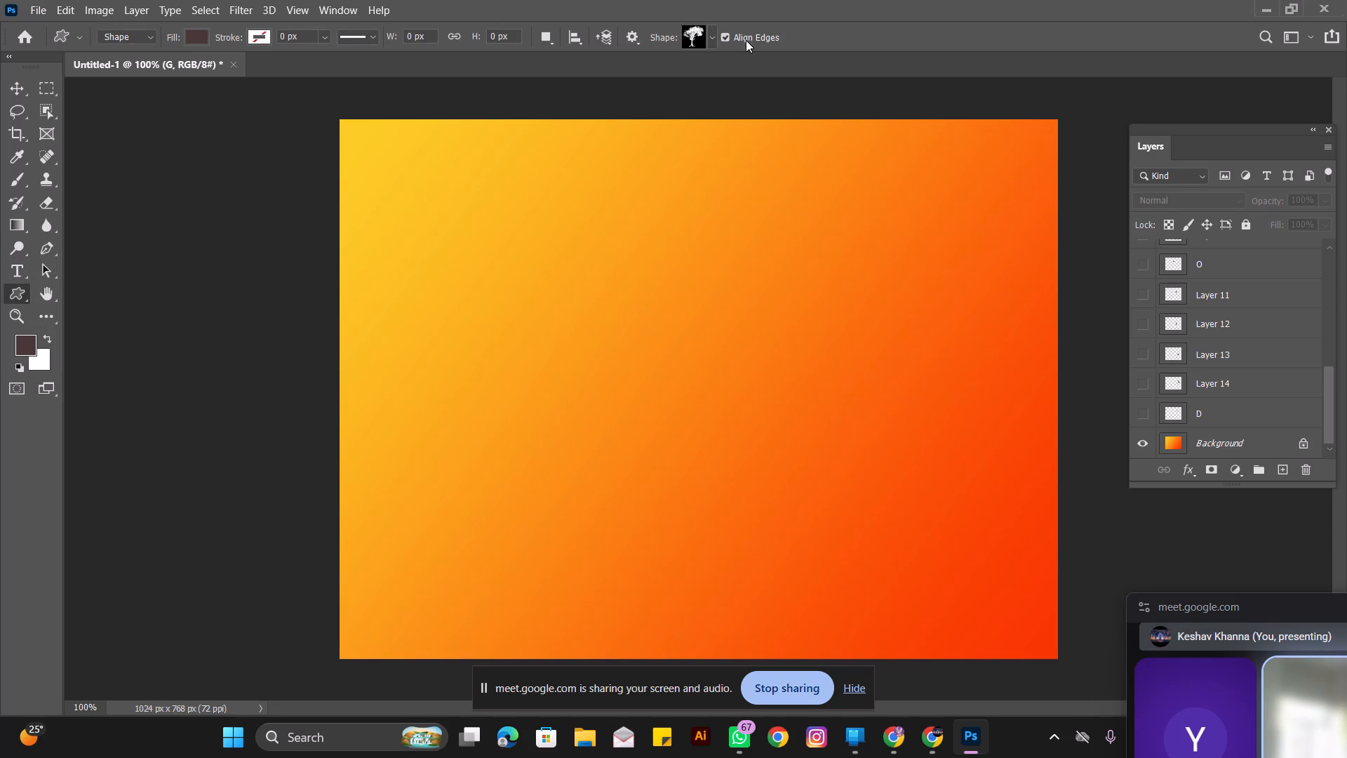
left_click(712, 35)
scroll(662, 137, "down", 2)
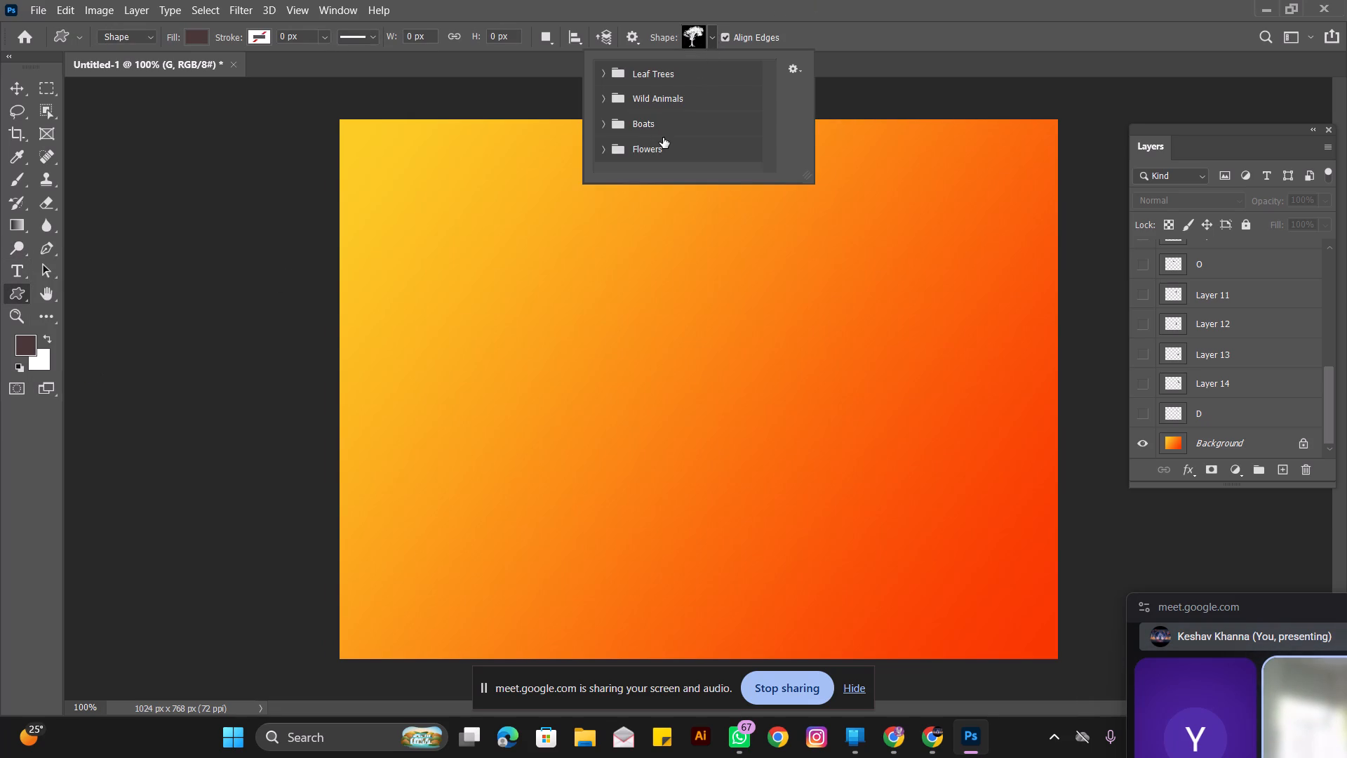
scroll(663, 138, "down", 9)
left_click(601, 152)
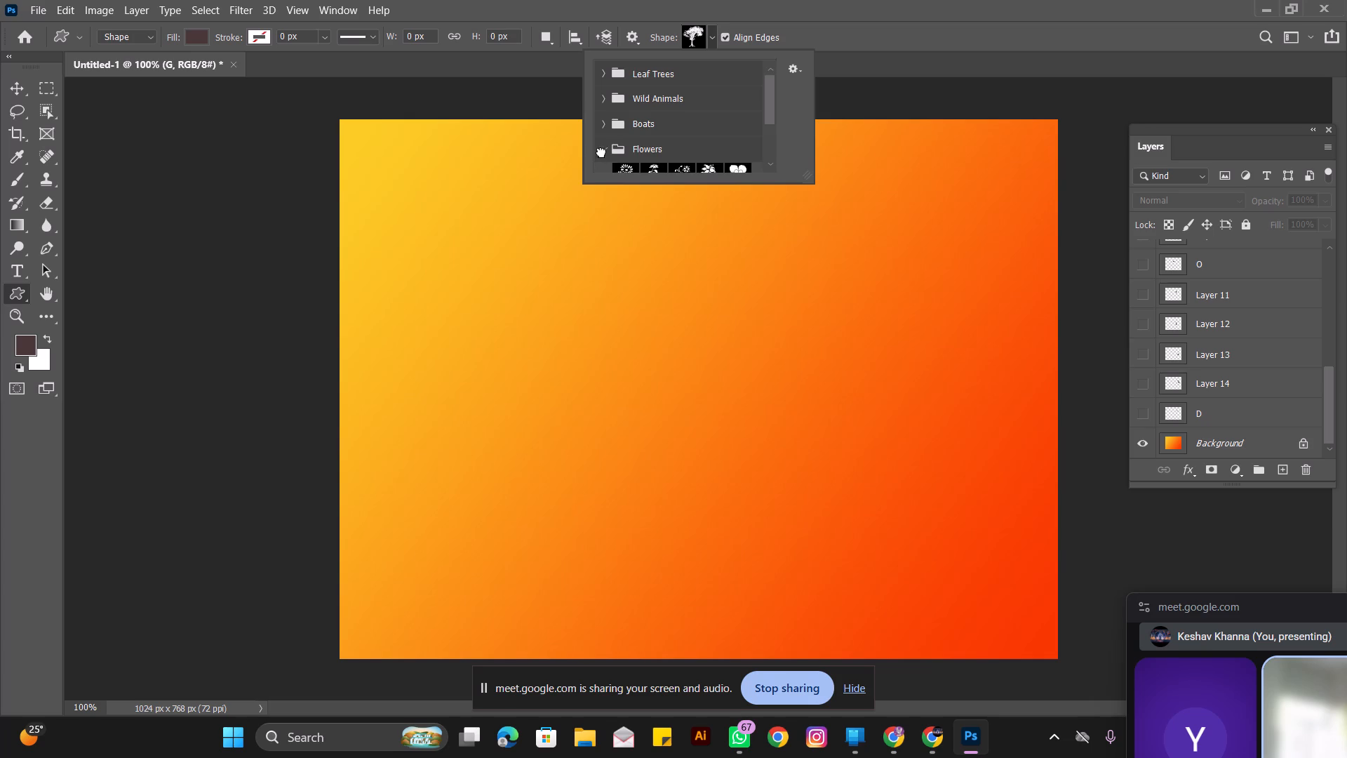
left_click(603, 152)
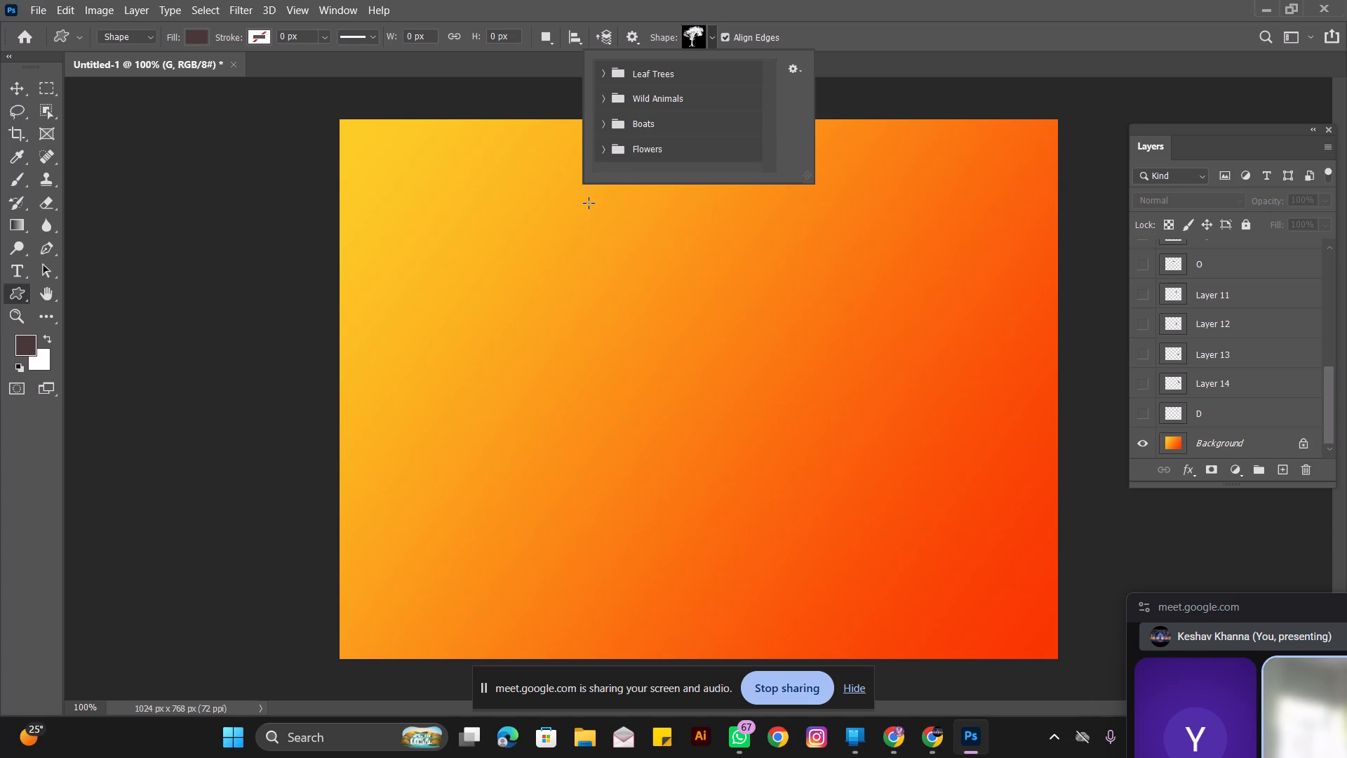
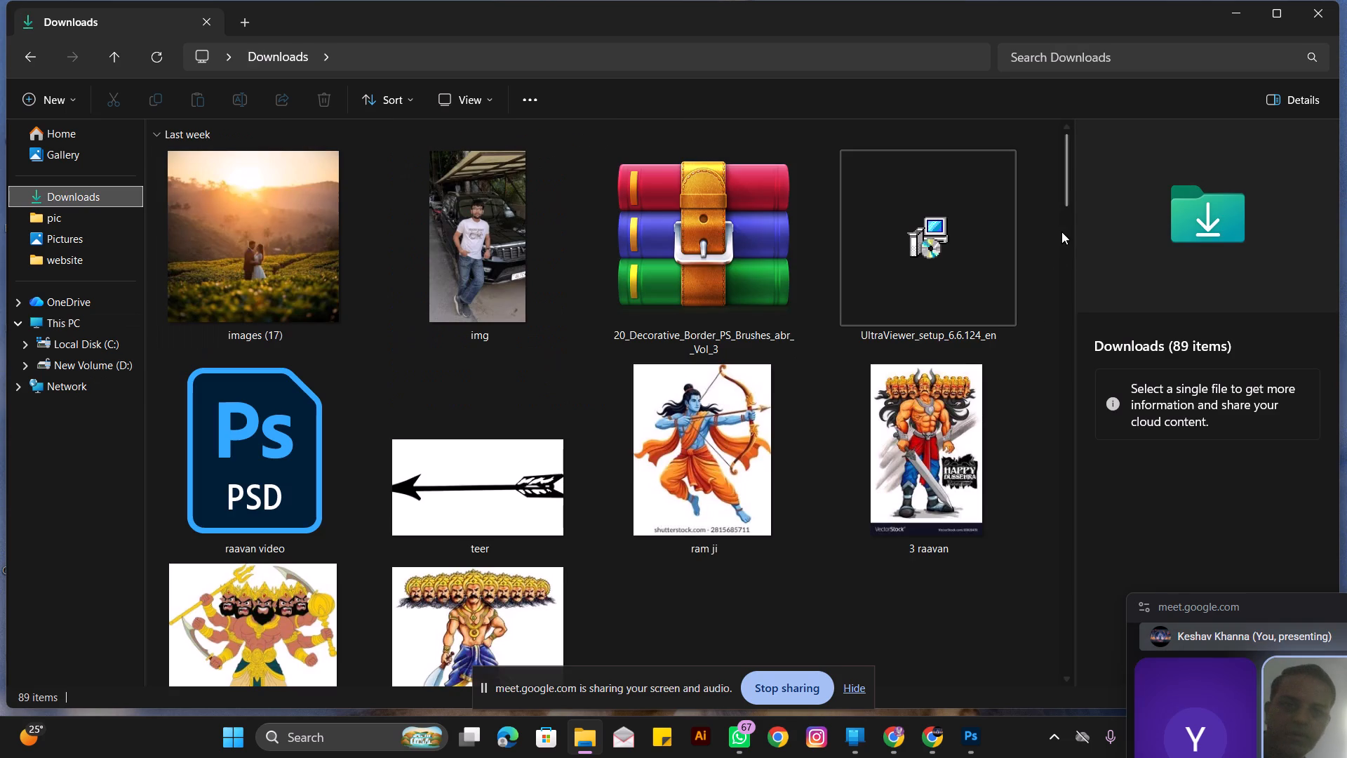
Open the 2500+ Shape Collection archive from Downloads and load its shape collection CSH file into Photoshop.
left_click_drag(1064, 187, 1072, 272)
double_click(436, 218)
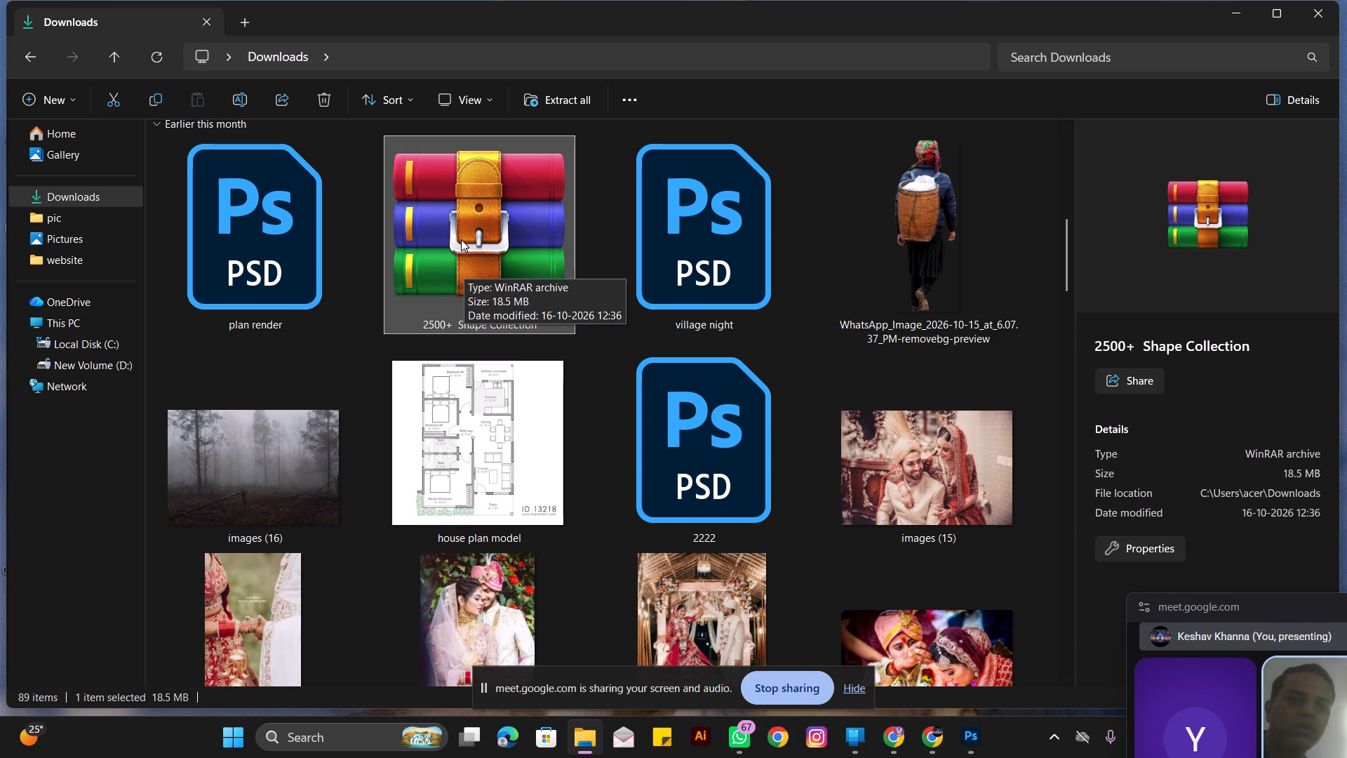
double_click(461, 235)
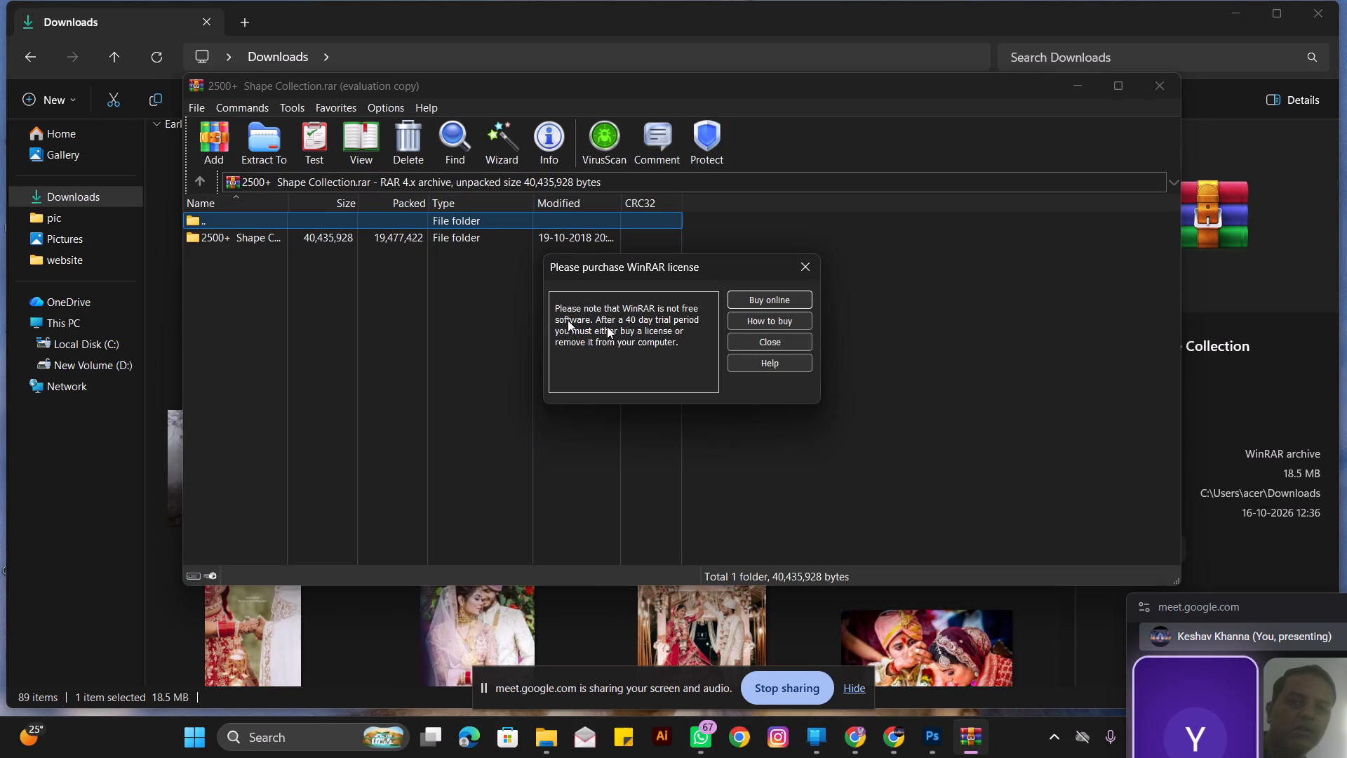
left_click(764, 345)
double_click(257, 241)
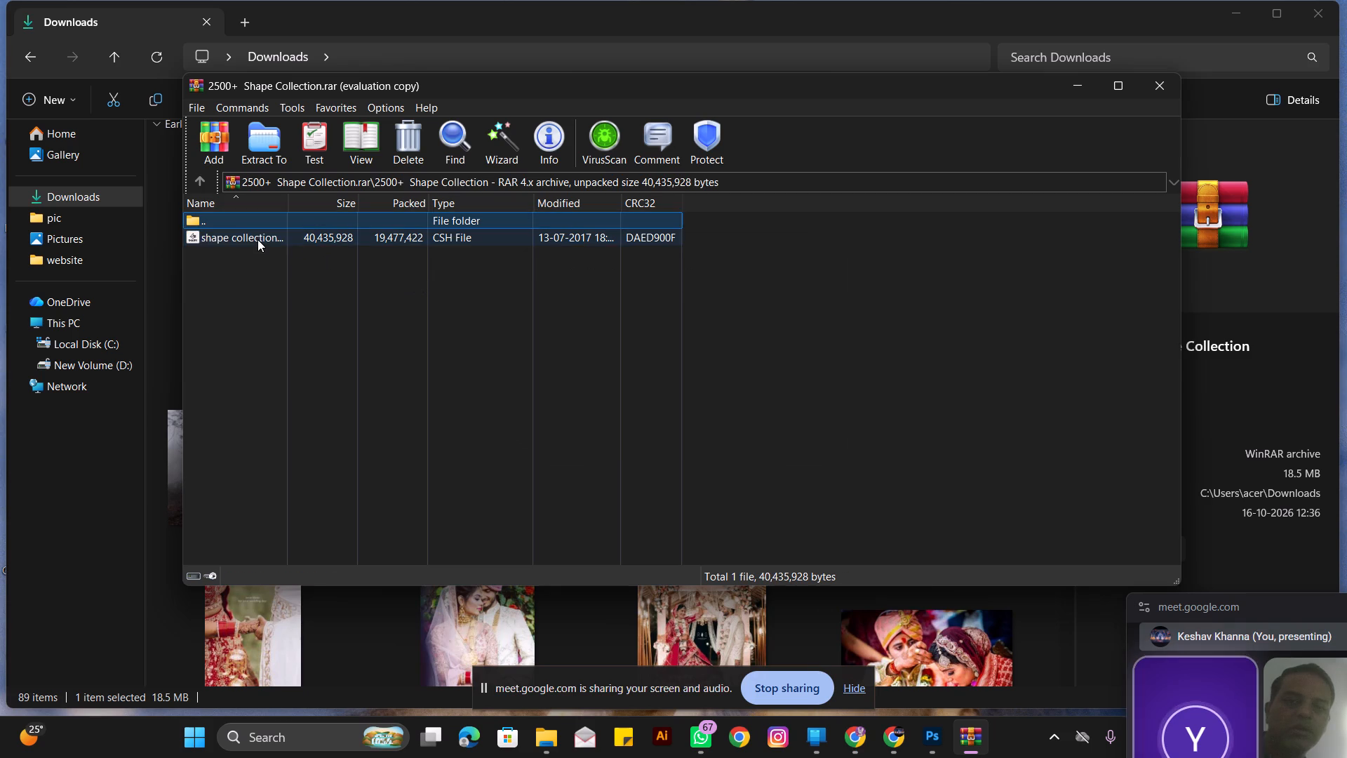
double_click(213, 241)
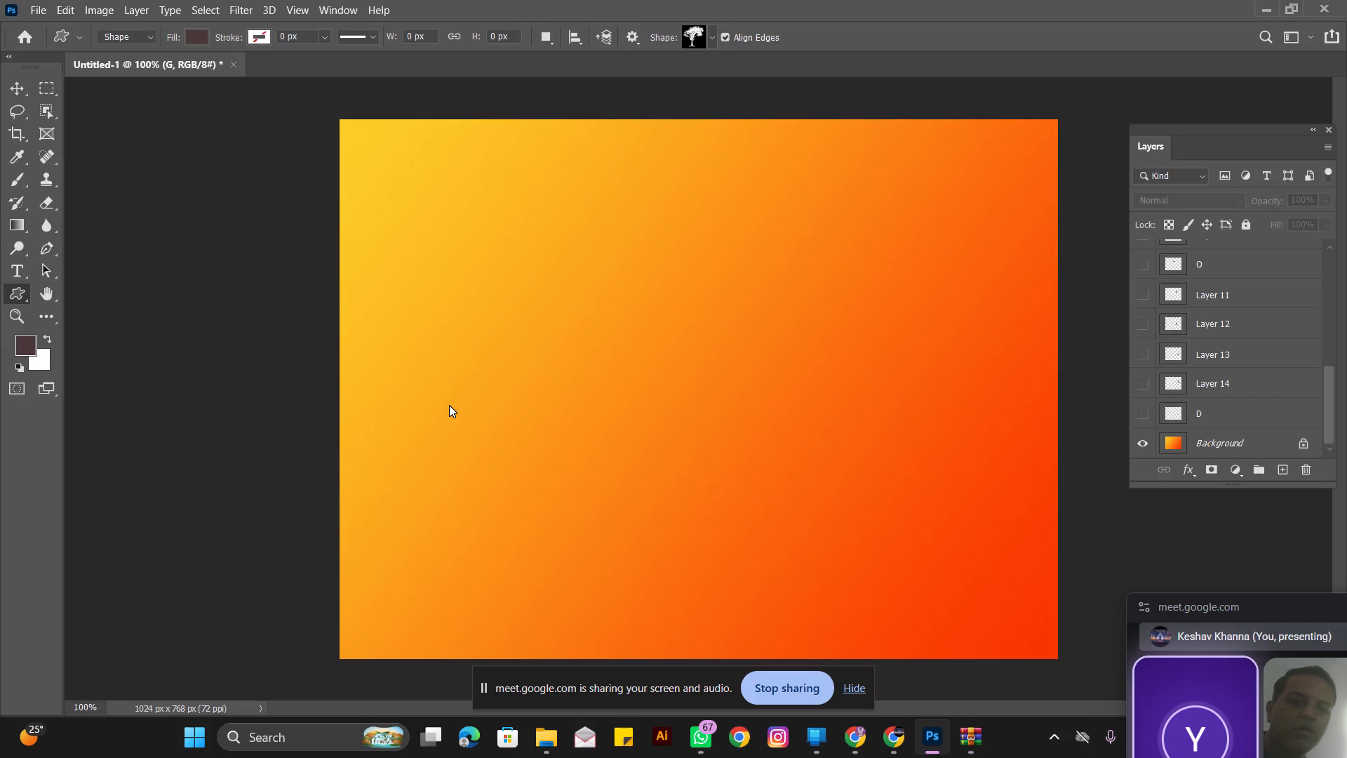
Expand the shape collection info graphic studio group in the custom shape picker and enlarge the picker to show its shapes.
left_click(712, 38)
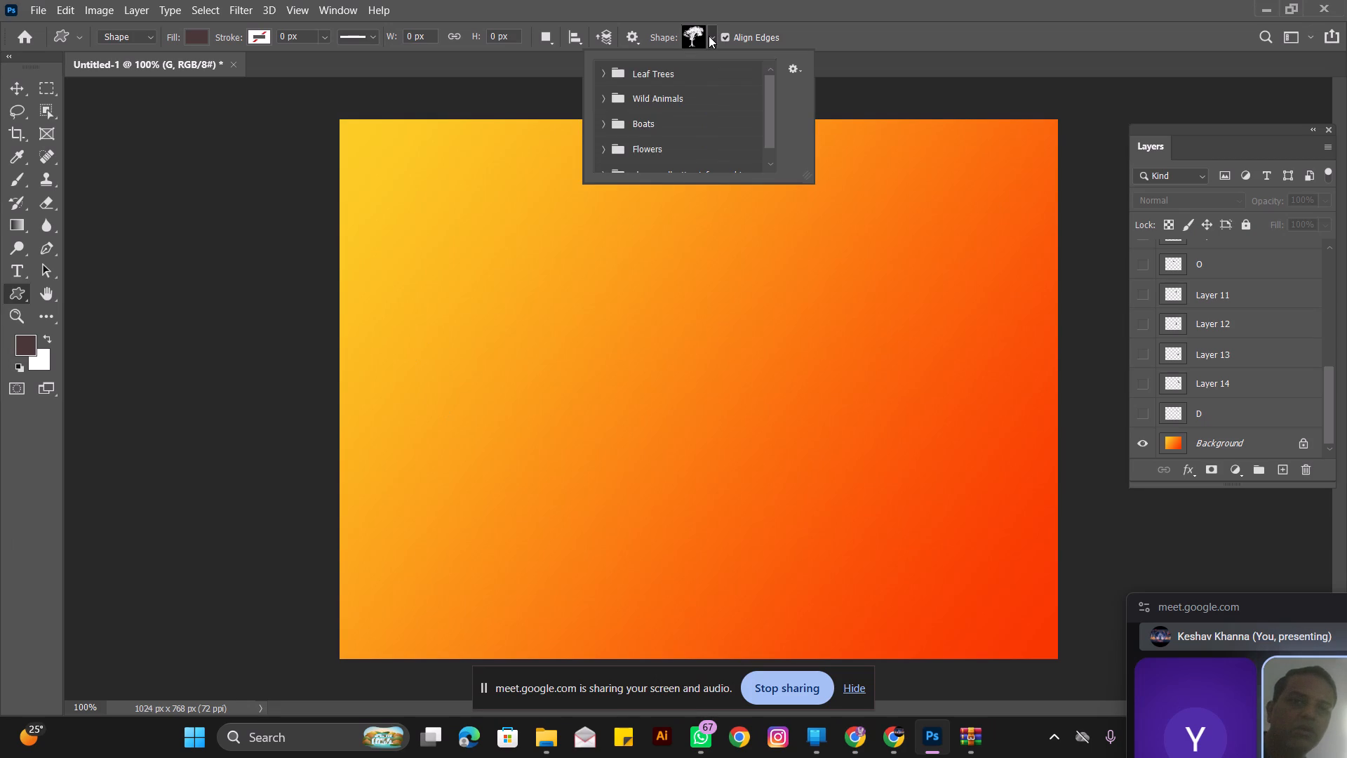
left_click_drag(767, 124, 772, 167)
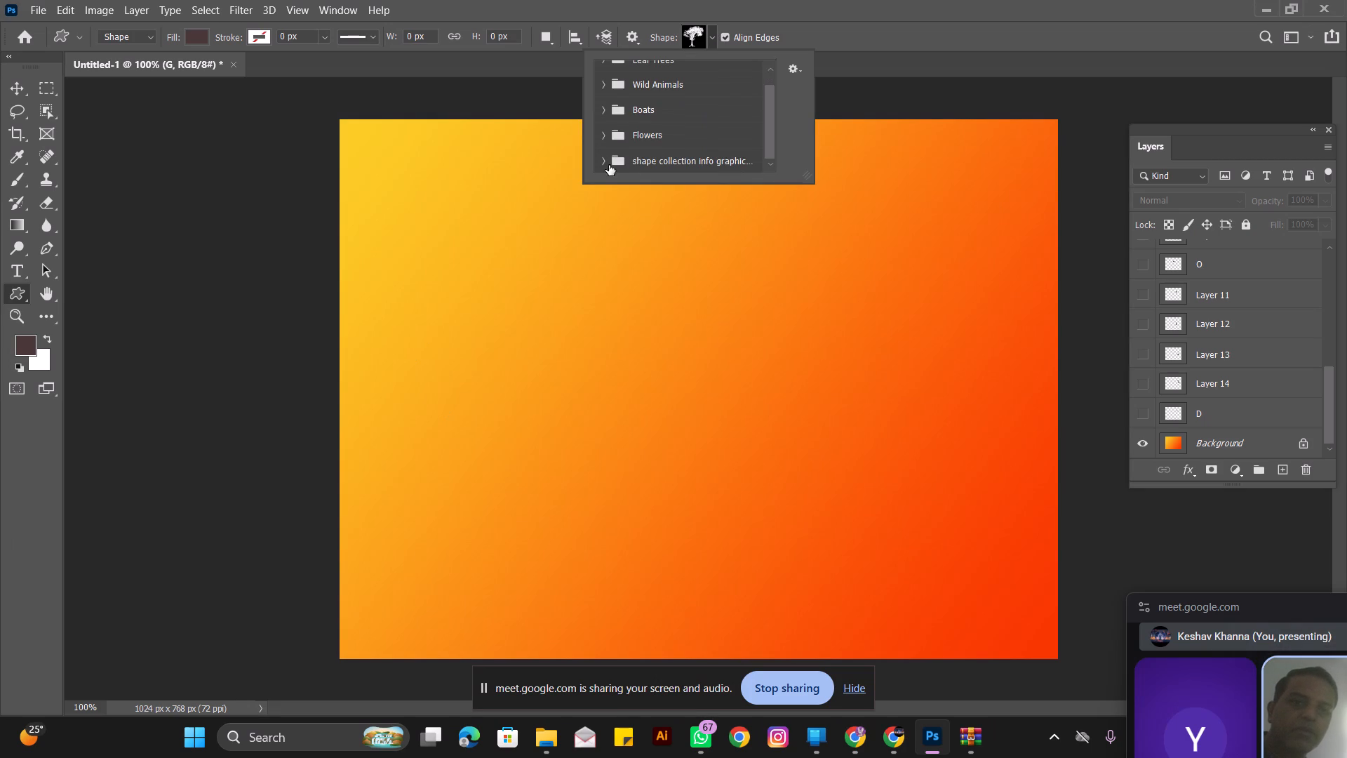
left_click(605, 162)
left_click_drag(814, 179, 852, 244)
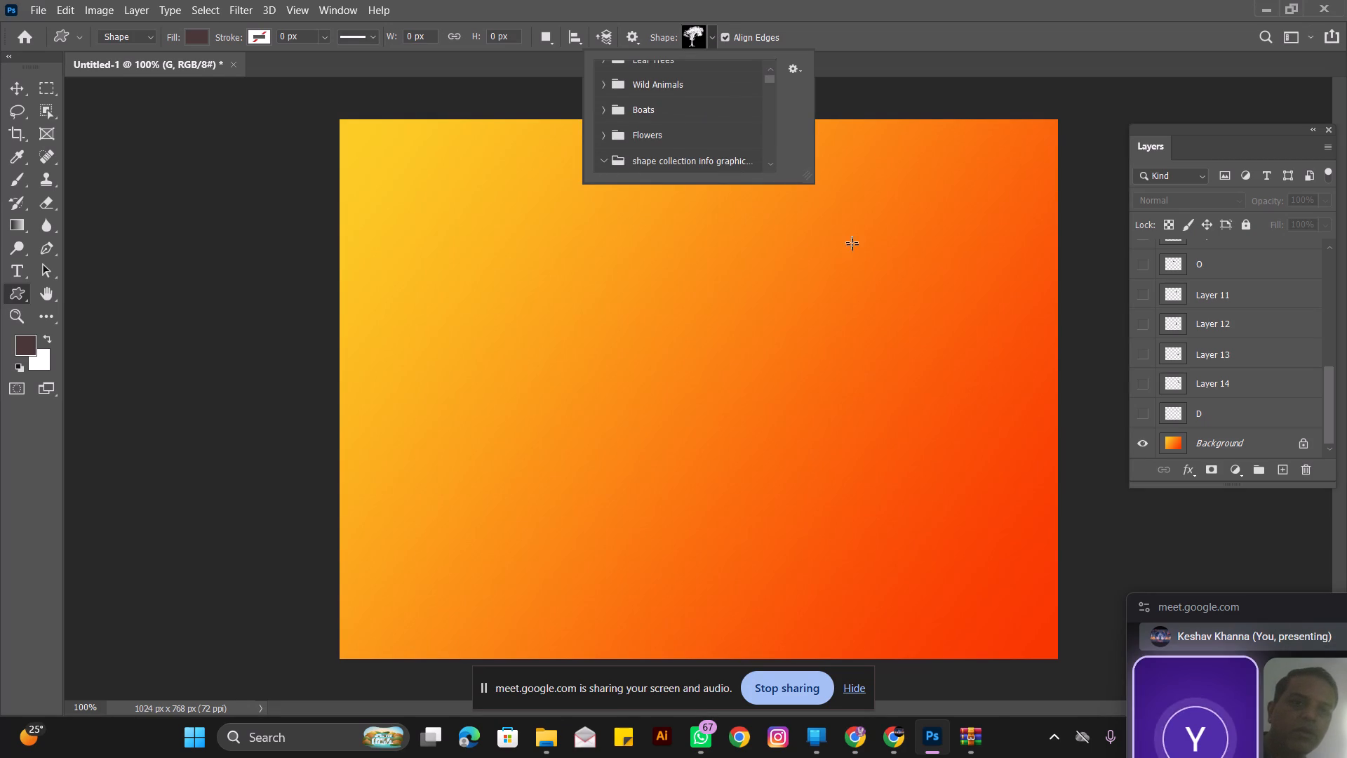
left_click_drag(852, 244, 855, 247)
left_click_drag(811, 180, 1118, 493)
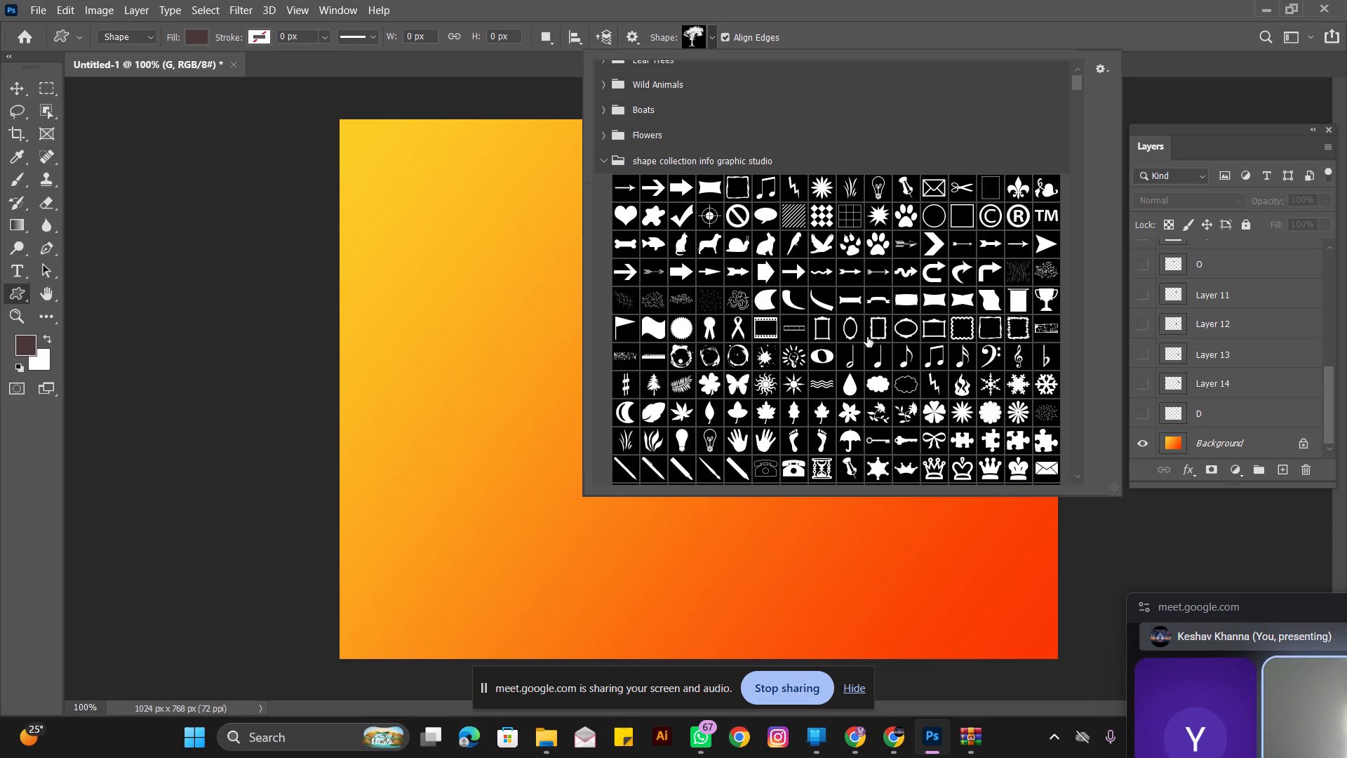
Look through the shapes in the shape collection info graphic studio group.
scroll(888, 333, "down", 4)
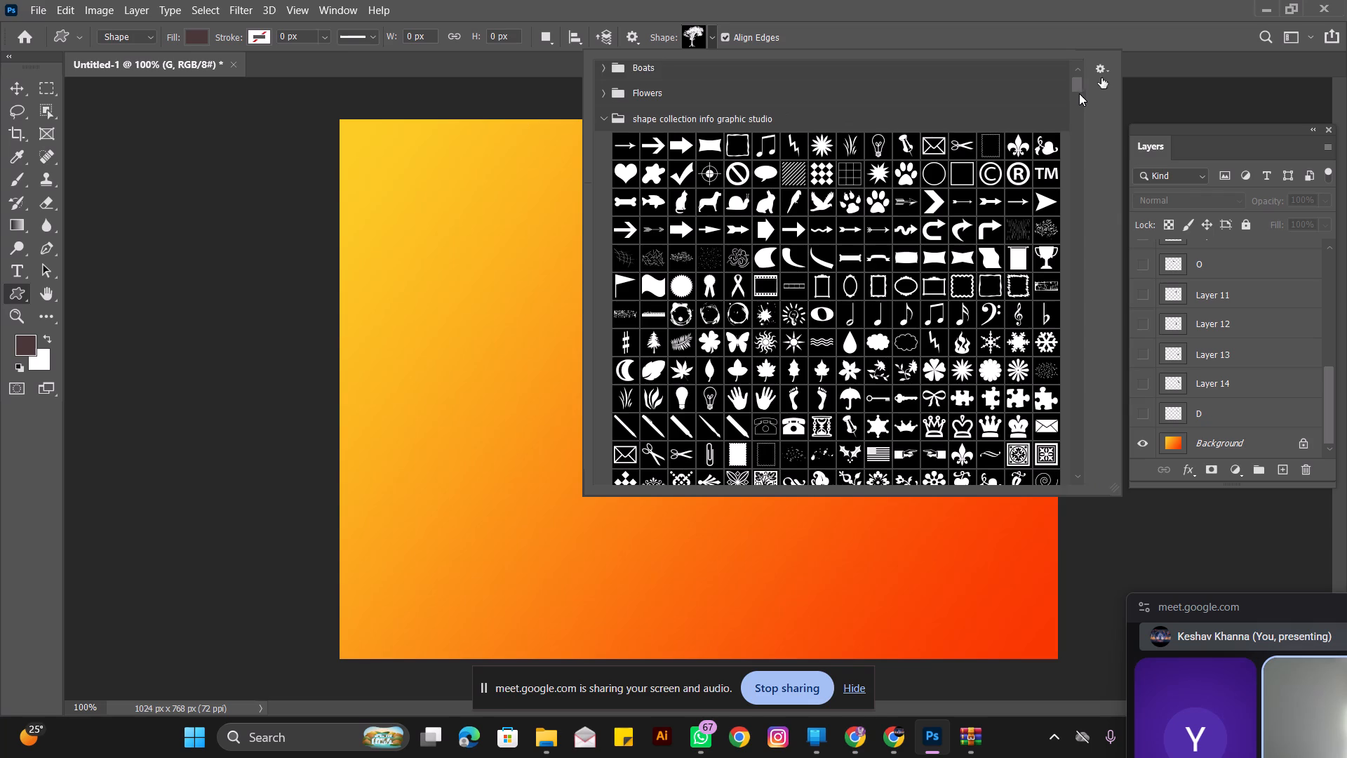
left_click_drag(1076, 88, 1075, 95)
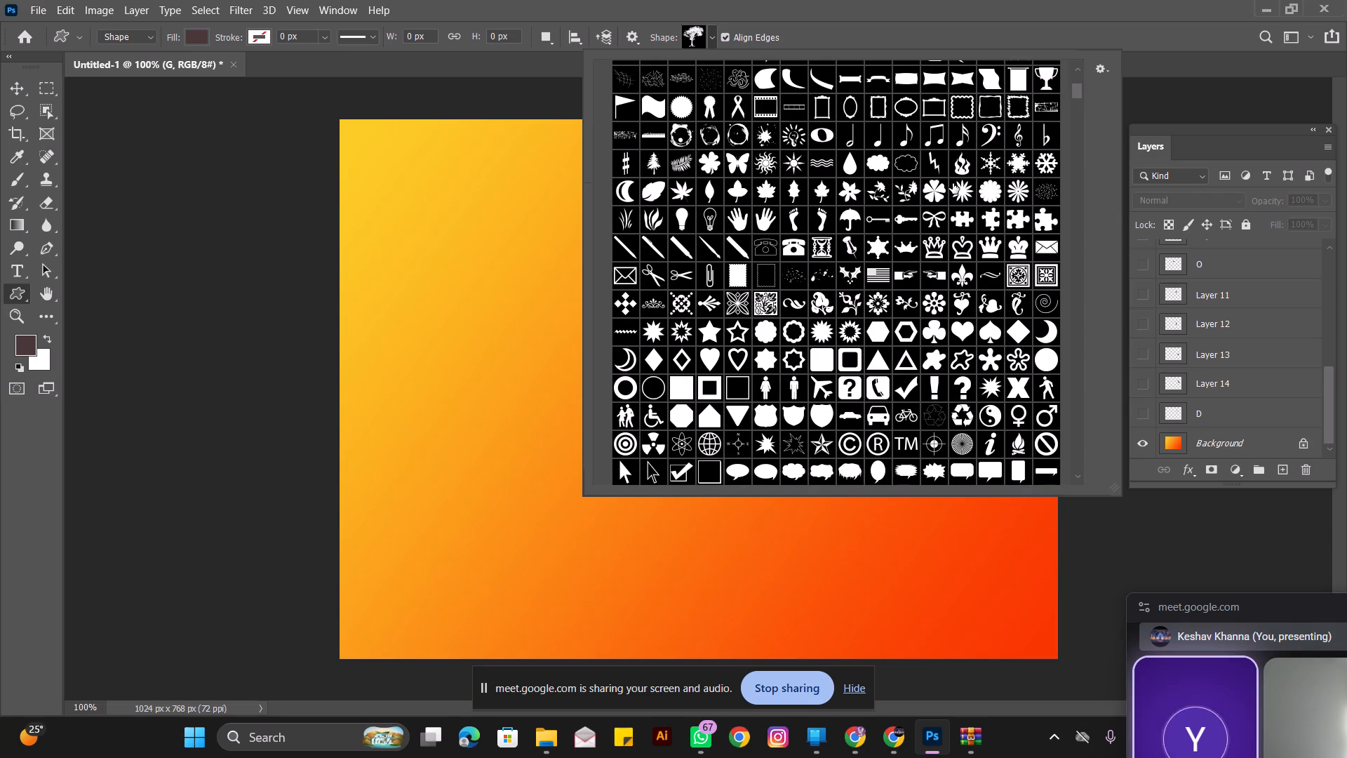
scroll(953, 198, "down", 8)
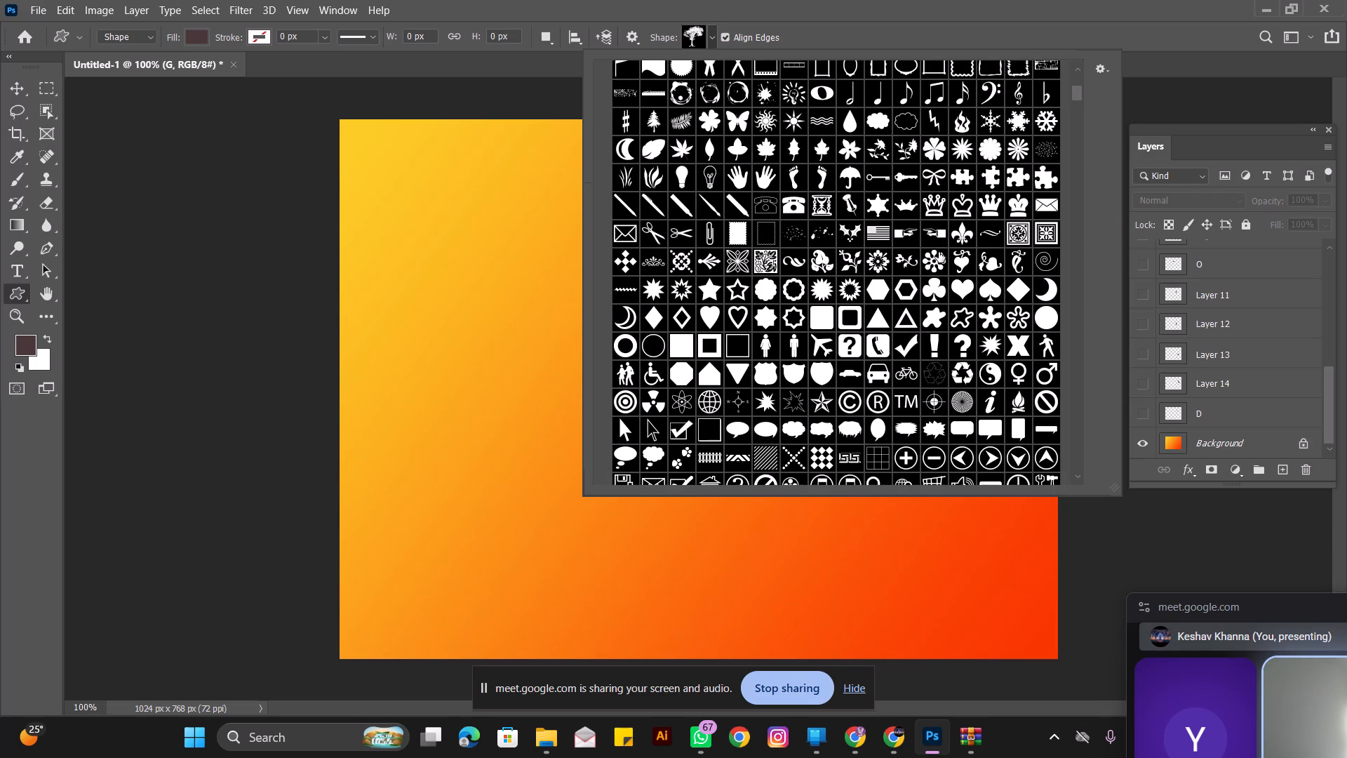
scroll(939, 260, "down", 9)
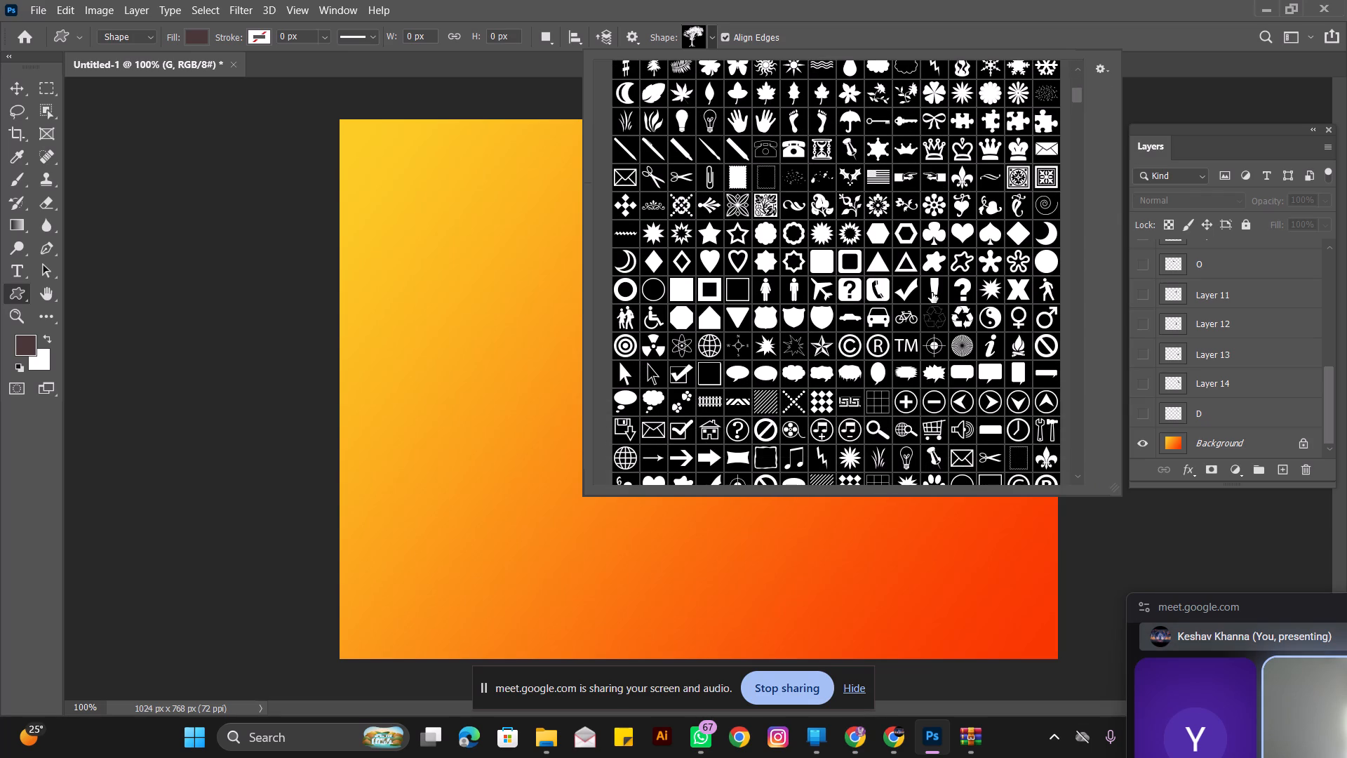
scroll(932, 293, "down", 20)
scroll(932, 293, "down", 6)
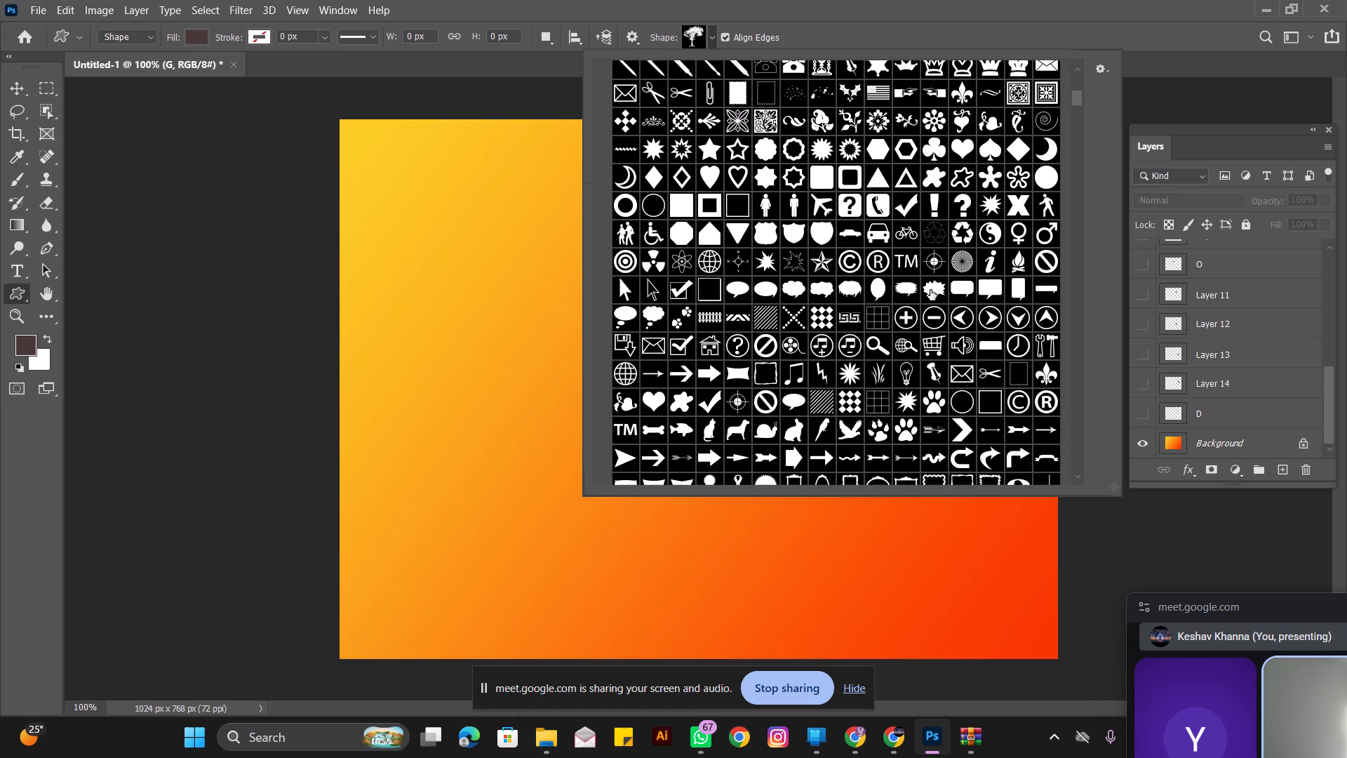
scroll(930, 290, "down", 5)
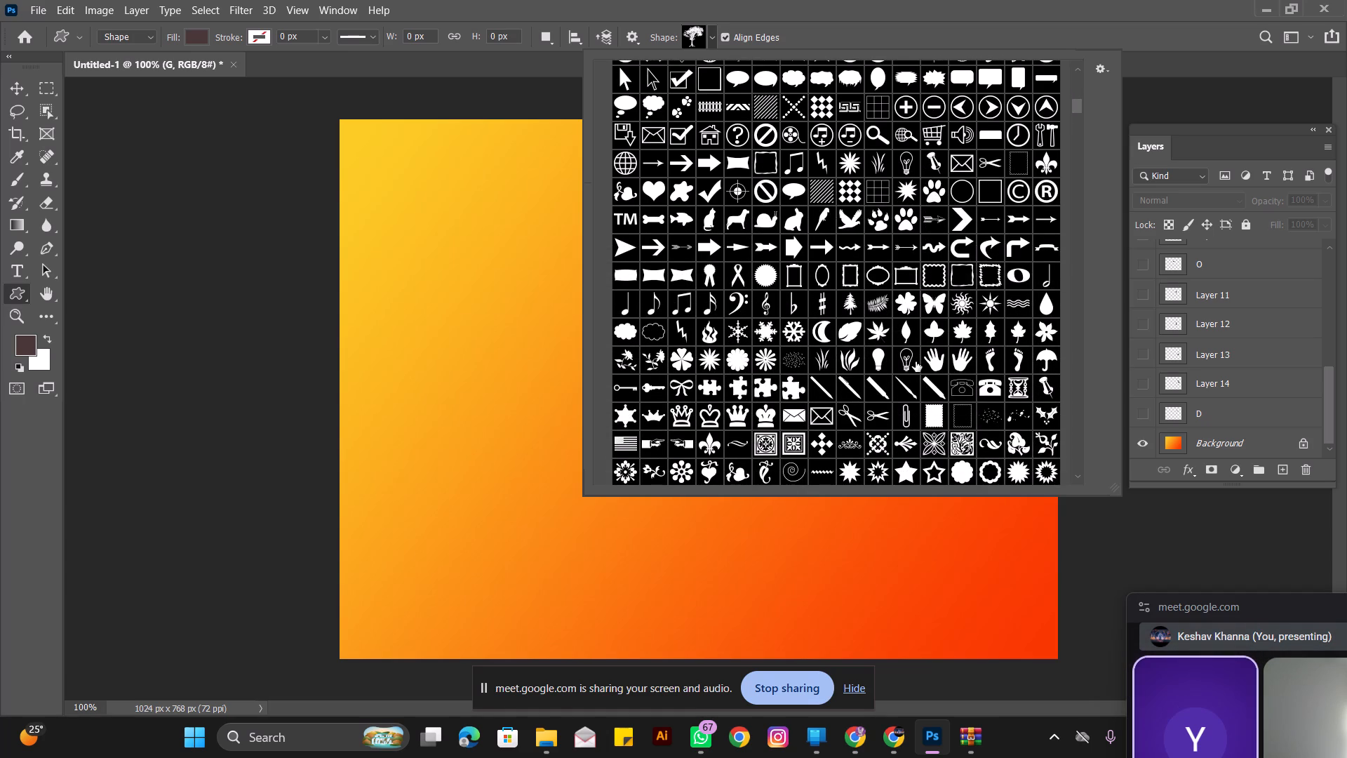
scroll(912, 343, "up", 3)
scroll(912, 343, "down", 1)
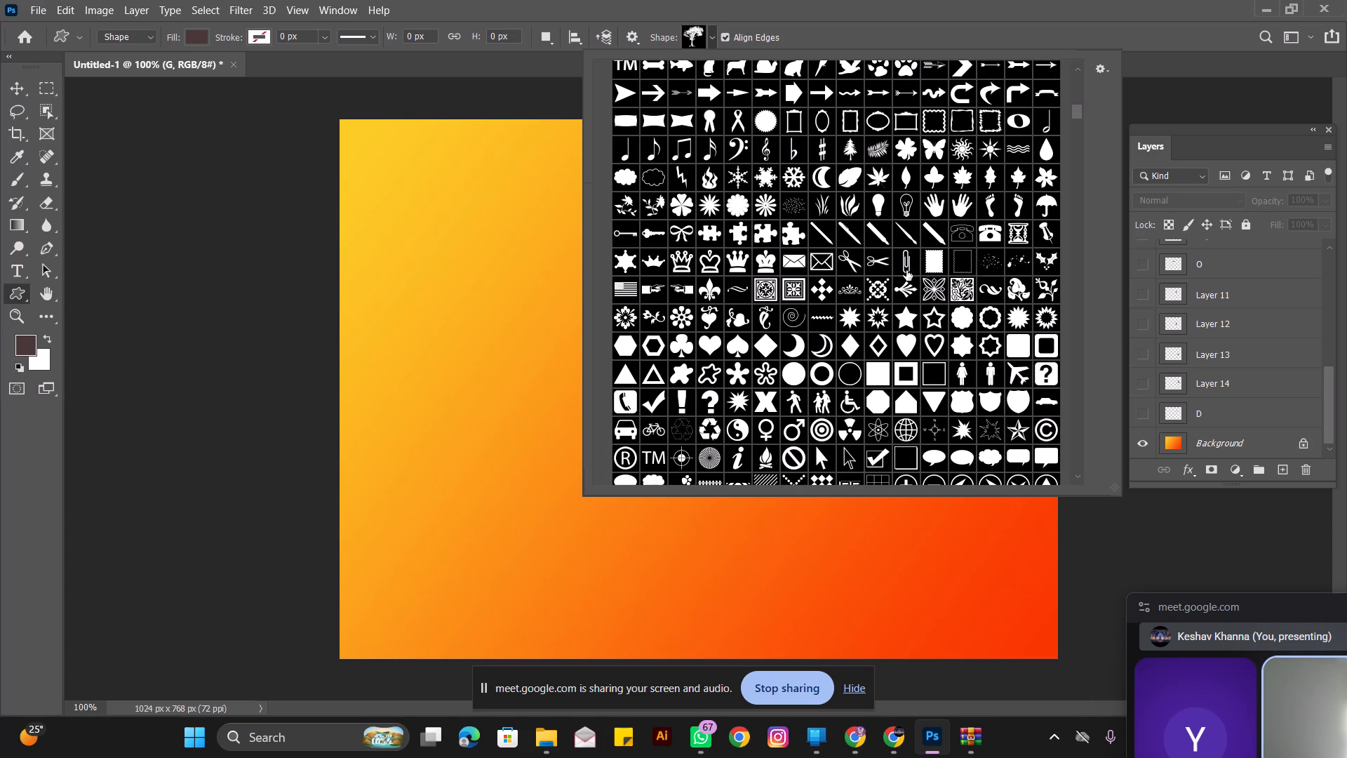
Choose the pen shape from the collection and draw it about 187 x 225 px in the upper-left area of the canvas.
left_click(853, 197)
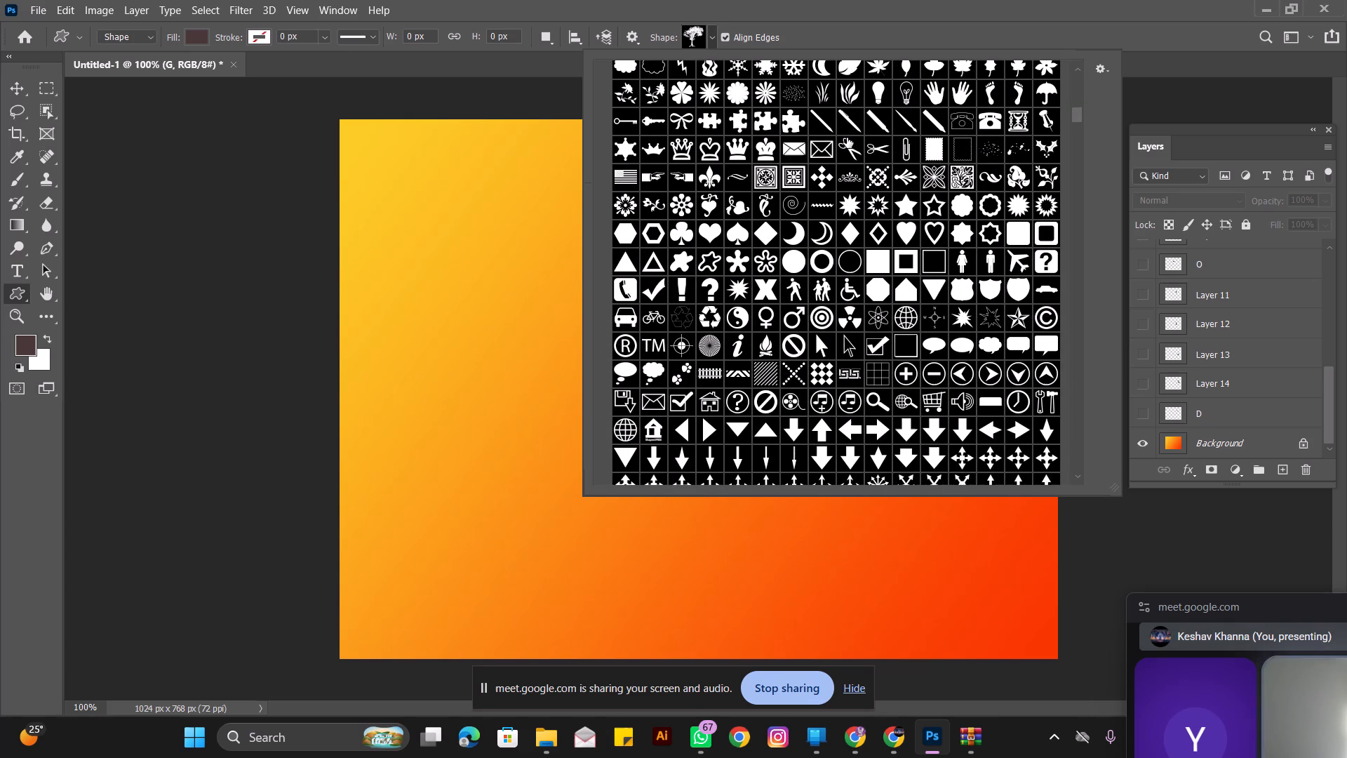
scroll(849, 189, "up", 2)
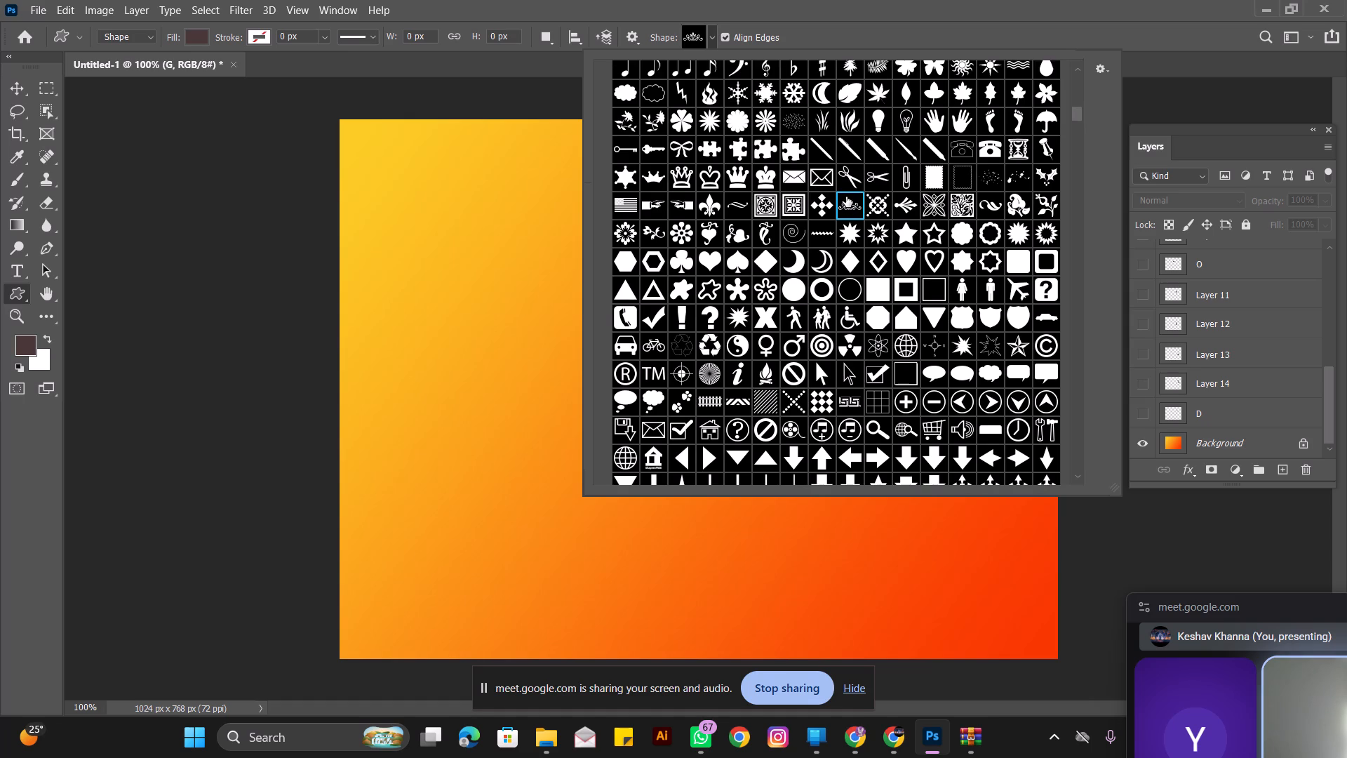
left_click(852, 165)
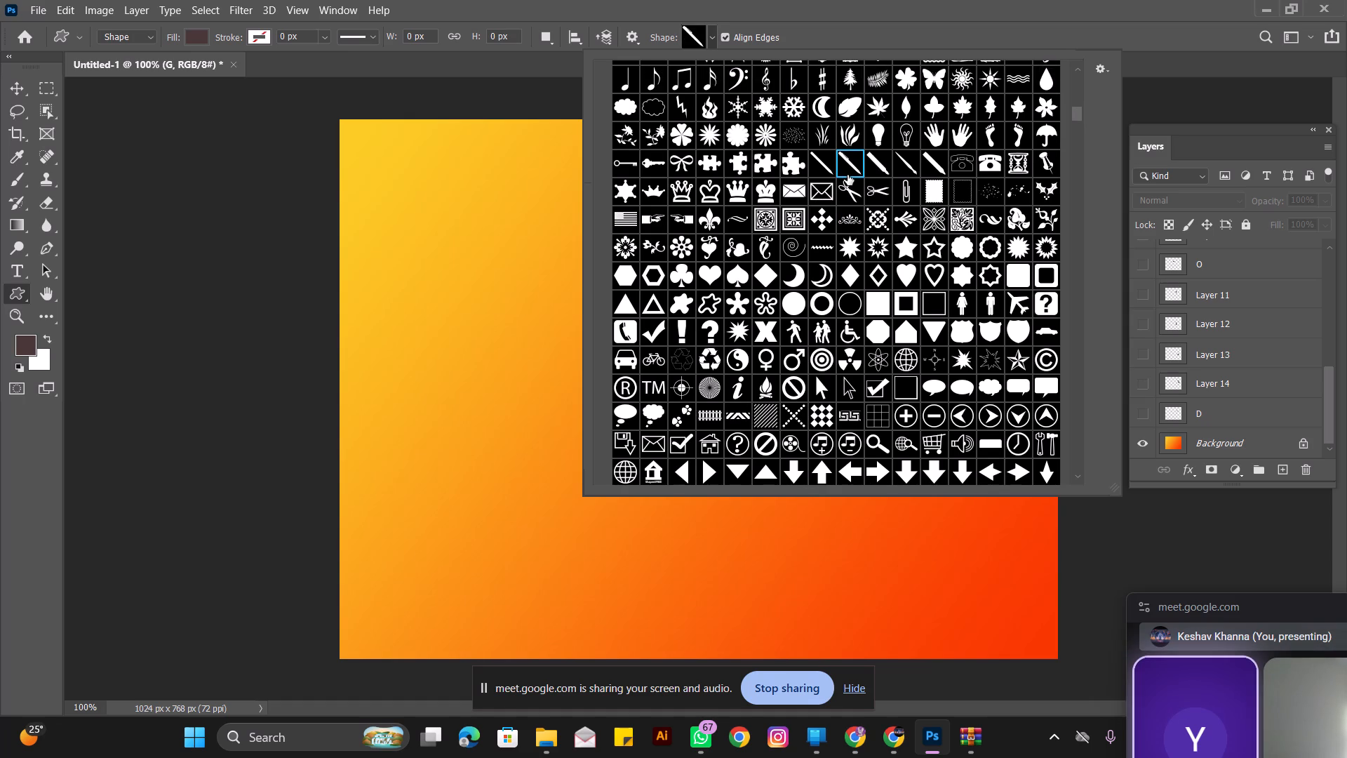
left_click(847, 159)
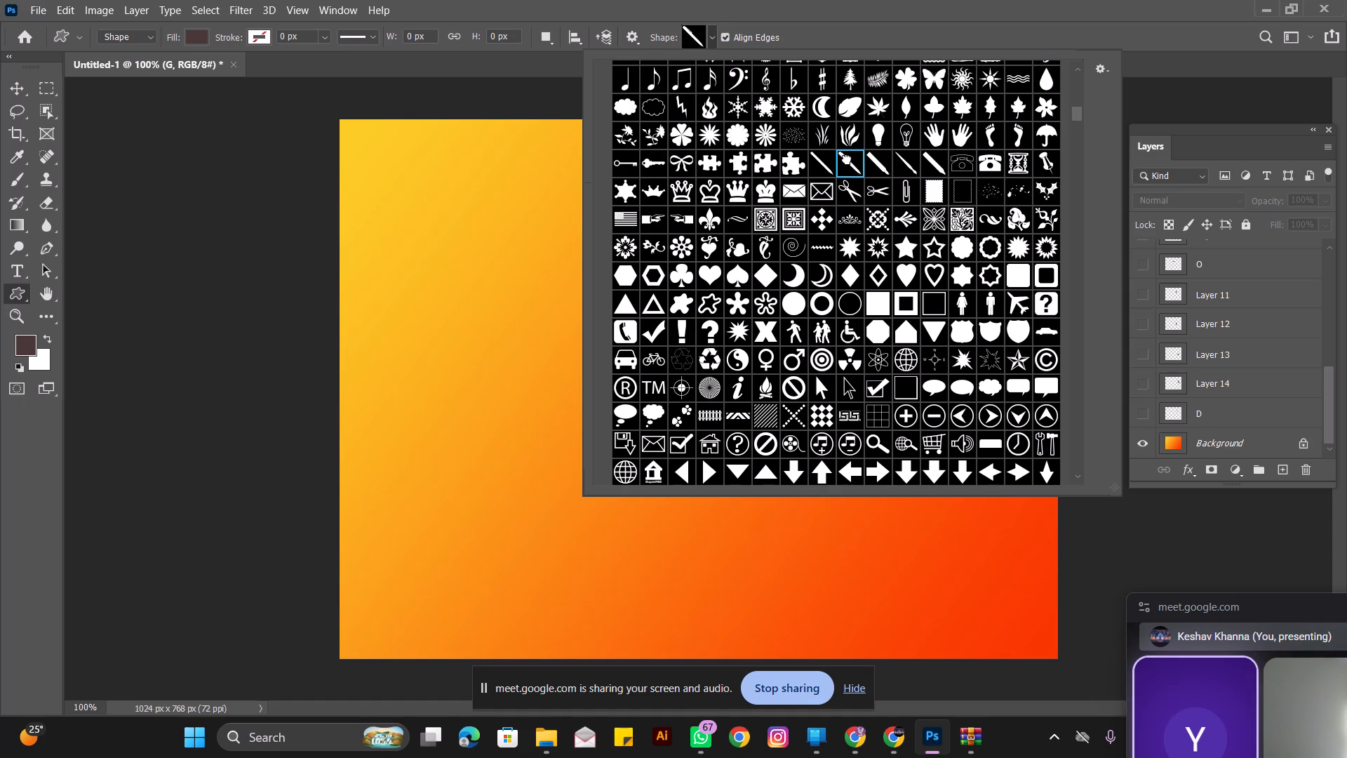
double_click(847, 159)
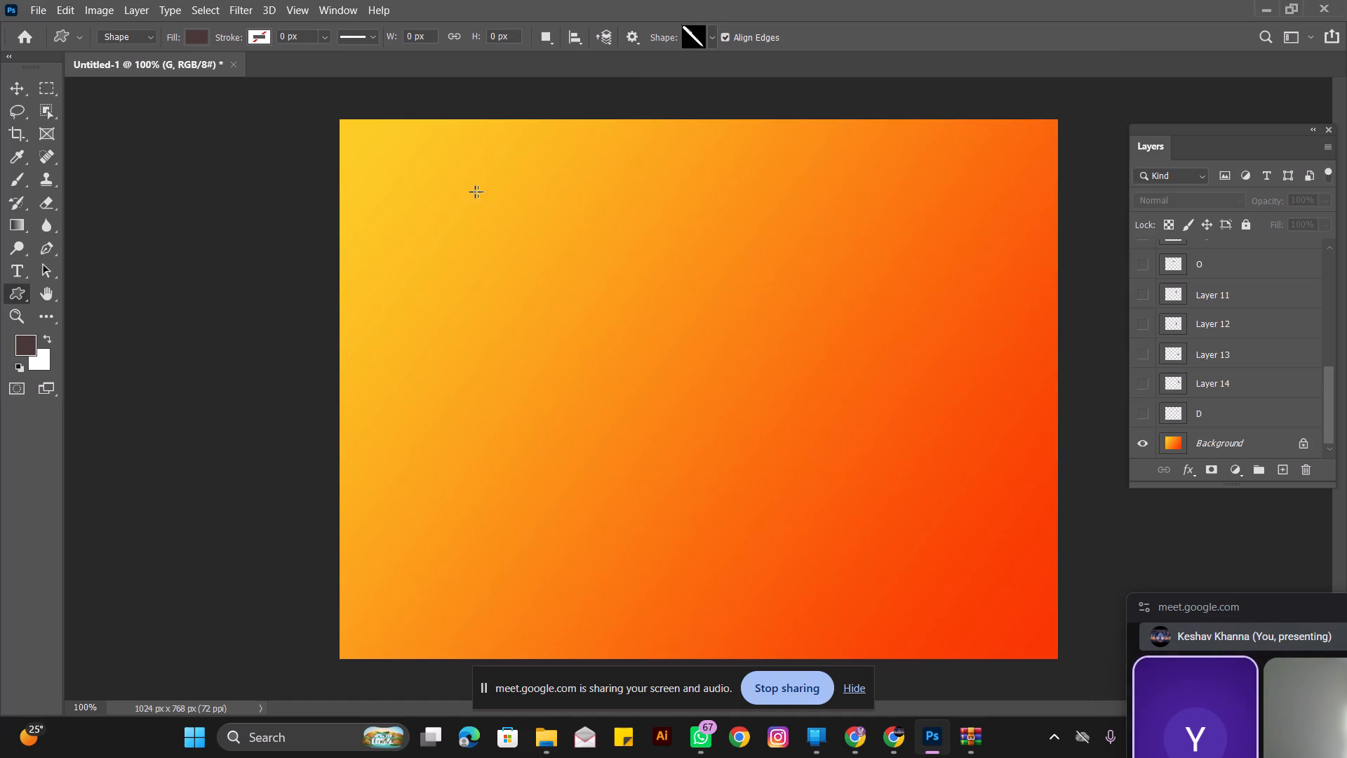
left_click_drag(471, 183, 574, 343)
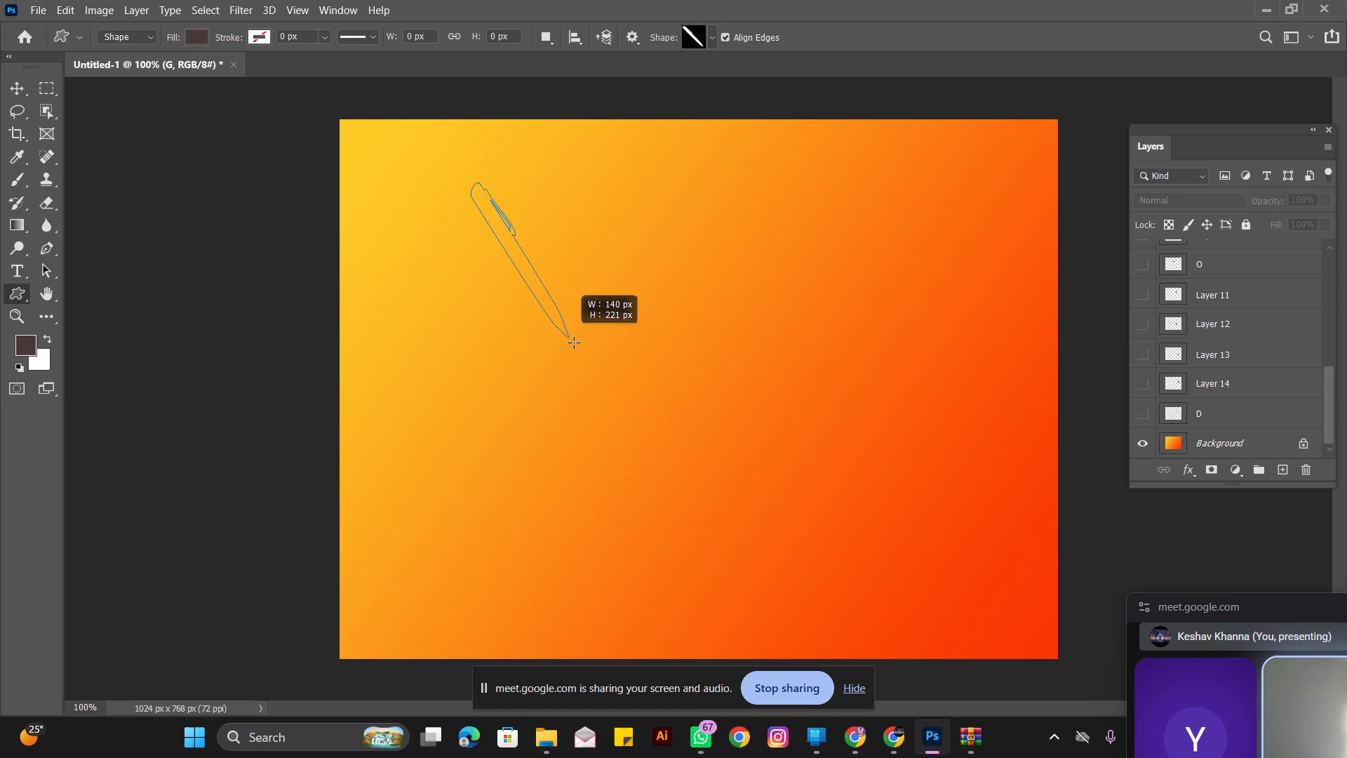
left_click_drag(574, 343, 597, 347)
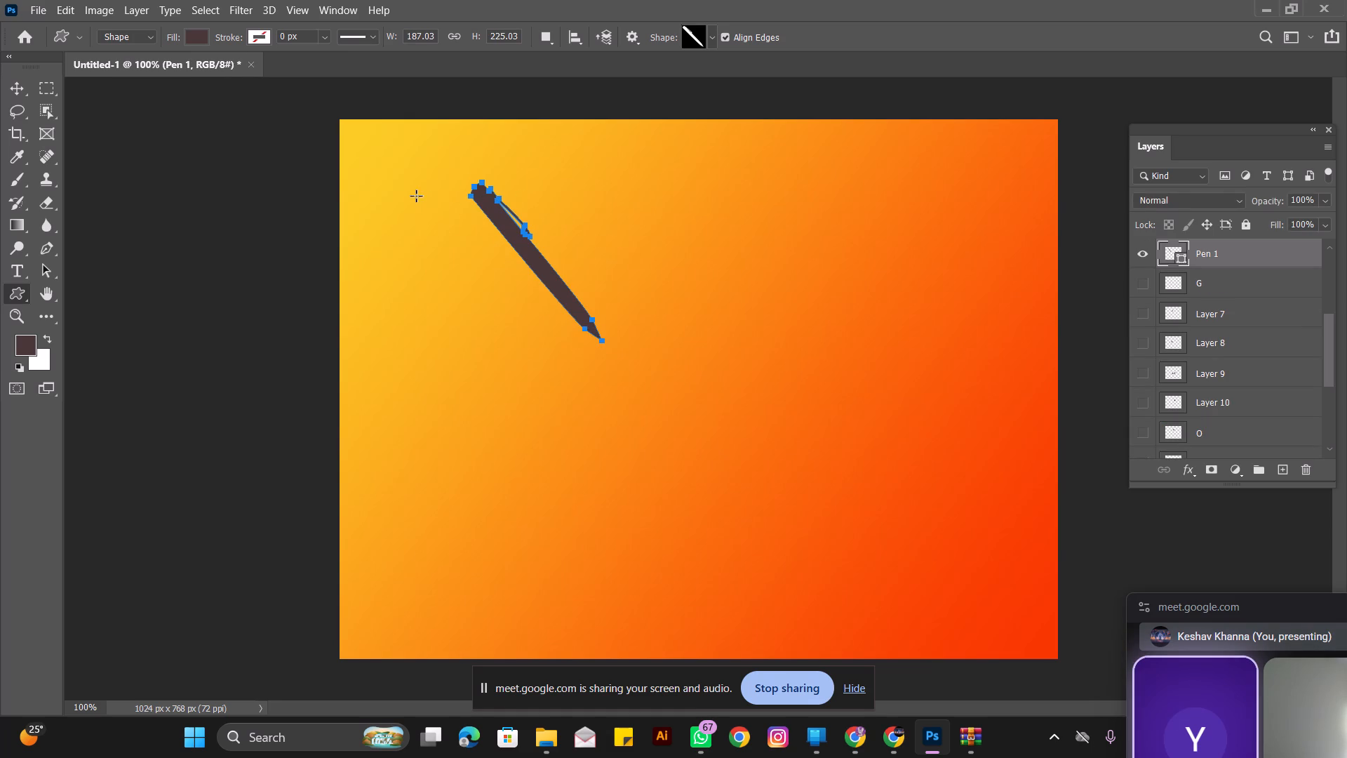
Set the foreground colour to red db2323.
double_click(22, 340)
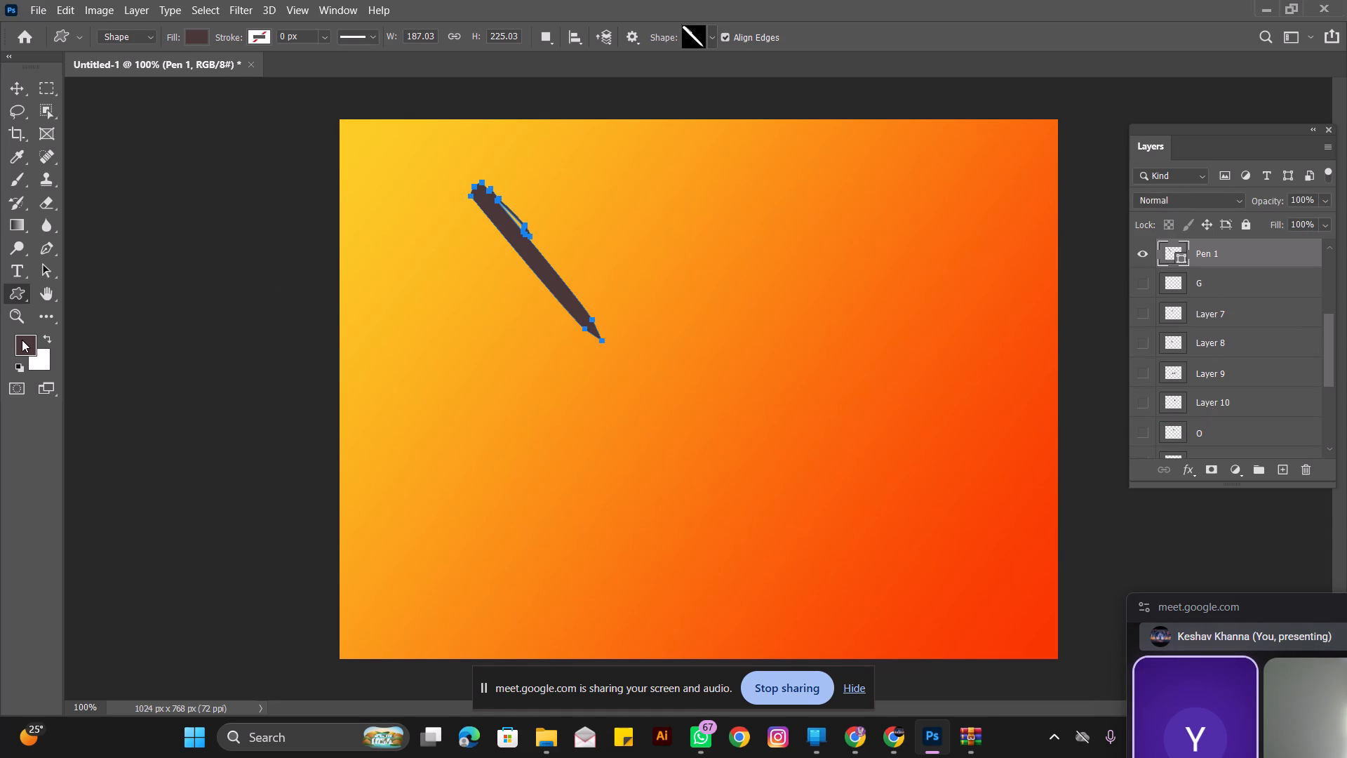
left_click_drag(615, 272, 630, 178)
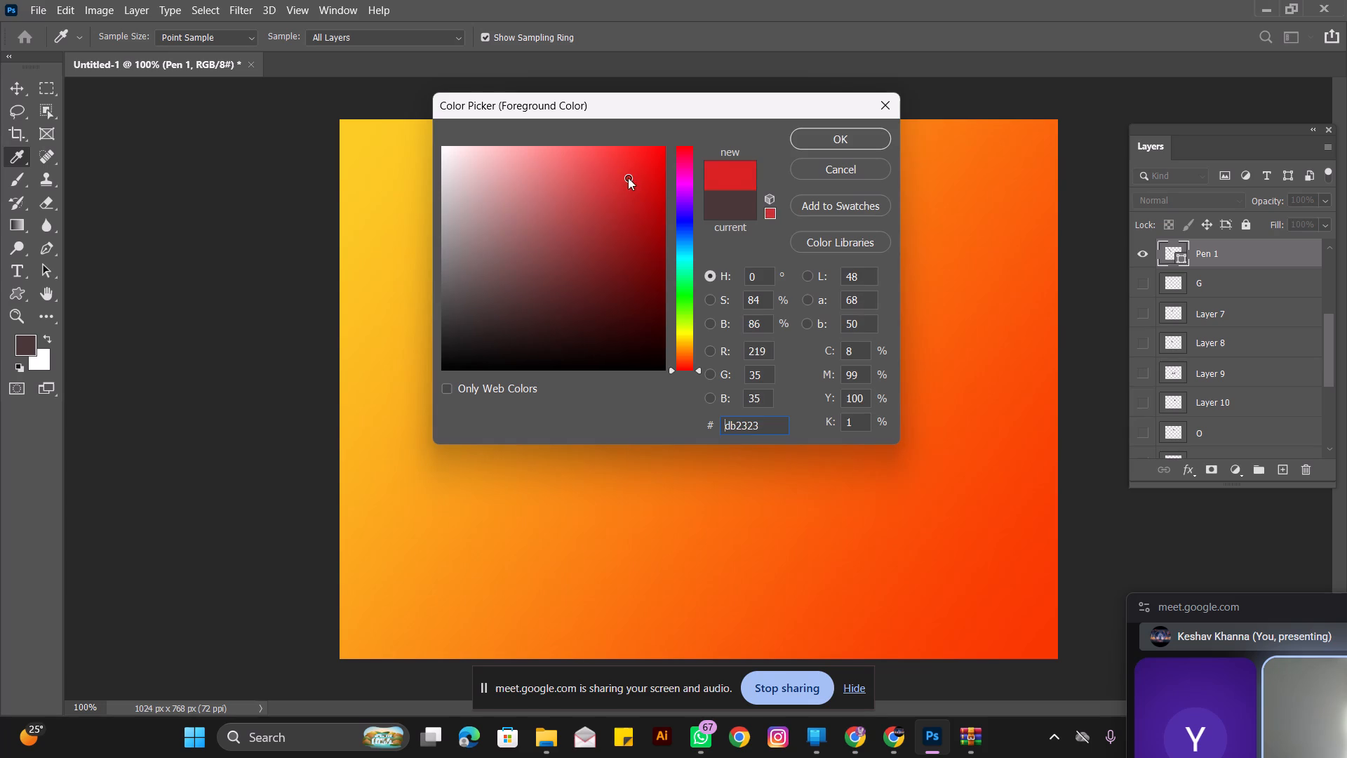
left_click_drag(826, 130, 827, 136)
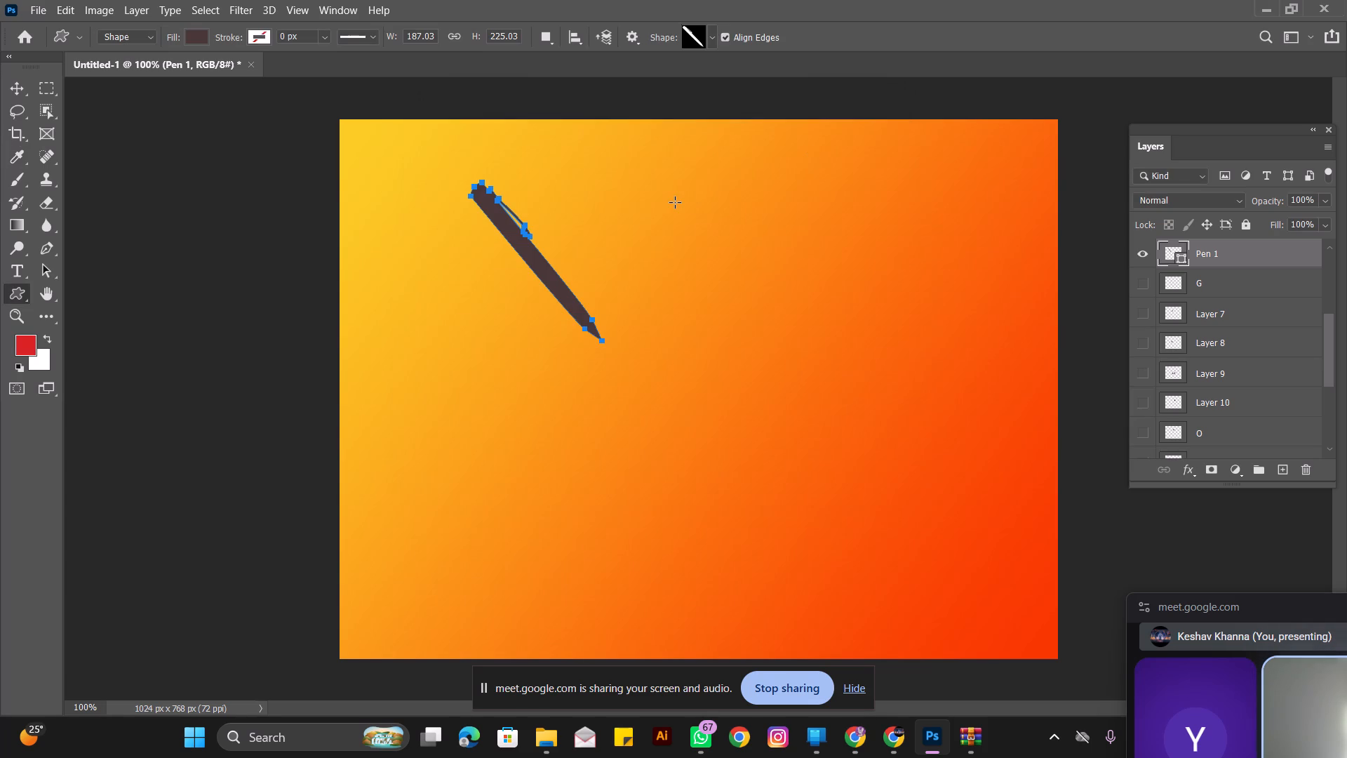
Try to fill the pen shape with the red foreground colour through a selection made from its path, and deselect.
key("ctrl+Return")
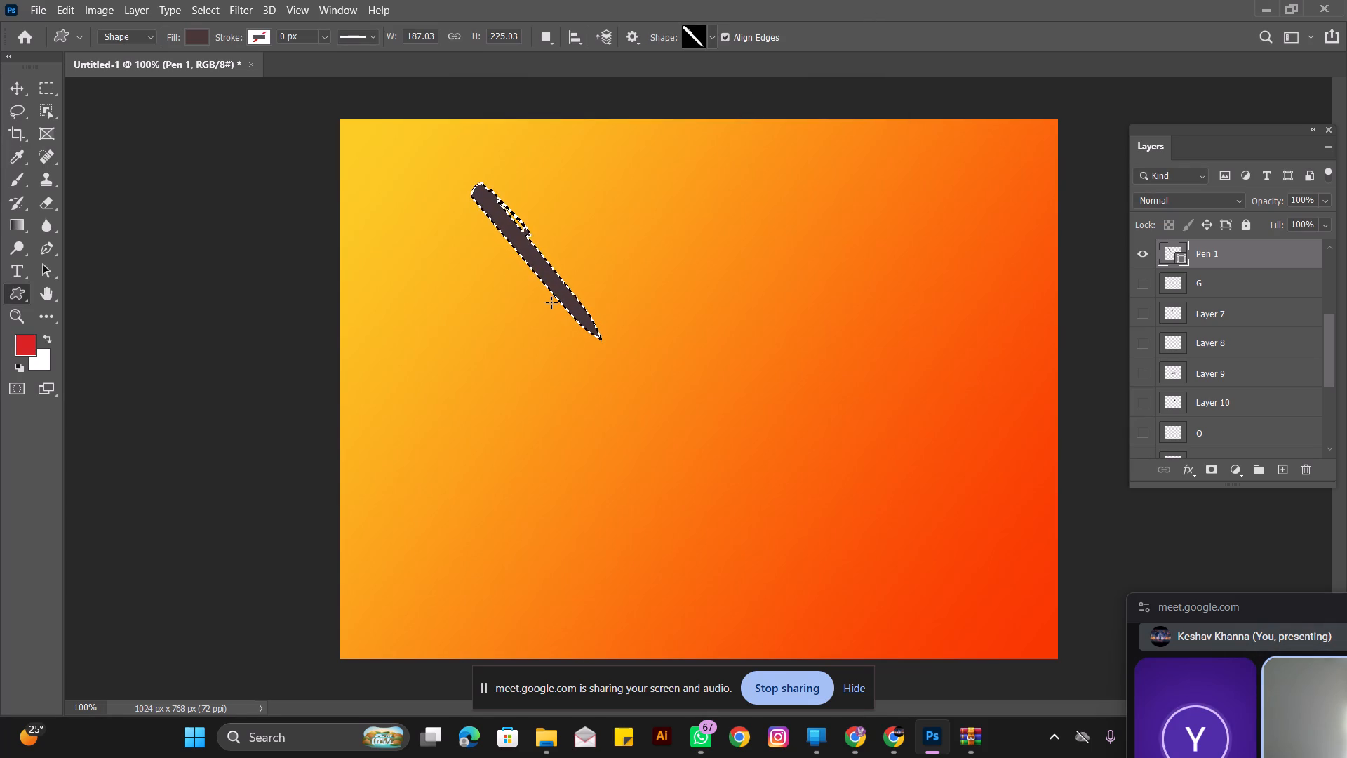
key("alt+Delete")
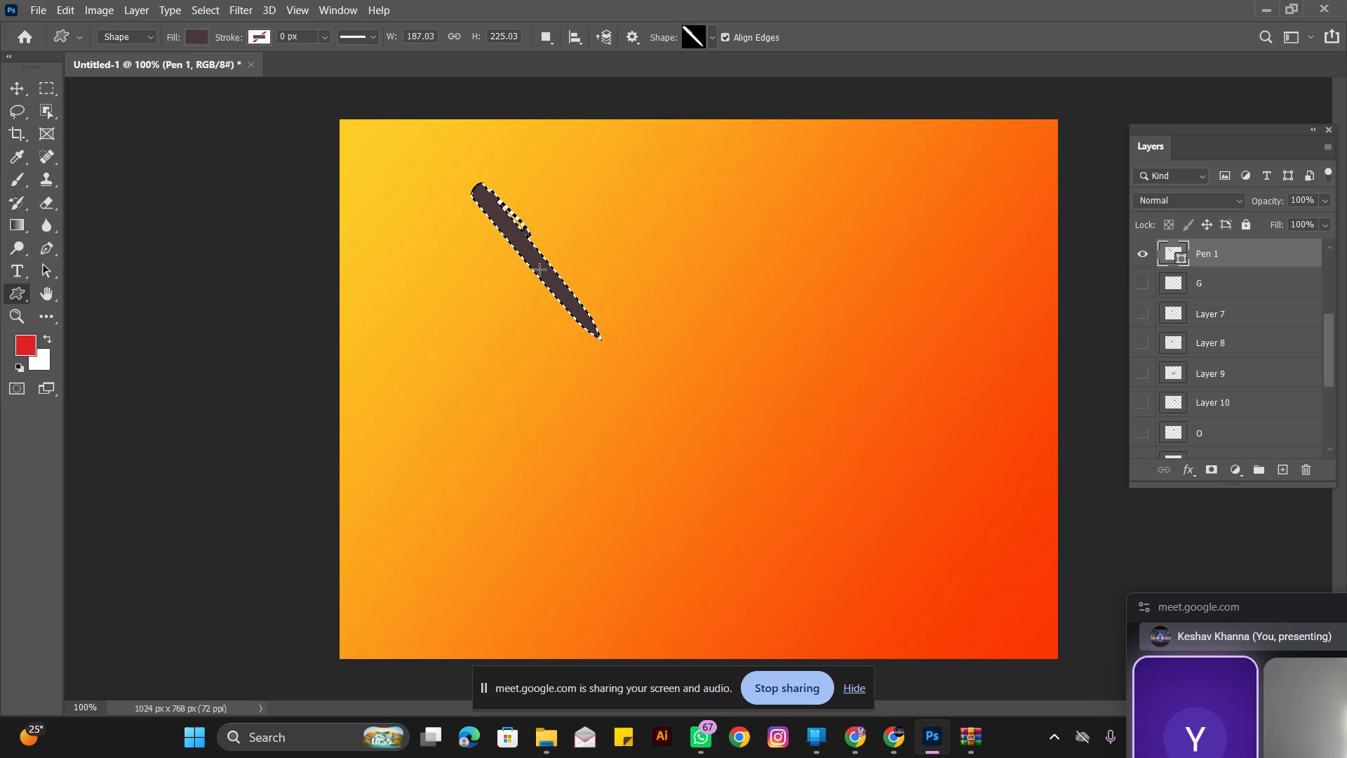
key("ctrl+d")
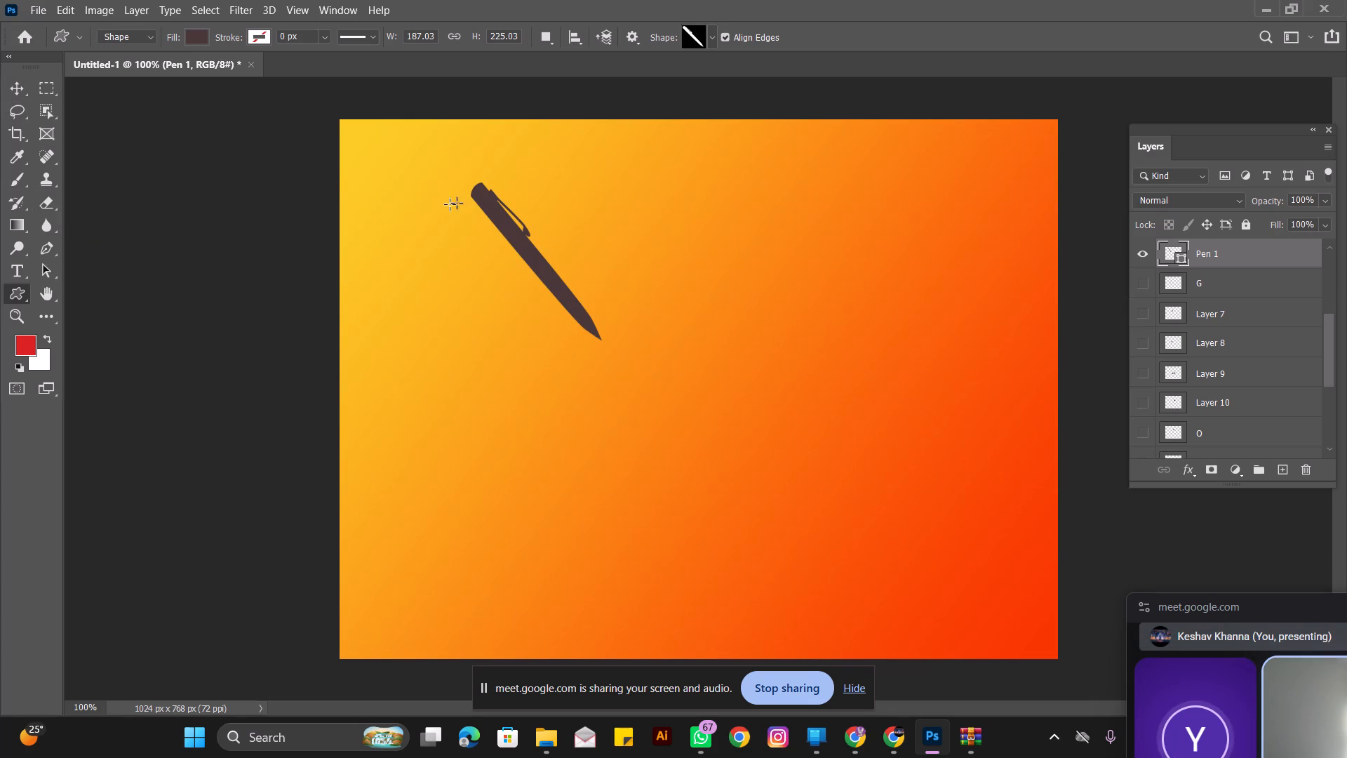
Hide the pen shape's layer and show it again.
left_click(1144, 255)
left_click(1144, 255)
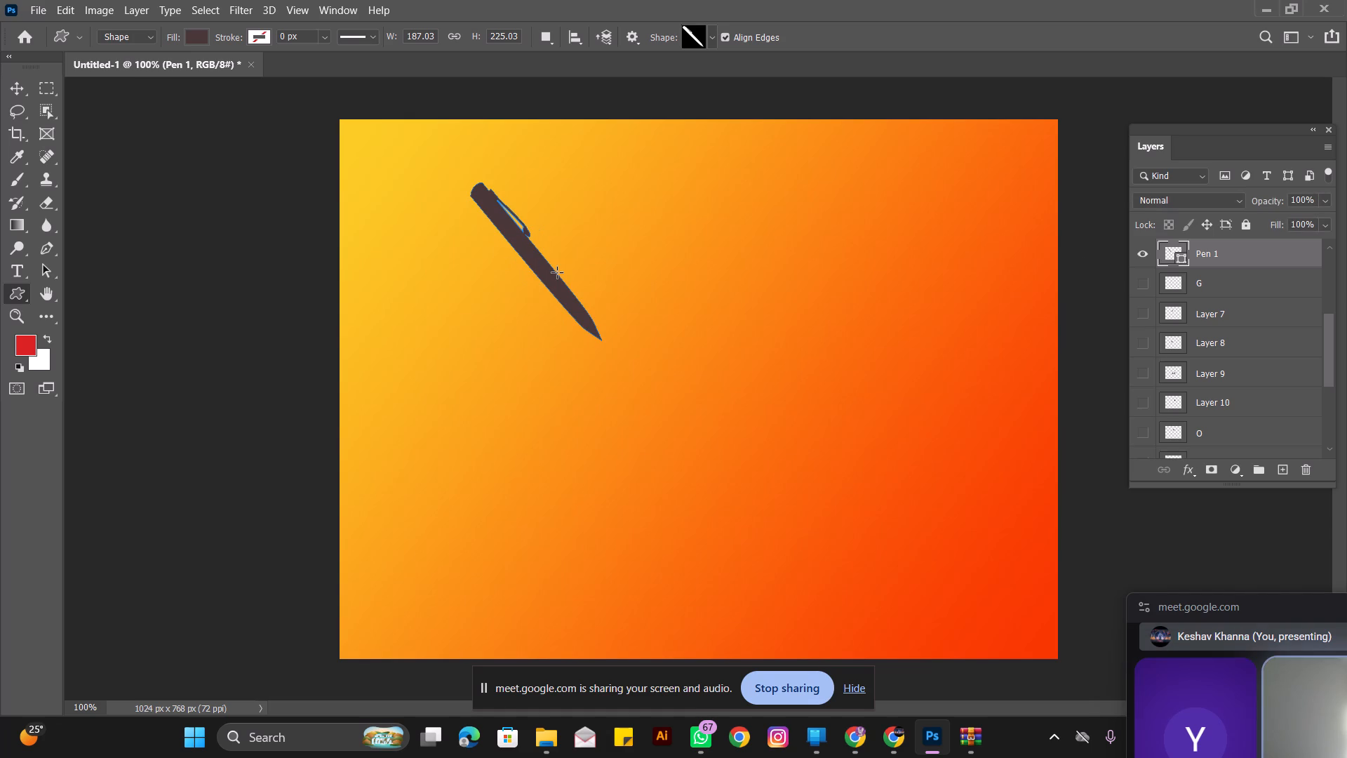
key("ctrl+d")
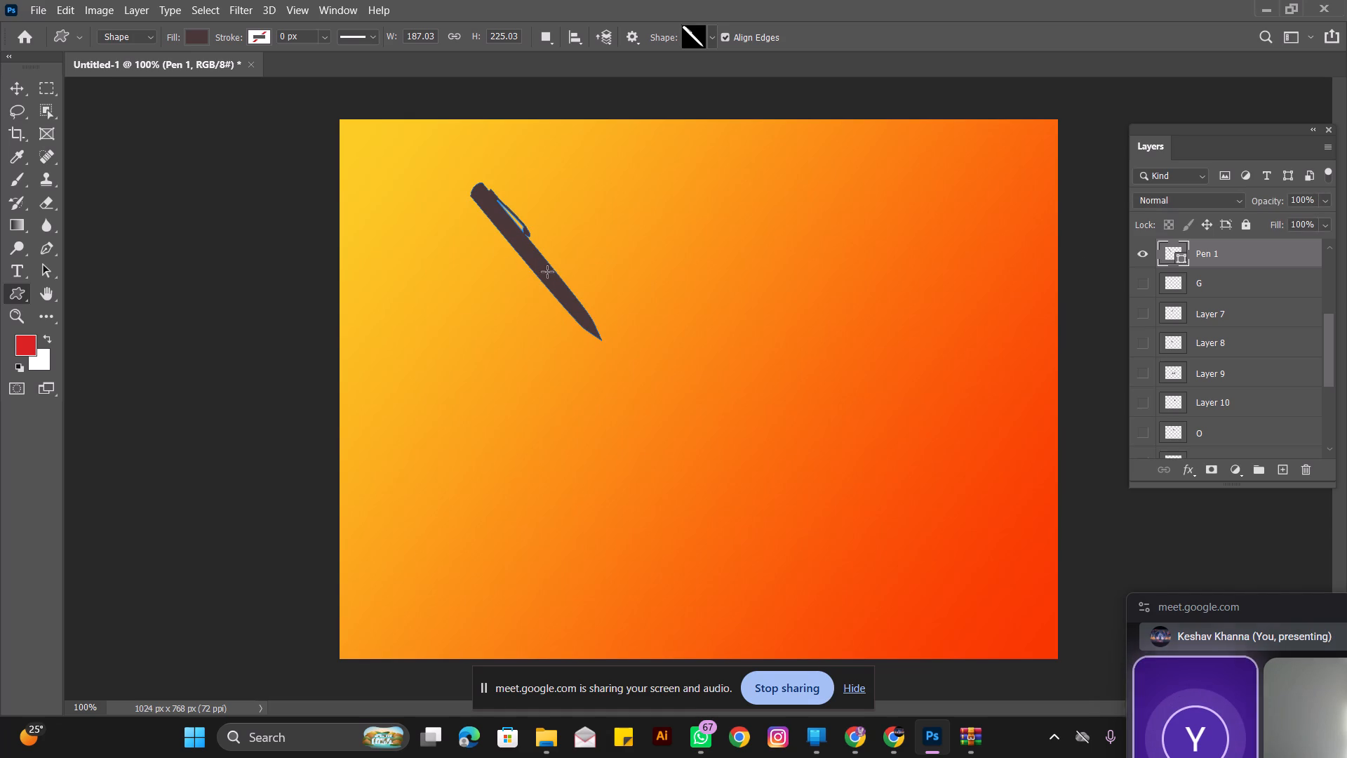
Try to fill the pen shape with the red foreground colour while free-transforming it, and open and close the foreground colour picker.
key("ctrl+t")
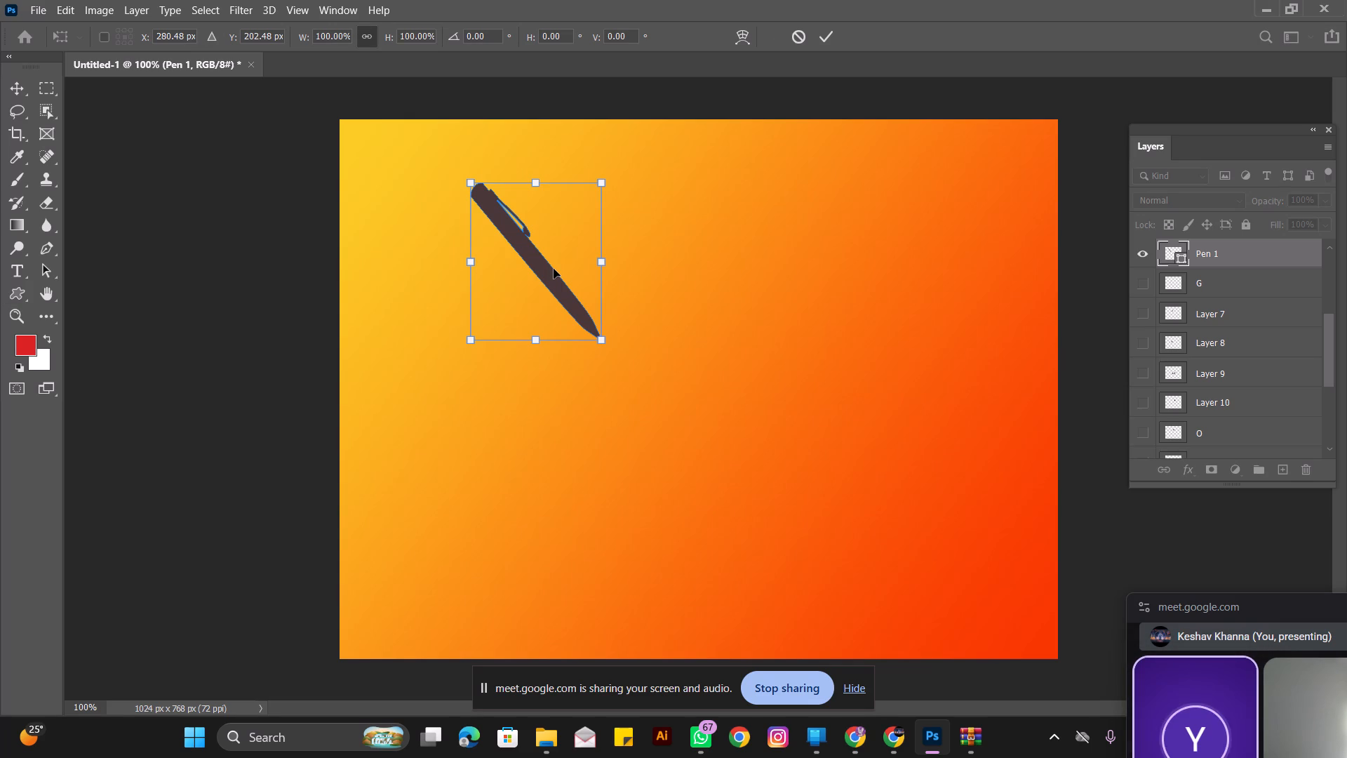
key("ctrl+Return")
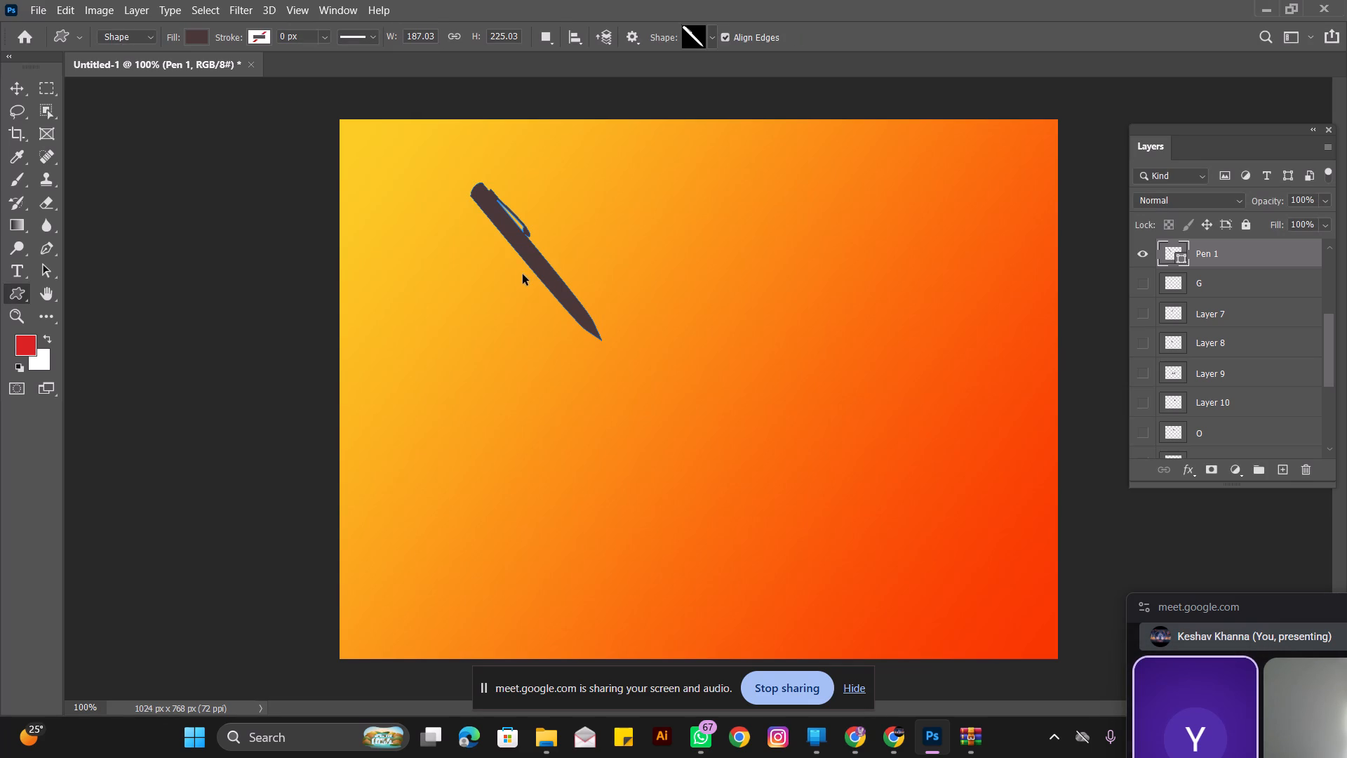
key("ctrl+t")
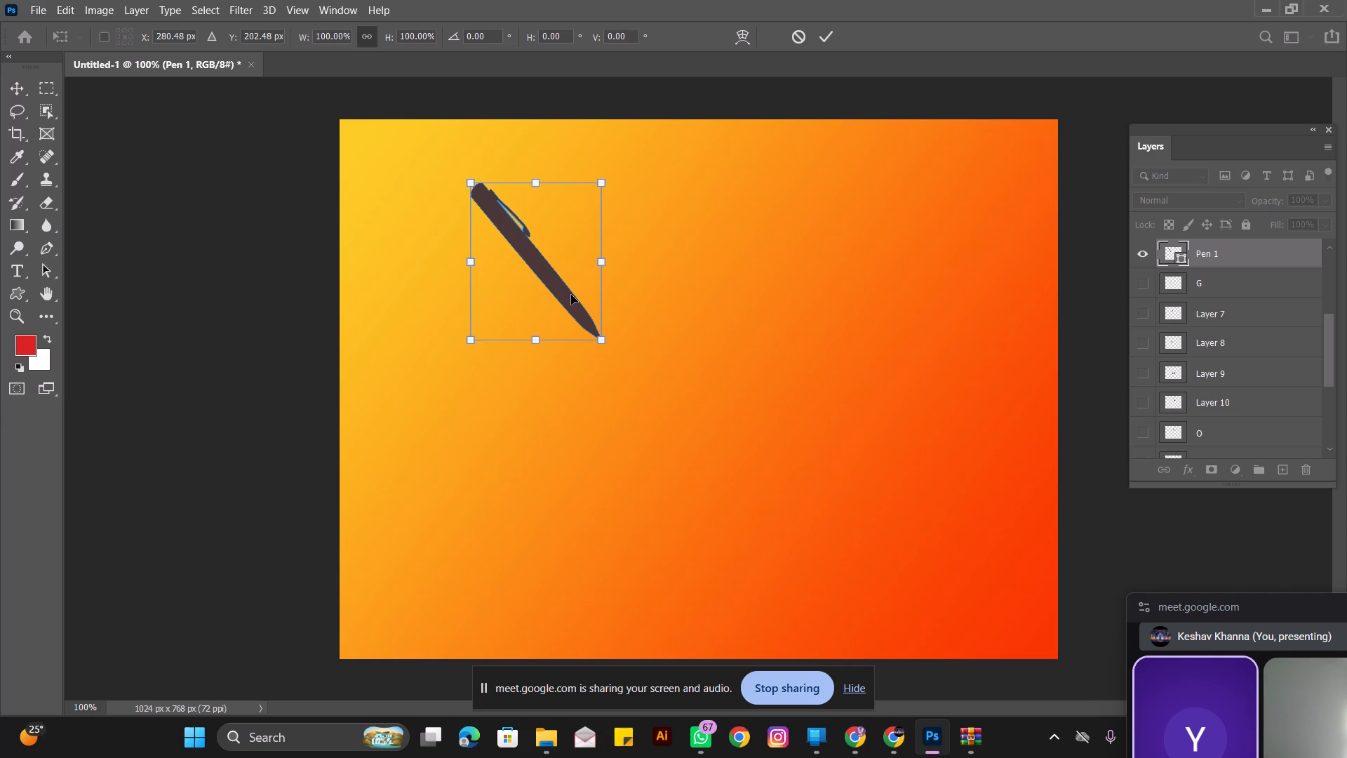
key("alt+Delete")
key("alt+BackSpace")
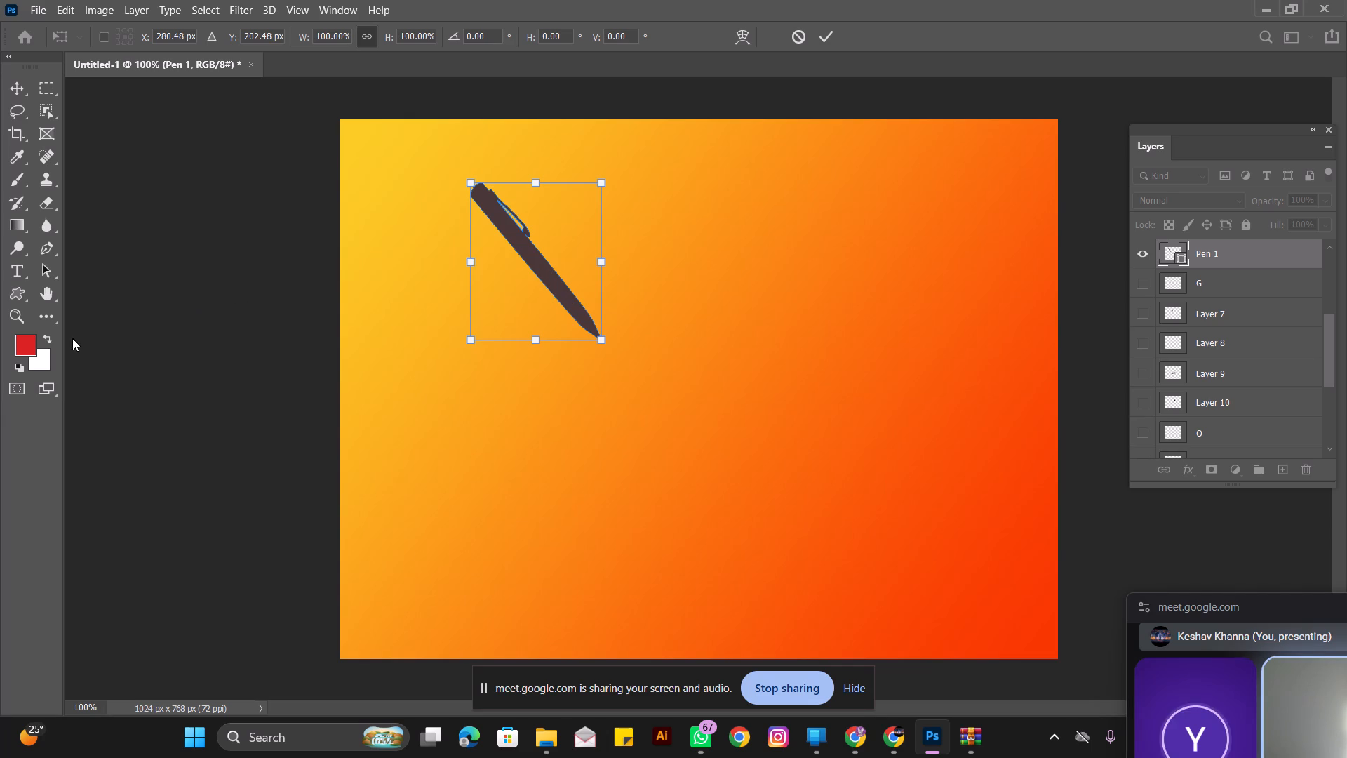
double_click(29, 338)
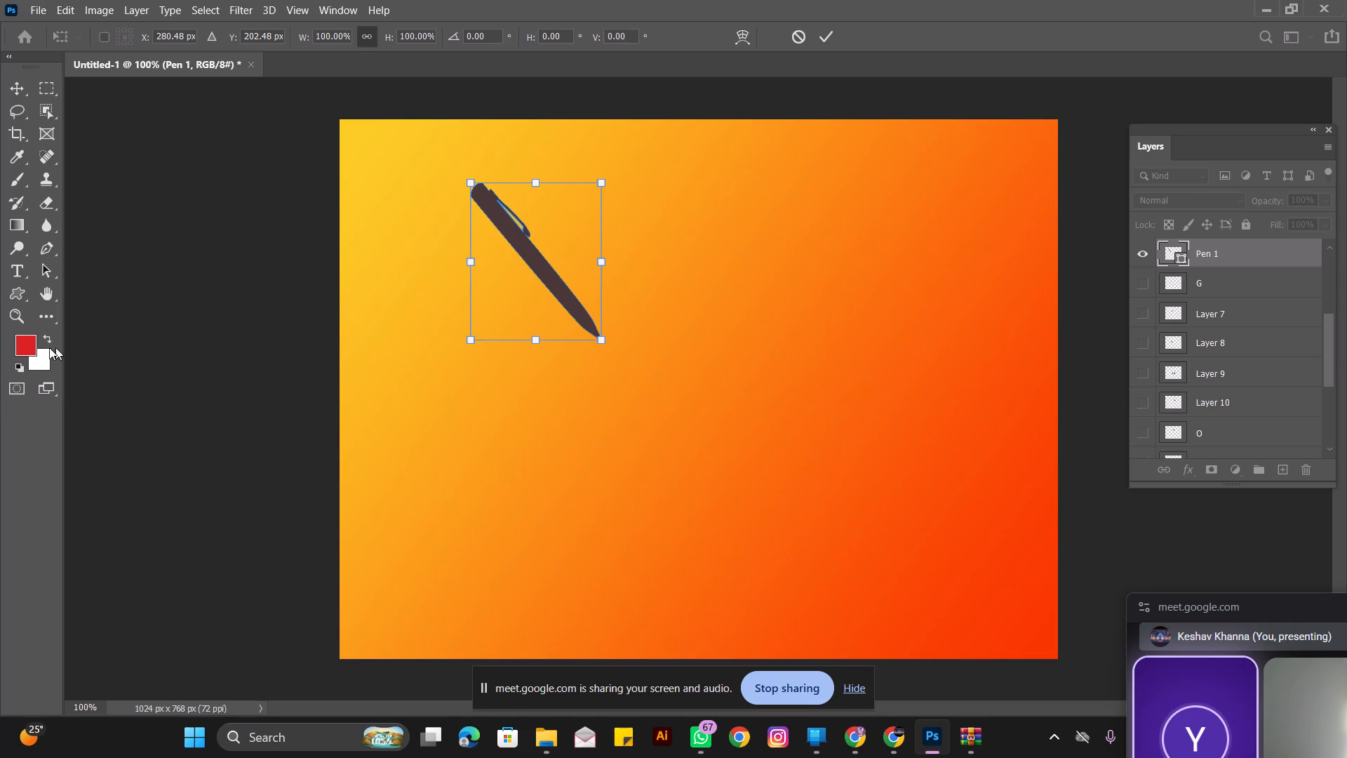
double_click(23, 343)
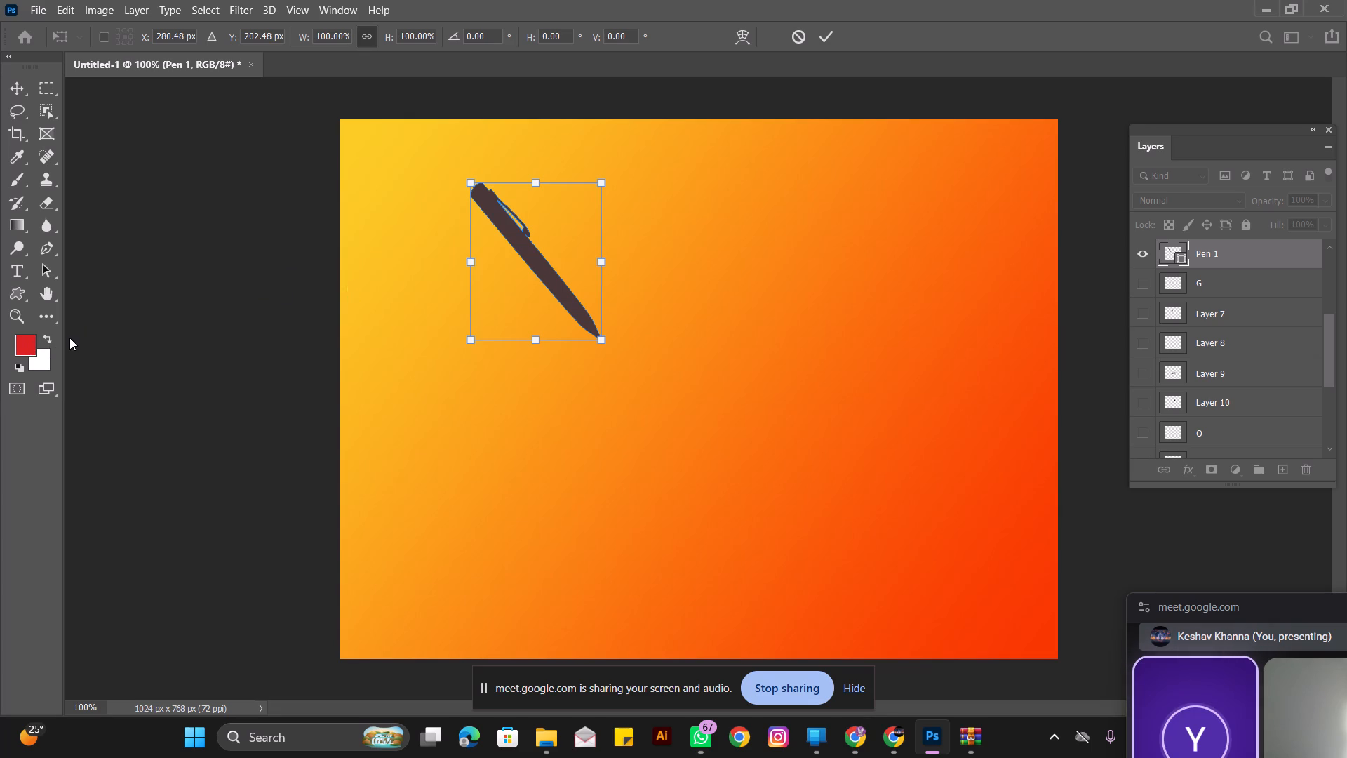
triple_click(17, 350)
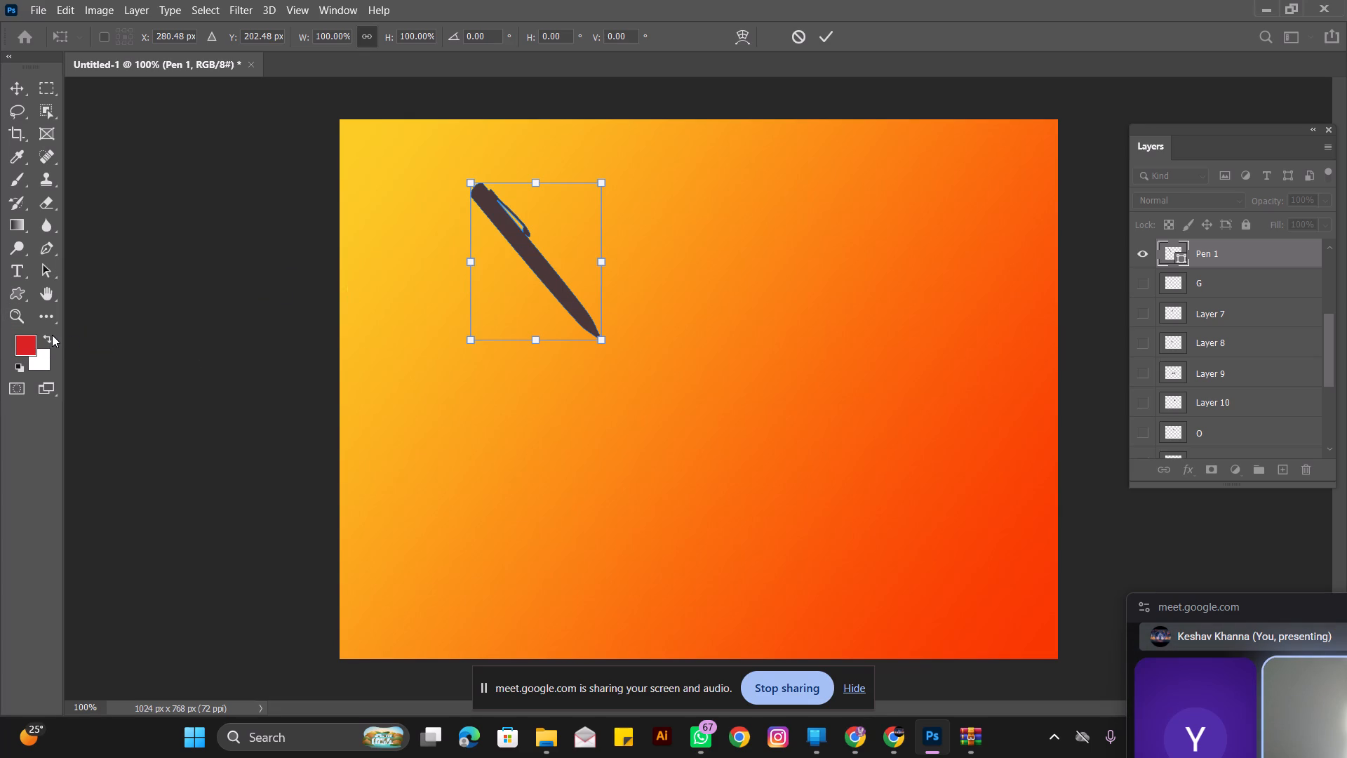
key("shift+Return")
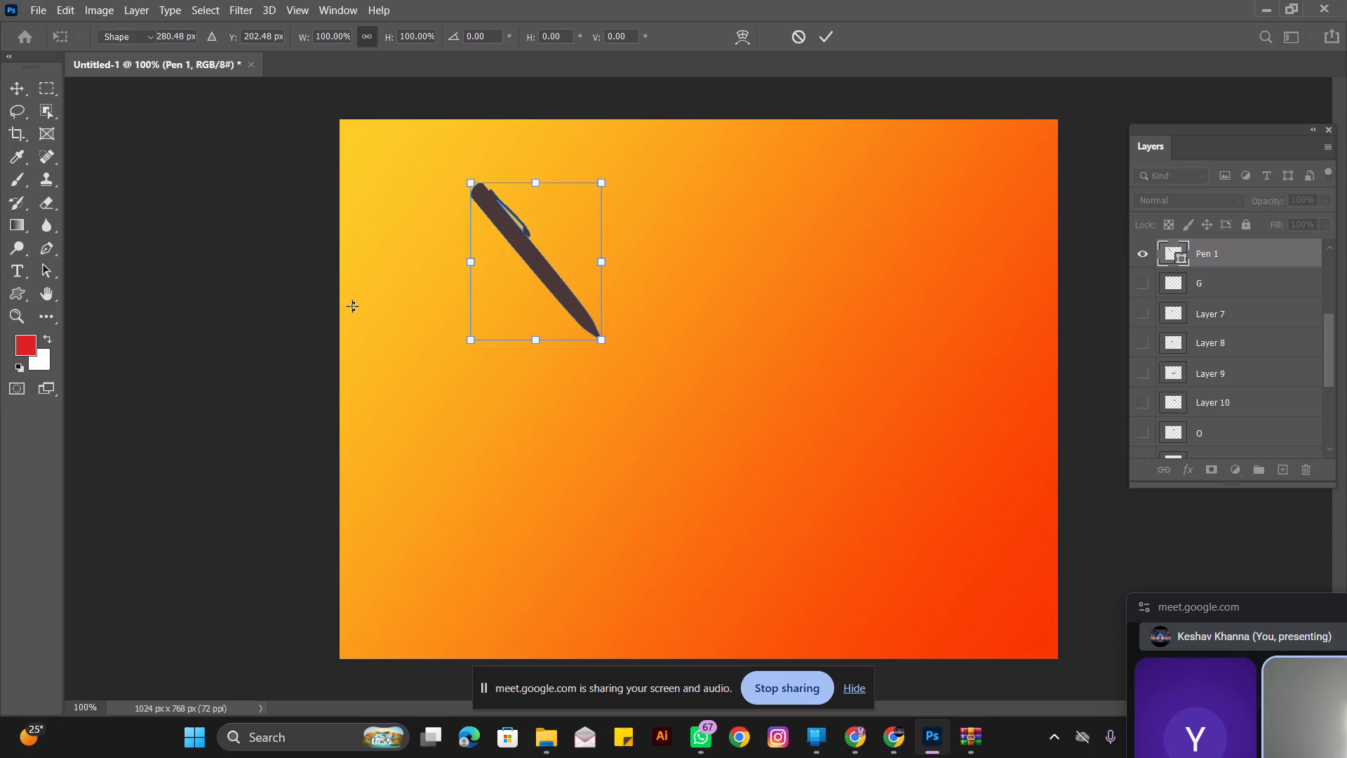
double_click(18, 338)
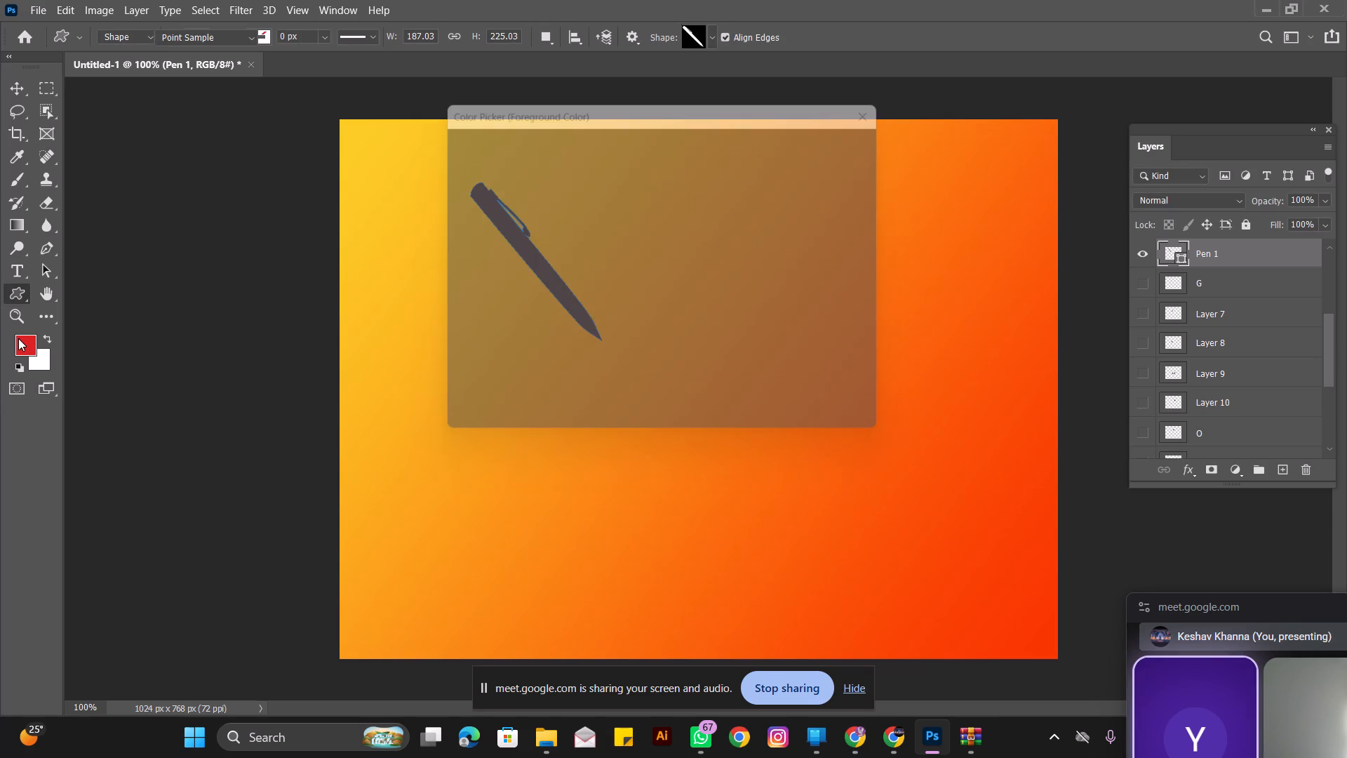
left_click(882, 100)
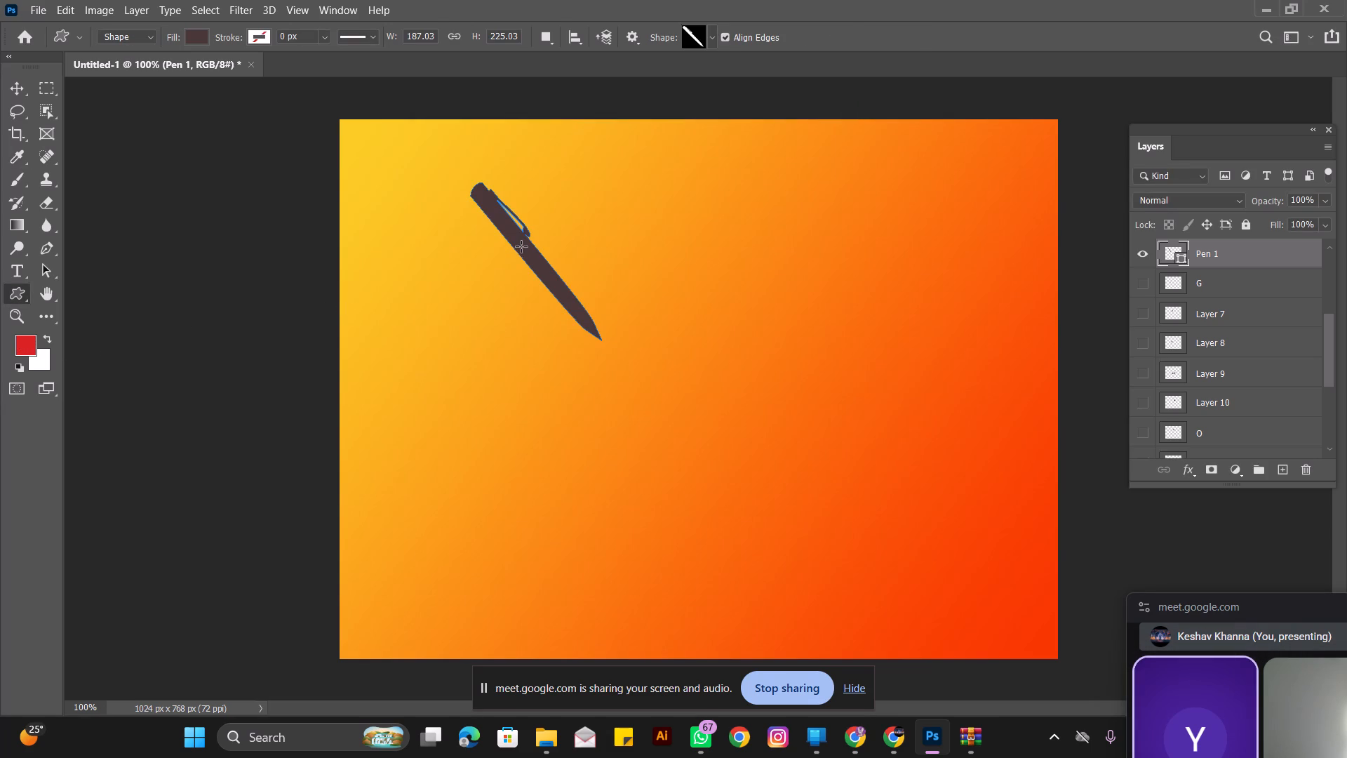
Delete the pen shape's layer.
left_click_drag(1195, 241, 1306, 474)
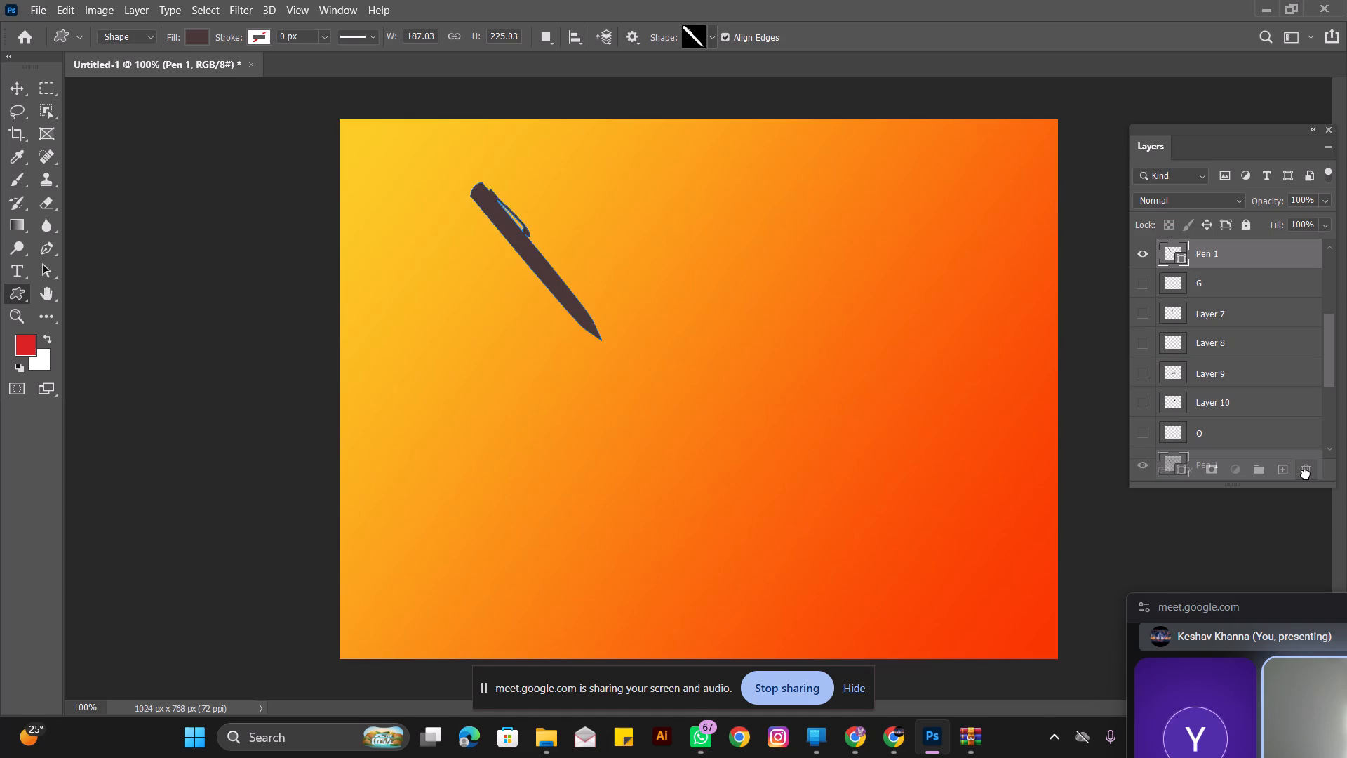
left_click_drag(1306, 474, 1304, 474)
Choose the same pen shape from the collection and draw it in red, about 242 x 279 px, in the upper-left area of the canvas.
left_click(690, 37)
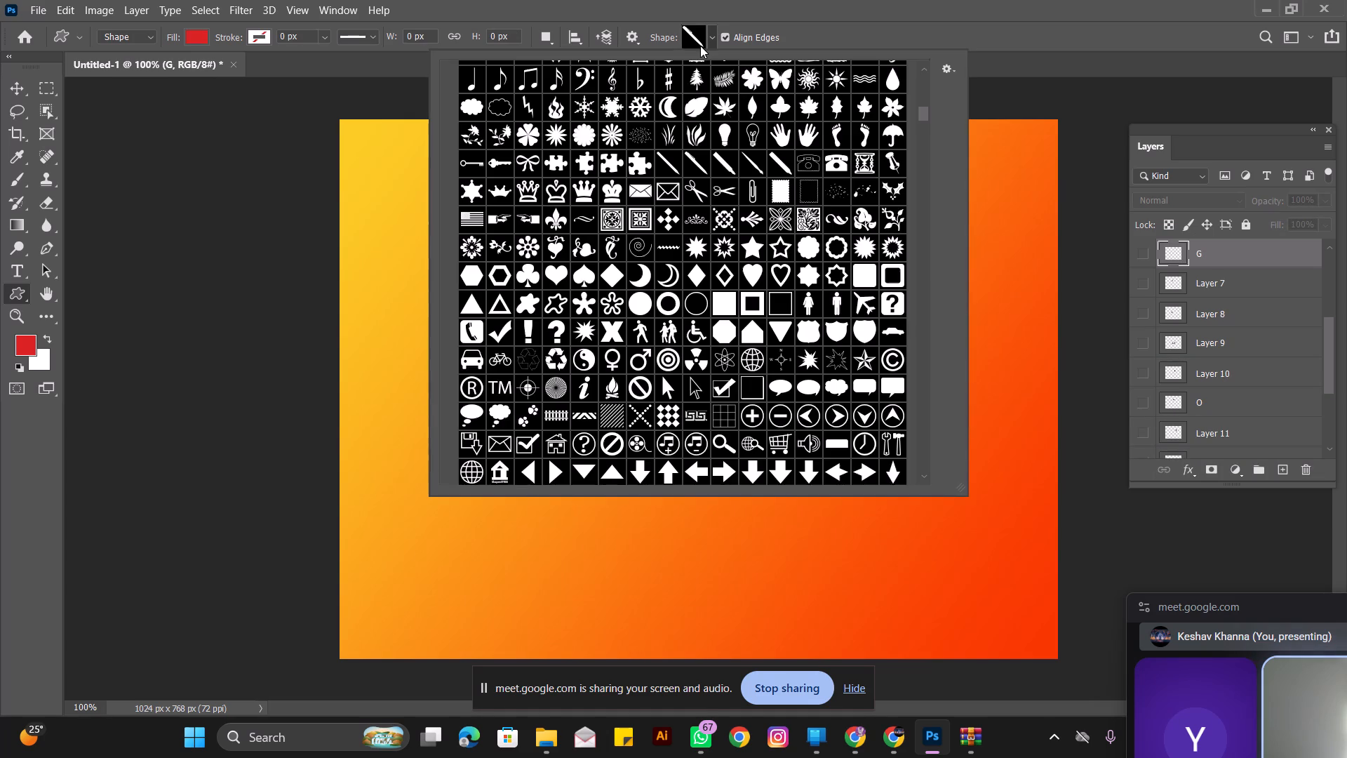
left_click(696, 166)
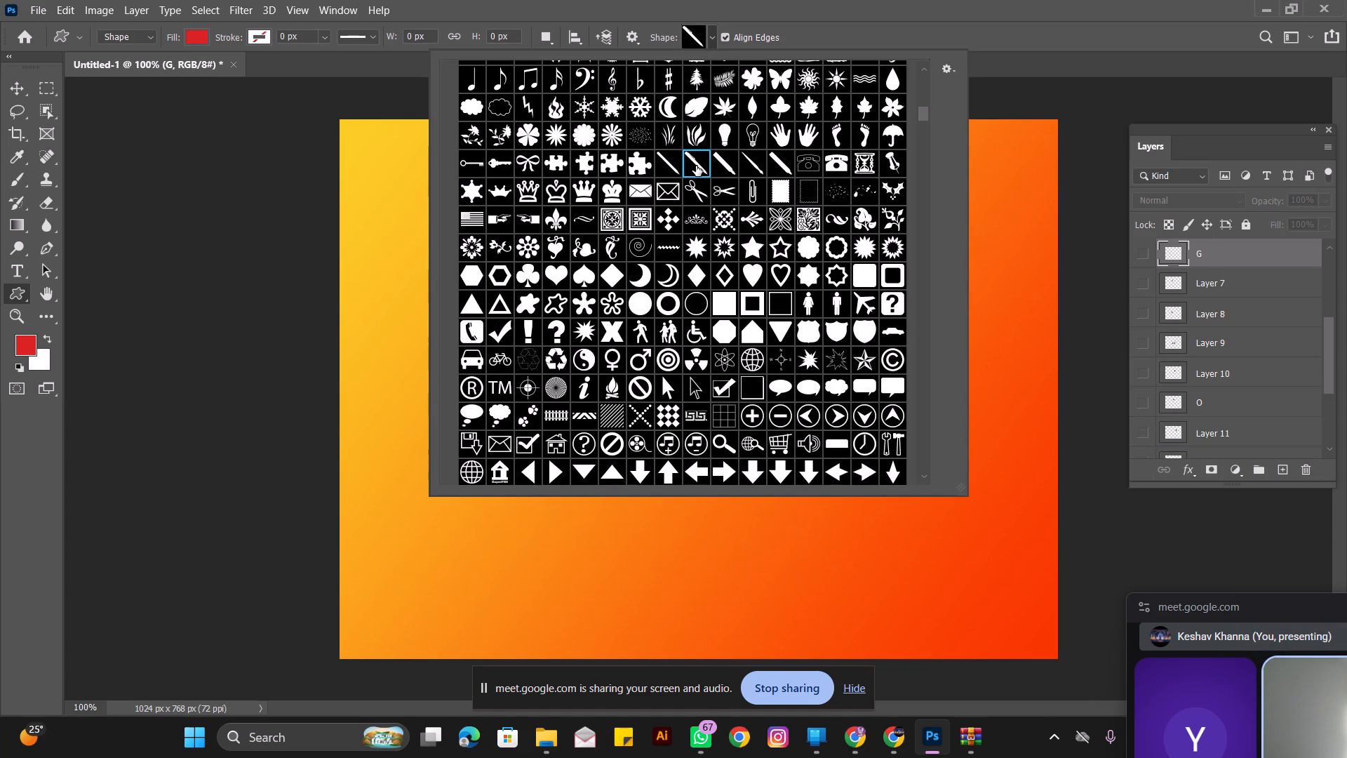
left_click(697, 165)
double_click(697, 165)
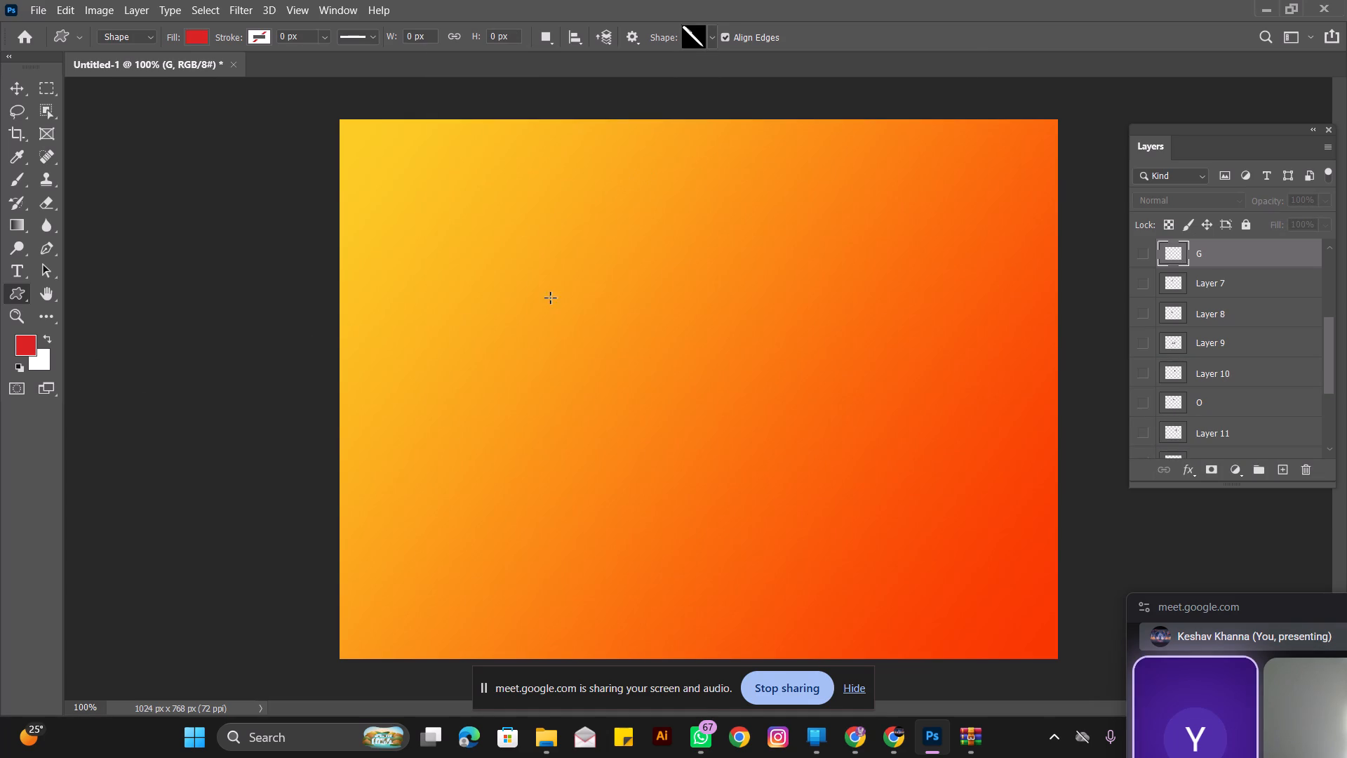
left_click_drag(455, 181, 511, 273)
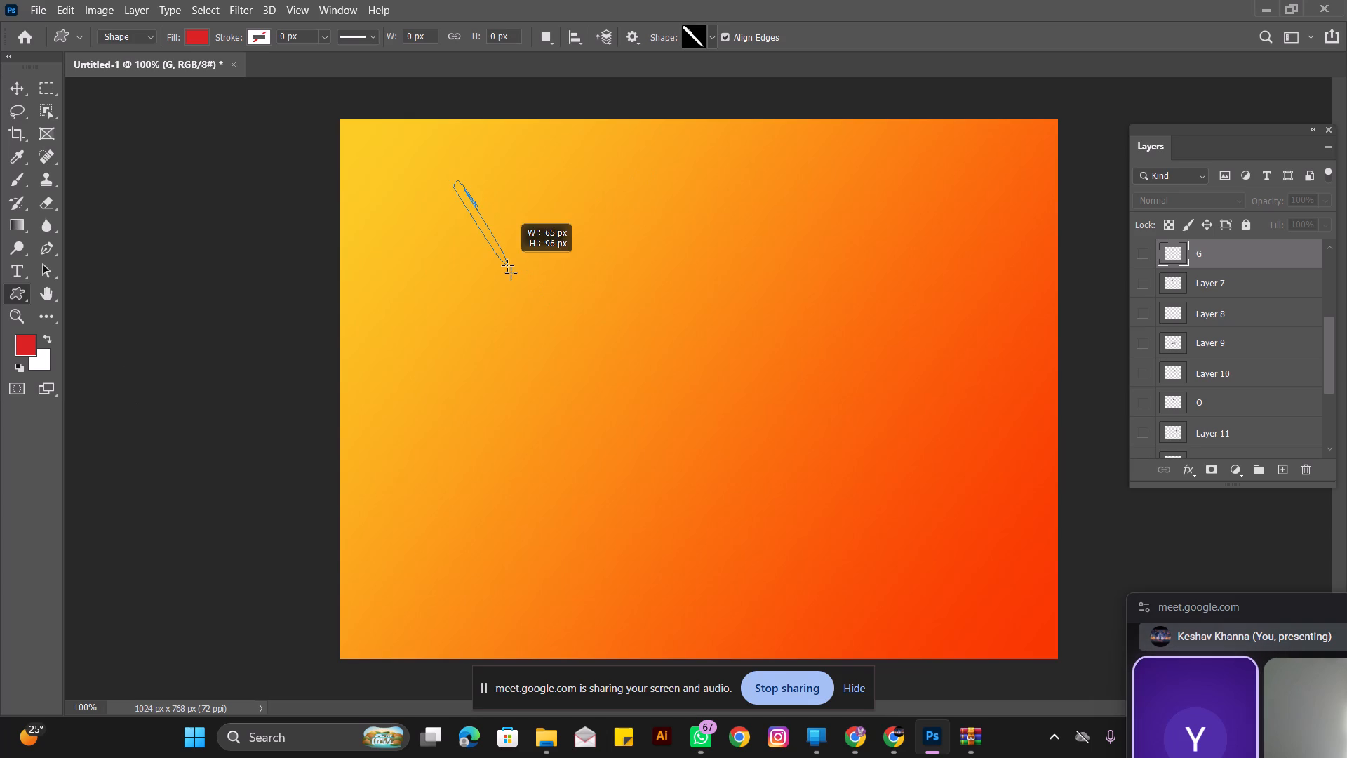
left_click_drag(511, 273, 619, 376)
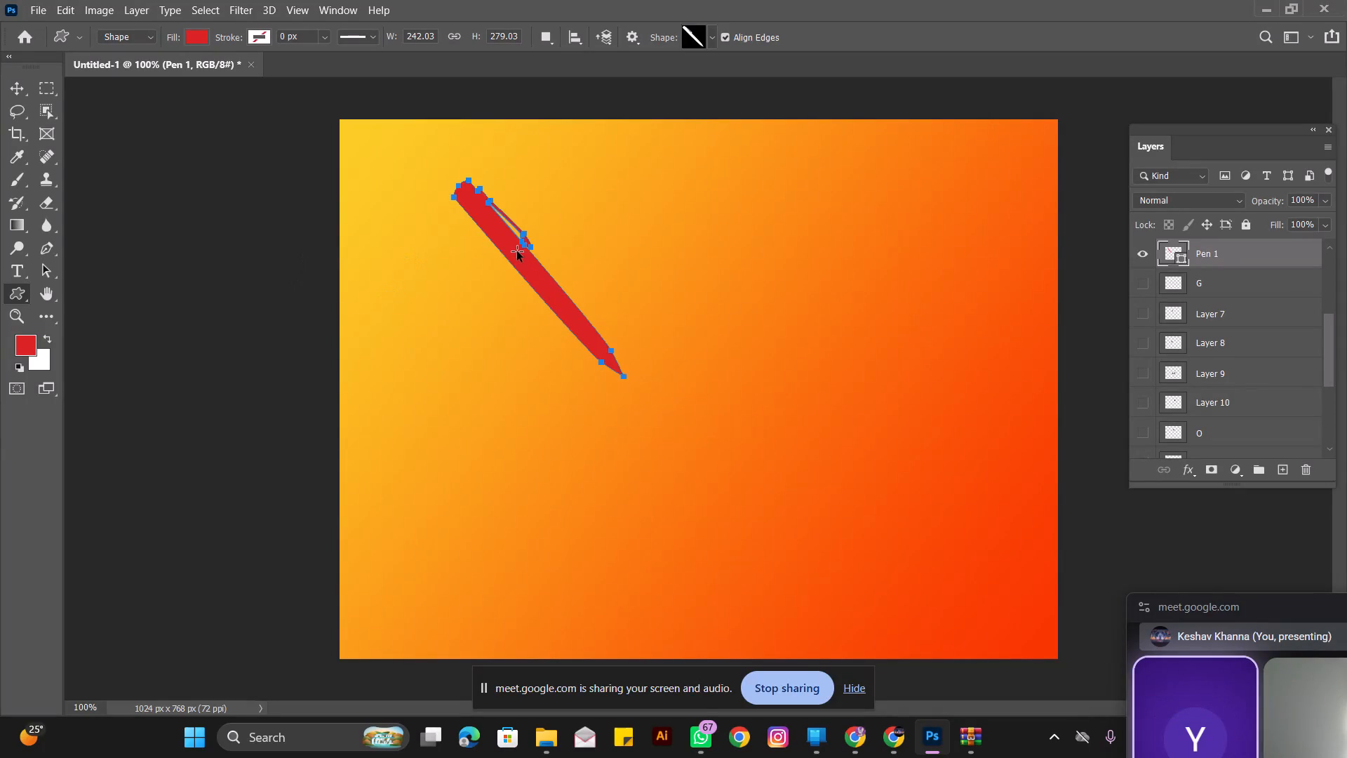
key("ctrl+d")
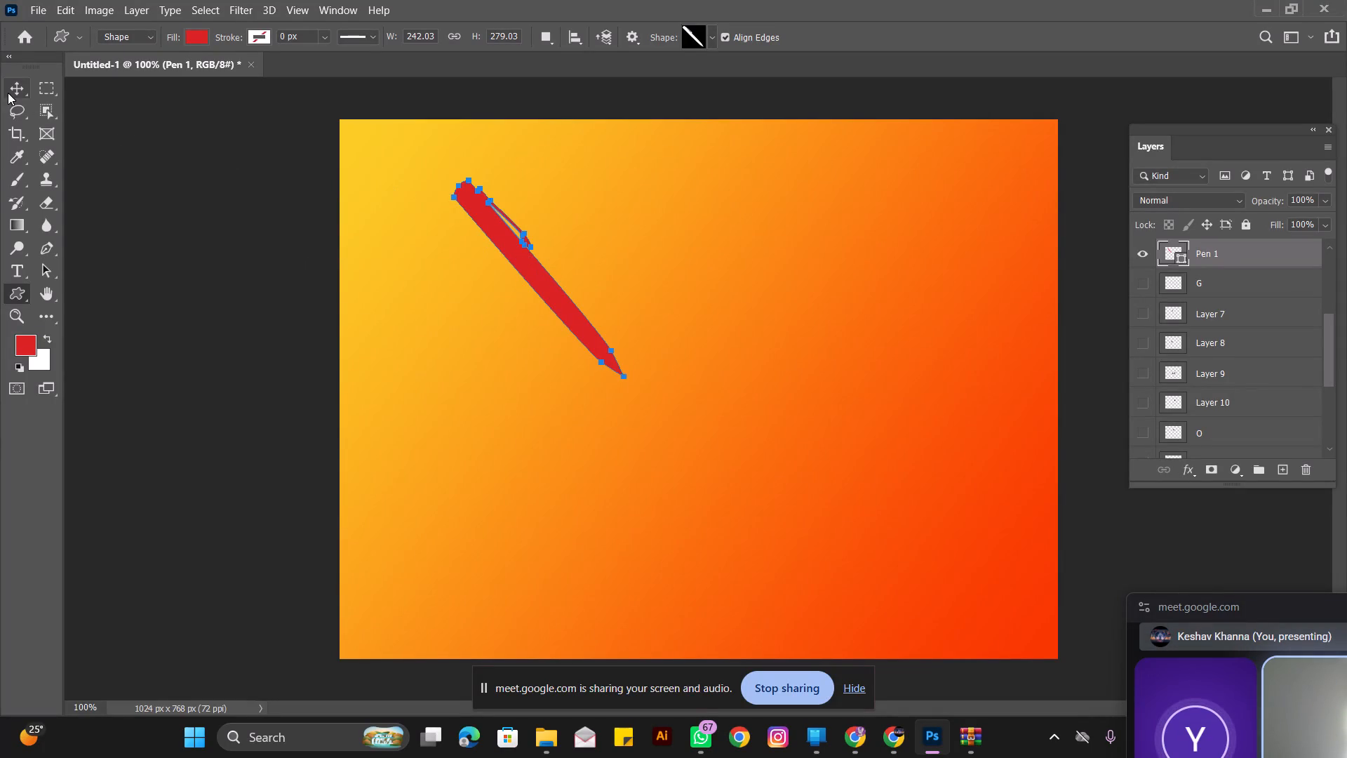
left_click(20, 78)
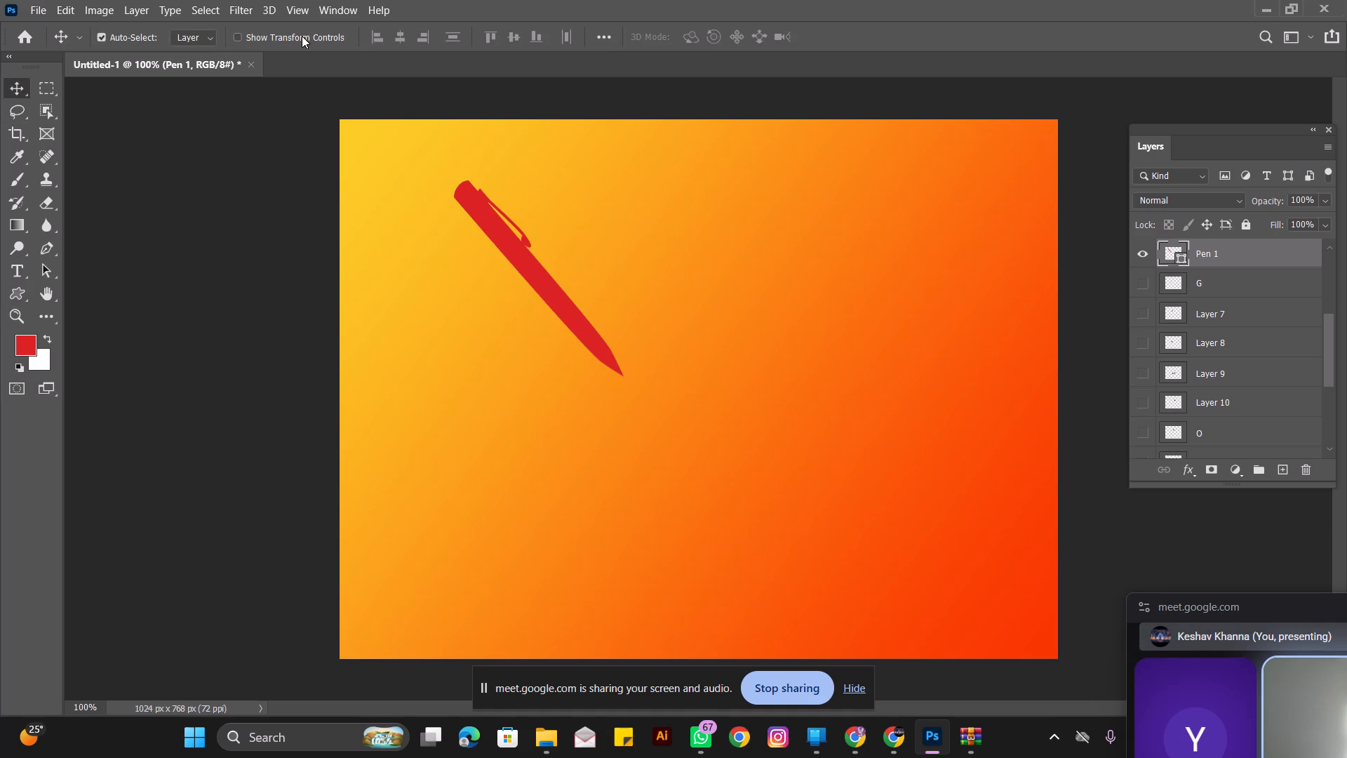
Show the Timeline, place it over the lower part of the canvas, hide the screen-sharing notice, and enlarge the Timeline.
left_click(338, 5)
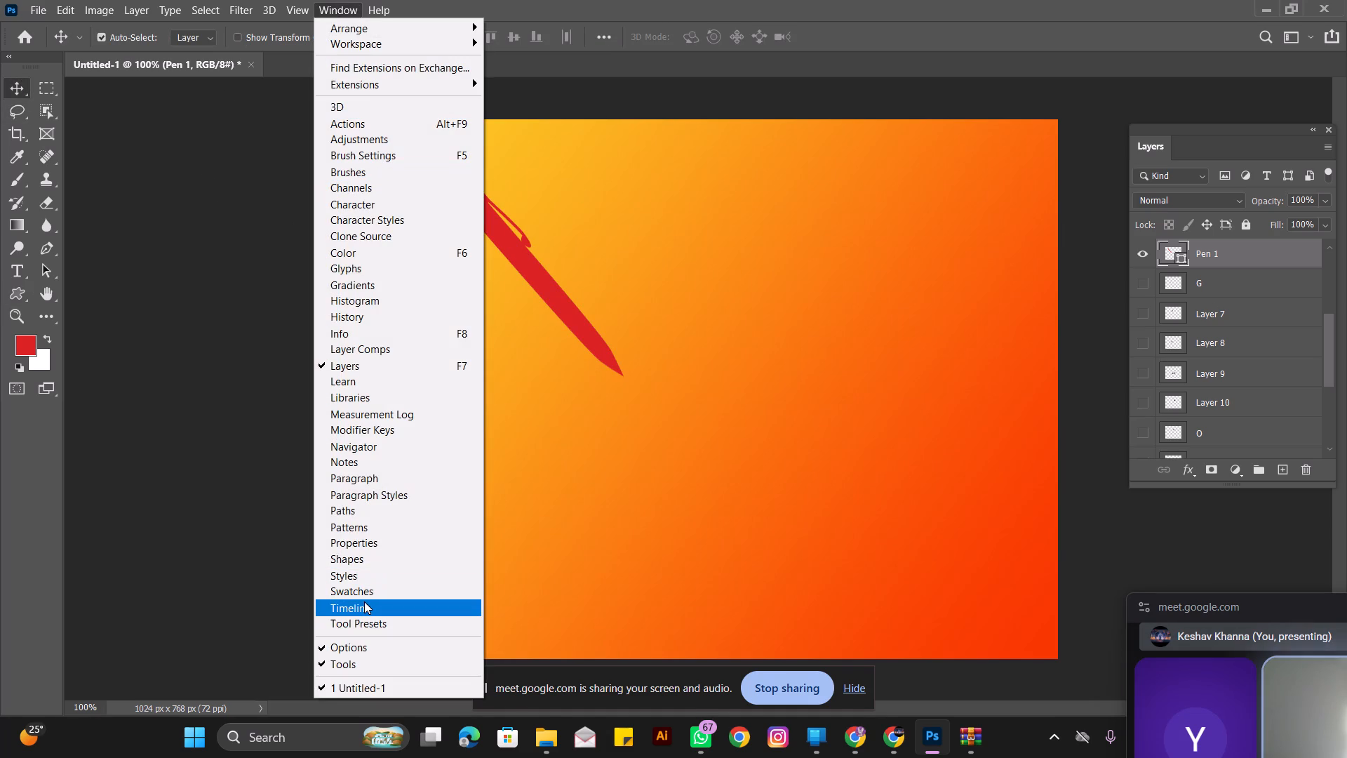
left_click(364, 601)
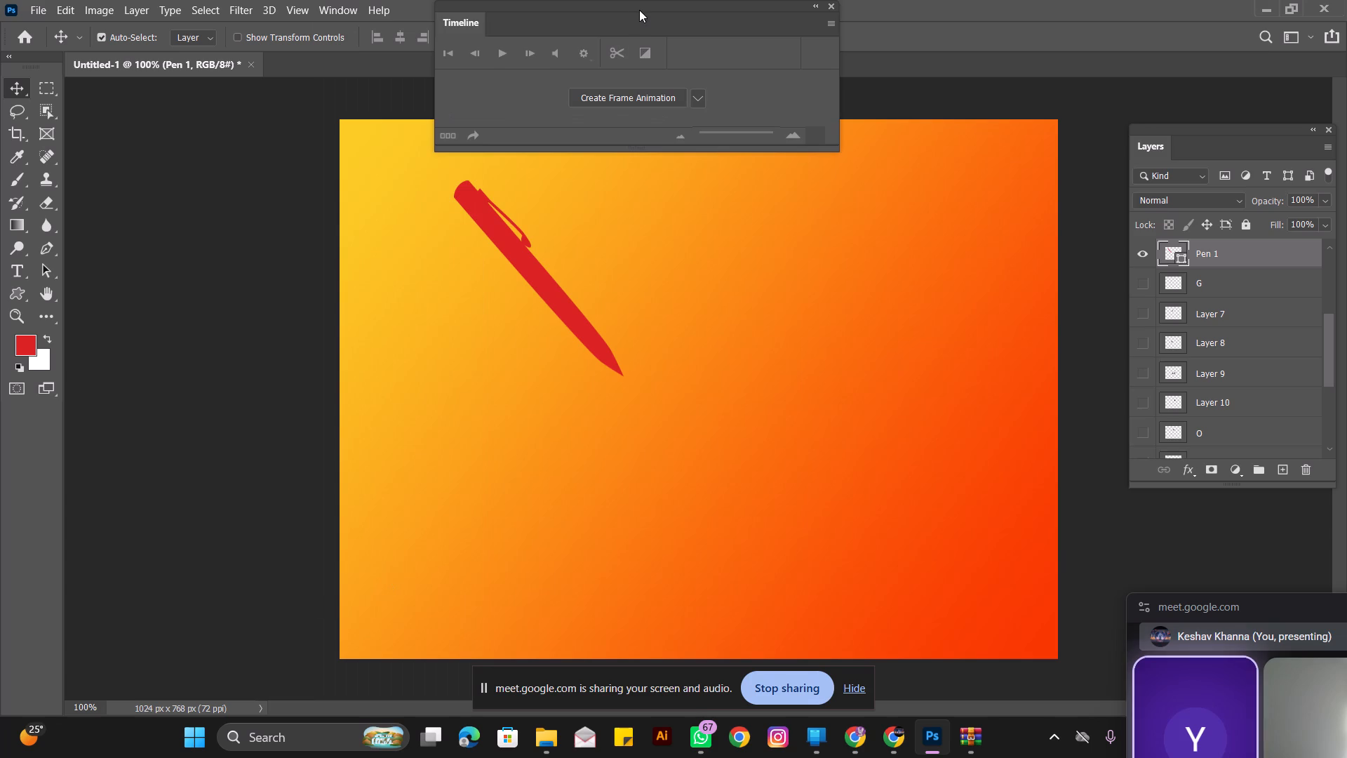
left_click_drag(639, 10, 402, 540)
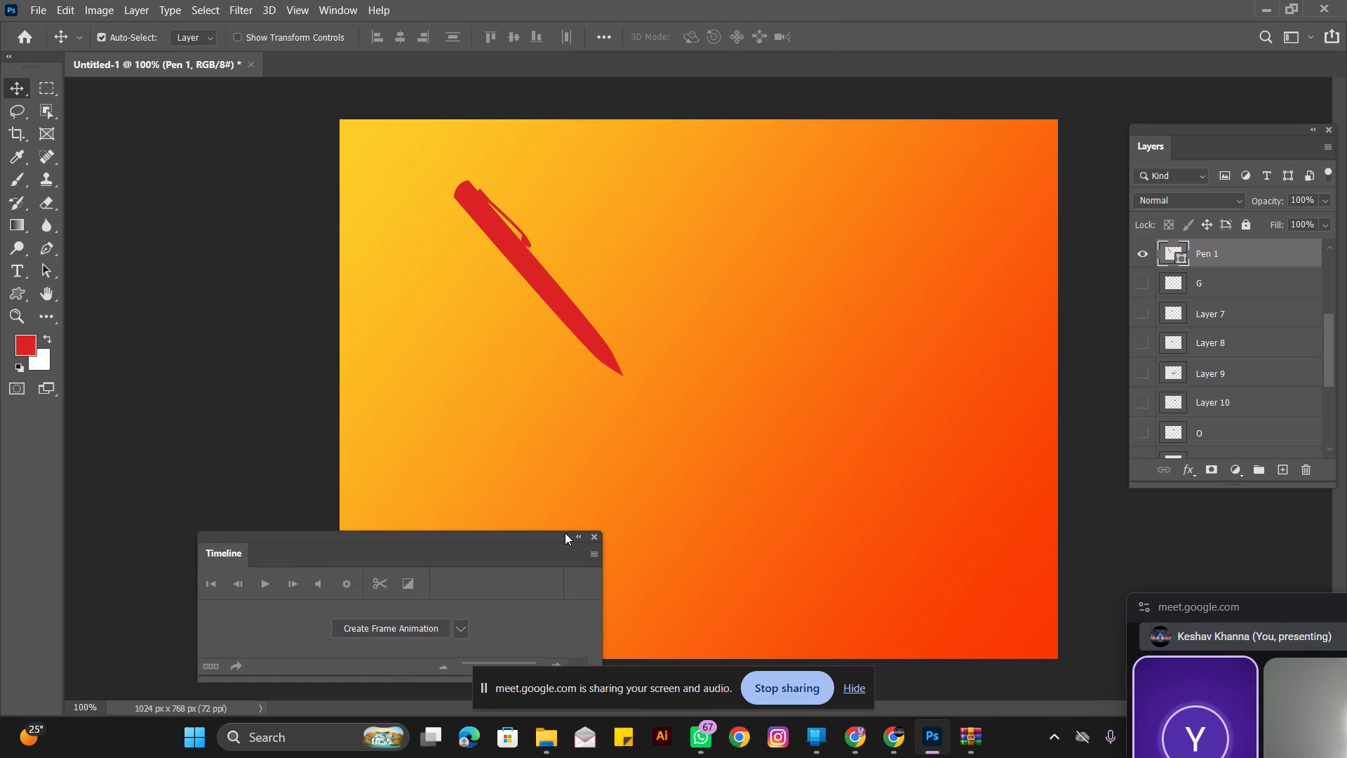
left_click(849, 687)
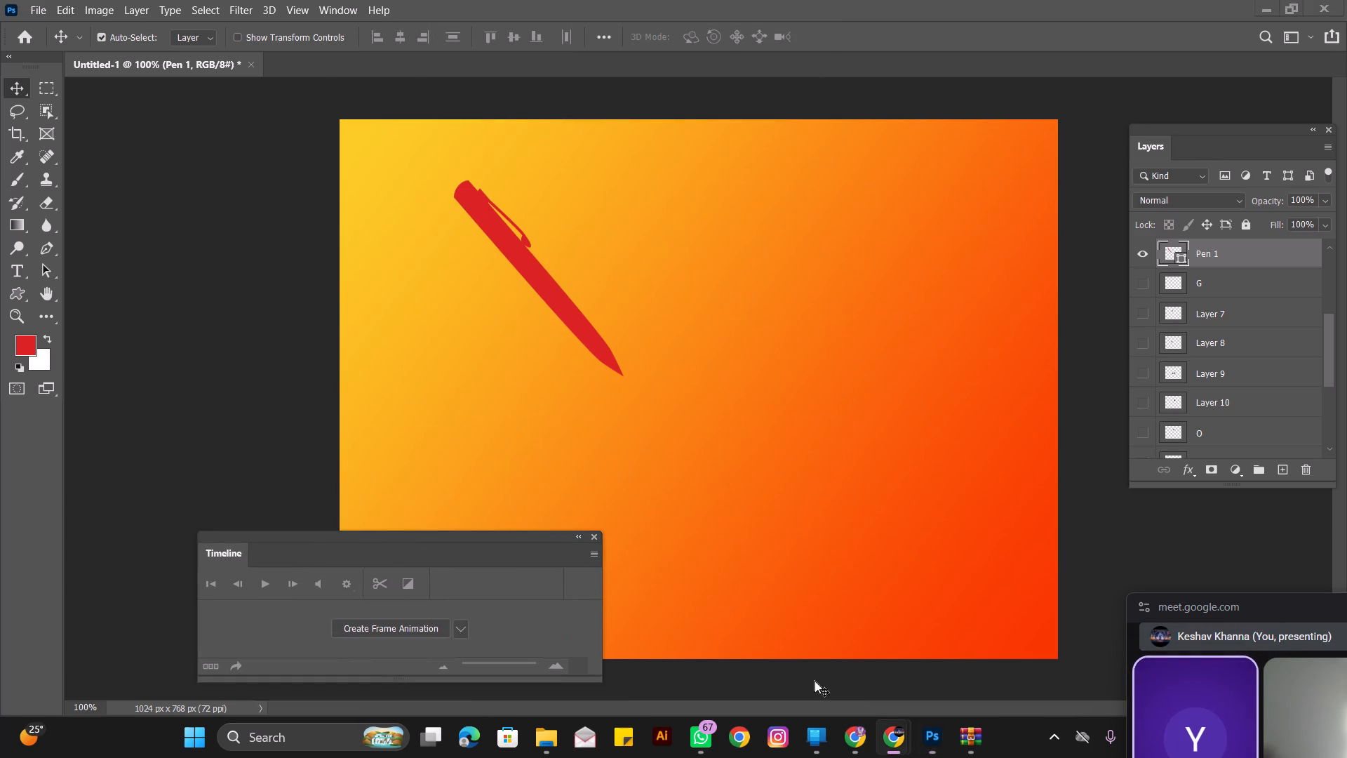
left_click_drag(601, 666, 1078, 692)
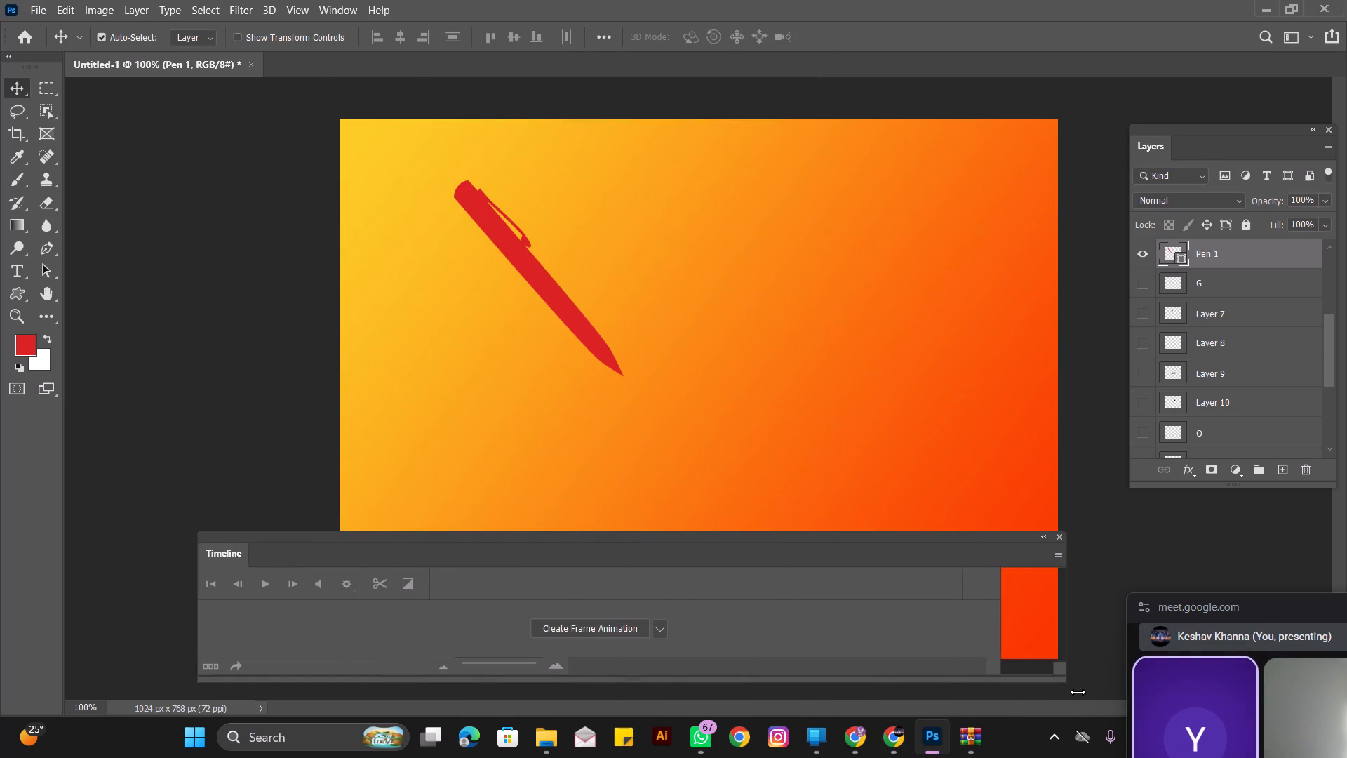
left_click_drag(1078, 692, 1161, 693)
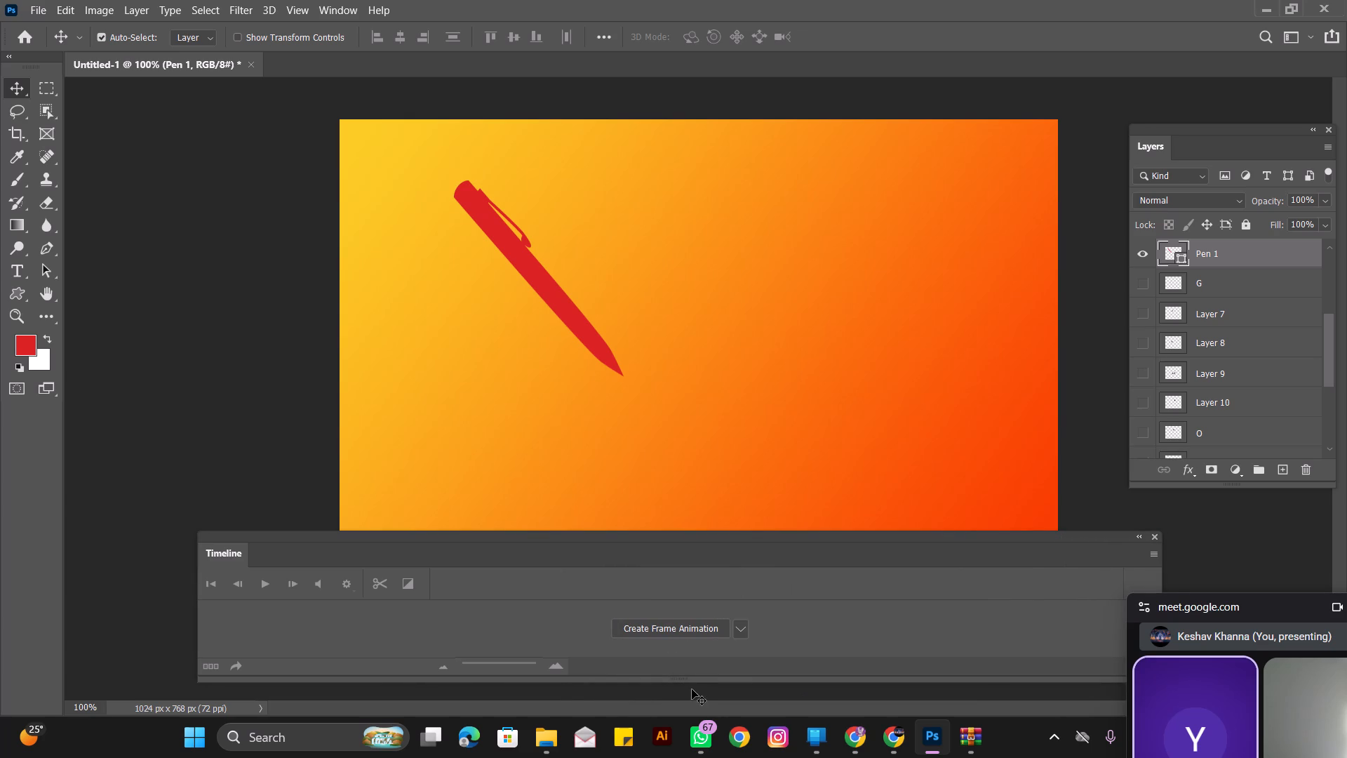
left_click_drag(693, 681, 691, 704)
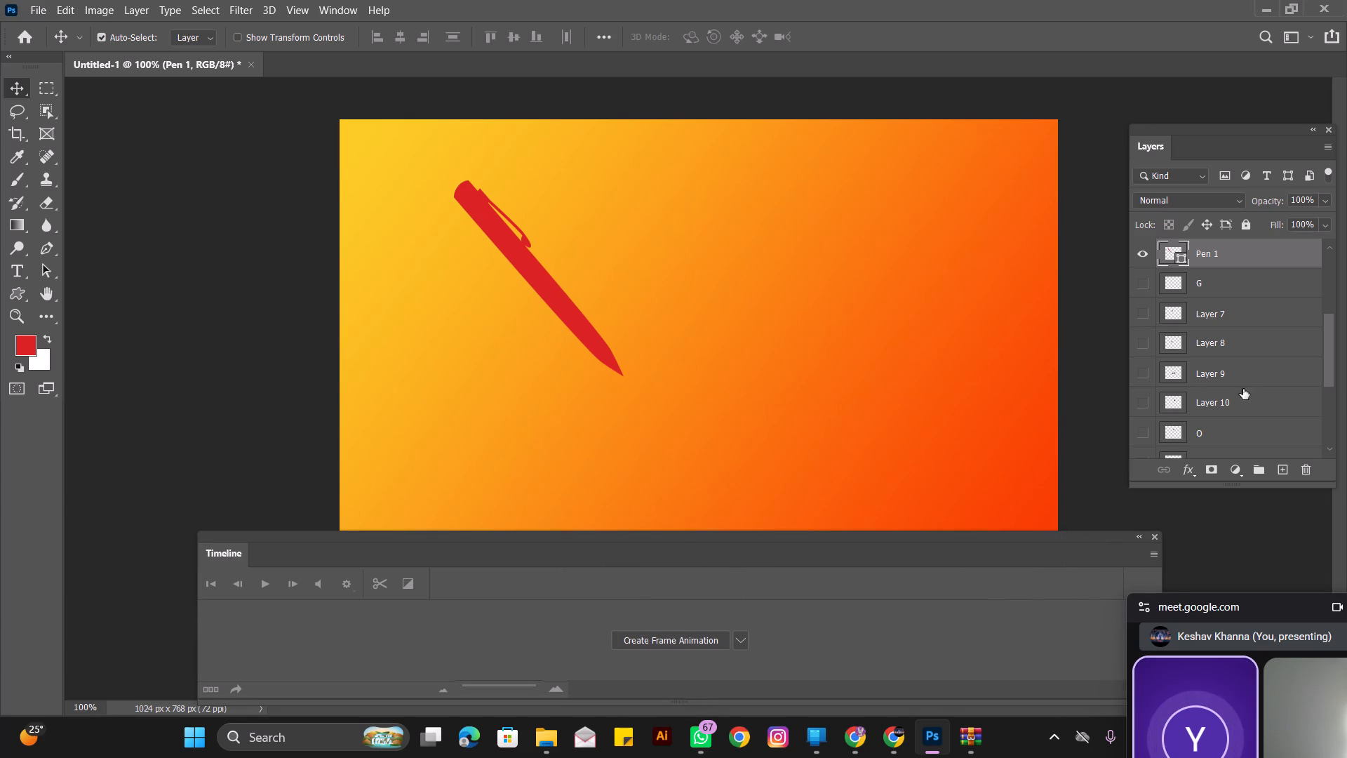
Make layer G visible, and show Layer 7 and hide it again.
left_click(1148, 285)
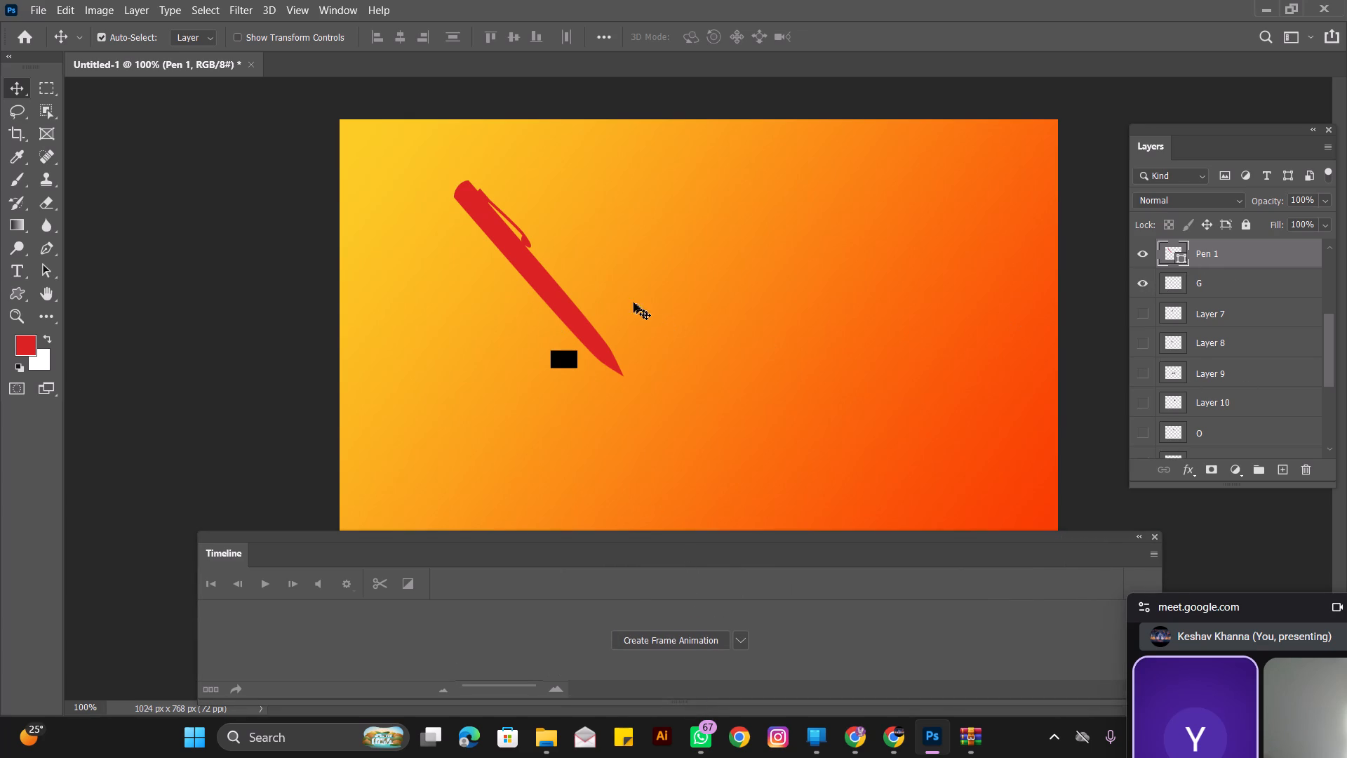
left_click(1142, 315)
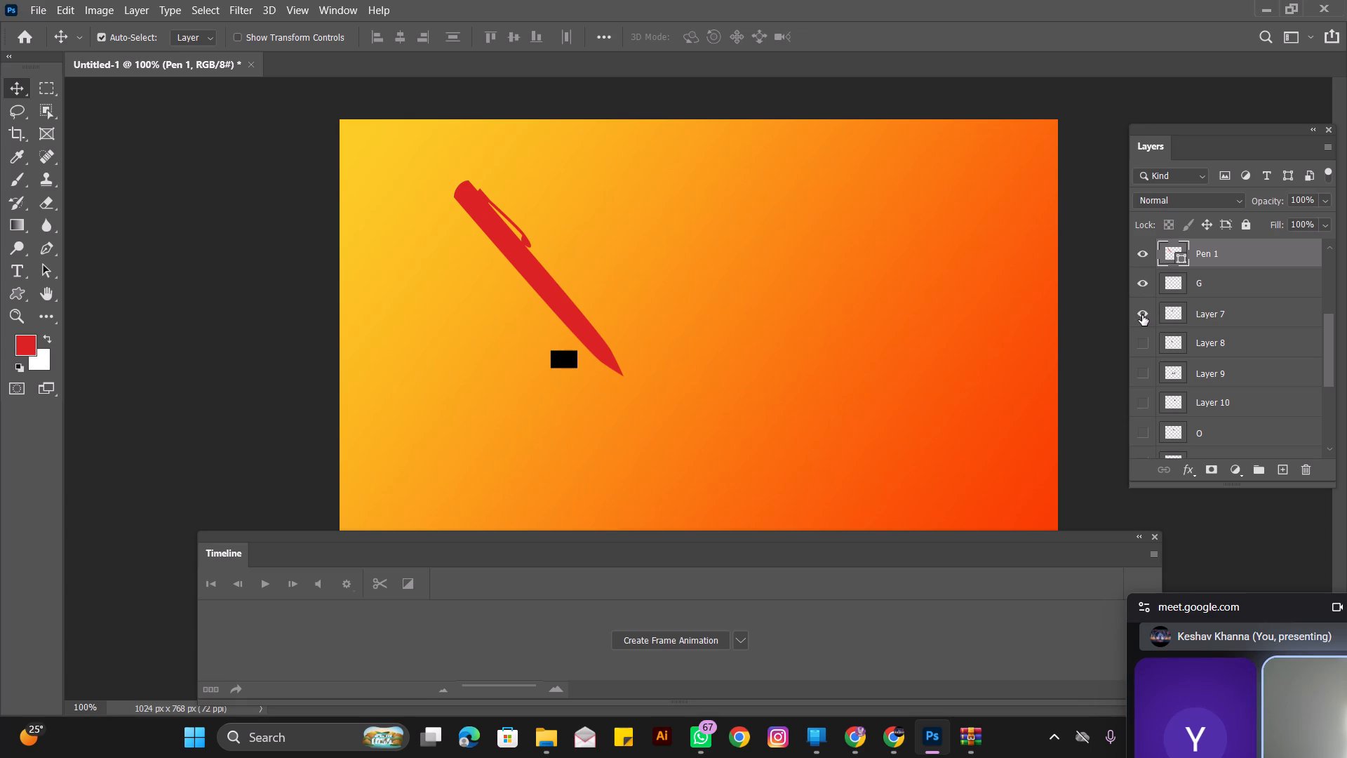
left_click(1142, 315)
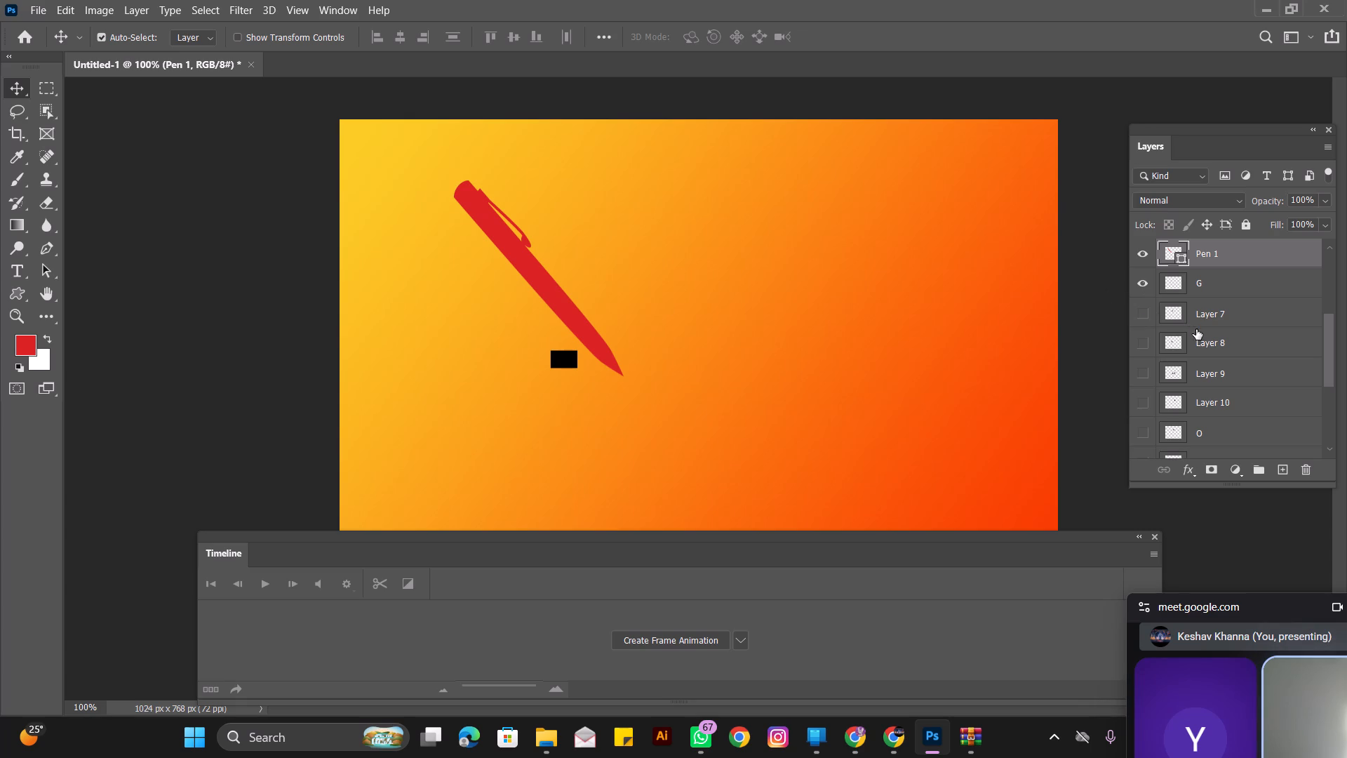
Move the pen shape's layer to the top of the layer stack, above Layer 1.
scroll(1197, 326, "up", 9)
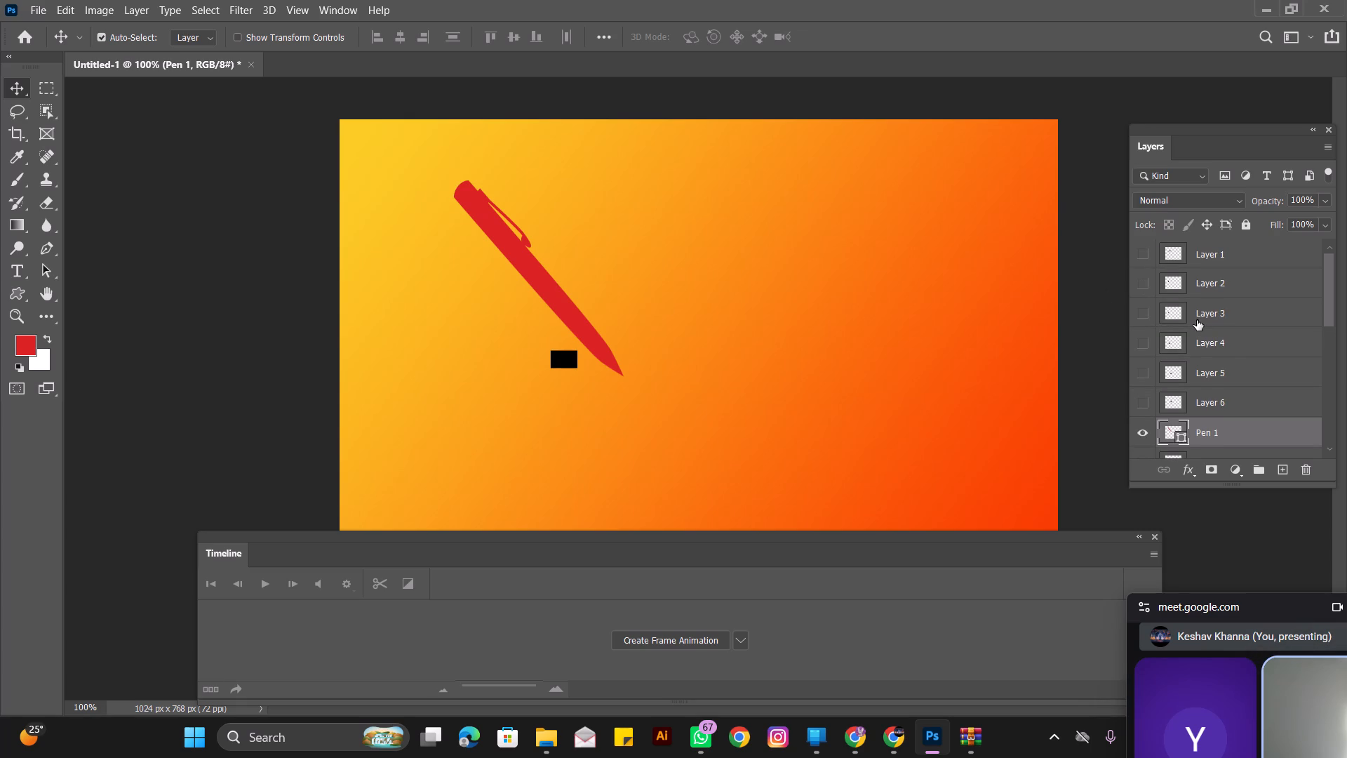
scroll(1197, 320, "down", 1)
left_click_drag(1207, 399, 1199, 465)
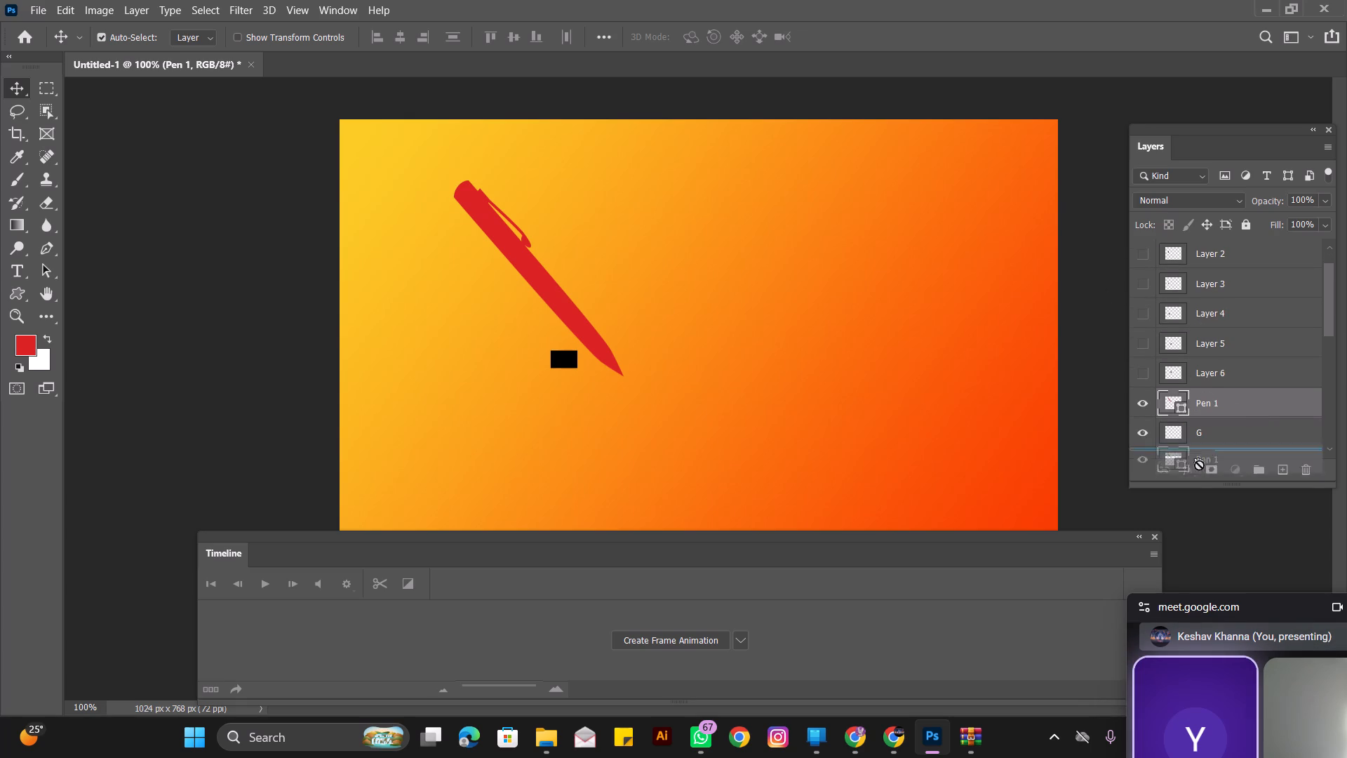
left_click_drag(1199, 465, 1204, 494)
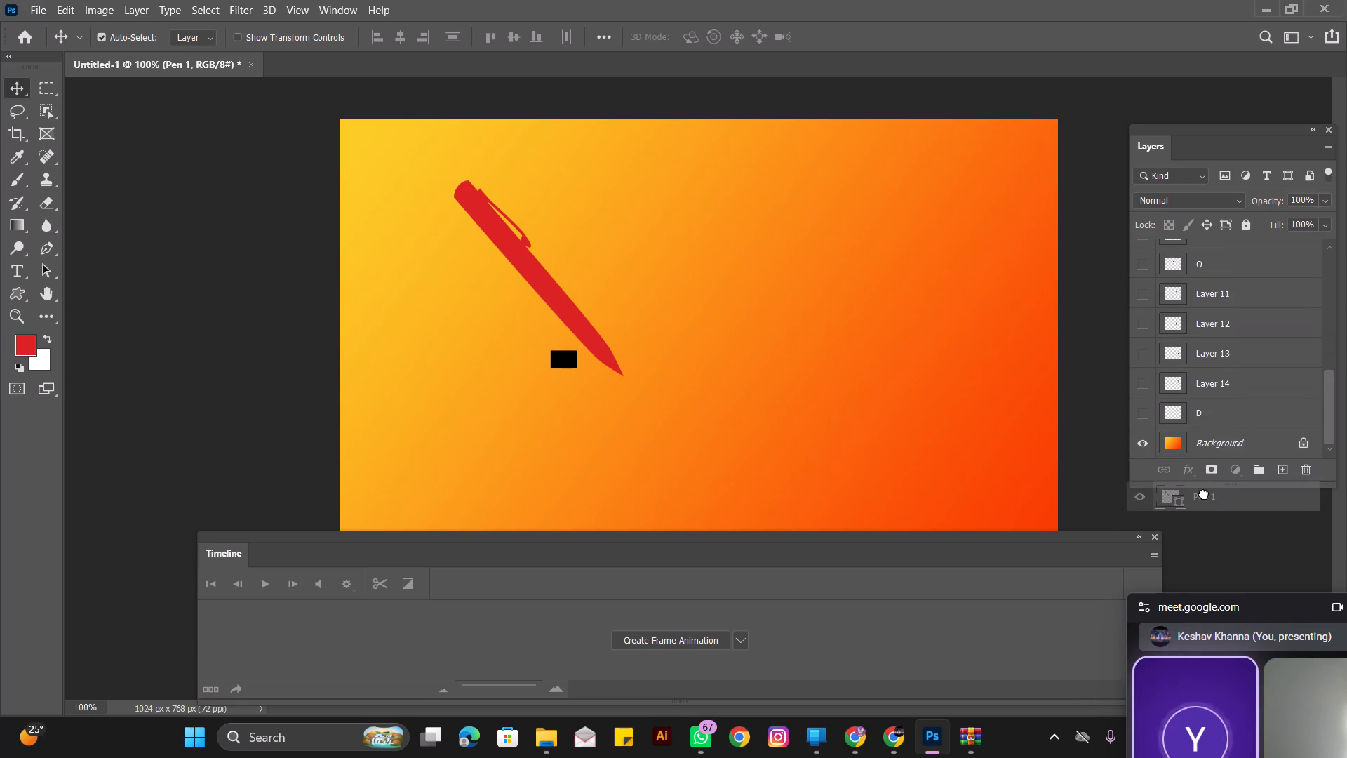
left_click_drag(1204, 494, 1228, 260)
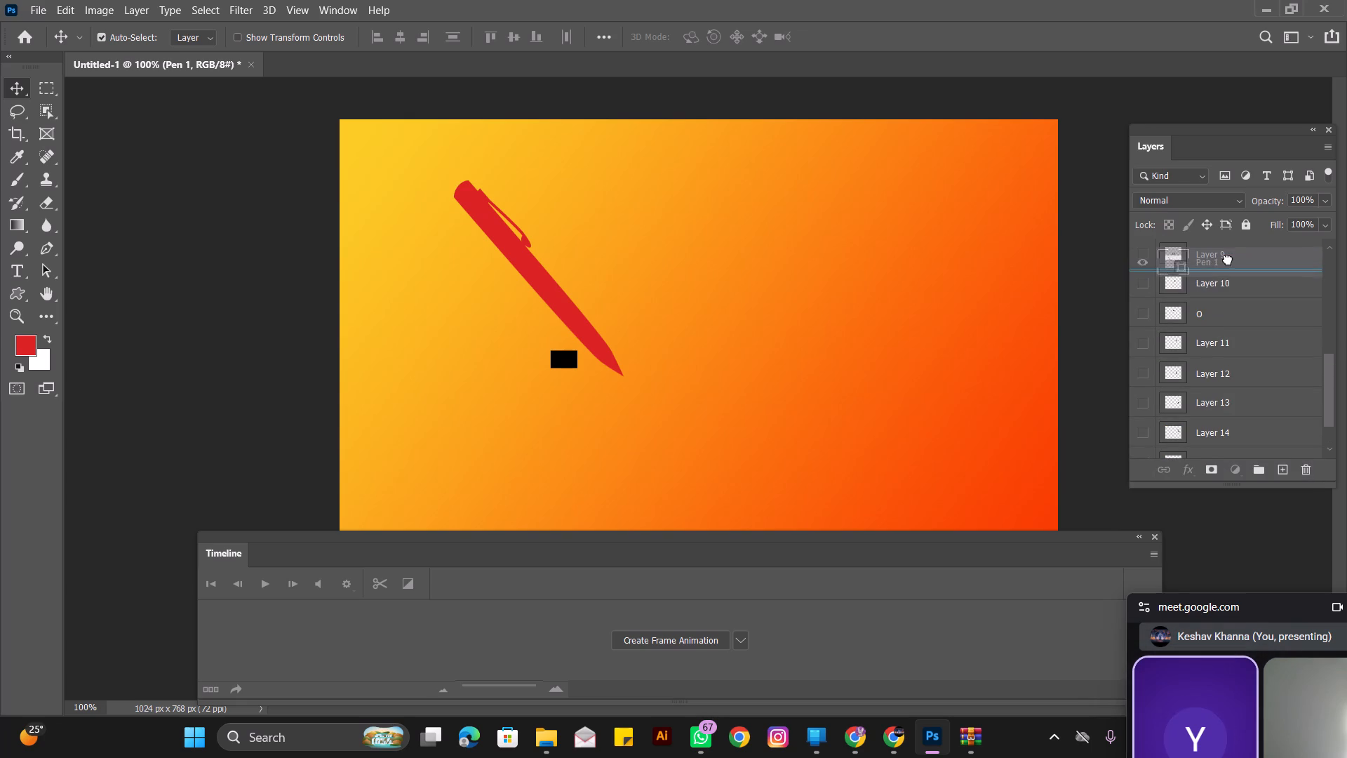
left_click_drag(1228, 260, 1231, 230)
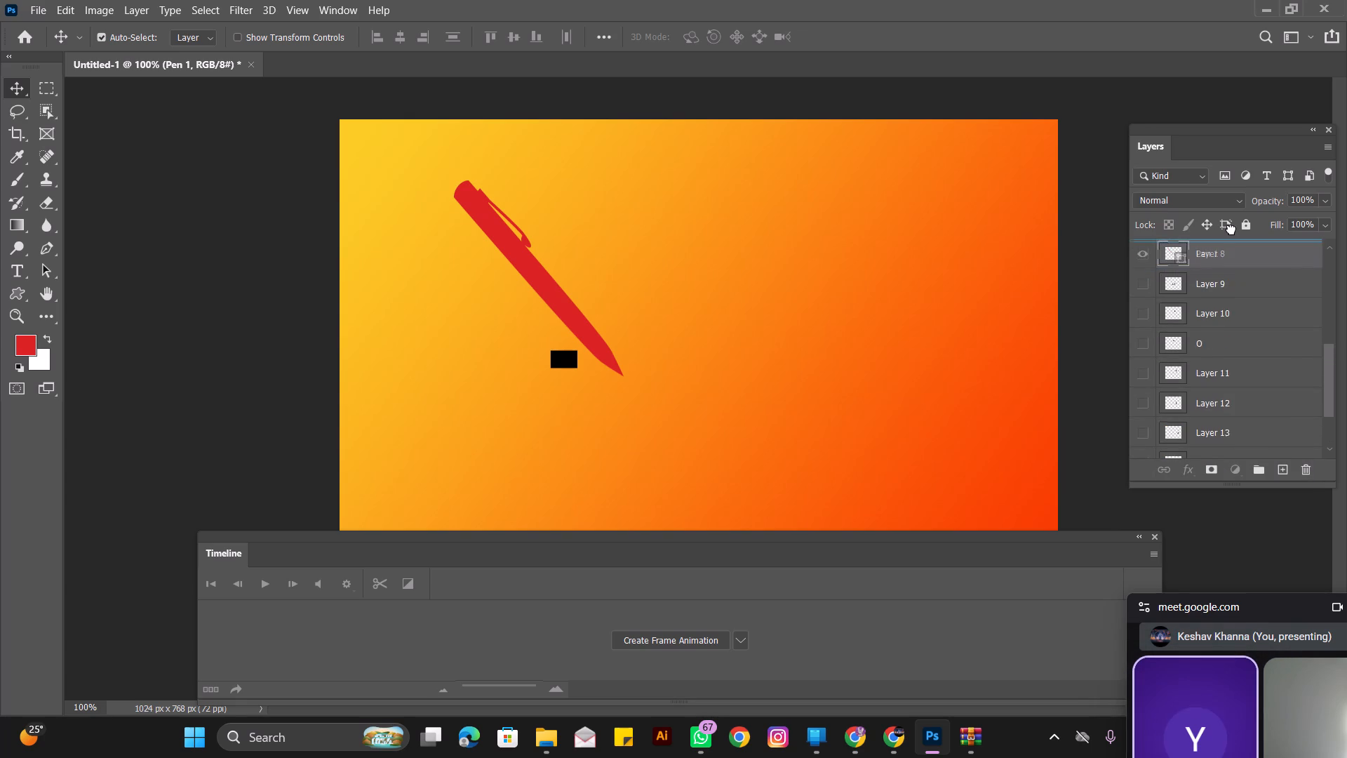
left_click_drag(1231, 230, 1231, 229)
left_click_drag(1231, 428, 1207, 249)
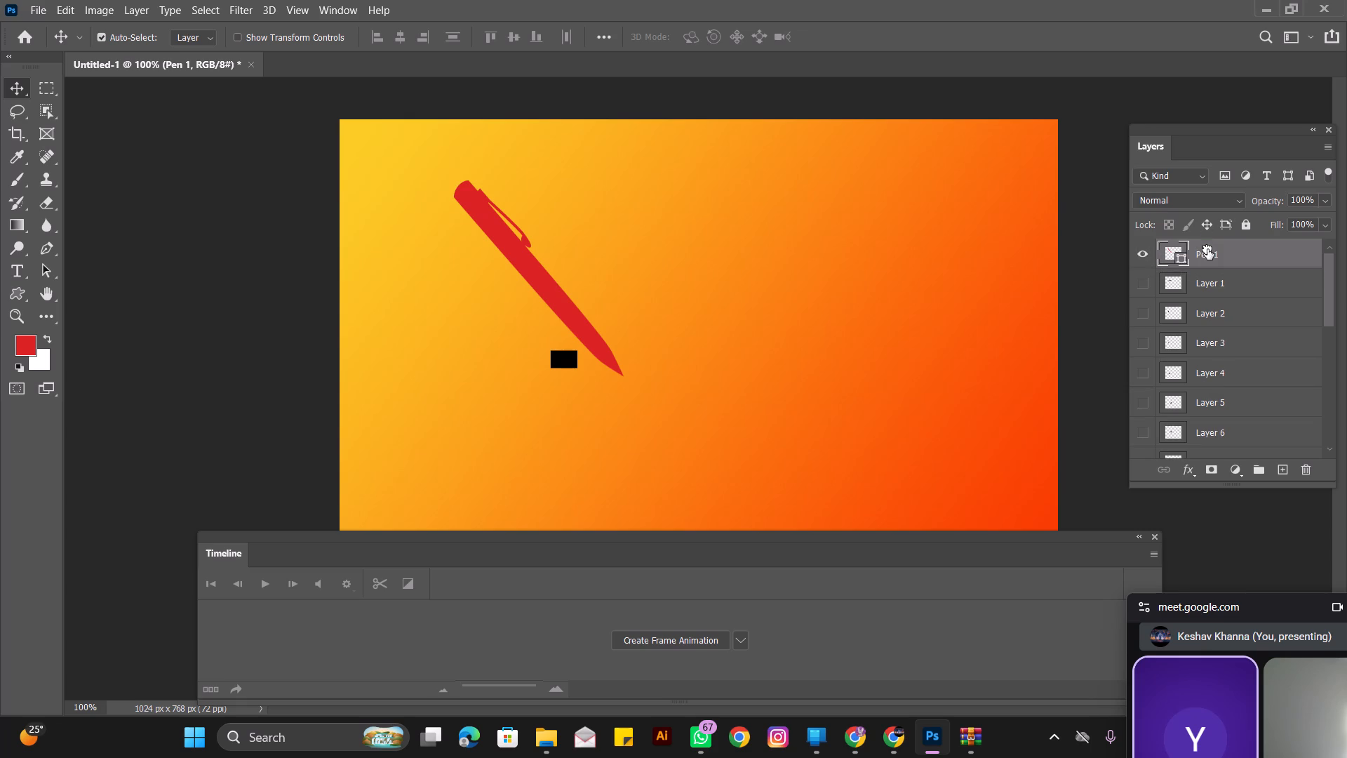
Hide the layer holding the small black rectangle, show Layer 1 beneath the pen, and select the pen.
left_click(1151, 277)
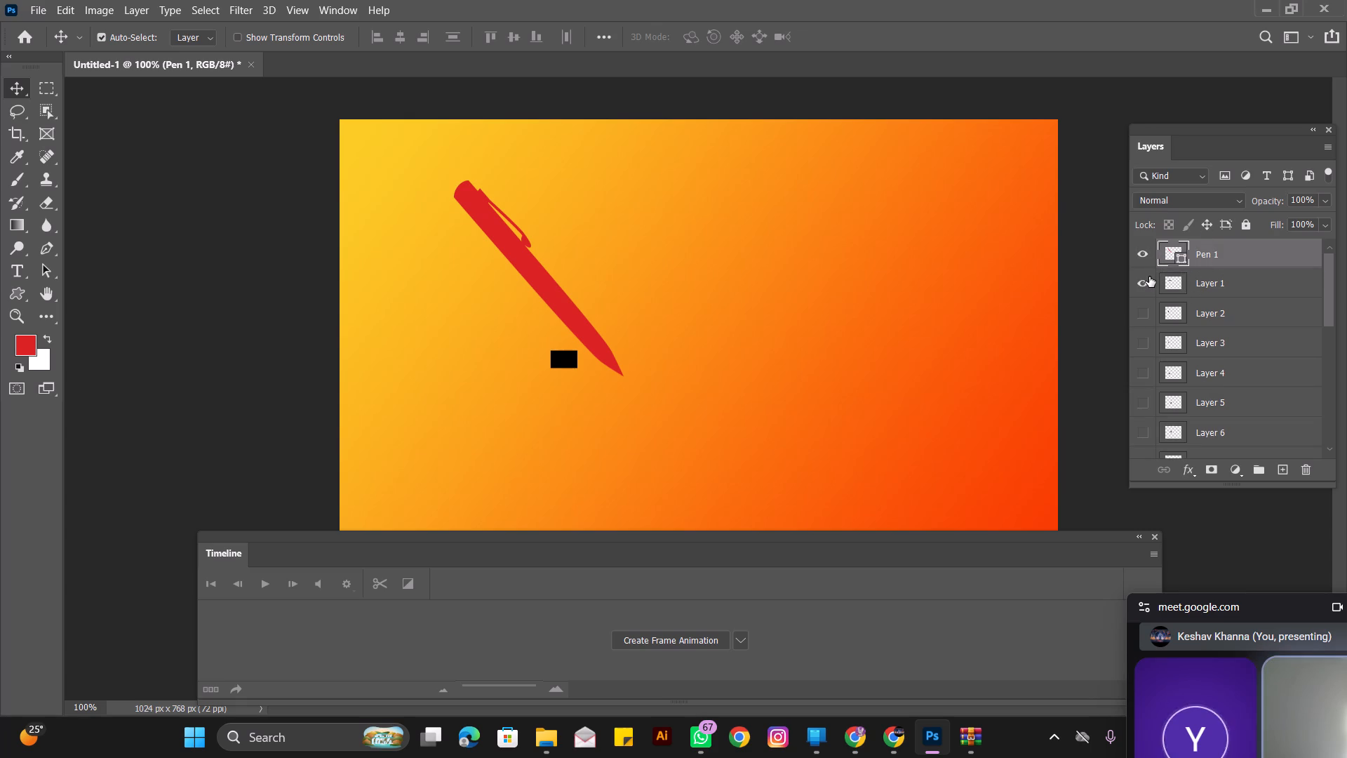
left_click(1149, 277)
scroll(1187, 332, "down", 4)
left_click(1151, 340)
scroll(1149, 326, "up", 6)
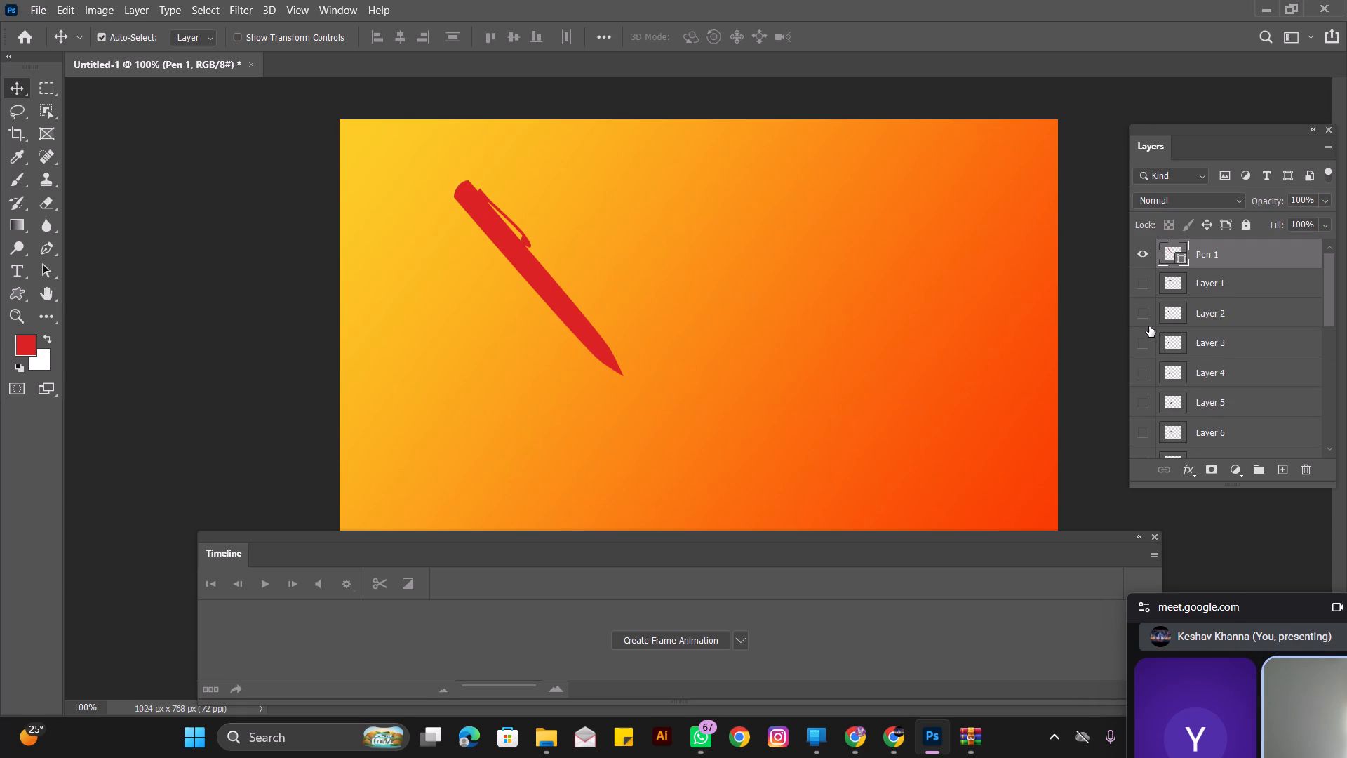
scroll(1149, 326, "up", 5)
left_click(1145, 283)
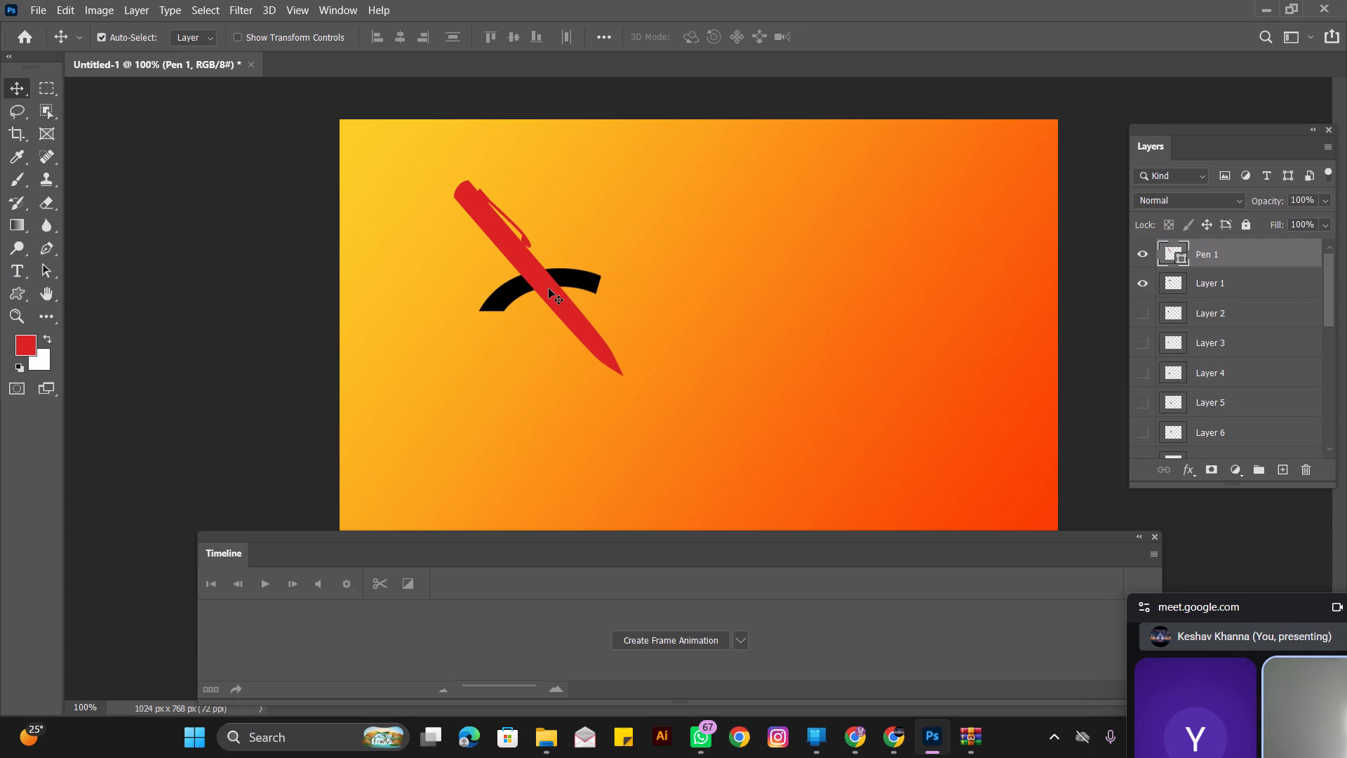
left_click(548, 288)
Create a frame animation in the Timeline and hide Layer 1 in its first frame.
left_click(681, 641)
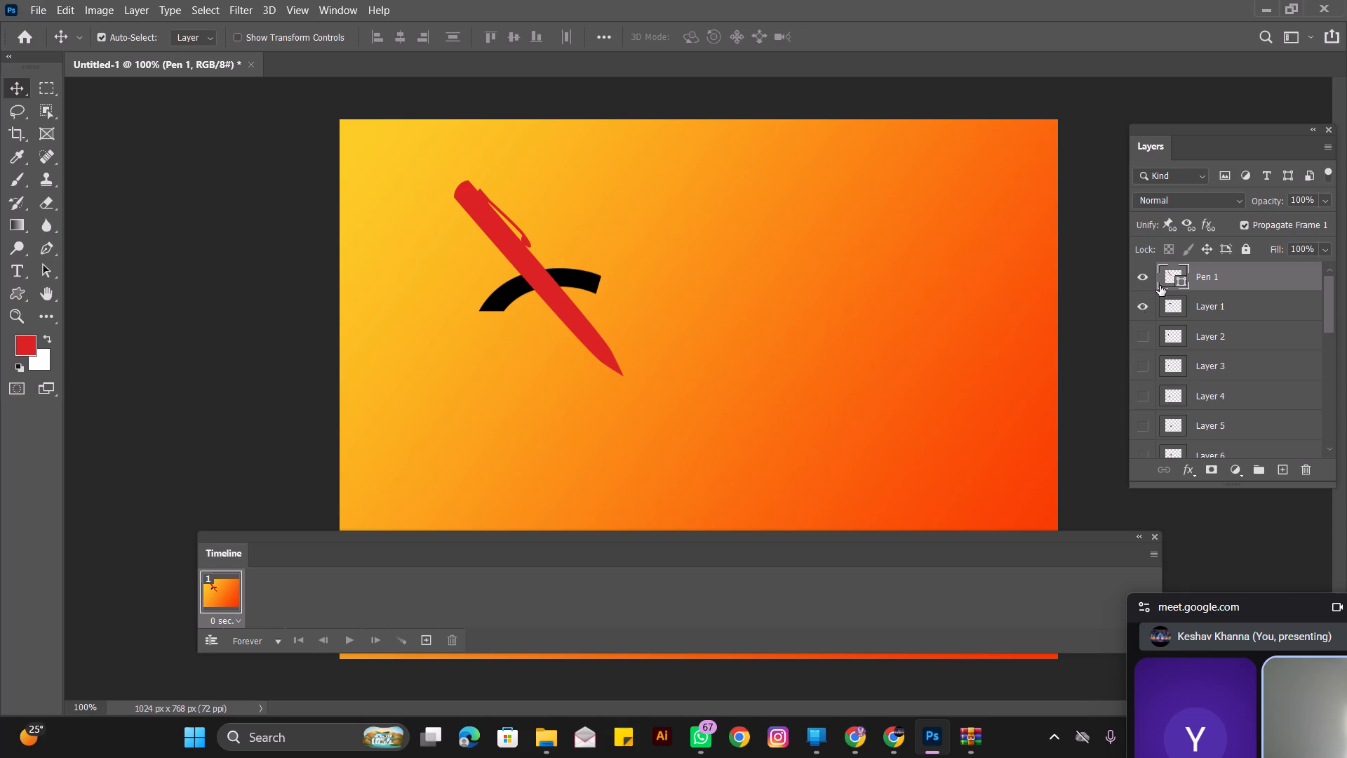
left_click(1143, 308)
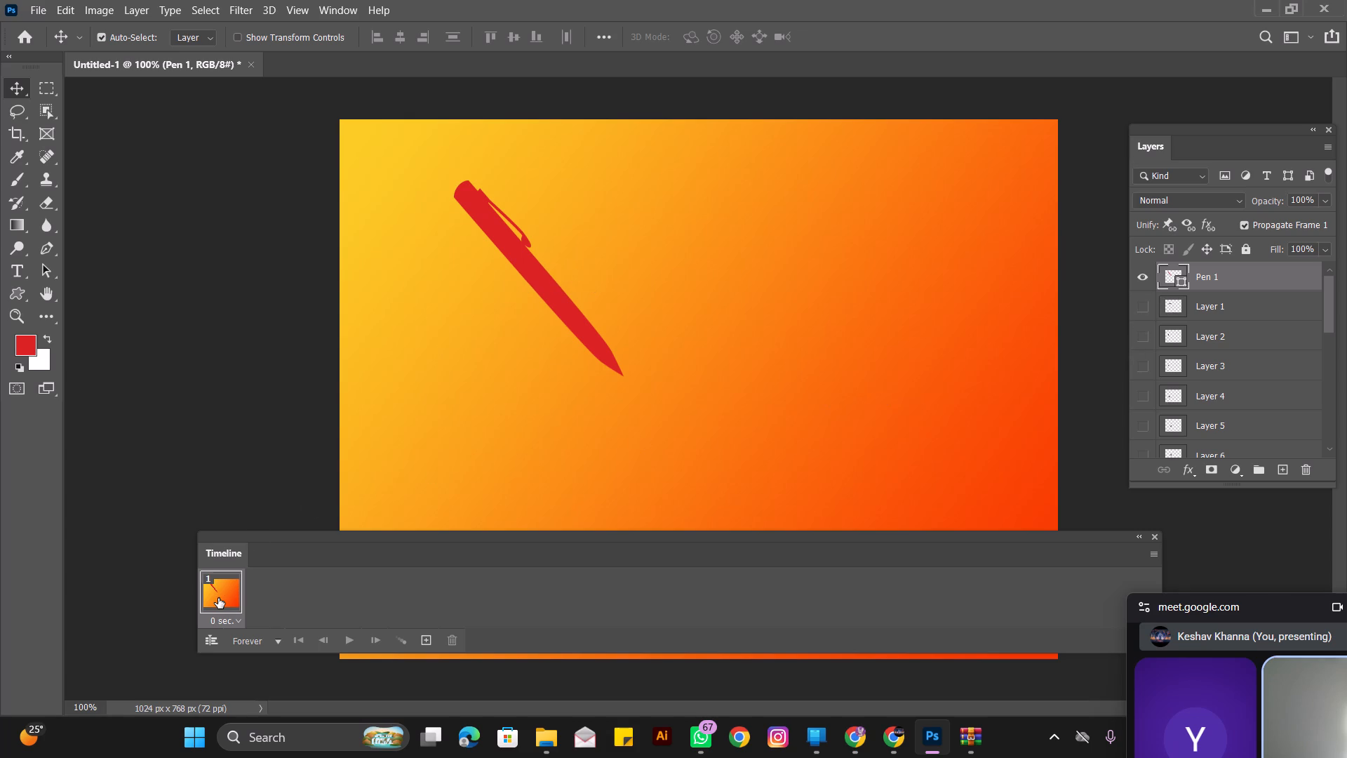
Add a second frame showing Layer 1, with the pen moved about 30 px left and 140 px up so its tip meets the arc's right end.
left_click(427, 648)
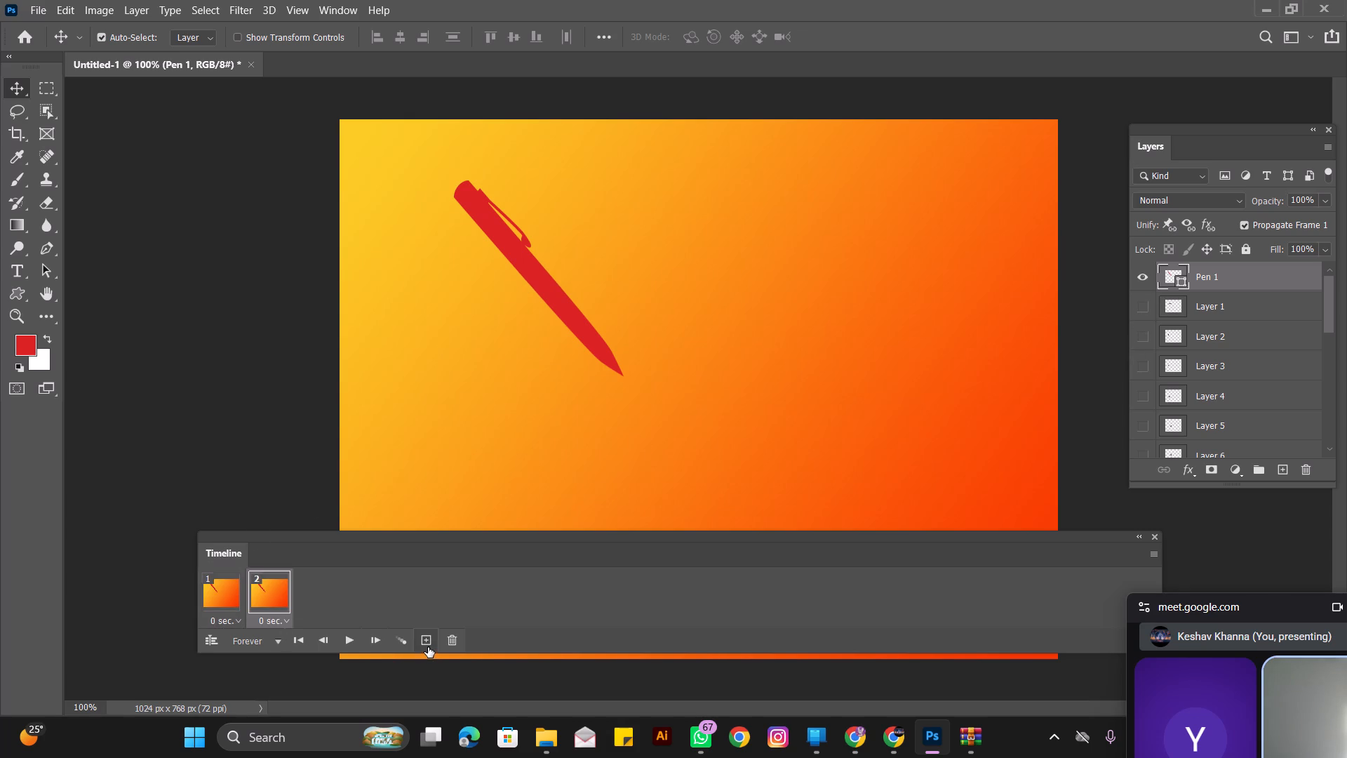
left_click(1140, 304)
left_click_drag(568, 310, 542, 211)
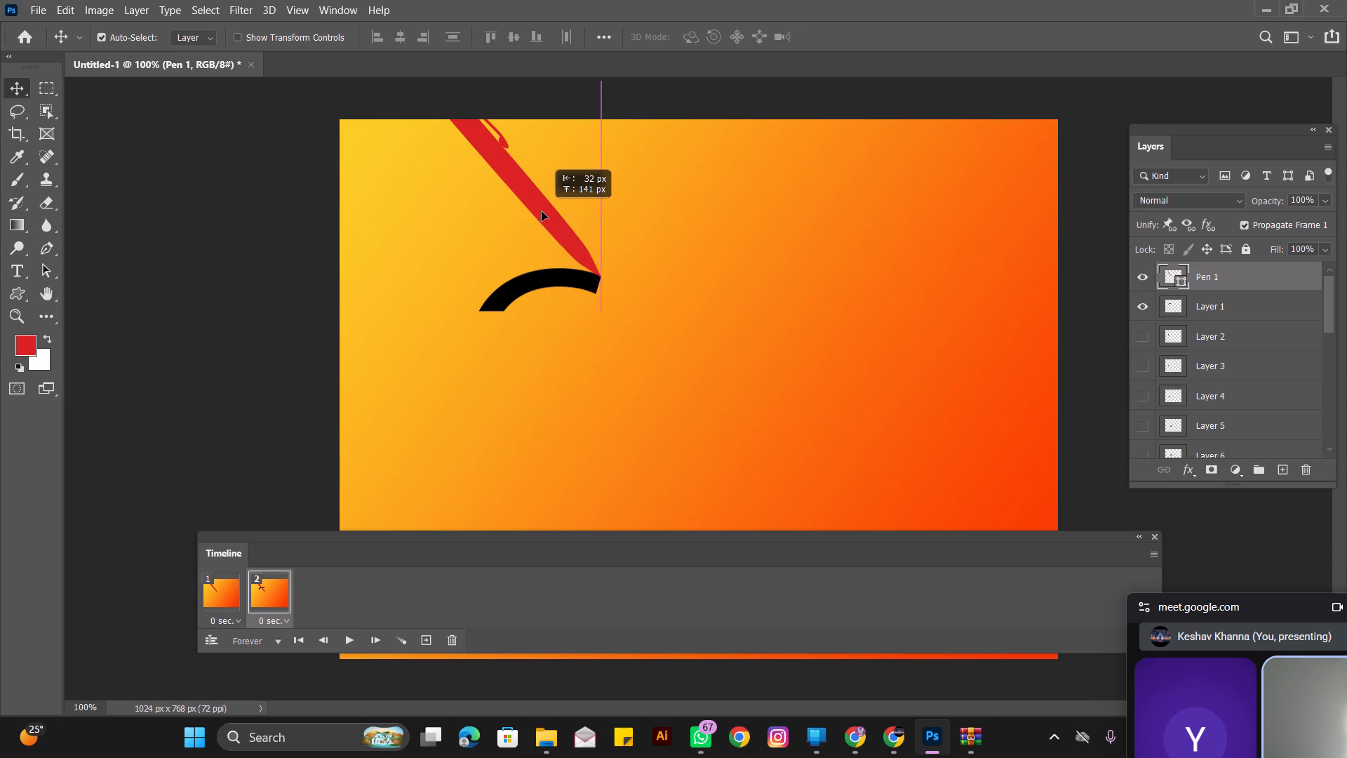
left_click_drag(542, 211, 542, 216)
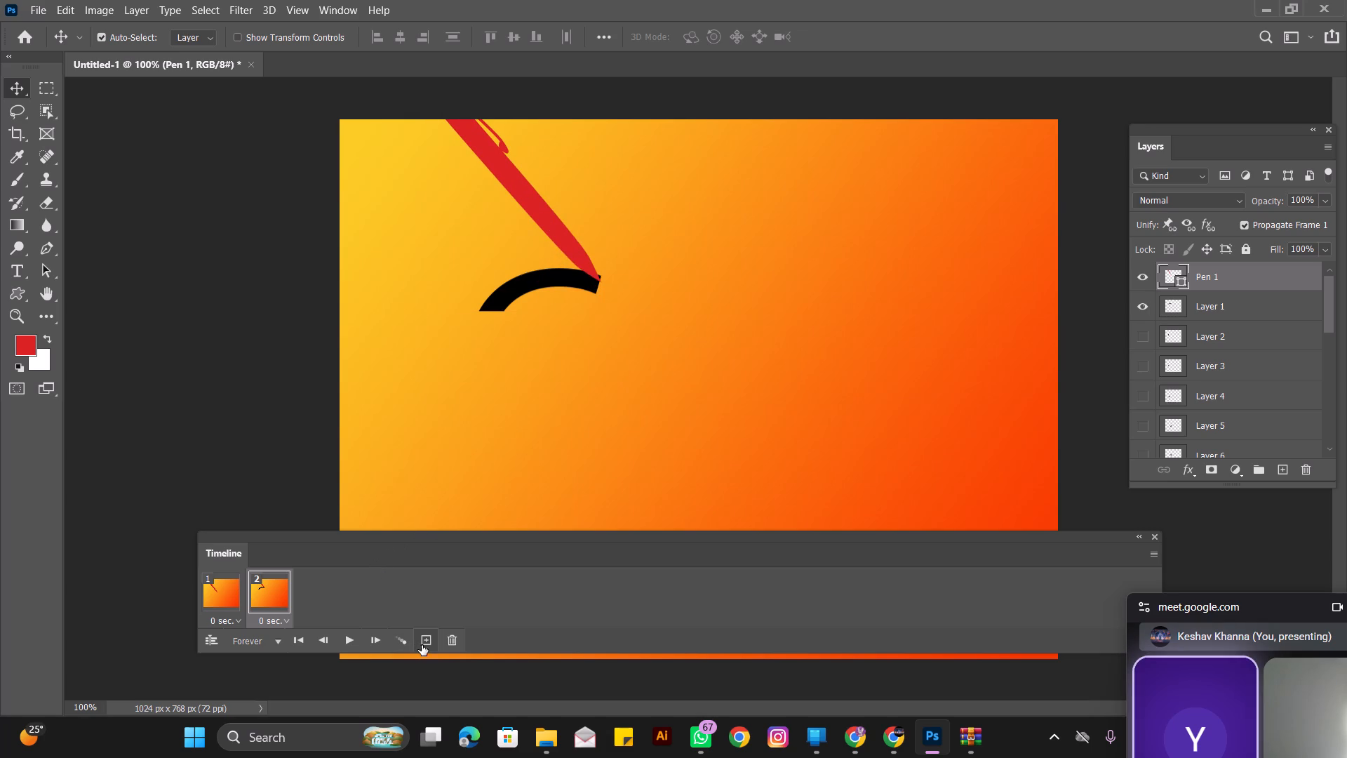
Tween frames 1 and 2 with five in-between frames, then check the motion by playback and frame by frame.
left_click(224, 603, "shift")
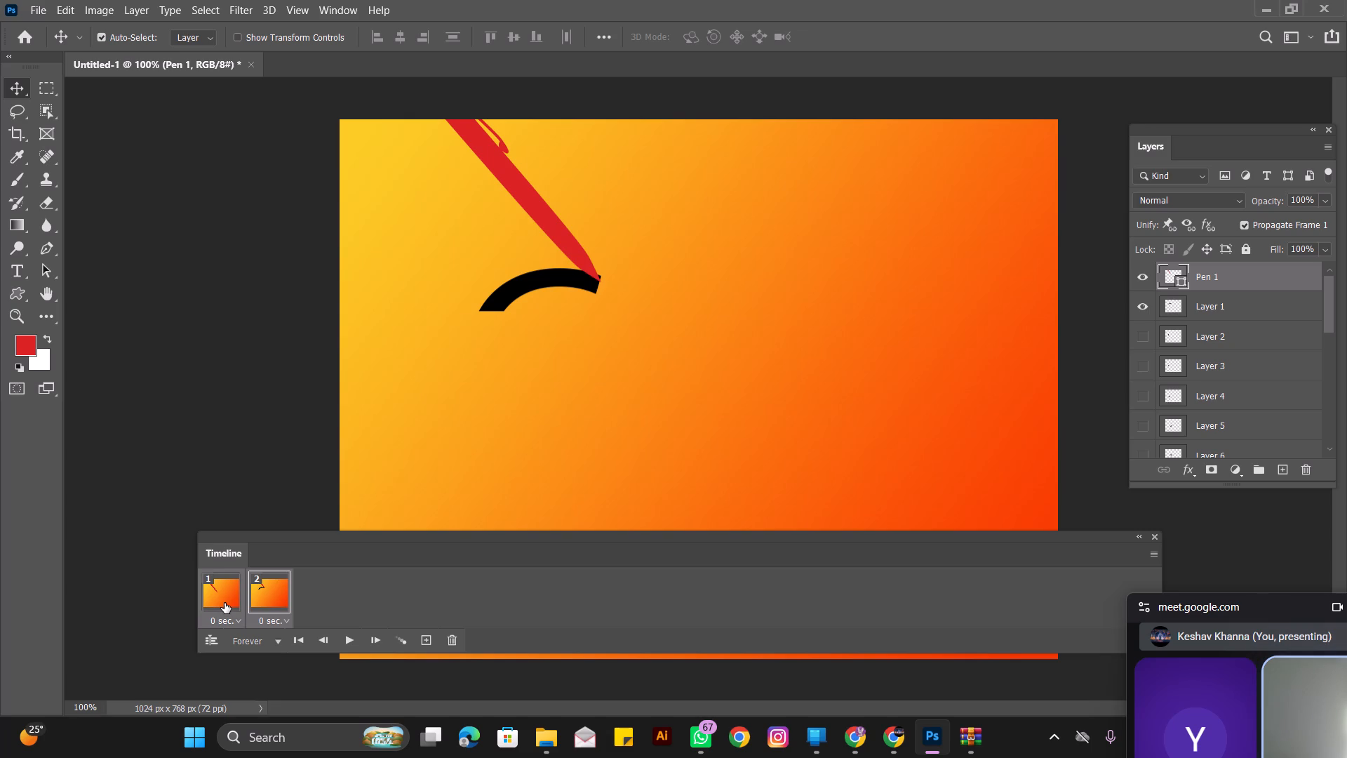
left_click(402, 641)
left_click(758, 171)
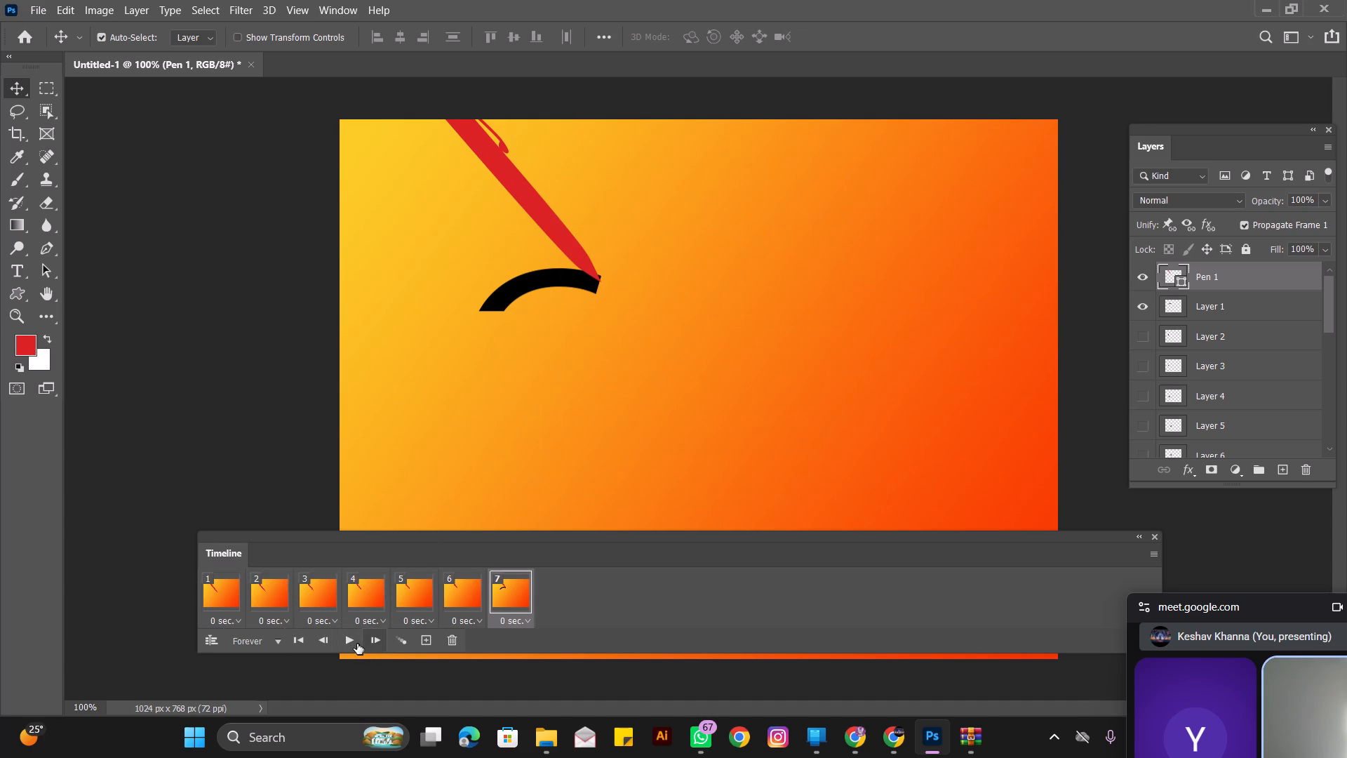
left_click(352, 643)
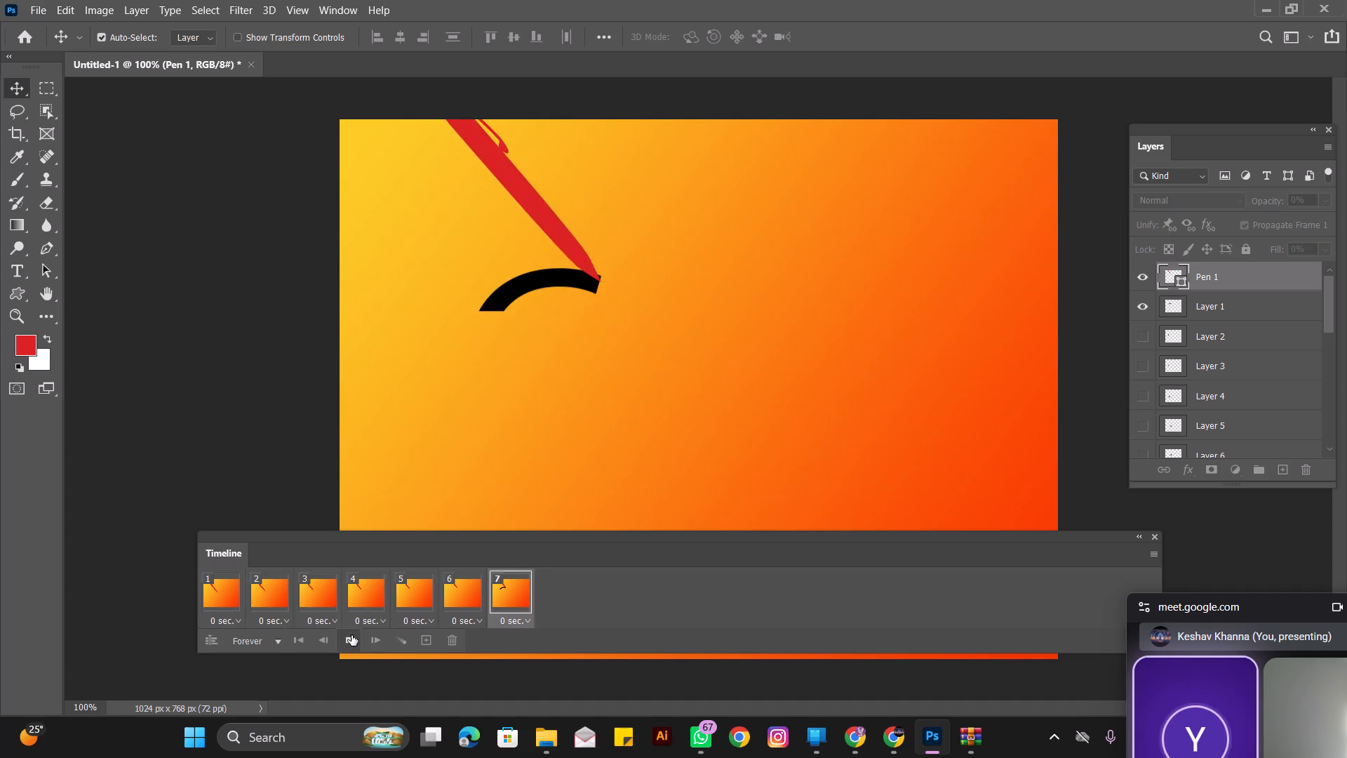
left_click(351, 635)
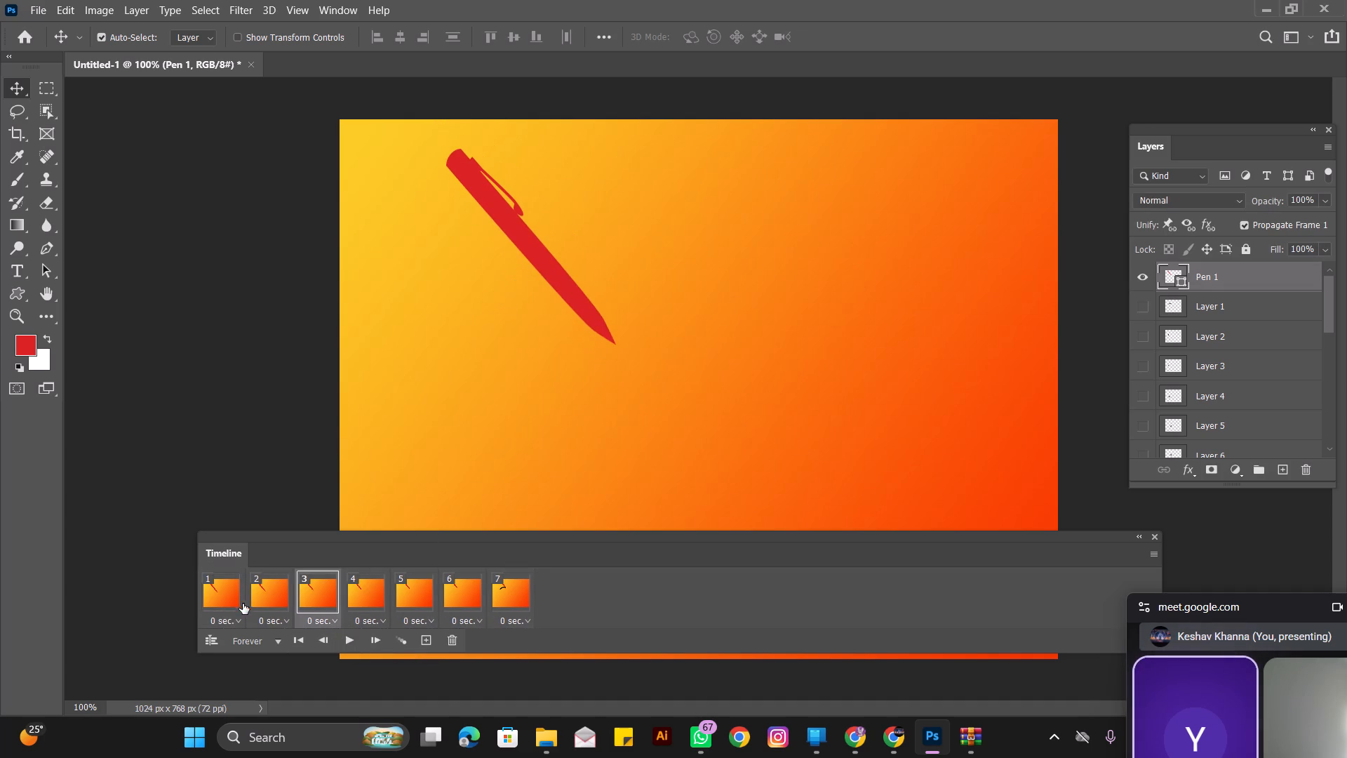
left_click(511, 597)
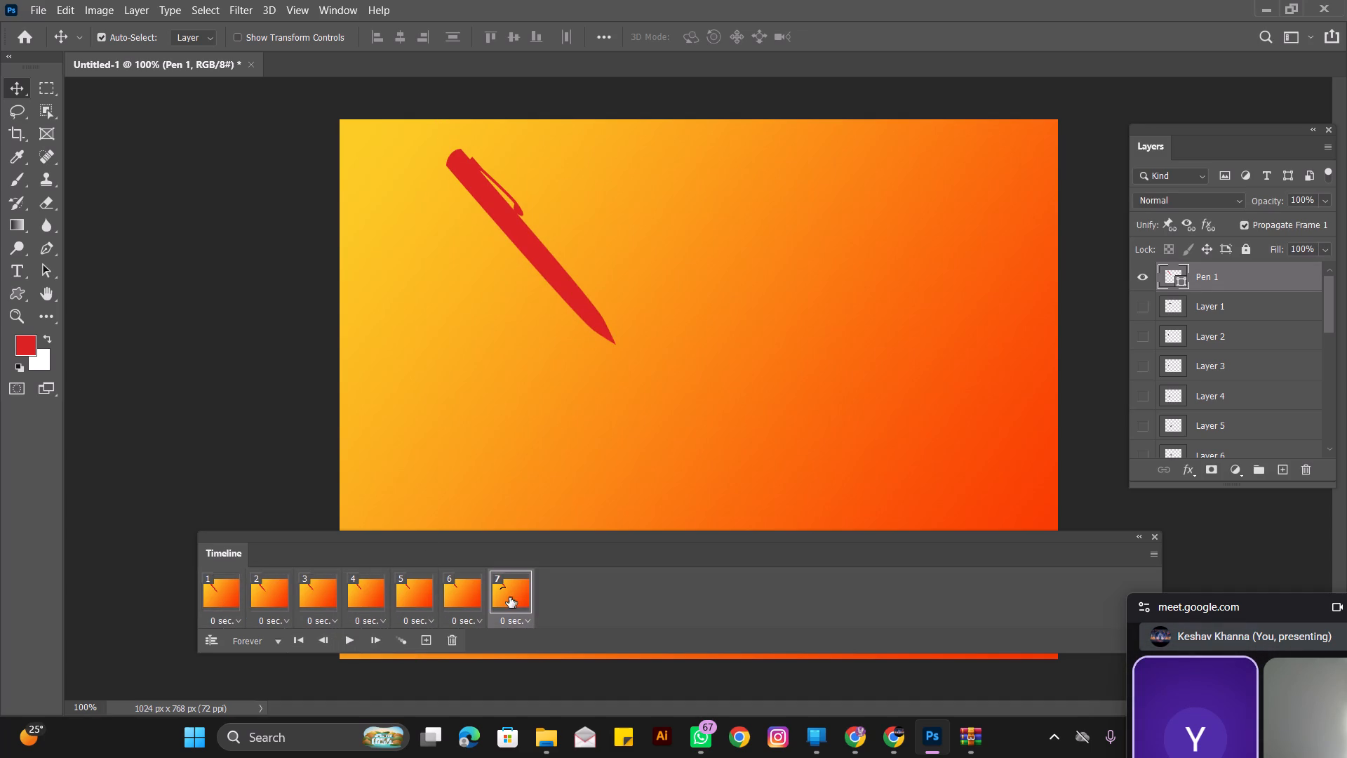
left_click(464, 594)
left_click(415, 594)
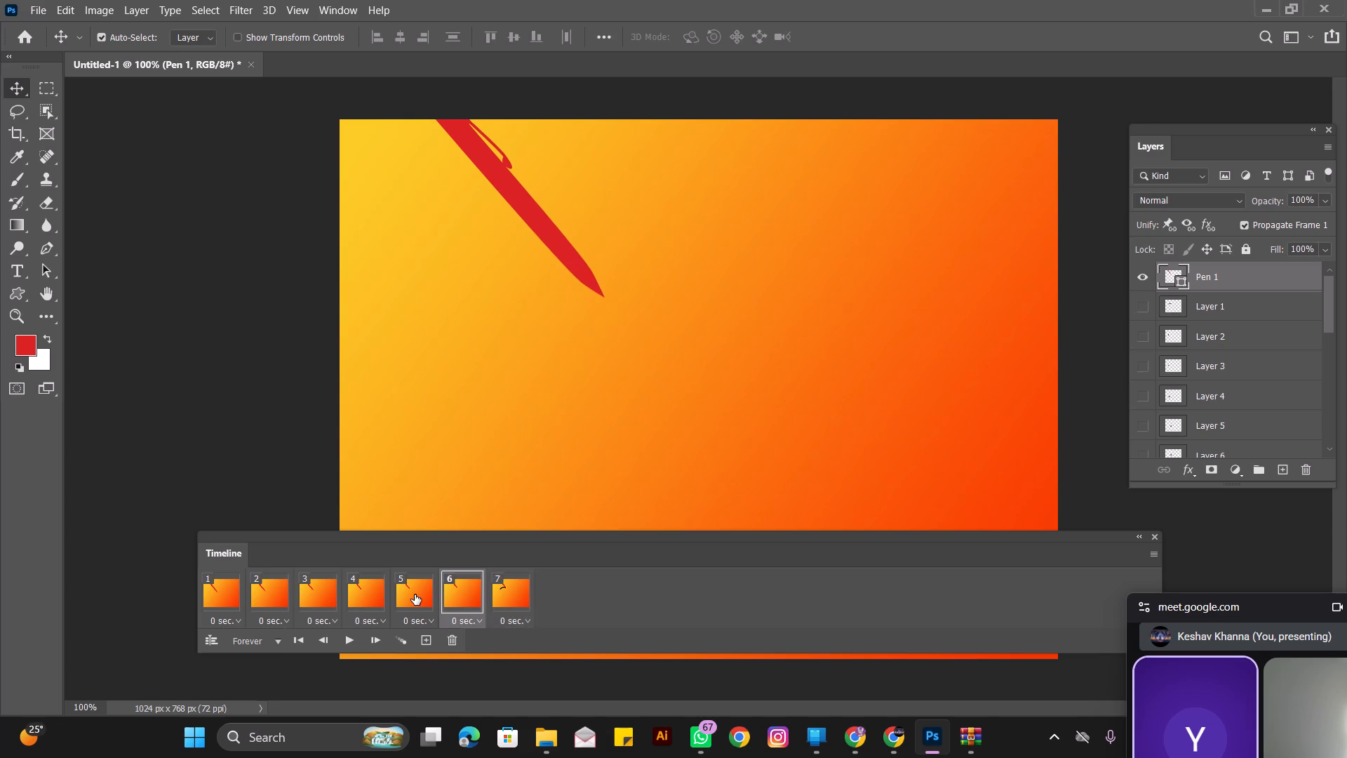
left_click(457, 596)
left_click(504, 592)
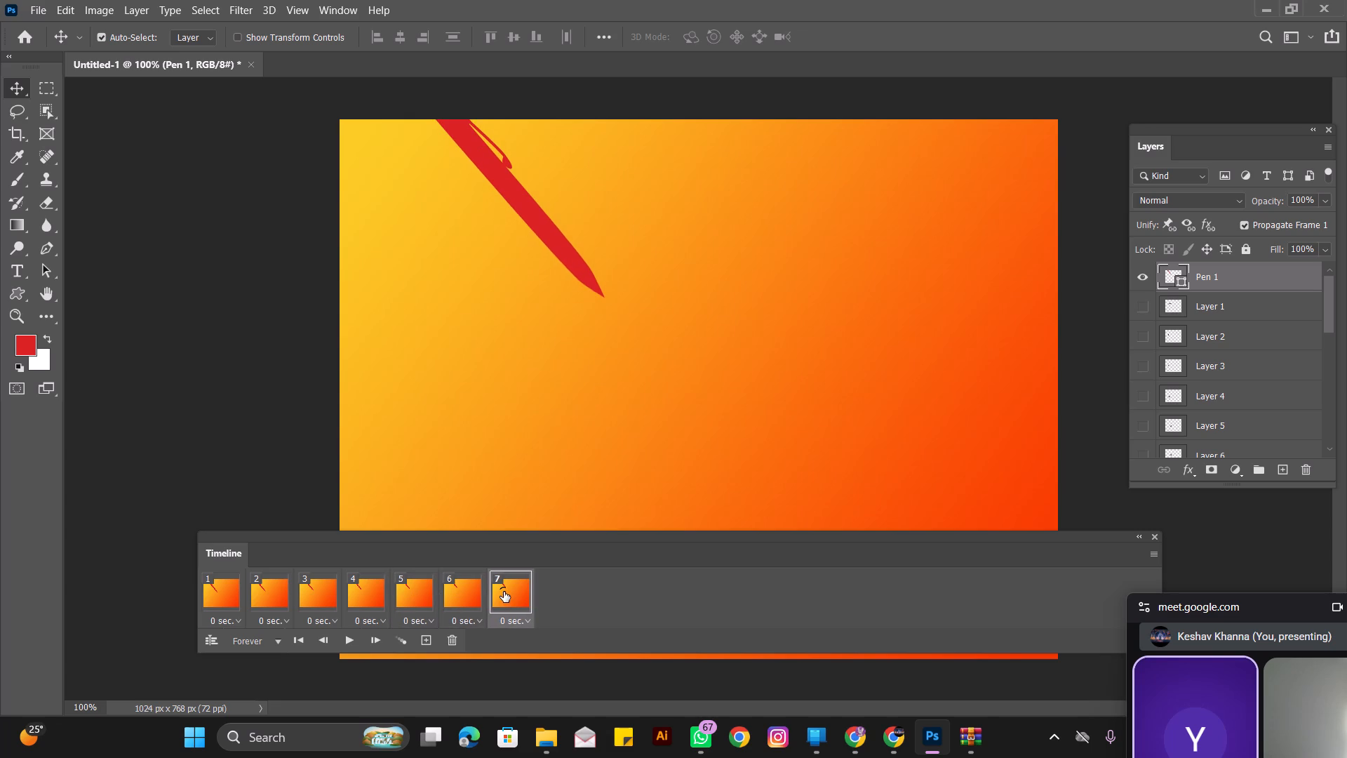
Delete frames 1 through 6, keeping only the last frame with the pen at the arc's right end.
left_click_drag(459, 596, 458, 642)
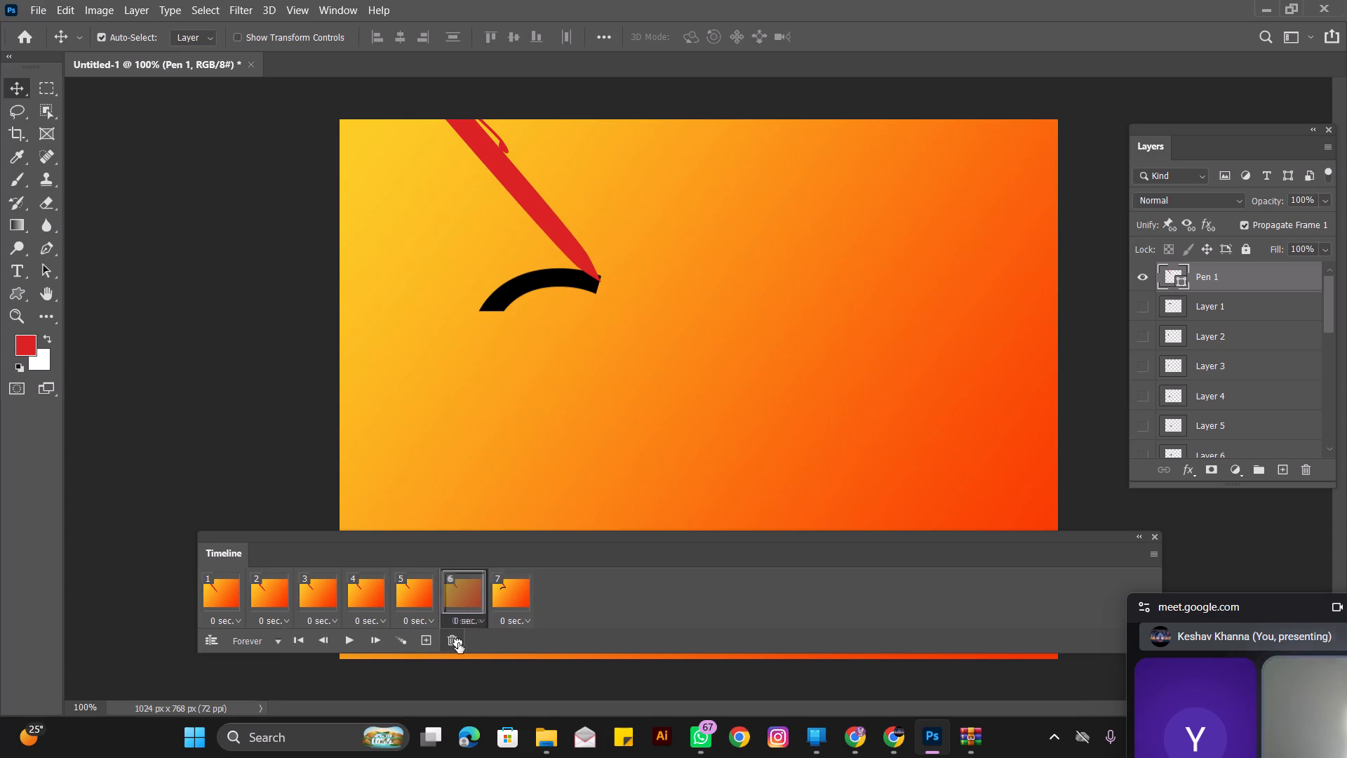
left_click_drag(420, 590, 448, 641)
left_click_drag(363, 593, 439, 649)
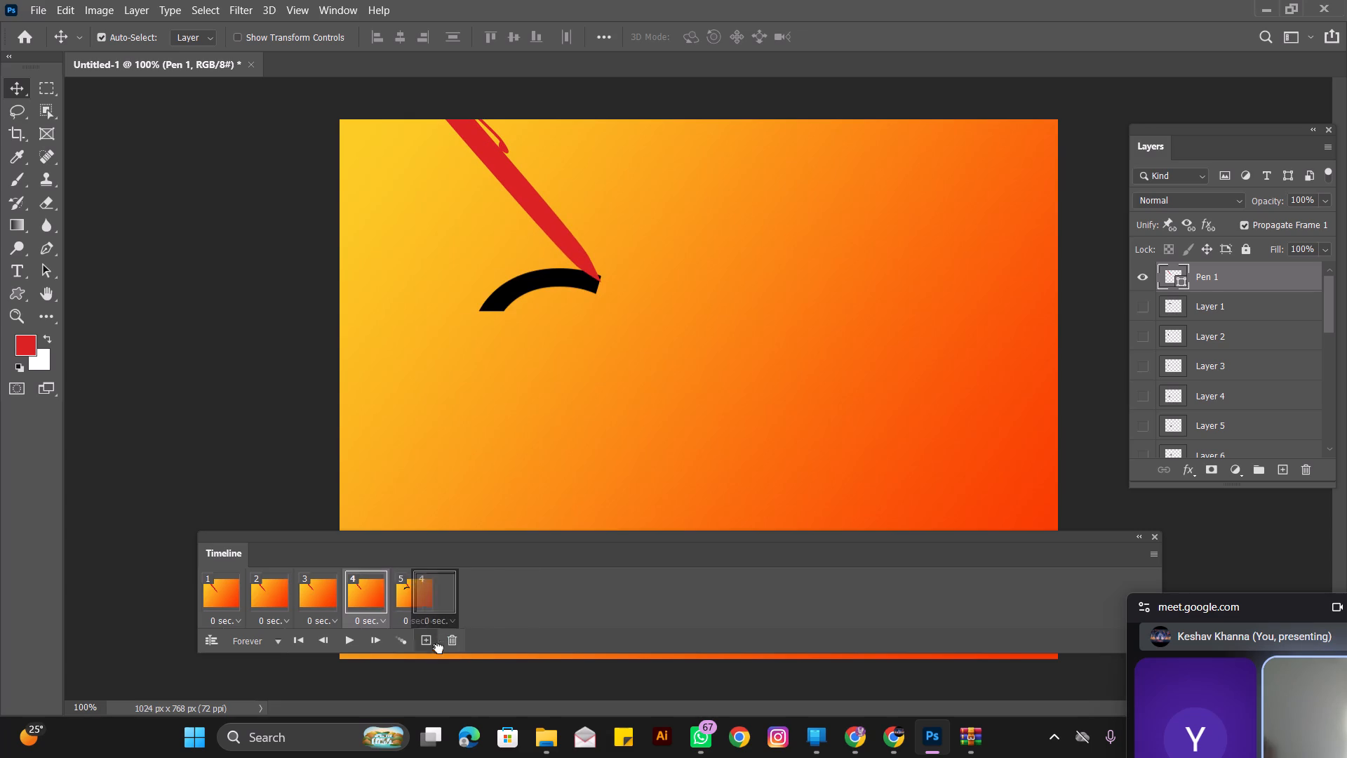
left_click_drag(439, 649, 443, 646)
left_click_drag(312, 592, 450, 644)
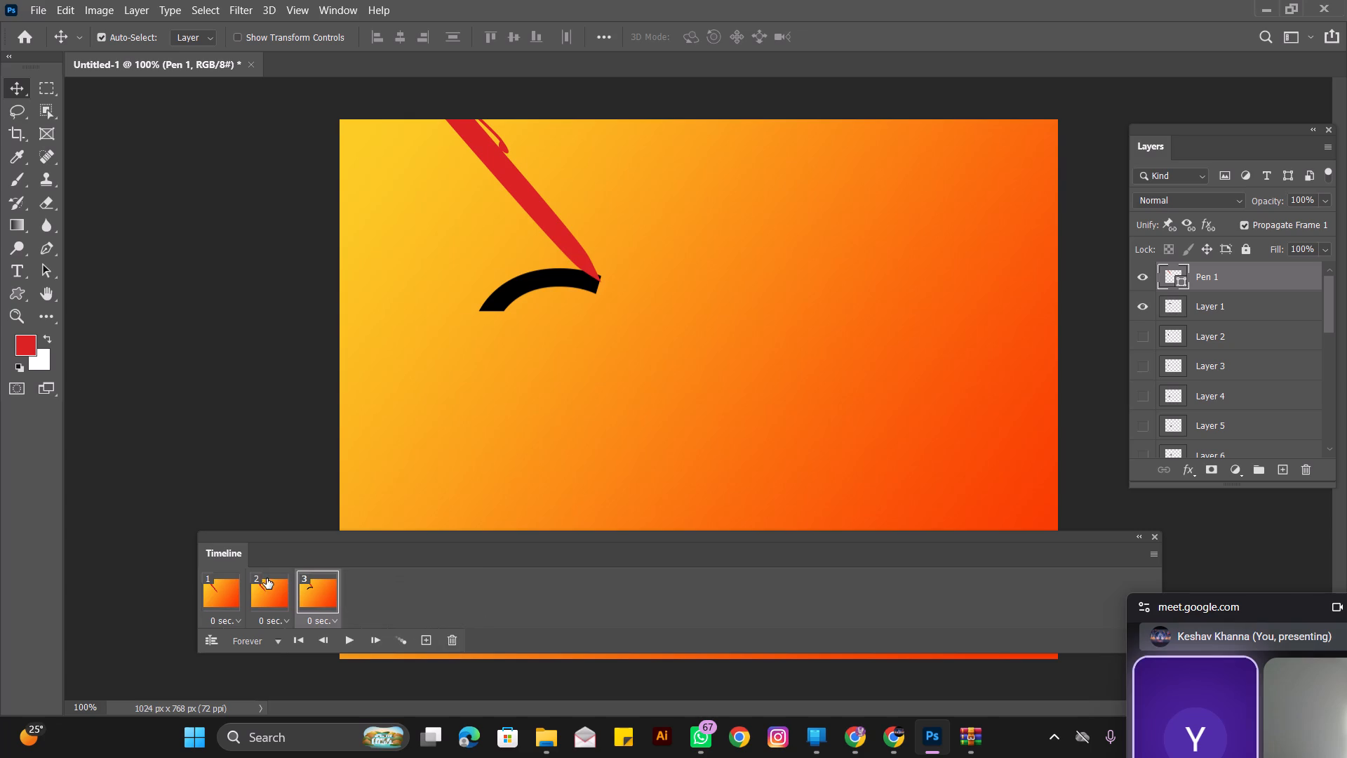
left_click_drag(260, 584, 444, 641)
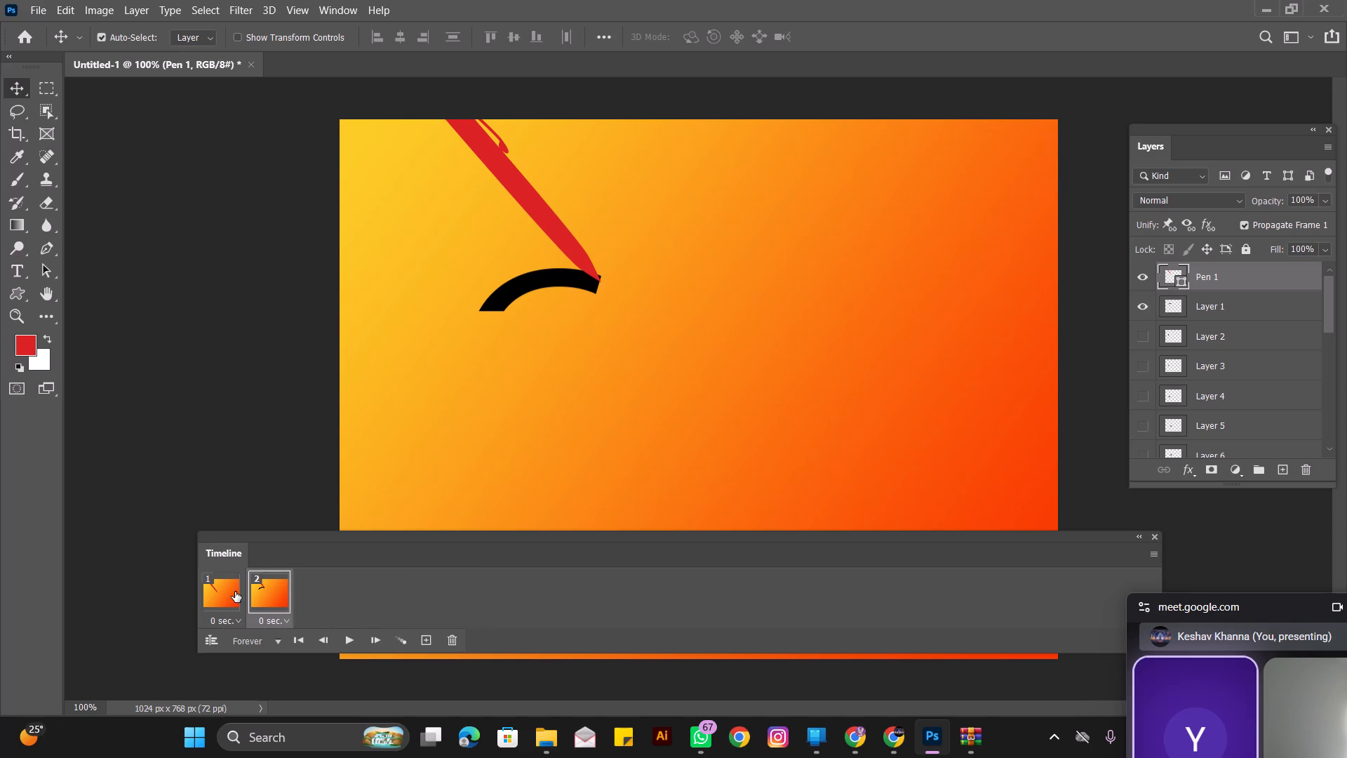
left_click_drag(234, 592, 453, 641)
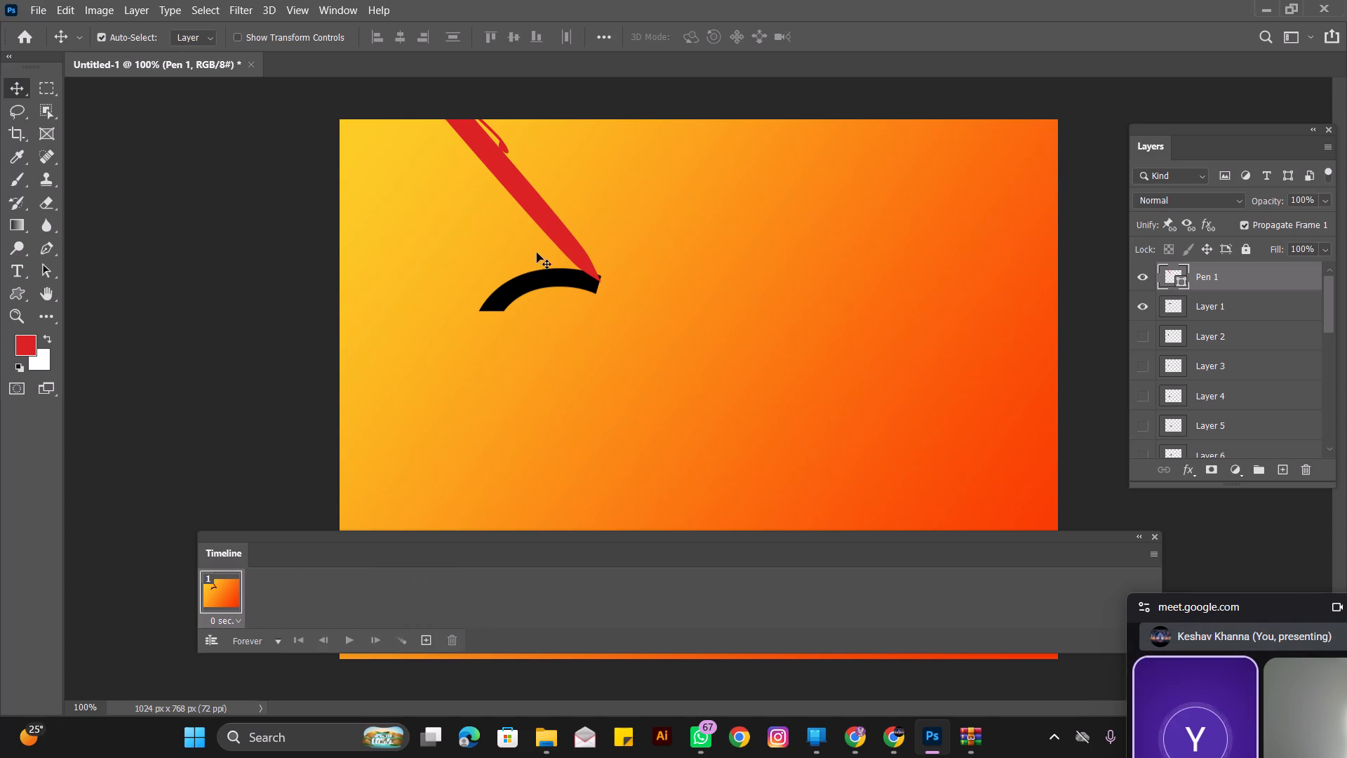
Duplicate the remaining frame and, in frame 2, move the pen about 150 px left and 40 px down to the arc's left end.
left_click(430, 642)
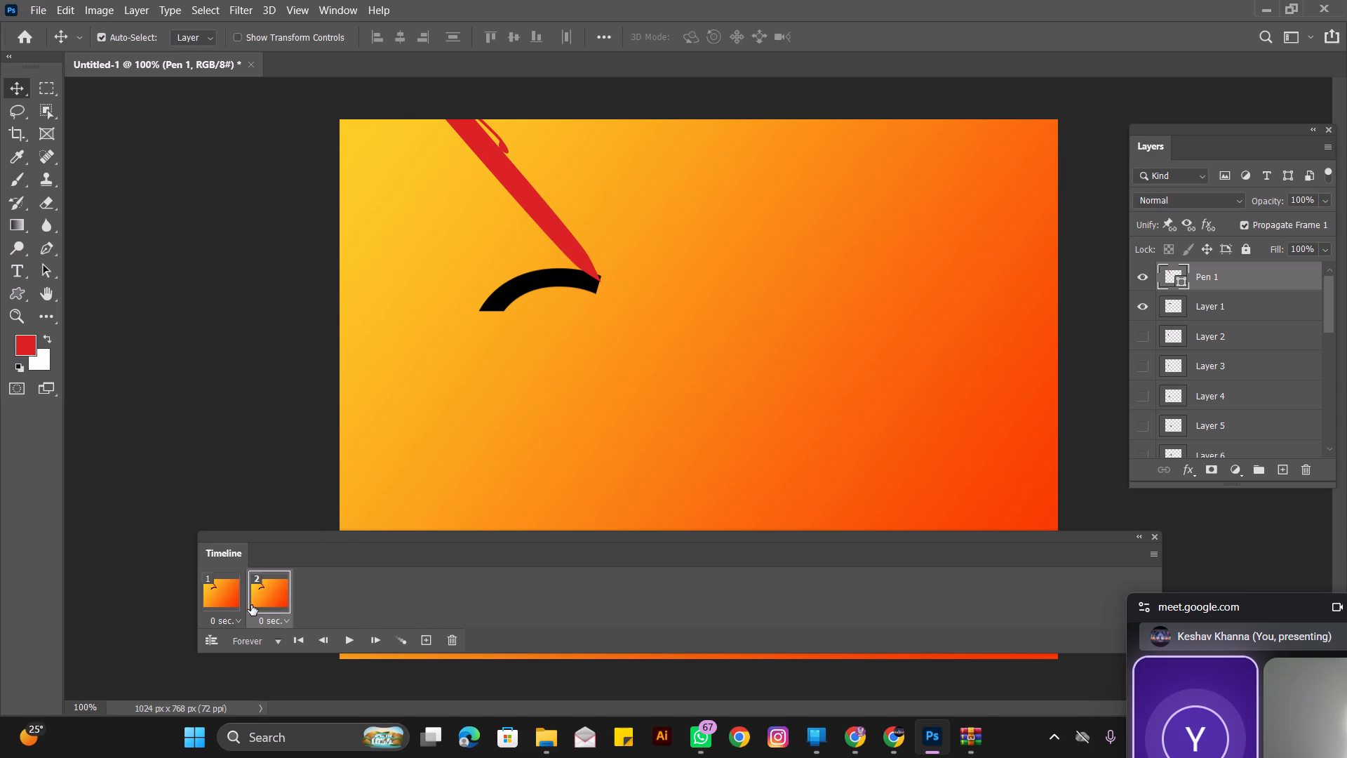
left_click(232, 594)
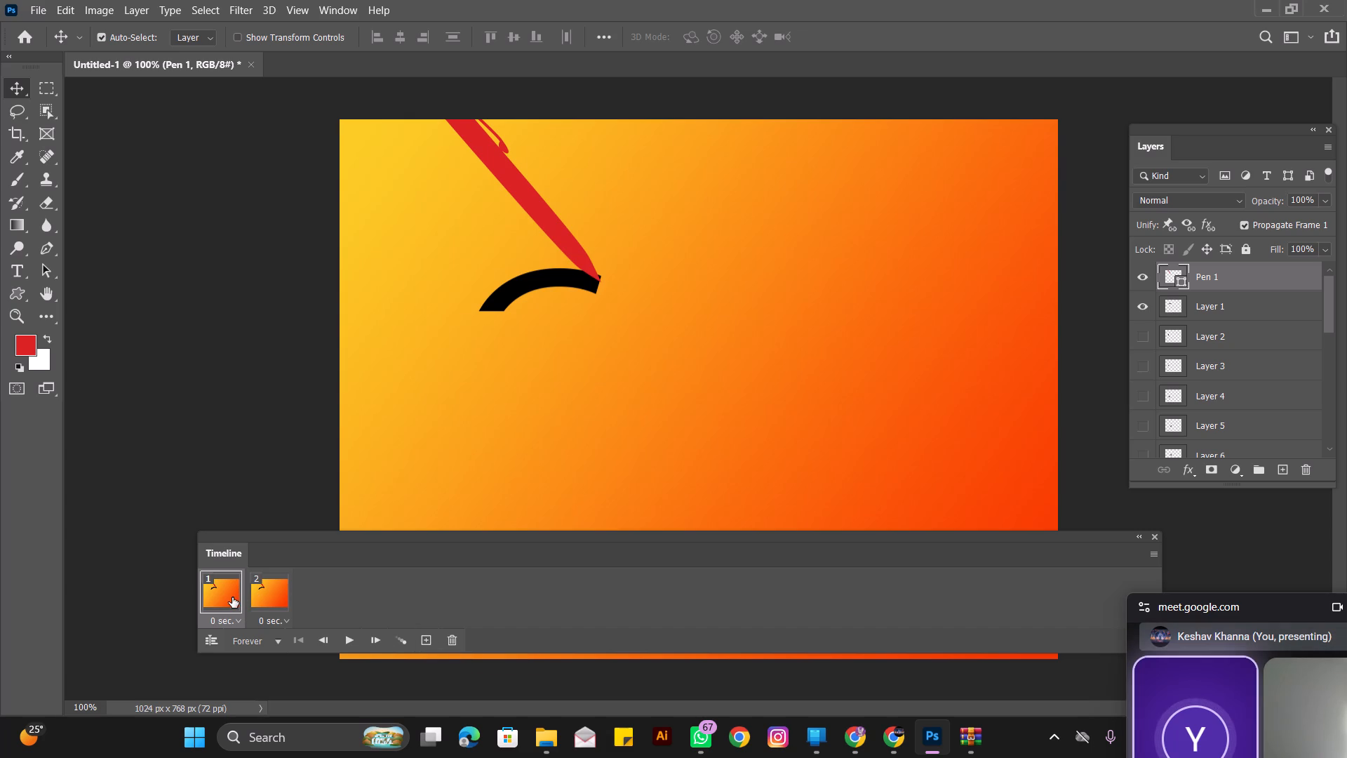
left_click(278, 592)
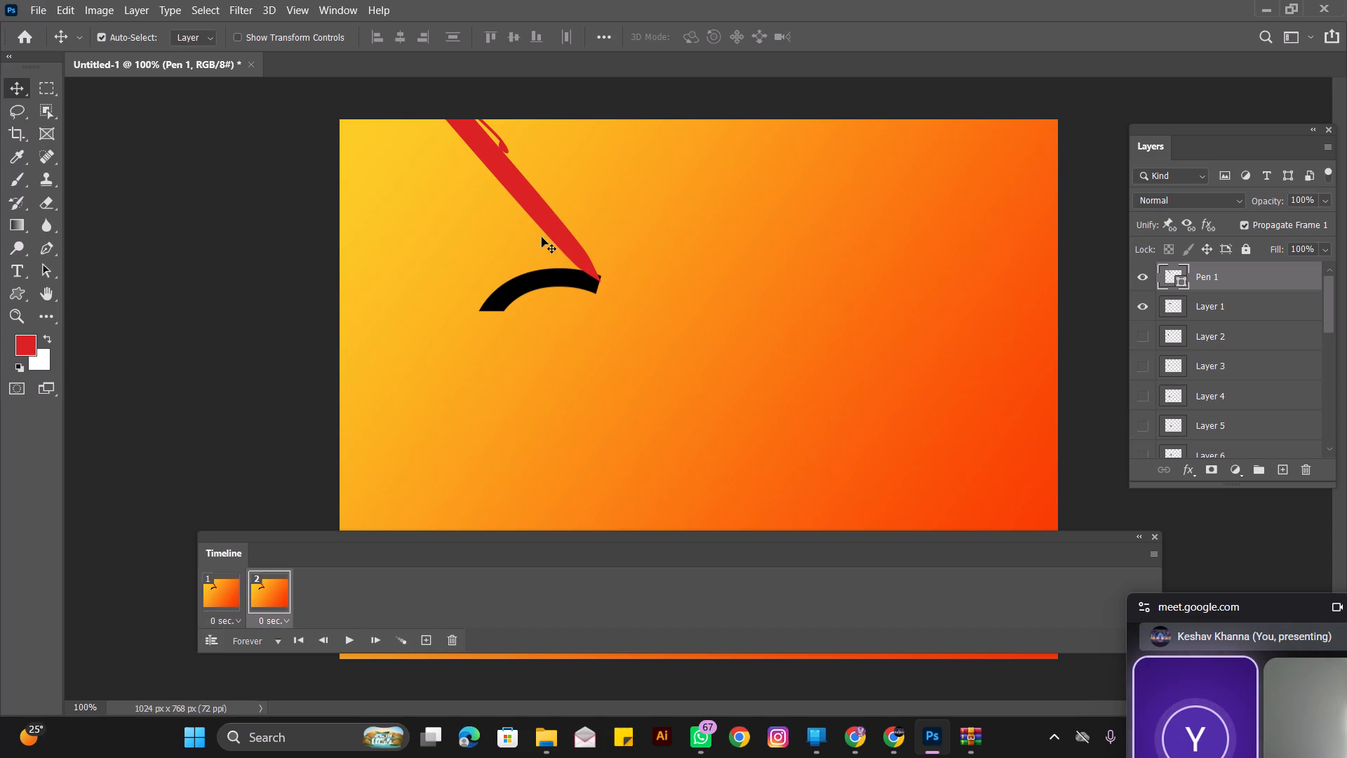
left_click_drag(548, 222, 446, 253)
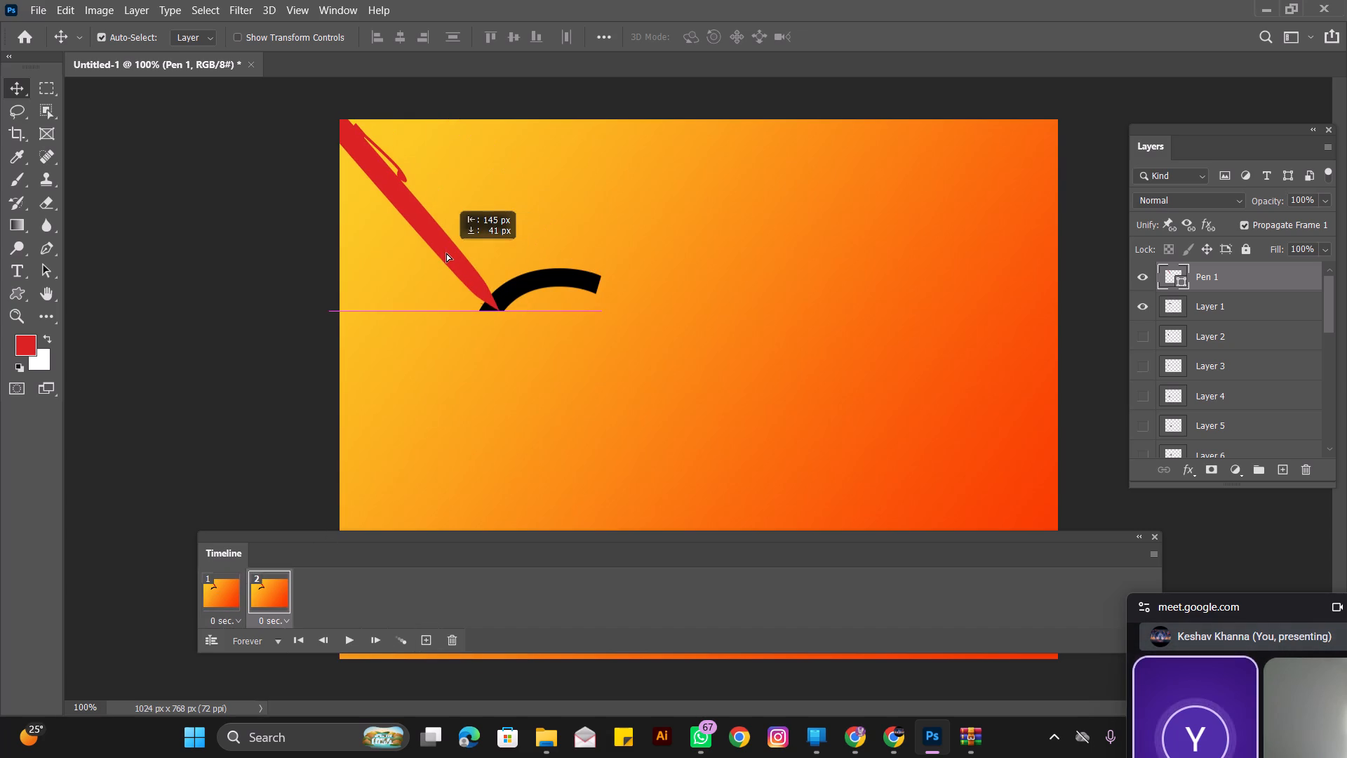
left_click_drag(446, 253, 440, 253)
Tween frames 1 and 2 with five in-between frames and preview the pen's motion along the arc.
left_click(221, 601)
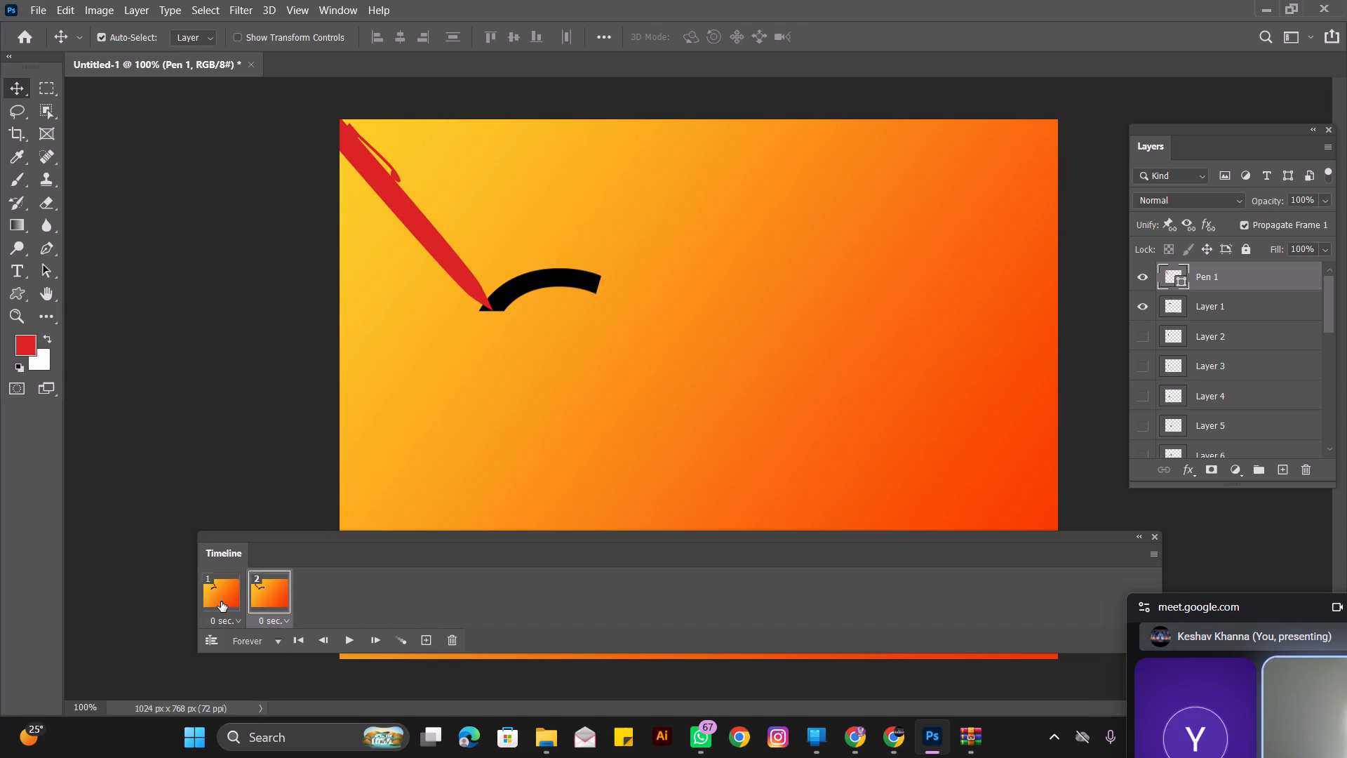
left_click(258, 601)
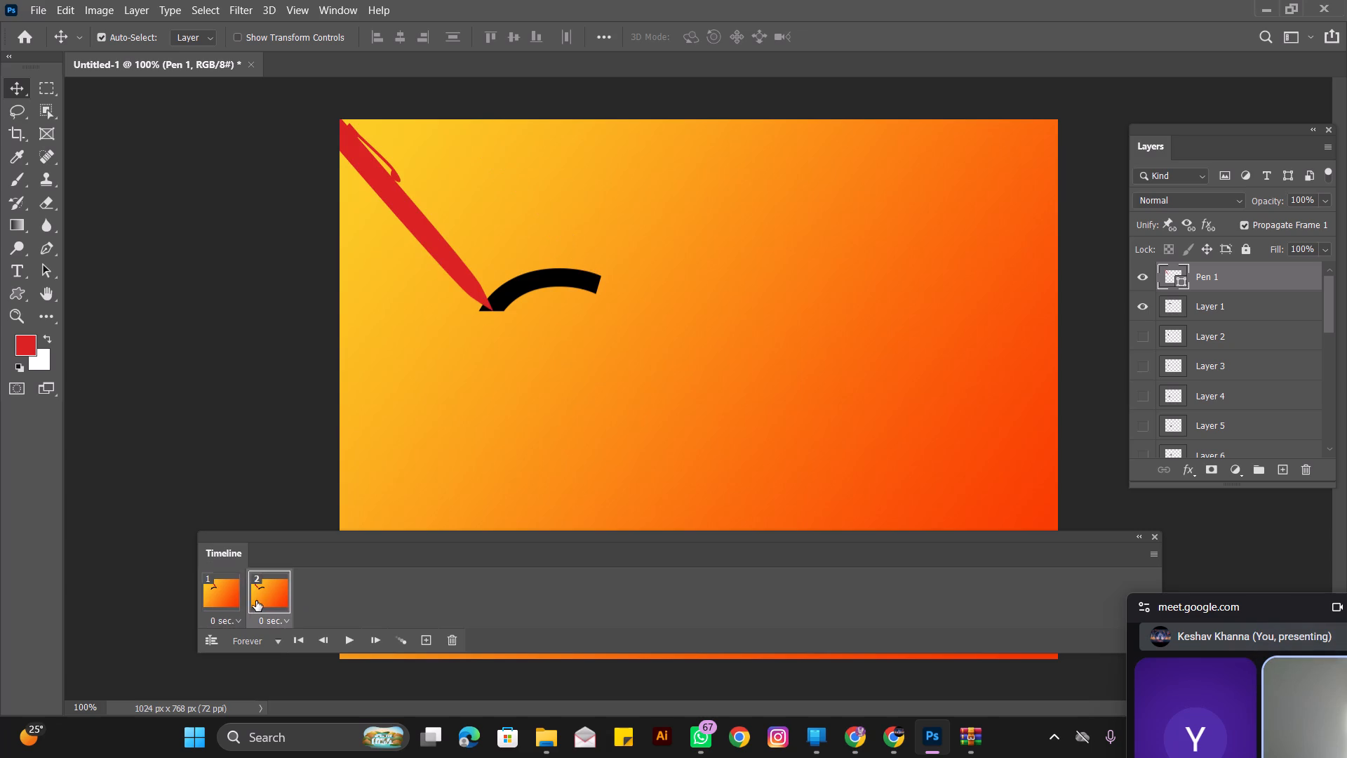
left_click(225, 591, "shift")
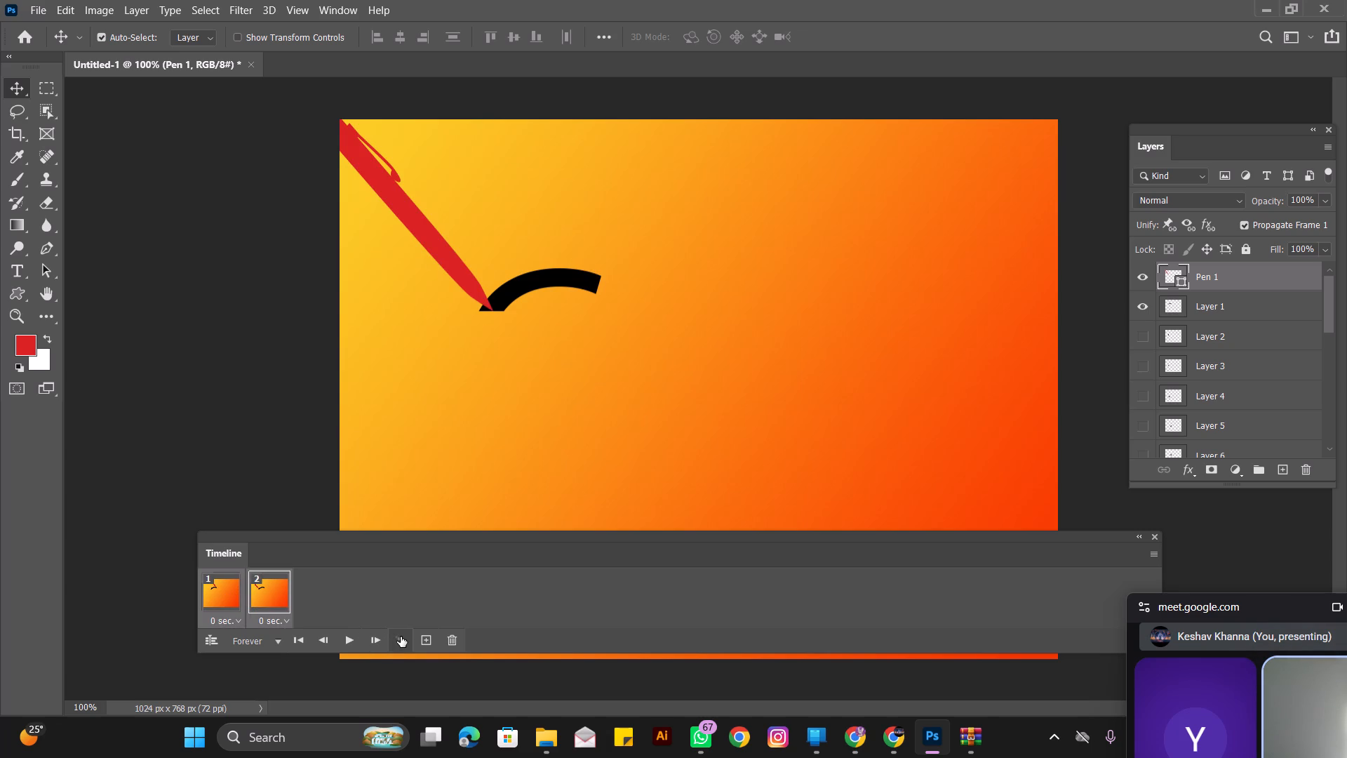
left_click(401, 637)
left_click(759, 164)
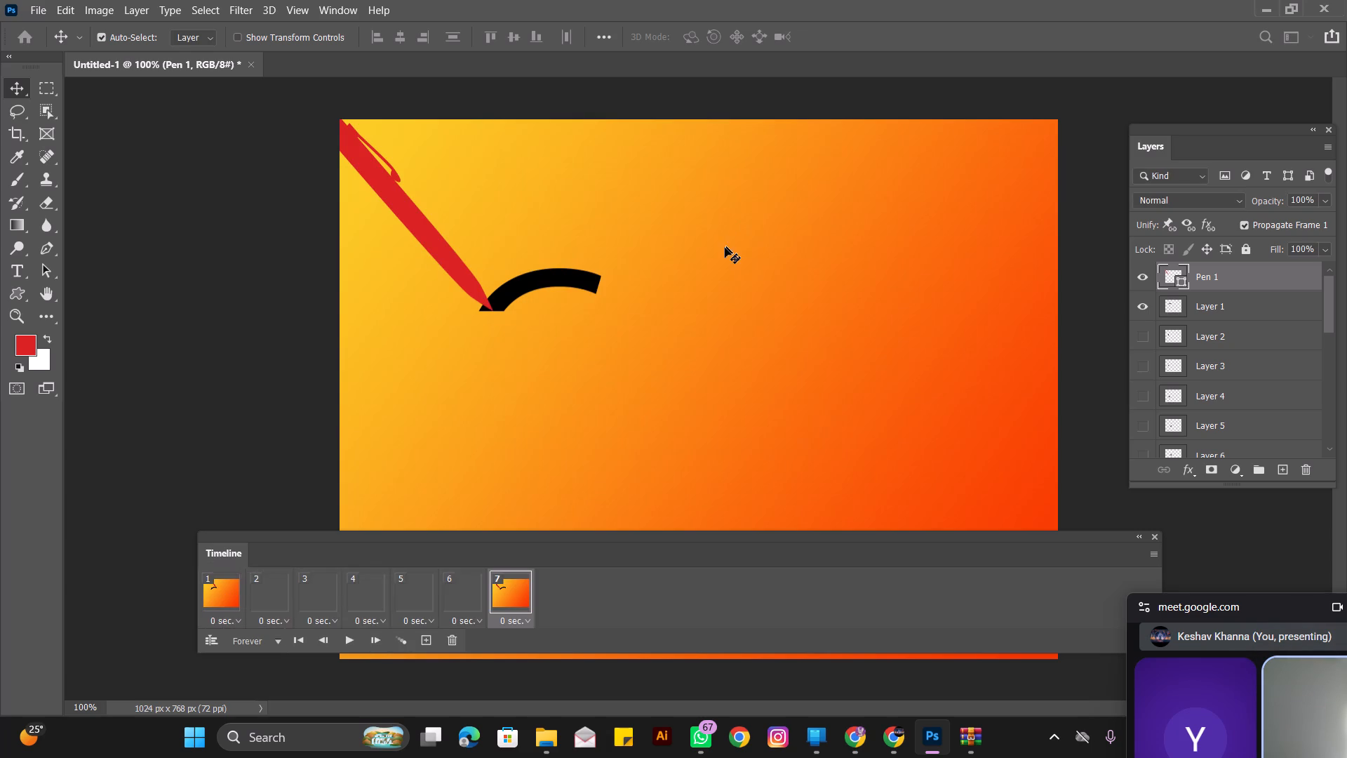
left_click(349, 637)
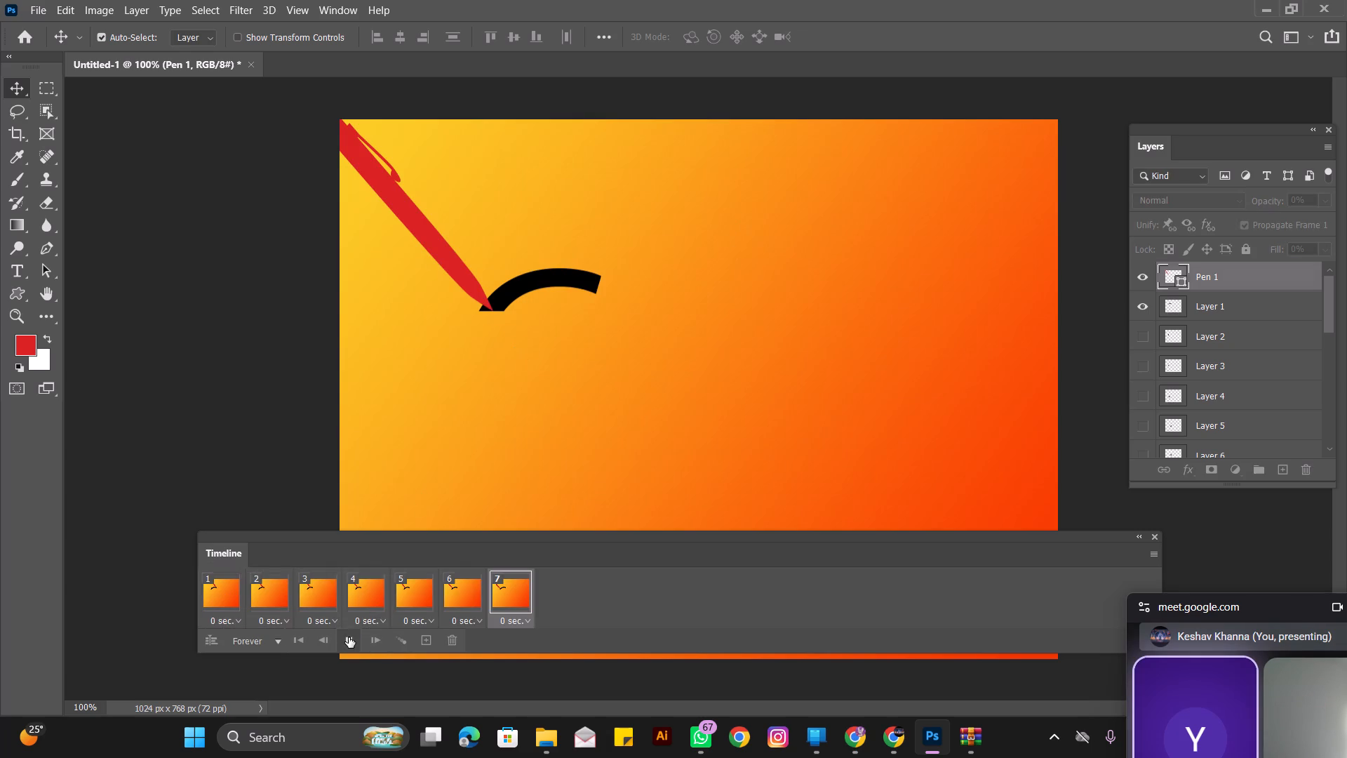
left_click(353, 637)
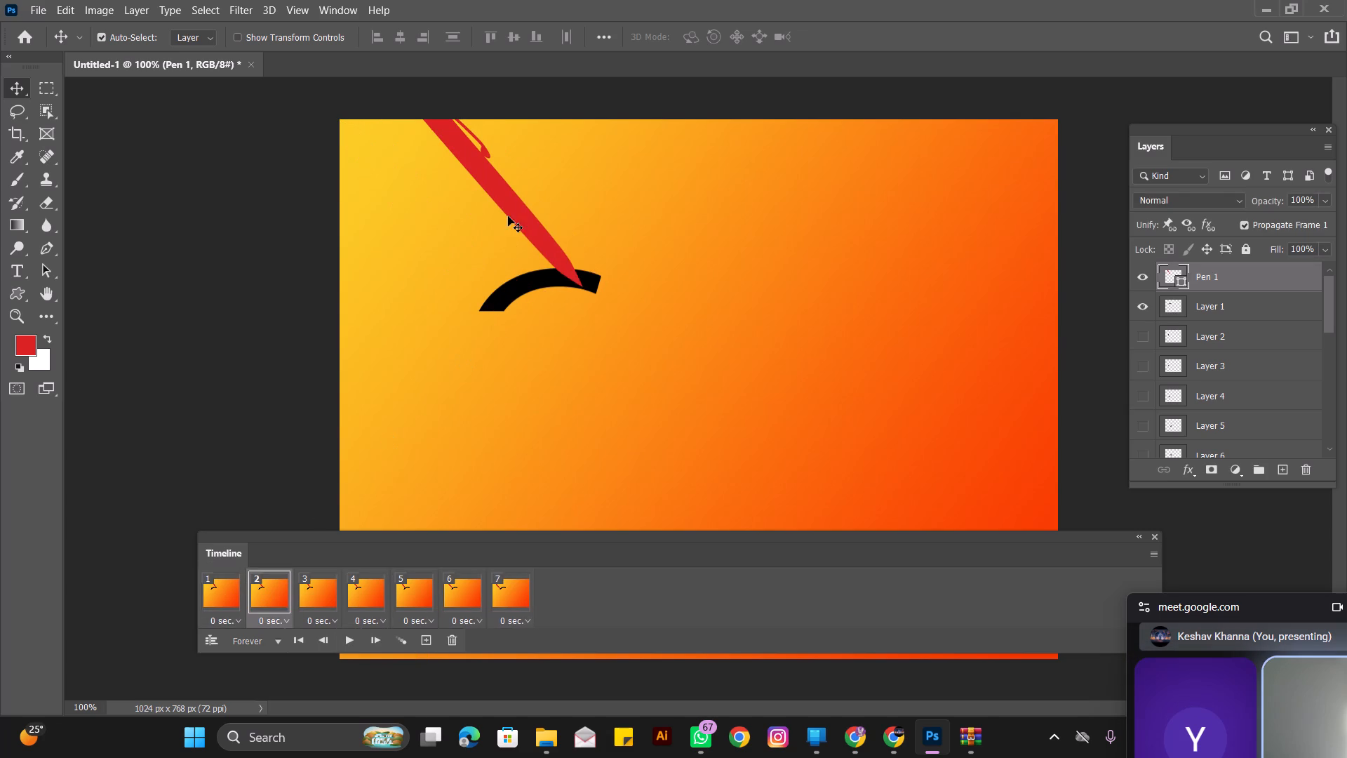
Nudge the pen slightly upward in frame 1 at the arc's right end and preview the animation again.
left_click(222, 598)
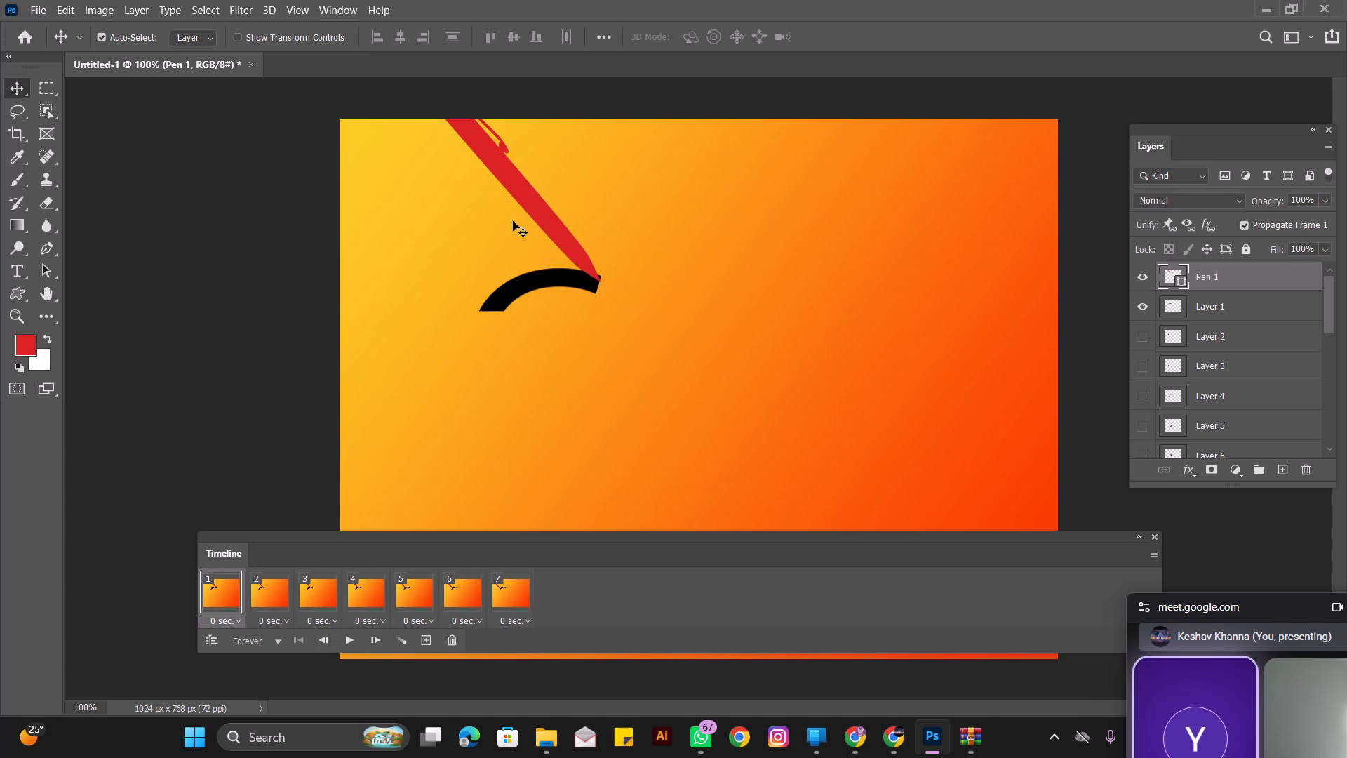
left_click(545, 215)
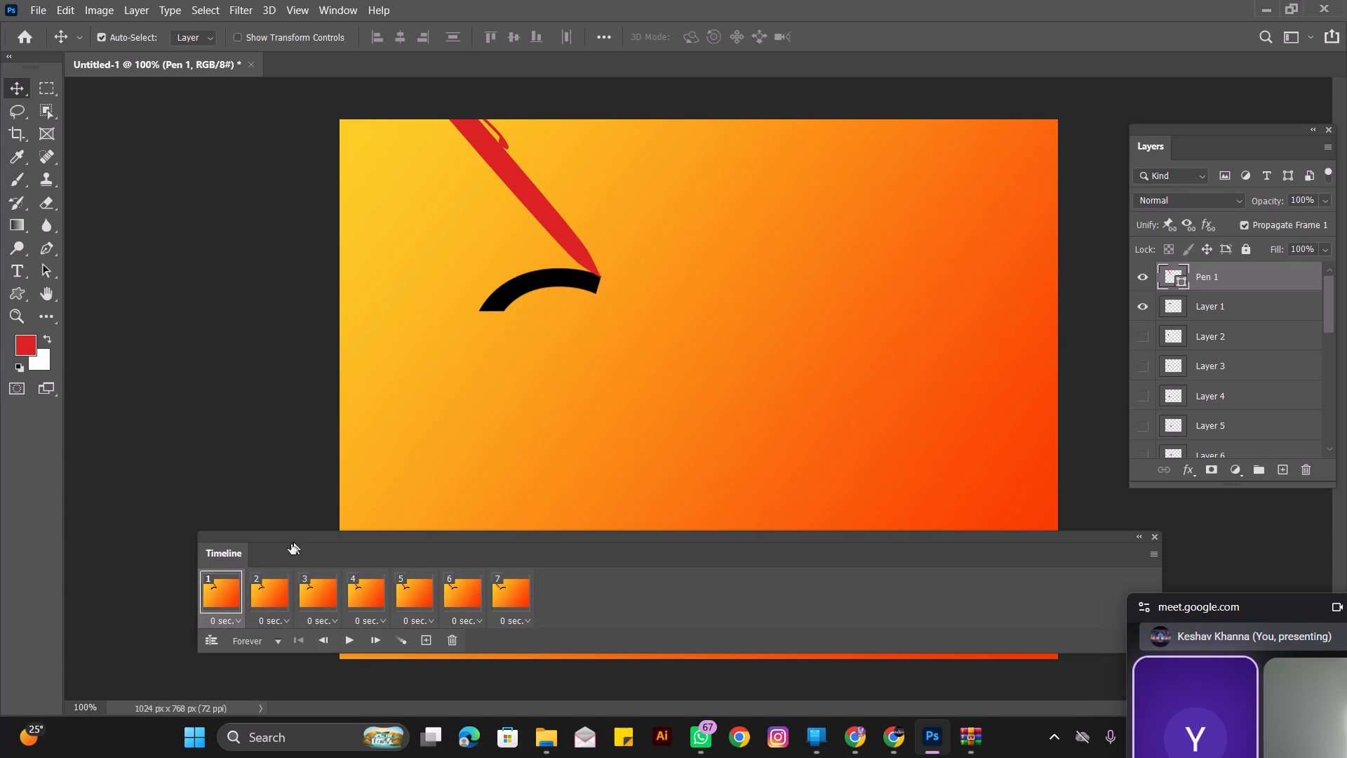
left_click(349, 646)
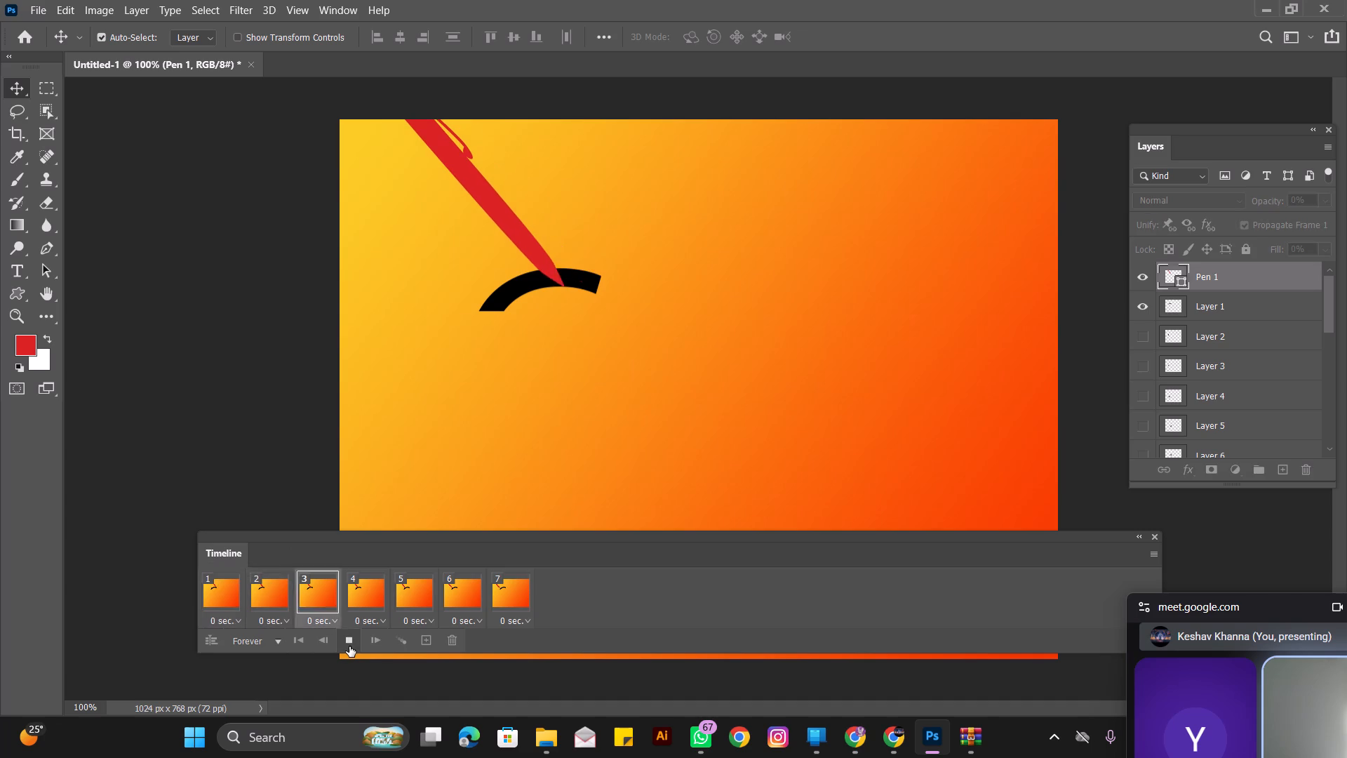
left_click(349, 646)
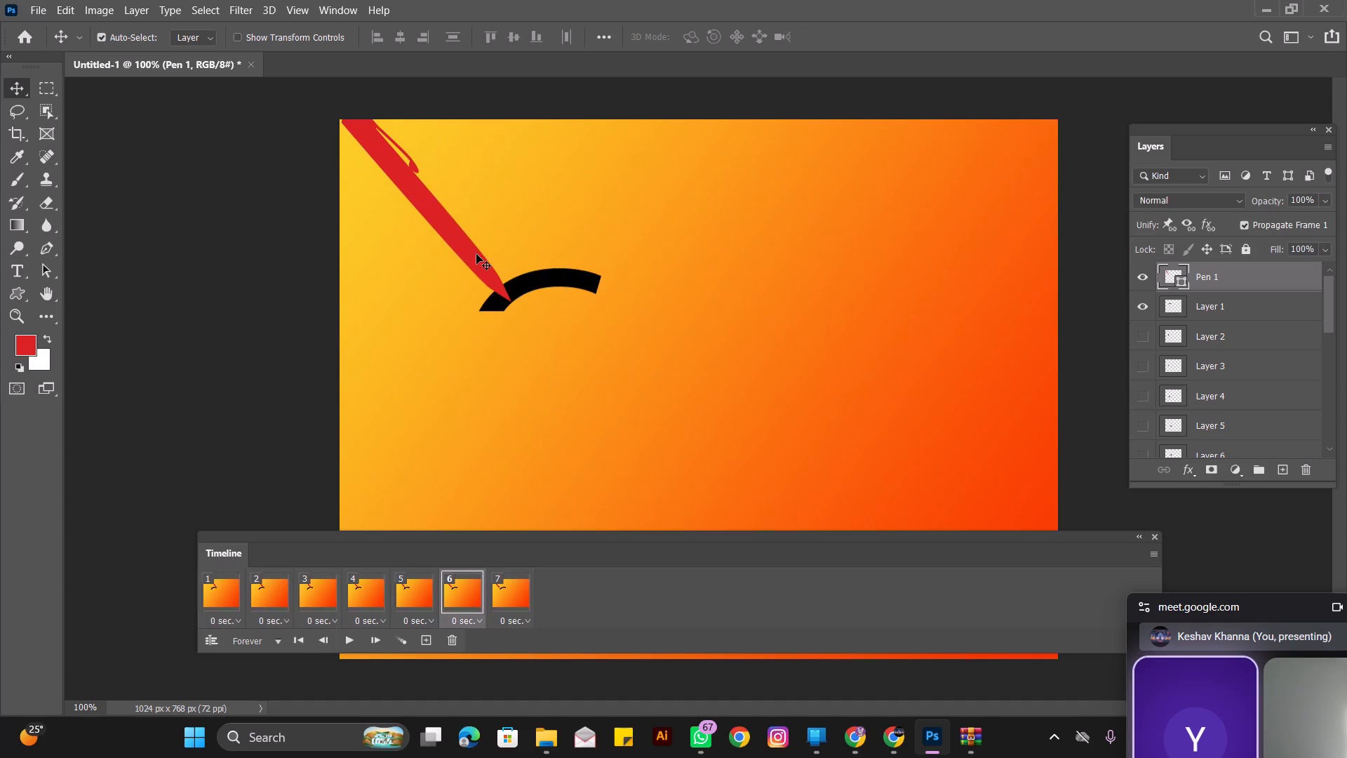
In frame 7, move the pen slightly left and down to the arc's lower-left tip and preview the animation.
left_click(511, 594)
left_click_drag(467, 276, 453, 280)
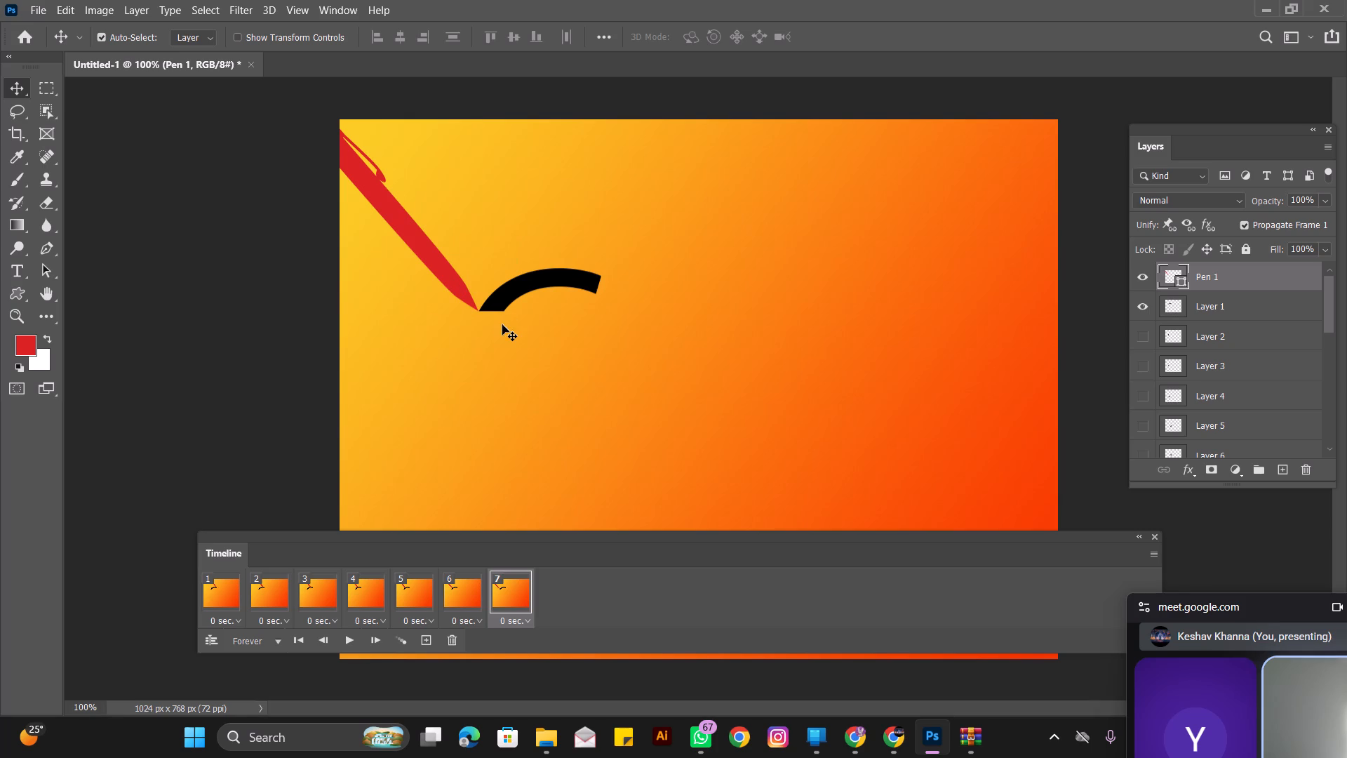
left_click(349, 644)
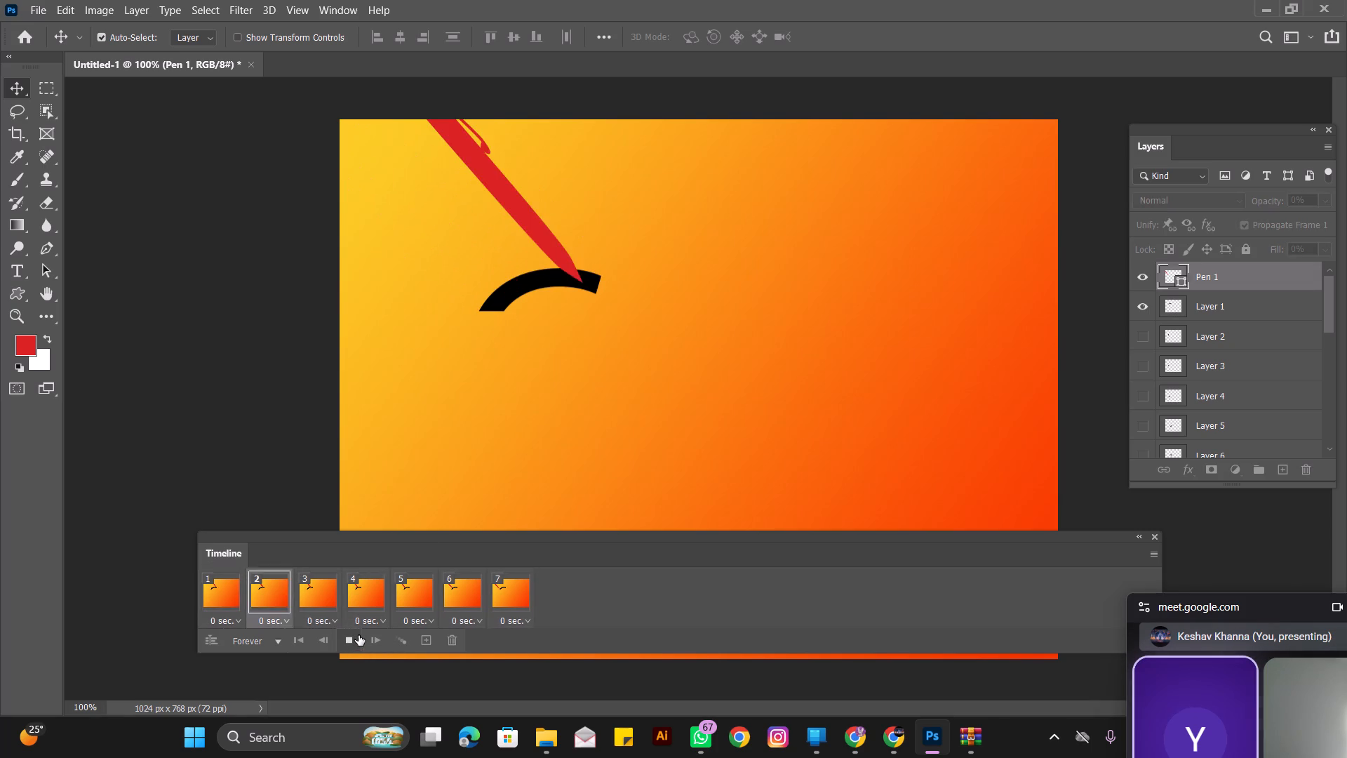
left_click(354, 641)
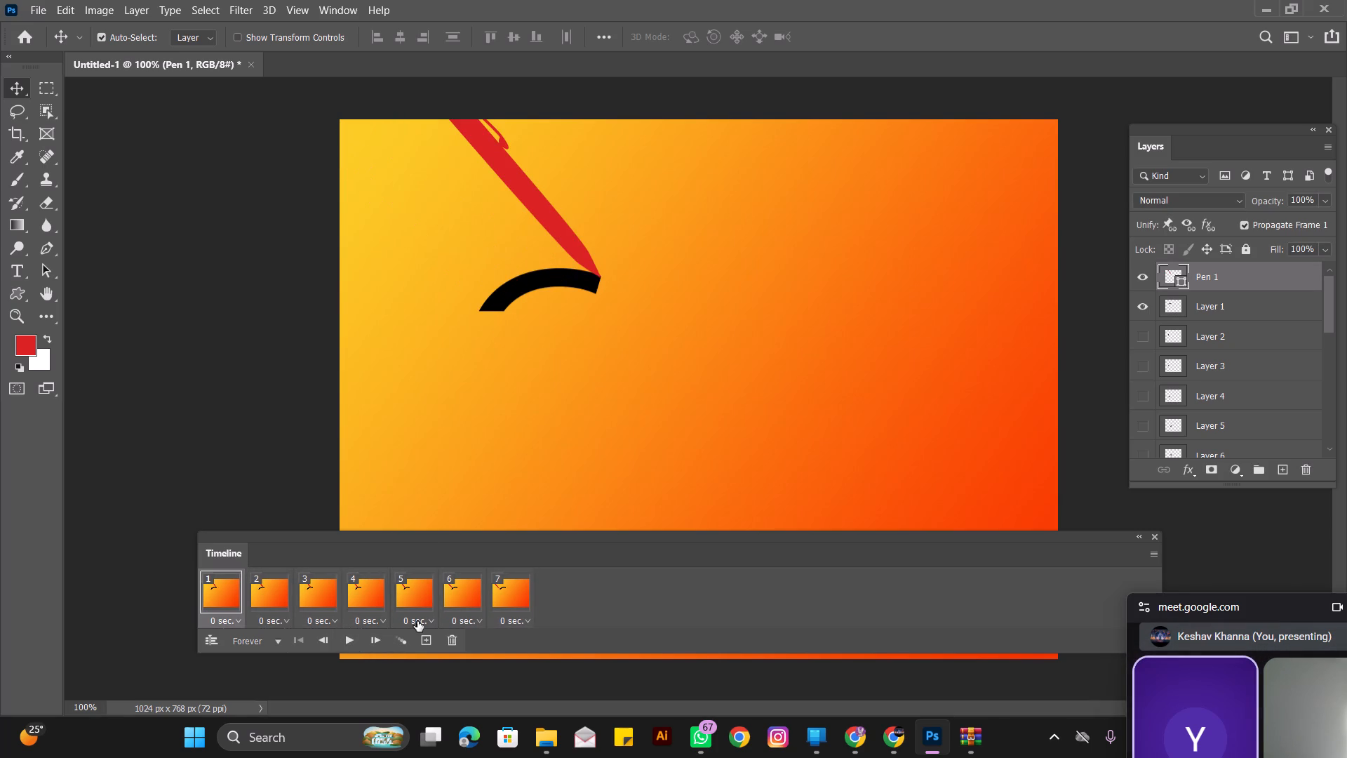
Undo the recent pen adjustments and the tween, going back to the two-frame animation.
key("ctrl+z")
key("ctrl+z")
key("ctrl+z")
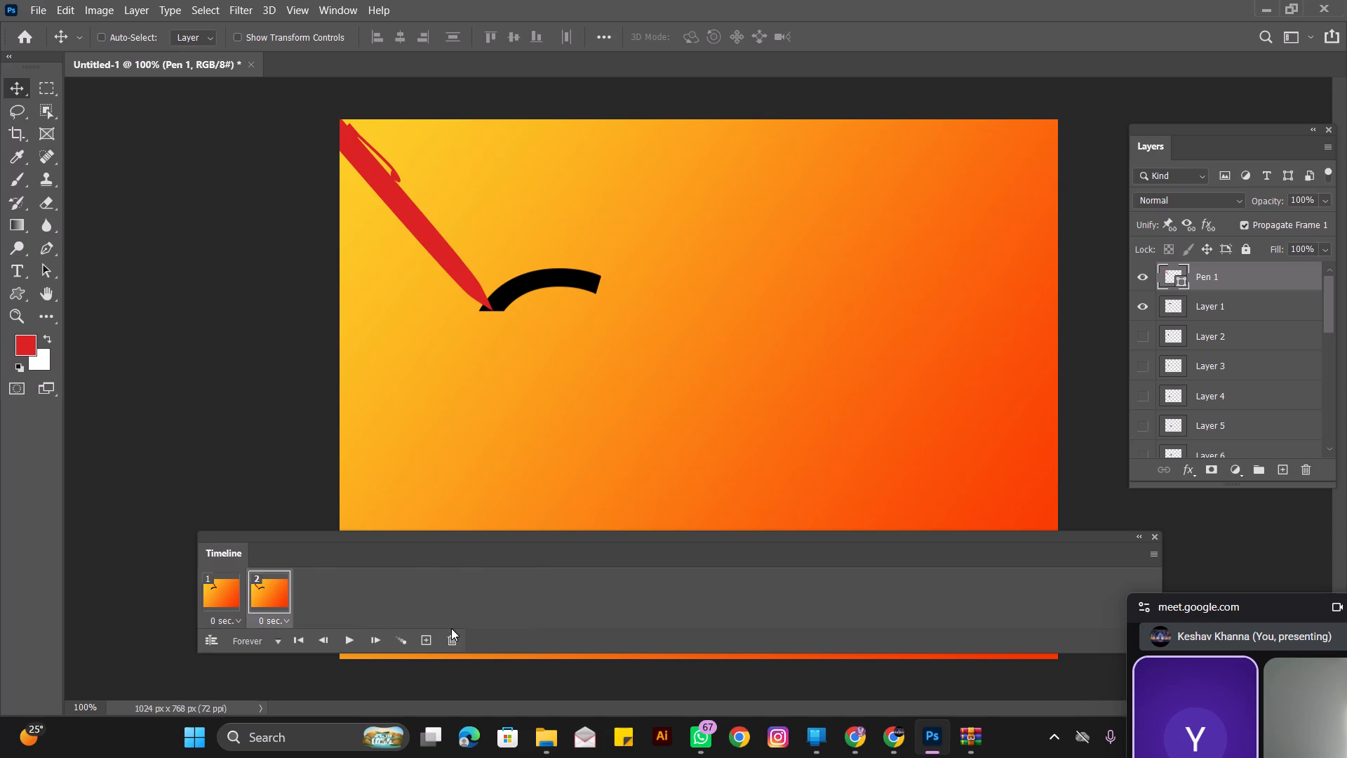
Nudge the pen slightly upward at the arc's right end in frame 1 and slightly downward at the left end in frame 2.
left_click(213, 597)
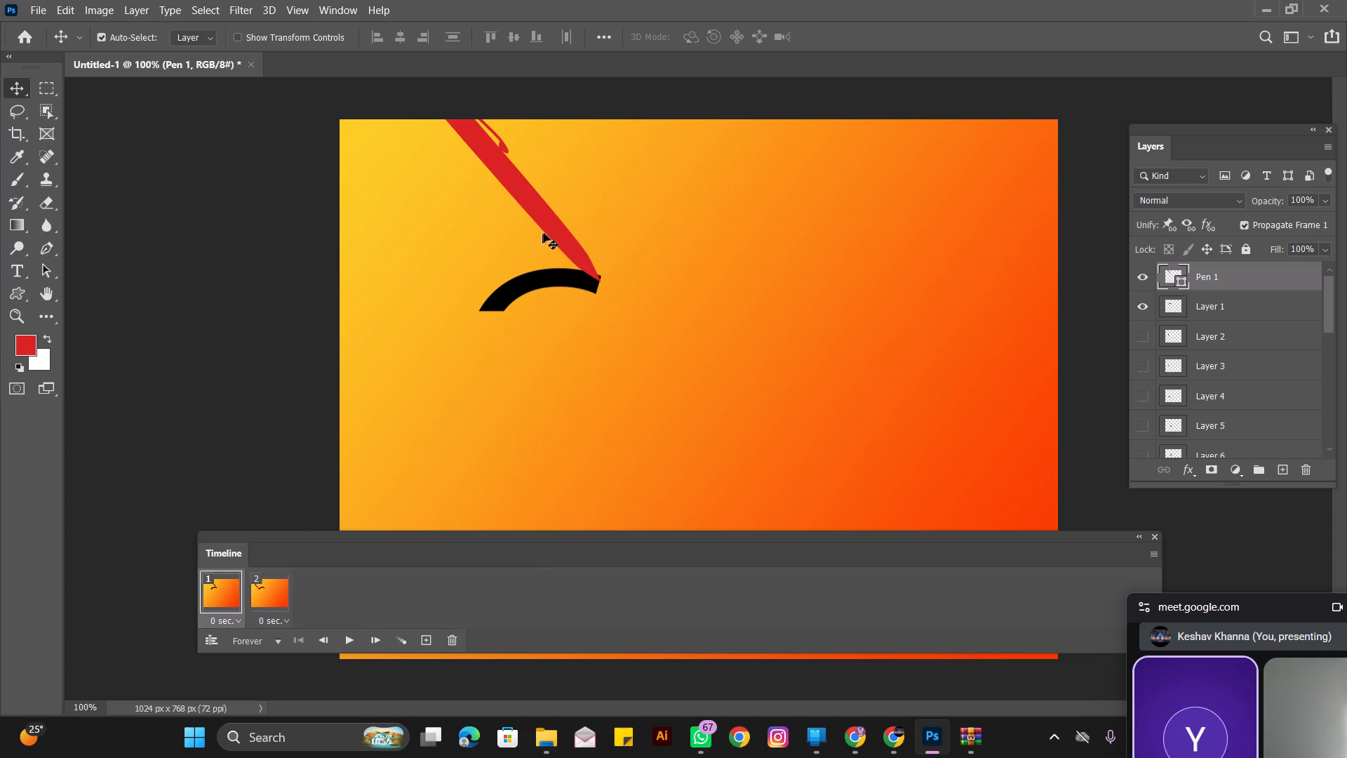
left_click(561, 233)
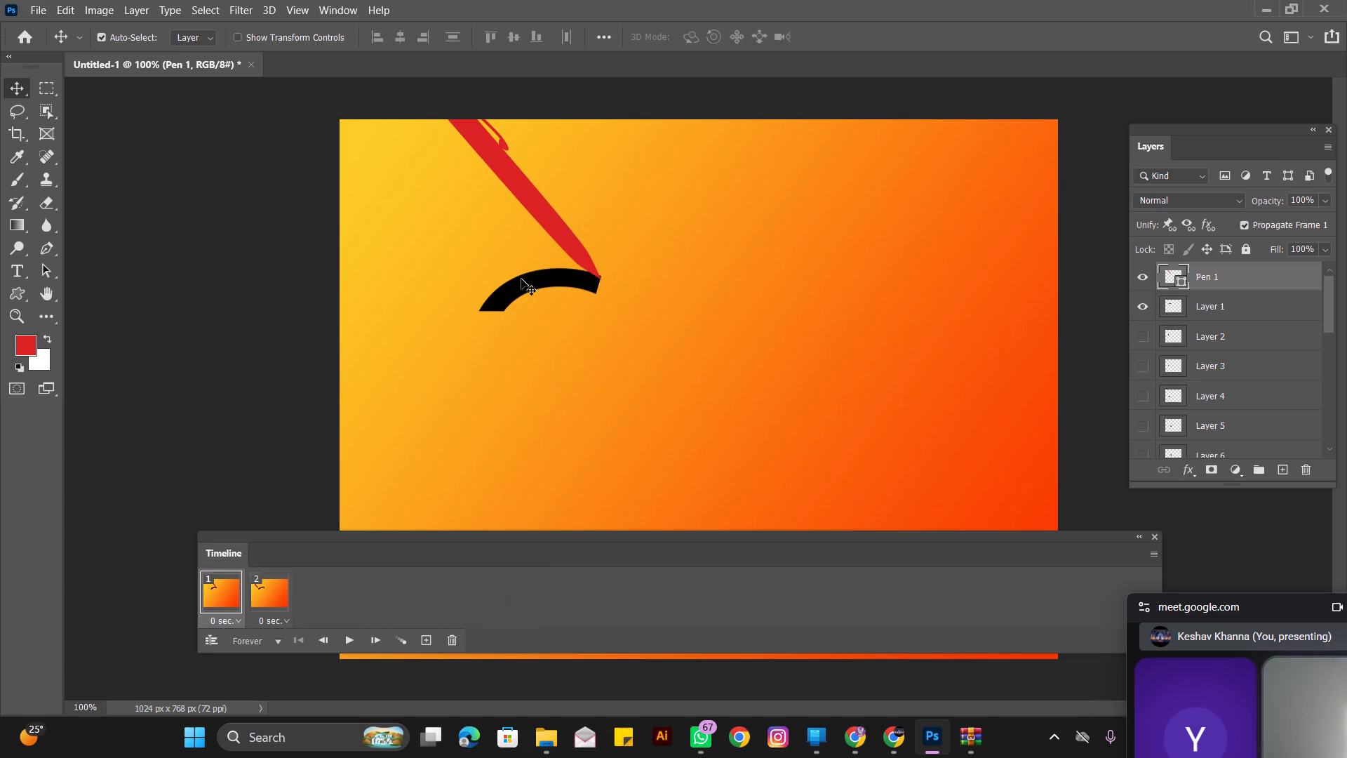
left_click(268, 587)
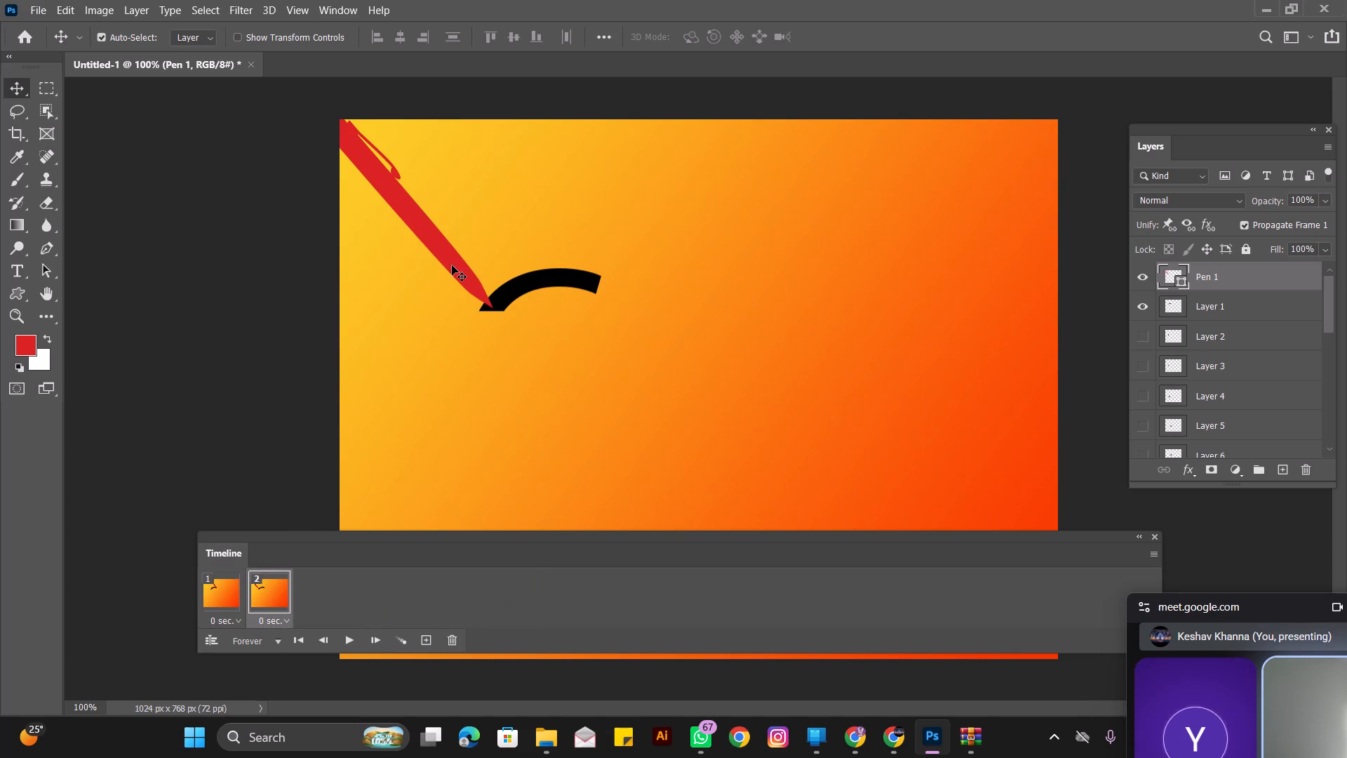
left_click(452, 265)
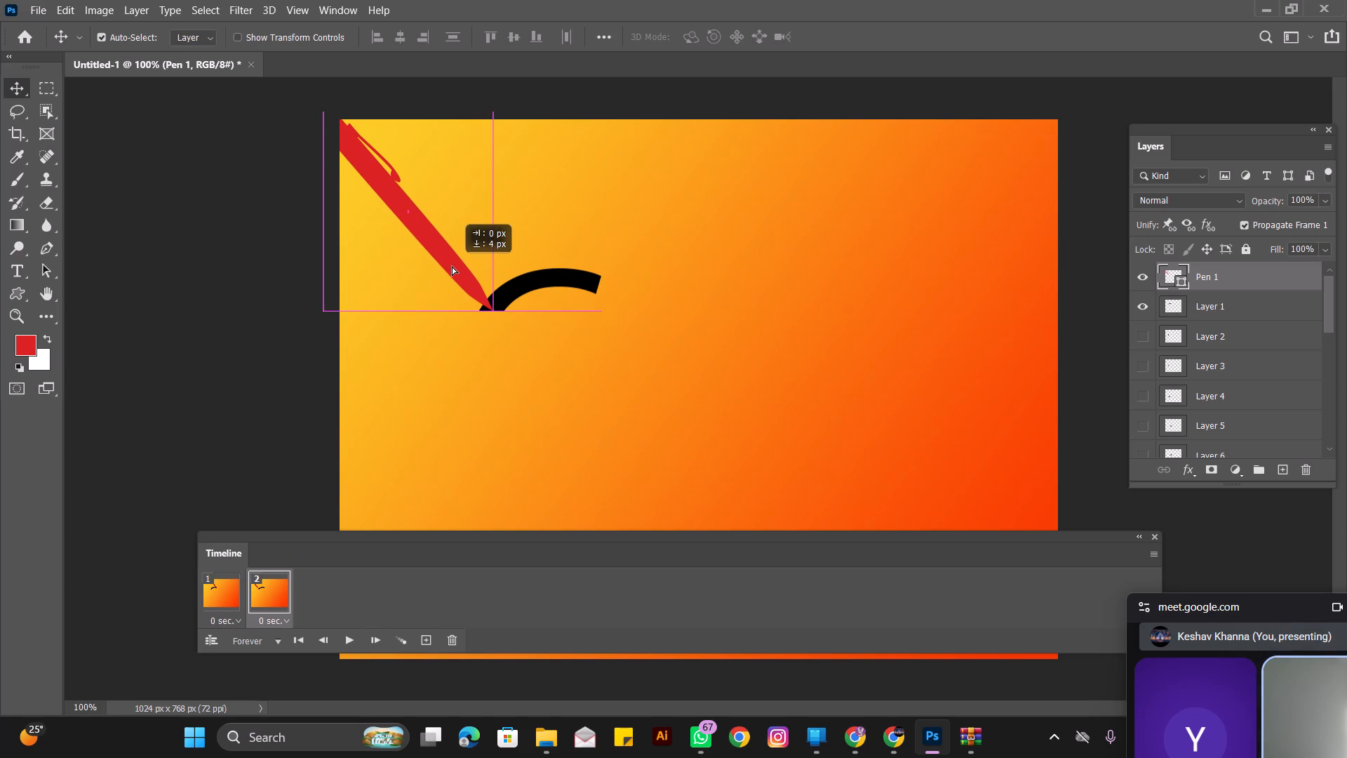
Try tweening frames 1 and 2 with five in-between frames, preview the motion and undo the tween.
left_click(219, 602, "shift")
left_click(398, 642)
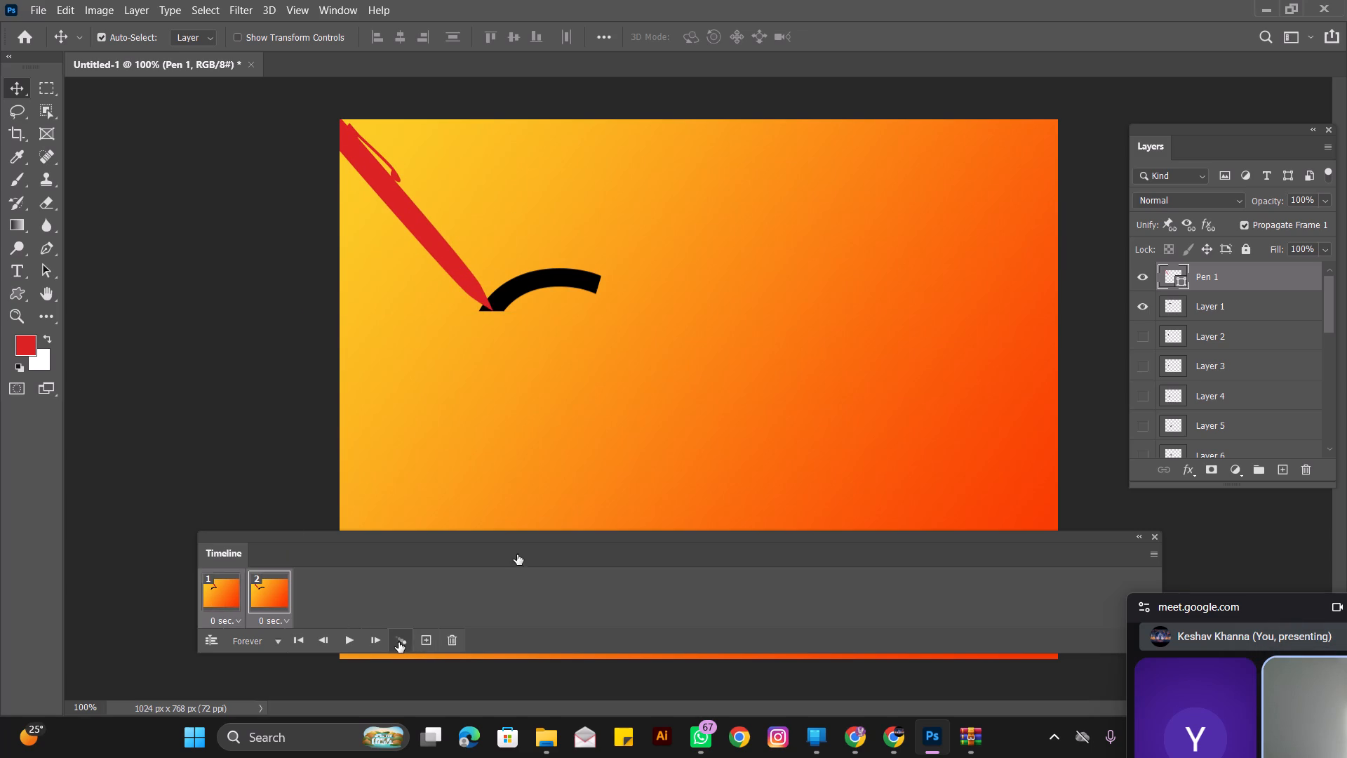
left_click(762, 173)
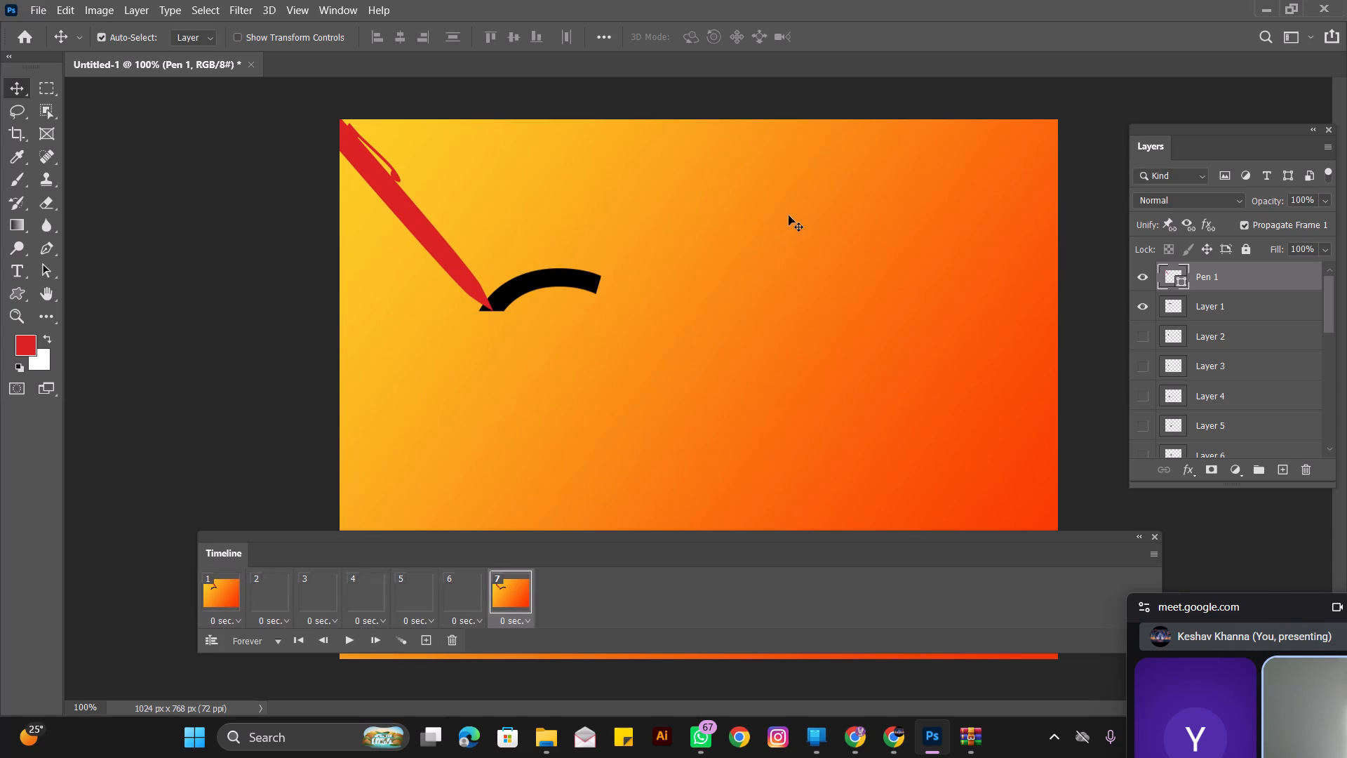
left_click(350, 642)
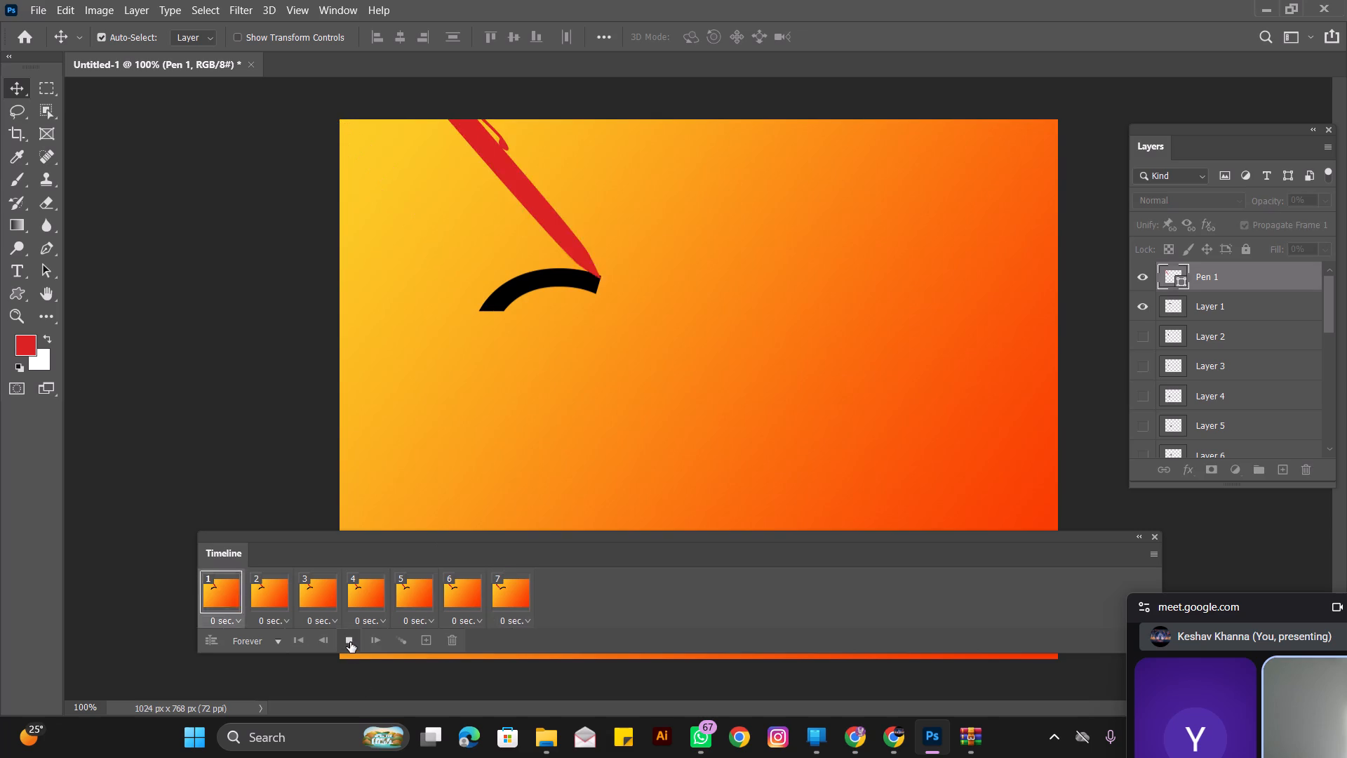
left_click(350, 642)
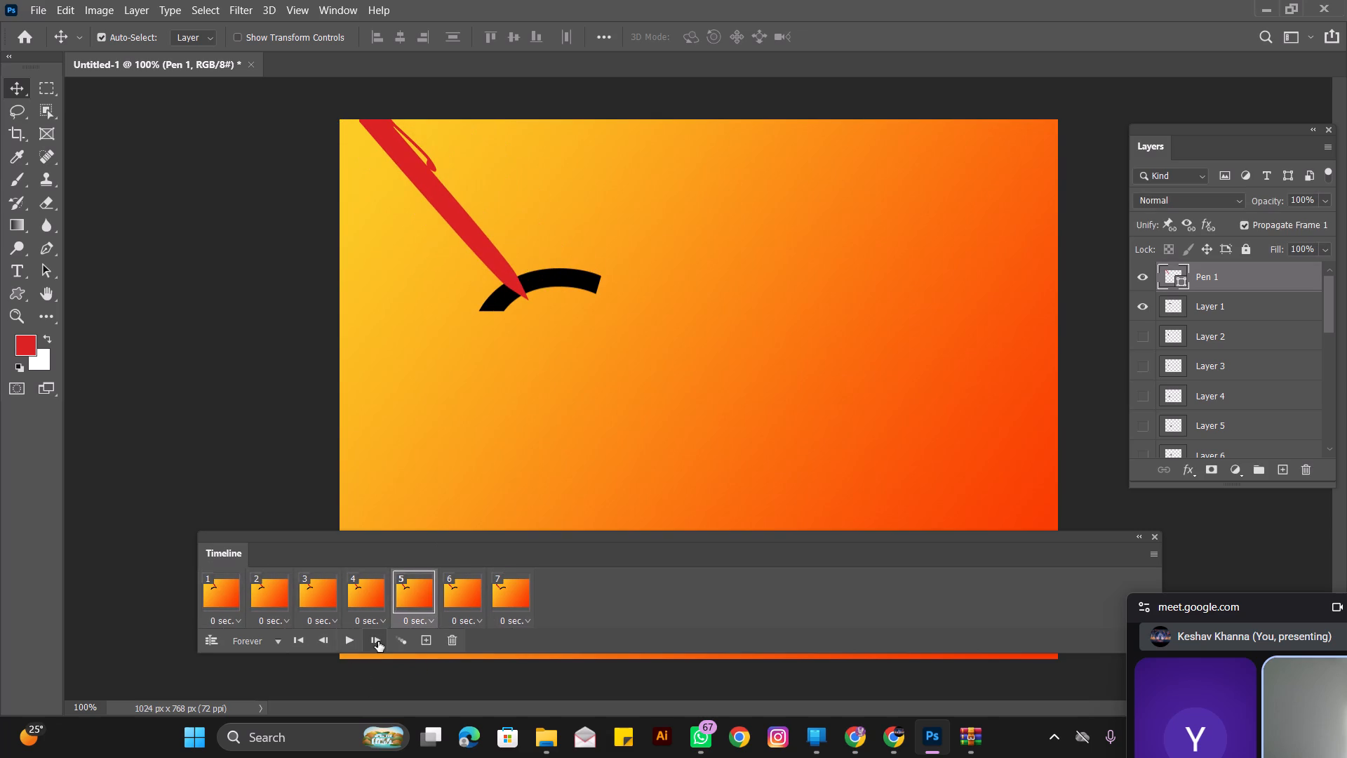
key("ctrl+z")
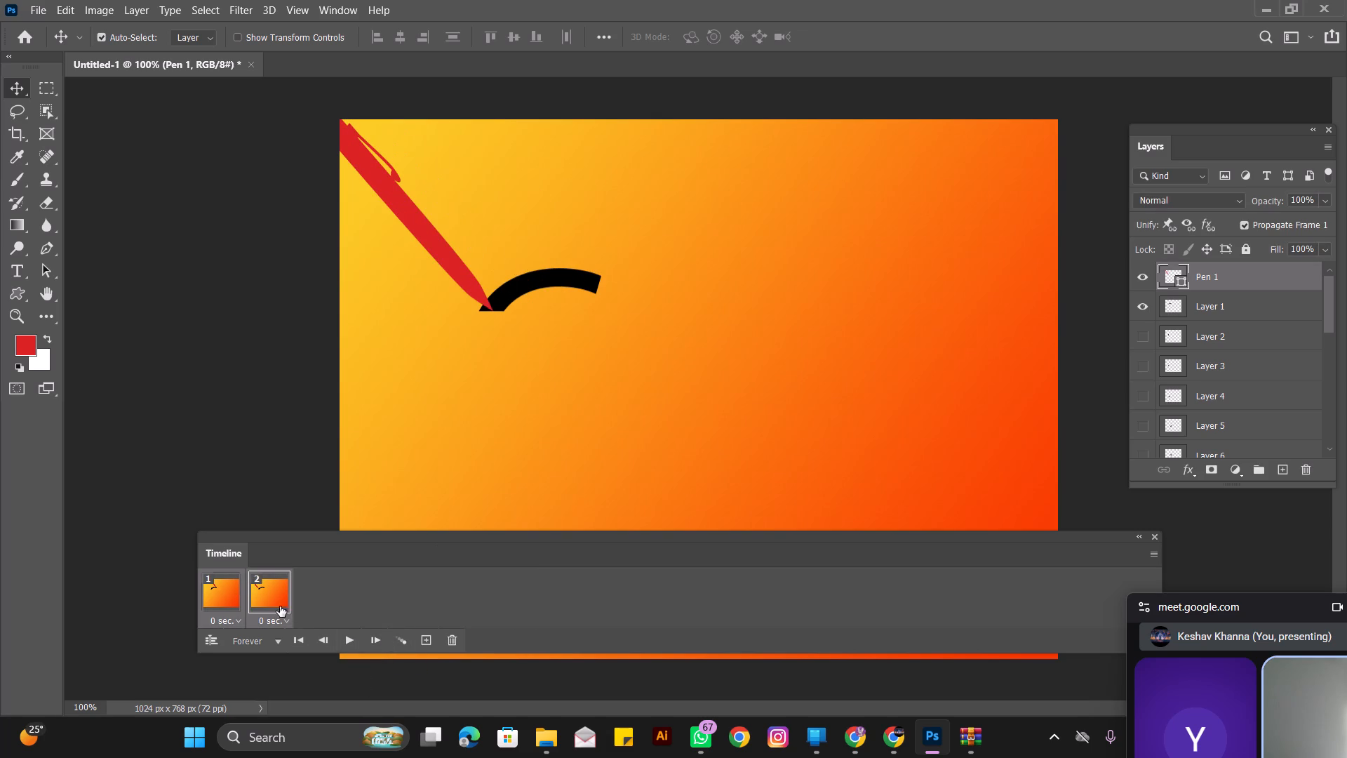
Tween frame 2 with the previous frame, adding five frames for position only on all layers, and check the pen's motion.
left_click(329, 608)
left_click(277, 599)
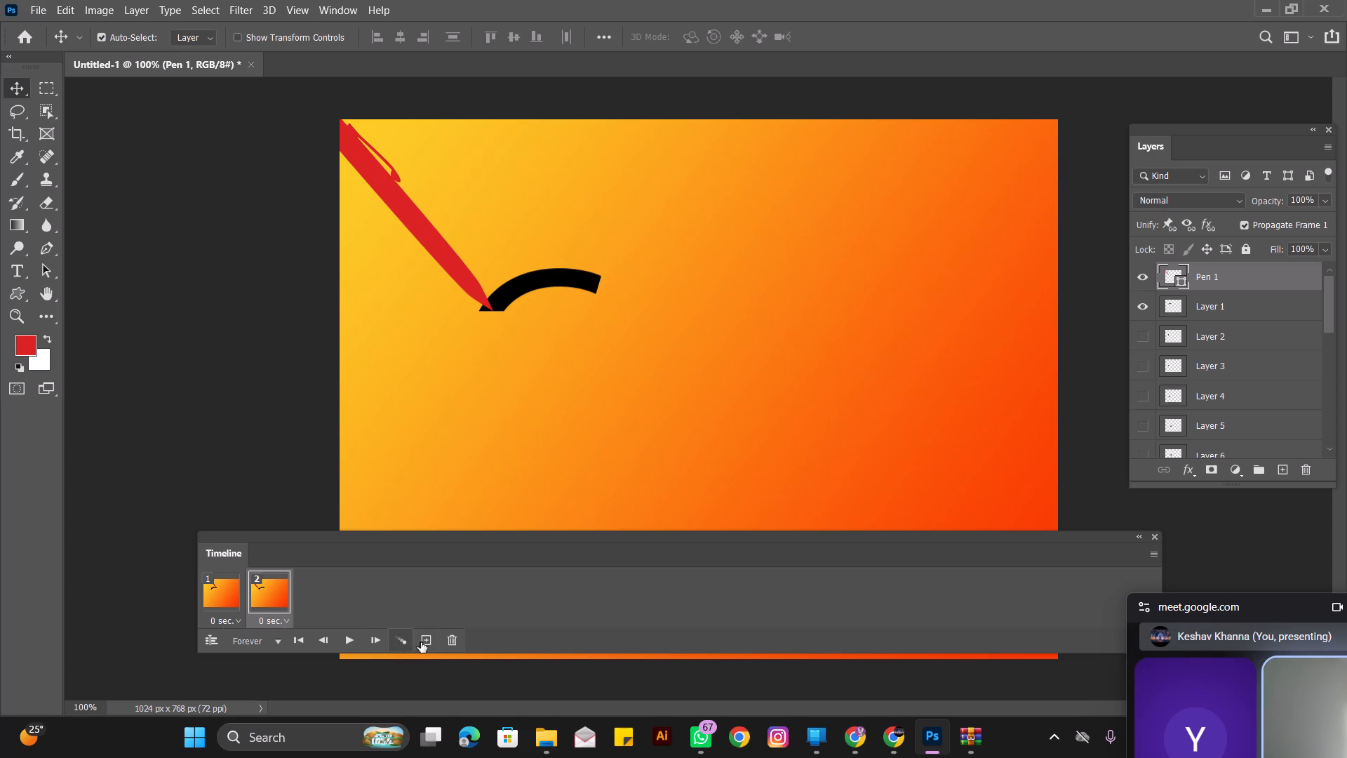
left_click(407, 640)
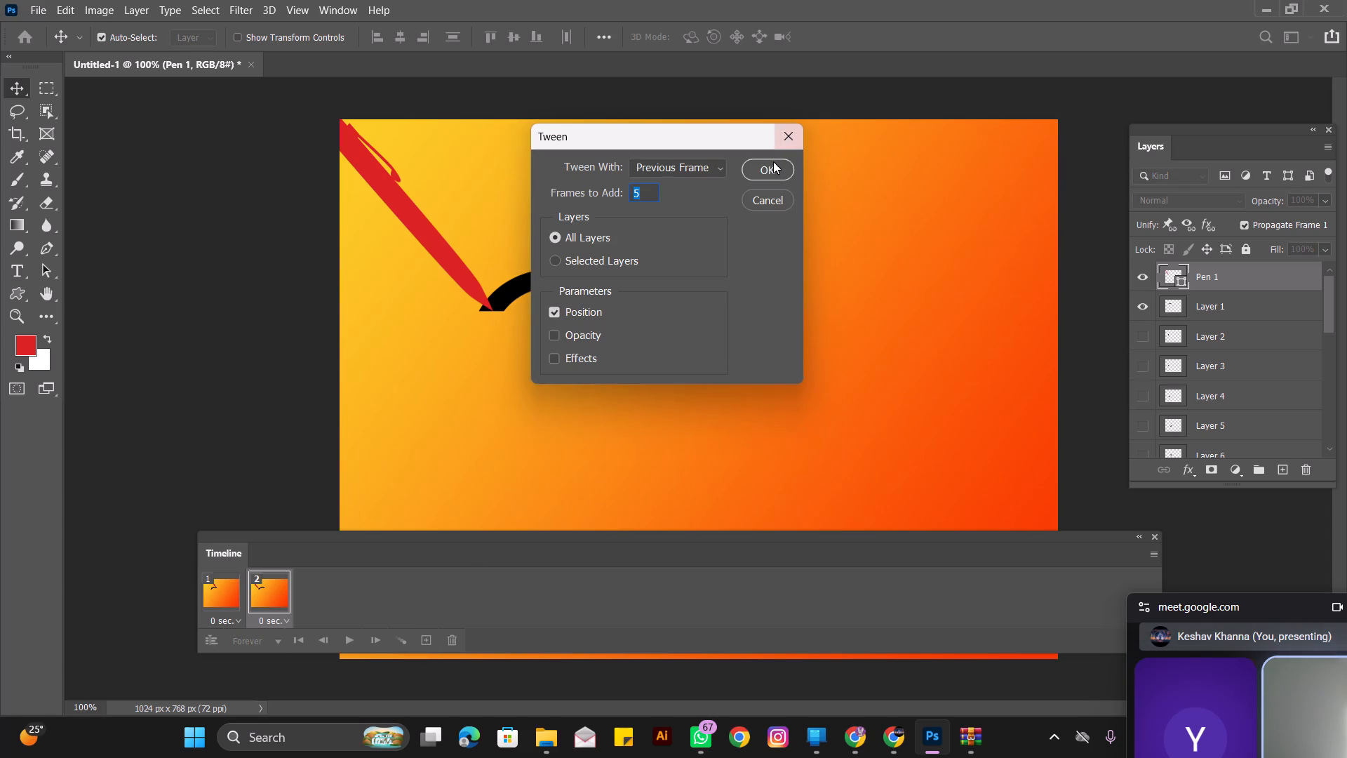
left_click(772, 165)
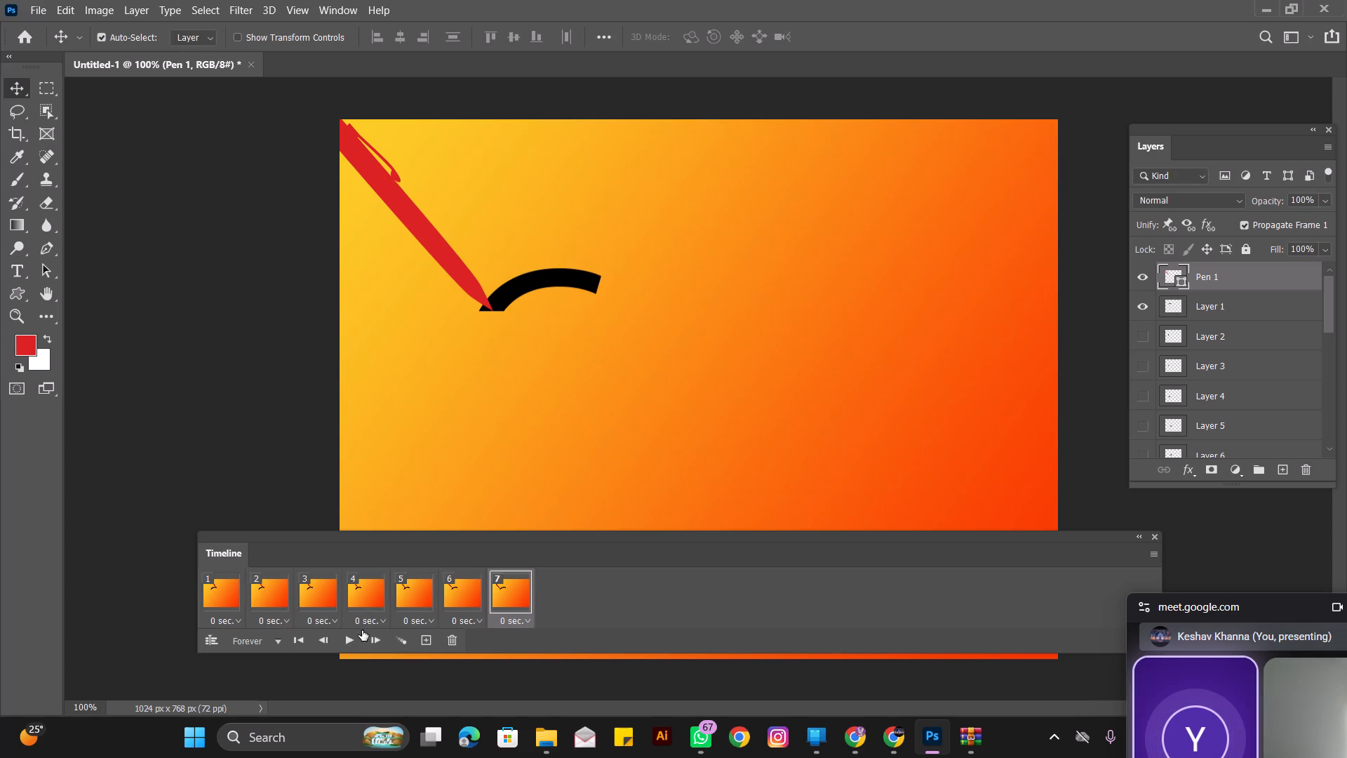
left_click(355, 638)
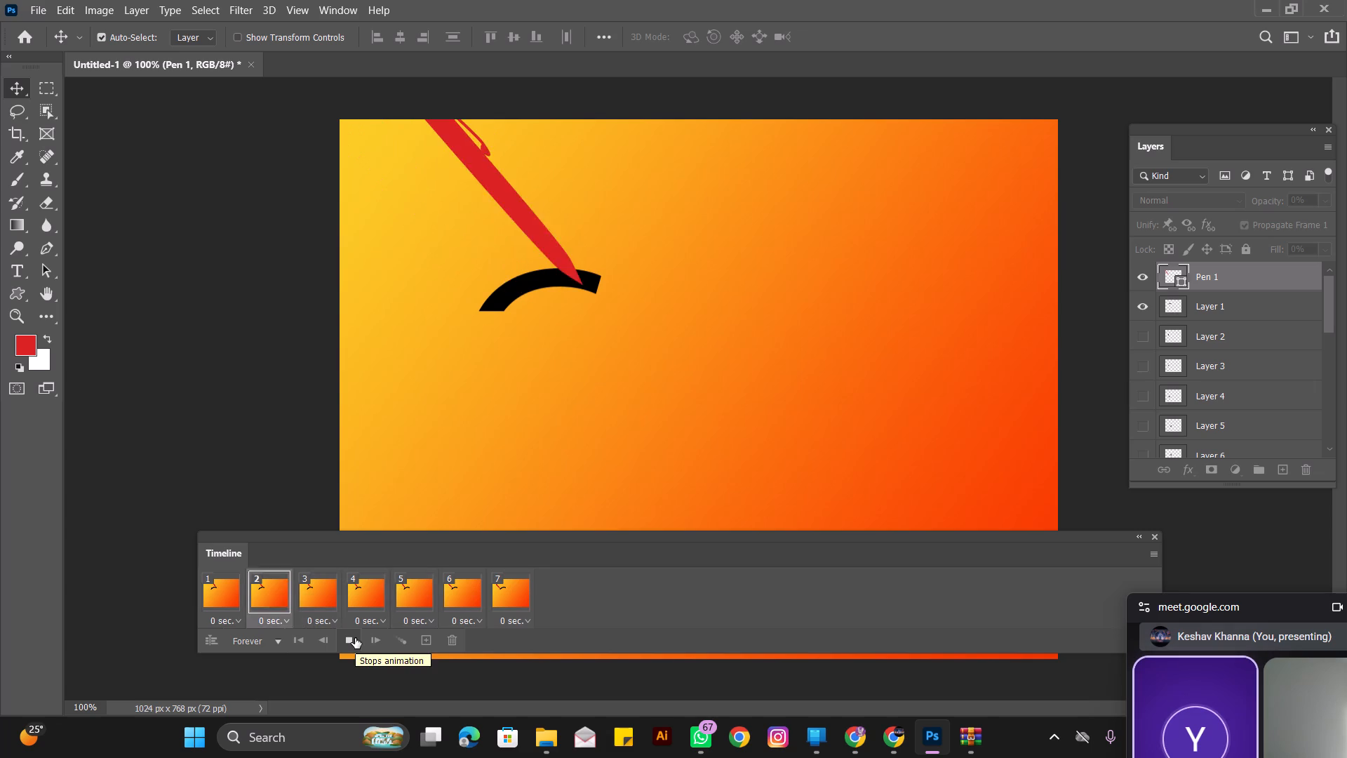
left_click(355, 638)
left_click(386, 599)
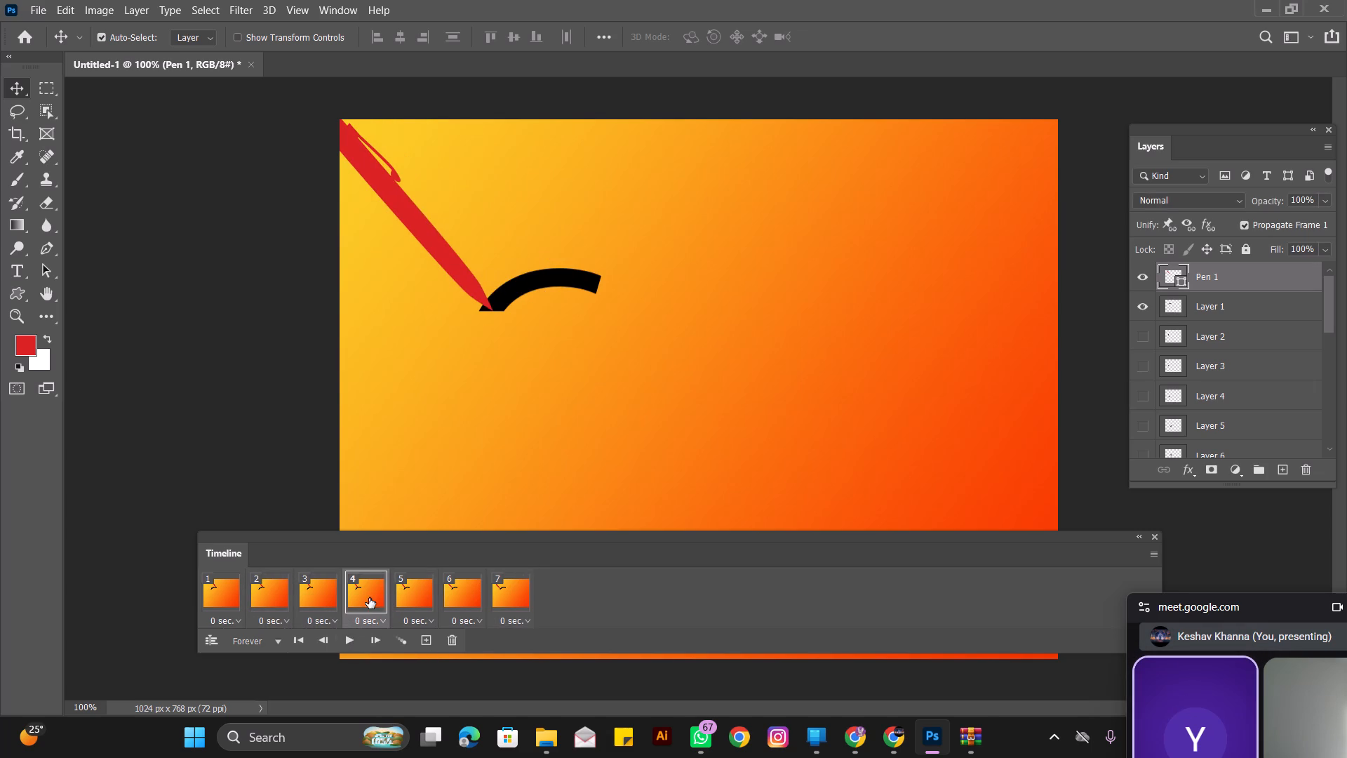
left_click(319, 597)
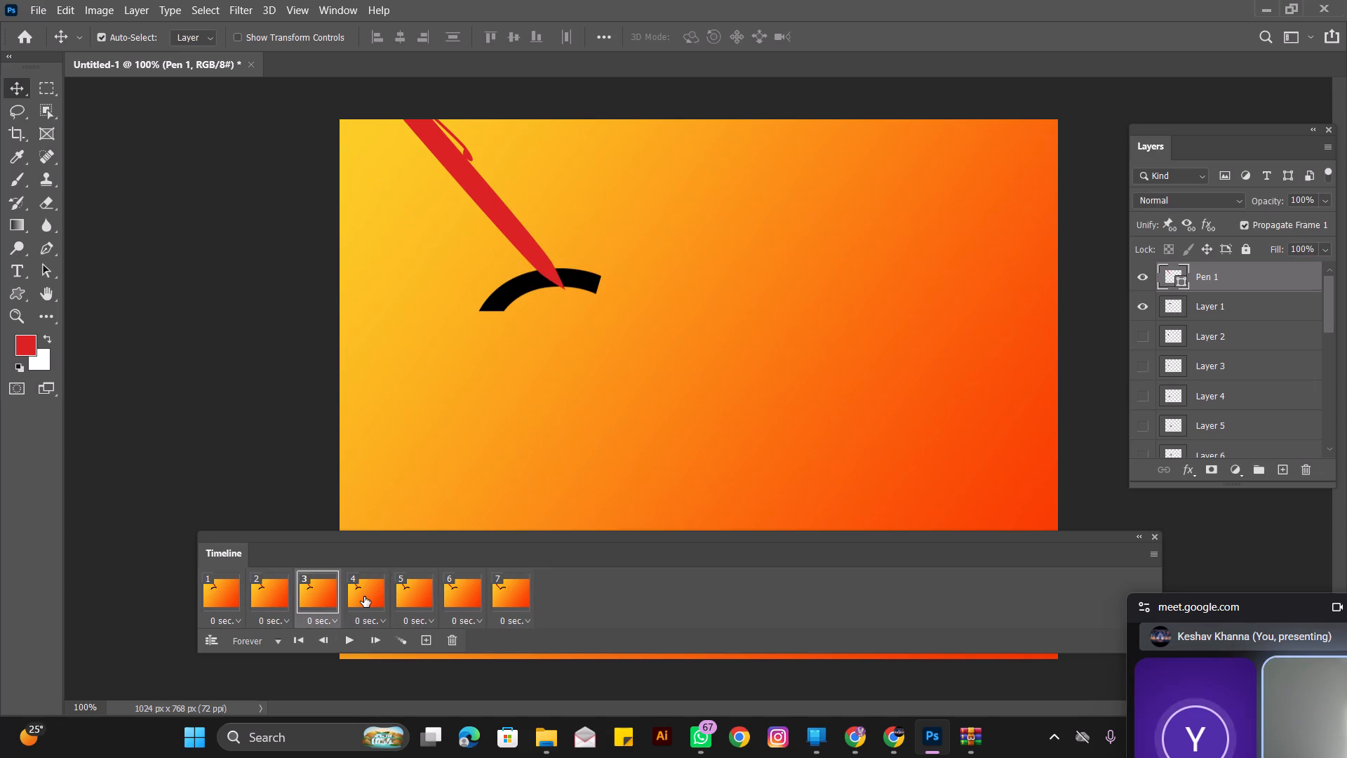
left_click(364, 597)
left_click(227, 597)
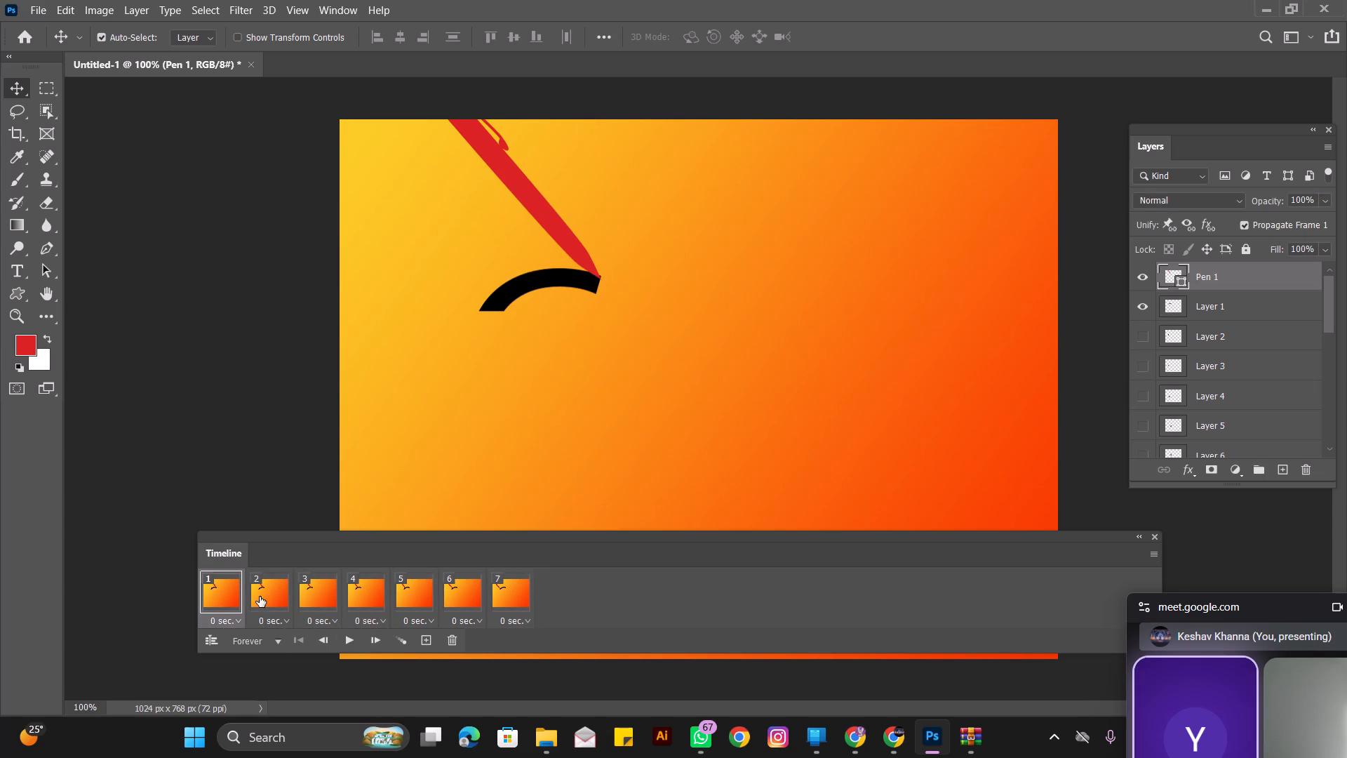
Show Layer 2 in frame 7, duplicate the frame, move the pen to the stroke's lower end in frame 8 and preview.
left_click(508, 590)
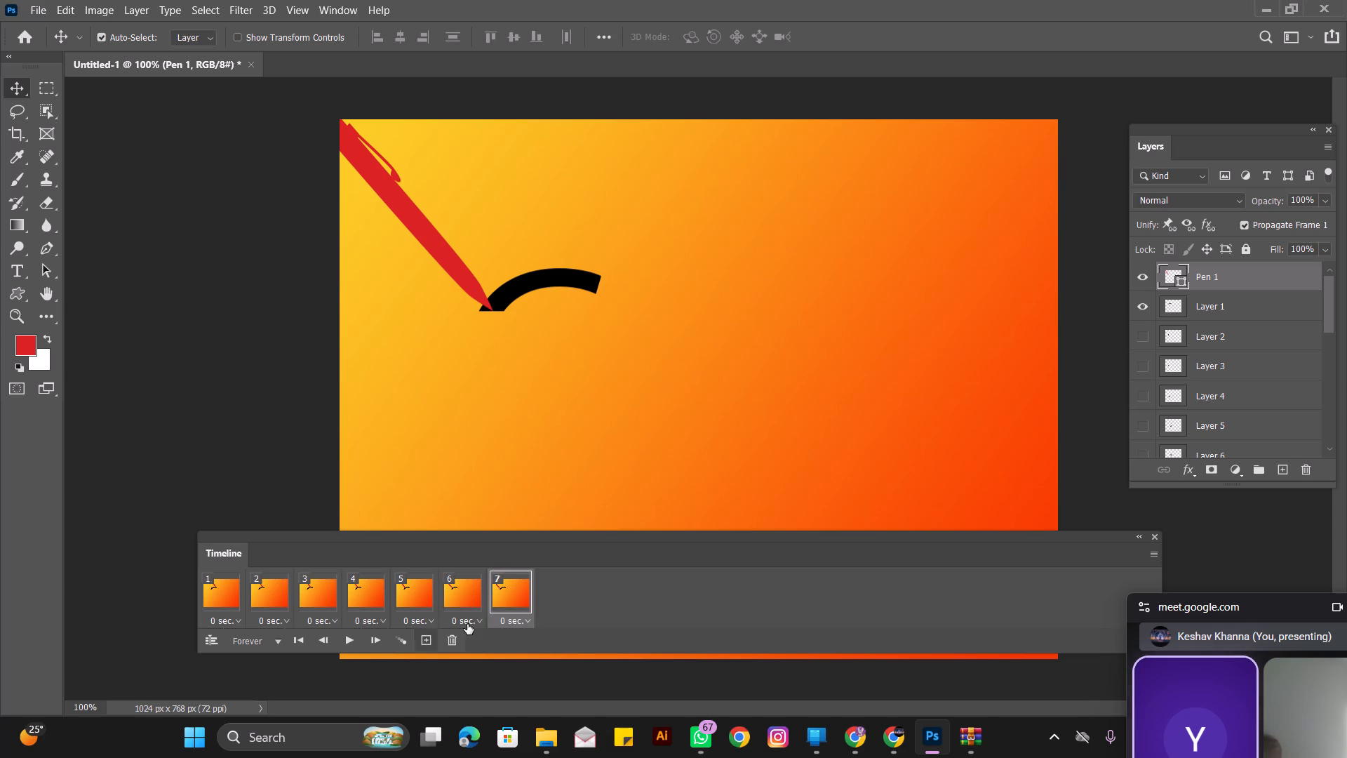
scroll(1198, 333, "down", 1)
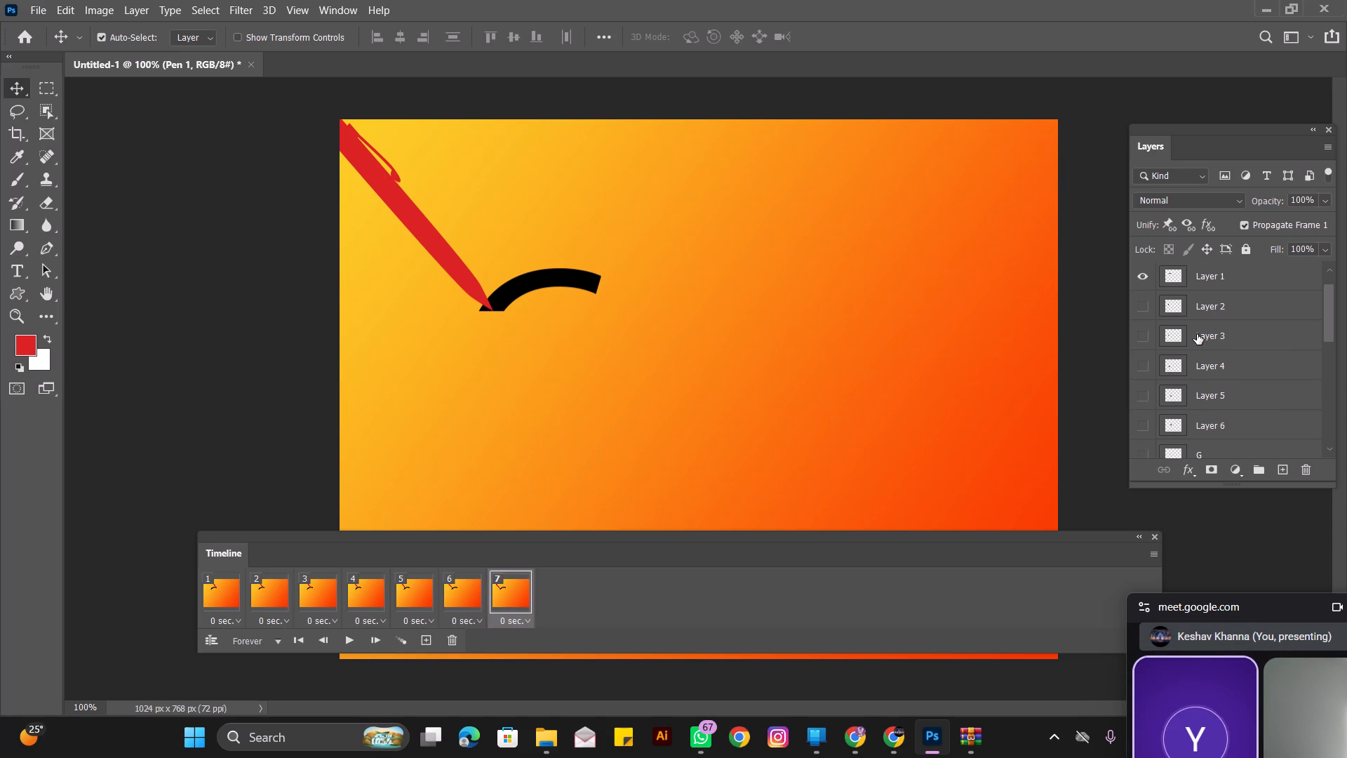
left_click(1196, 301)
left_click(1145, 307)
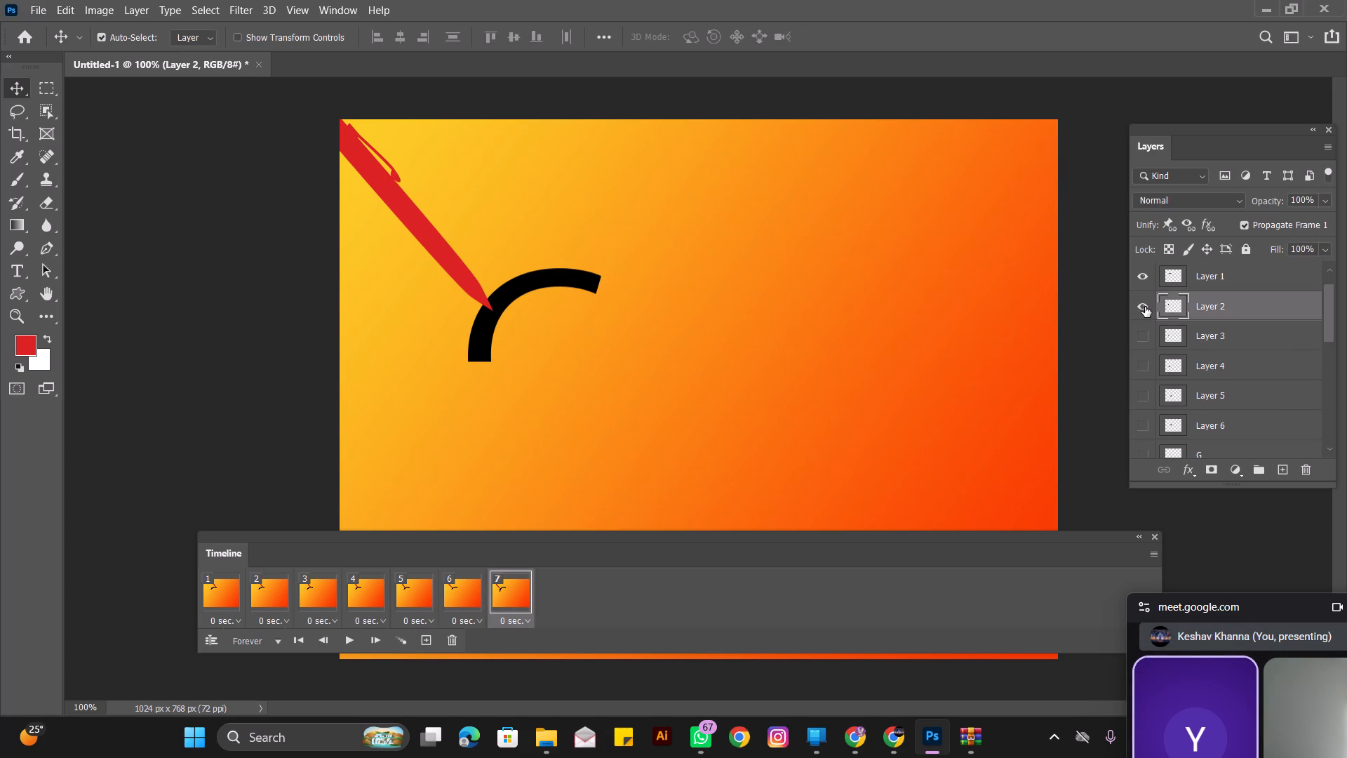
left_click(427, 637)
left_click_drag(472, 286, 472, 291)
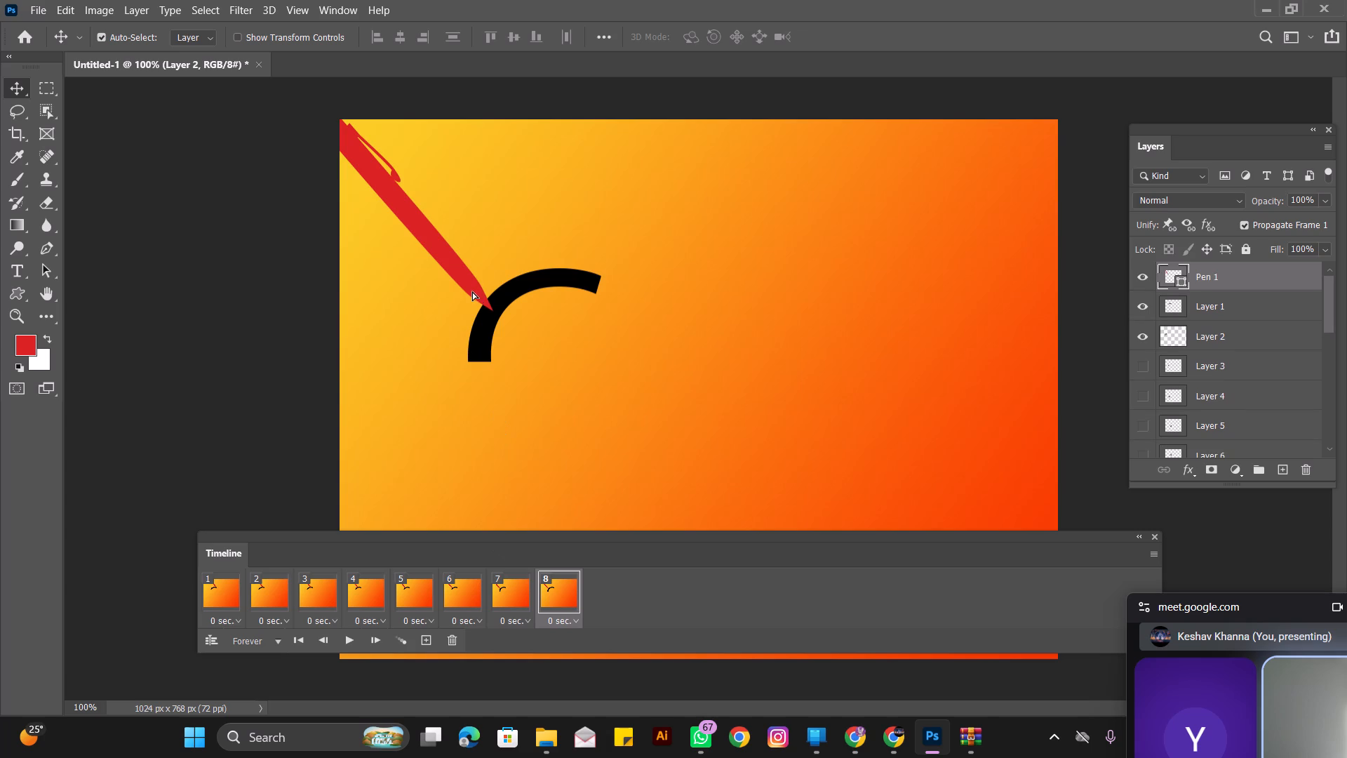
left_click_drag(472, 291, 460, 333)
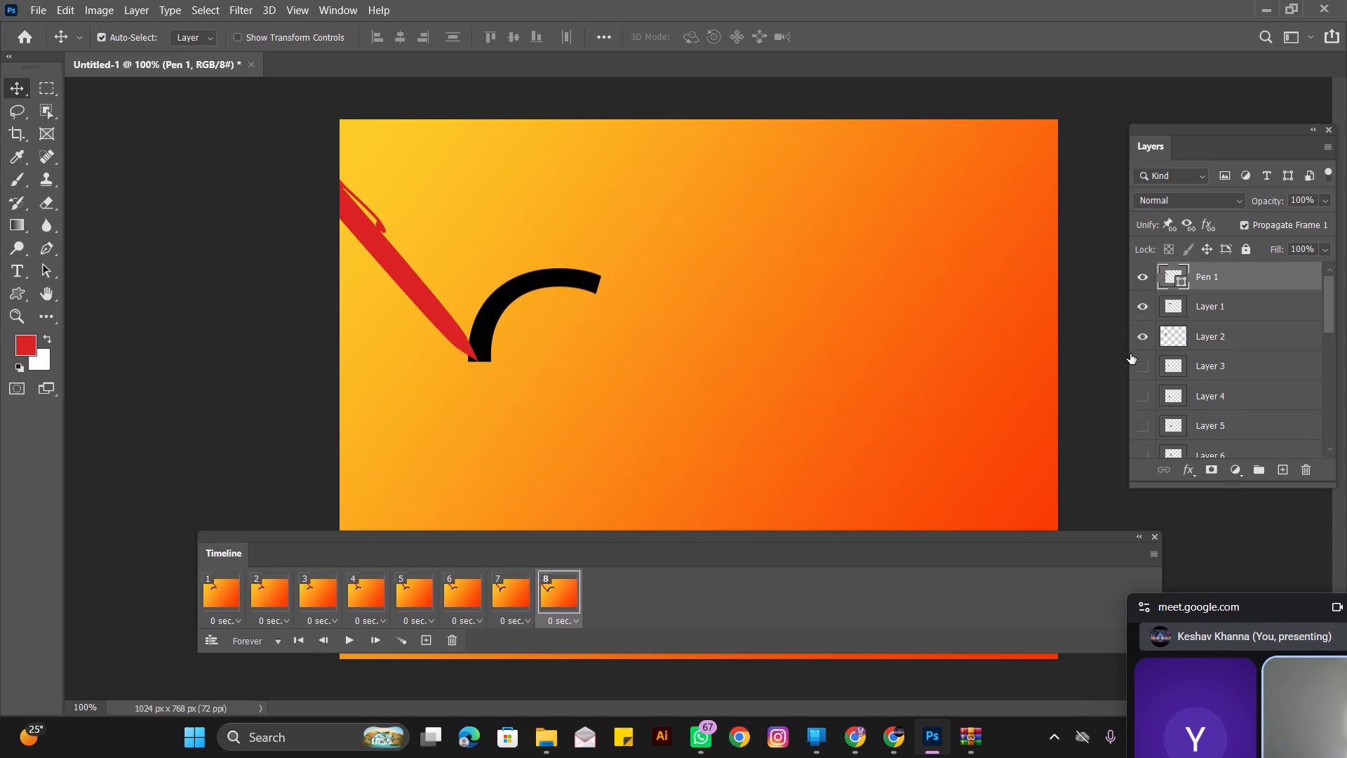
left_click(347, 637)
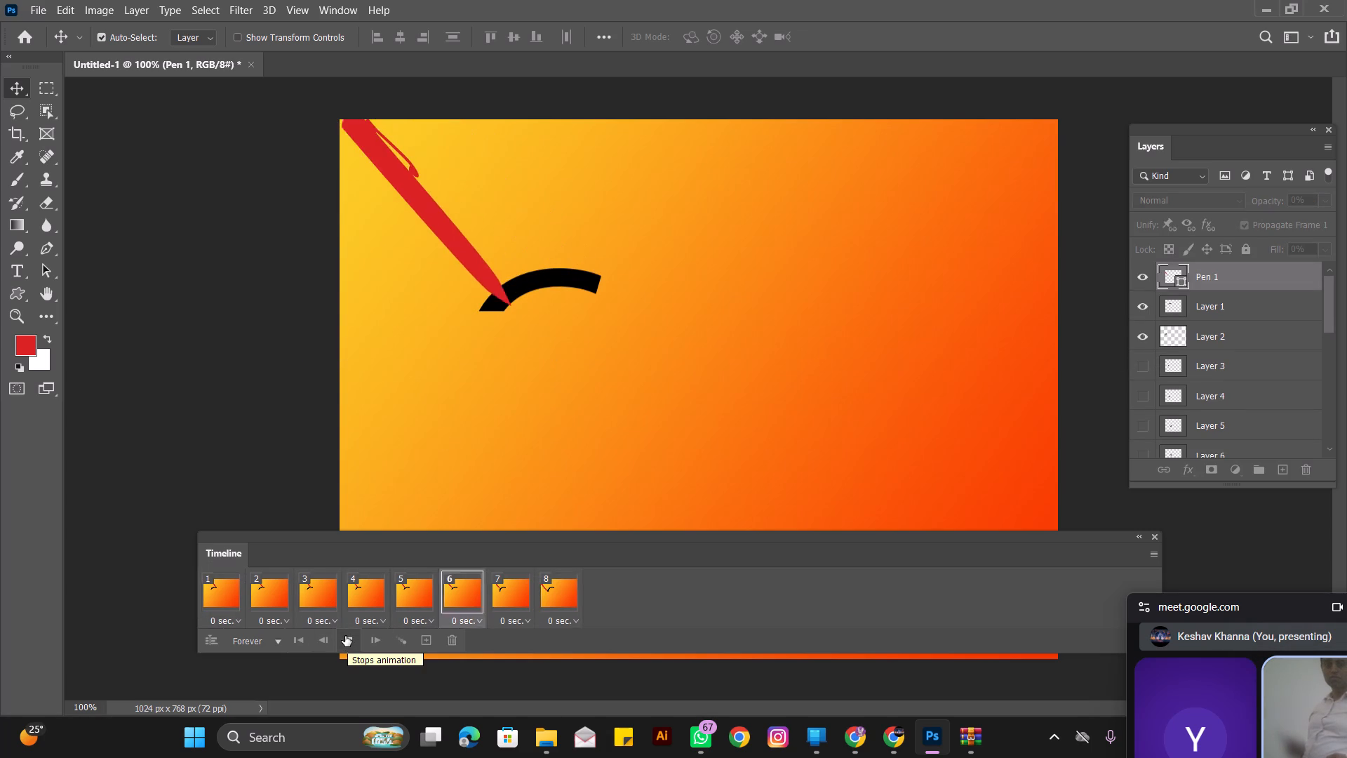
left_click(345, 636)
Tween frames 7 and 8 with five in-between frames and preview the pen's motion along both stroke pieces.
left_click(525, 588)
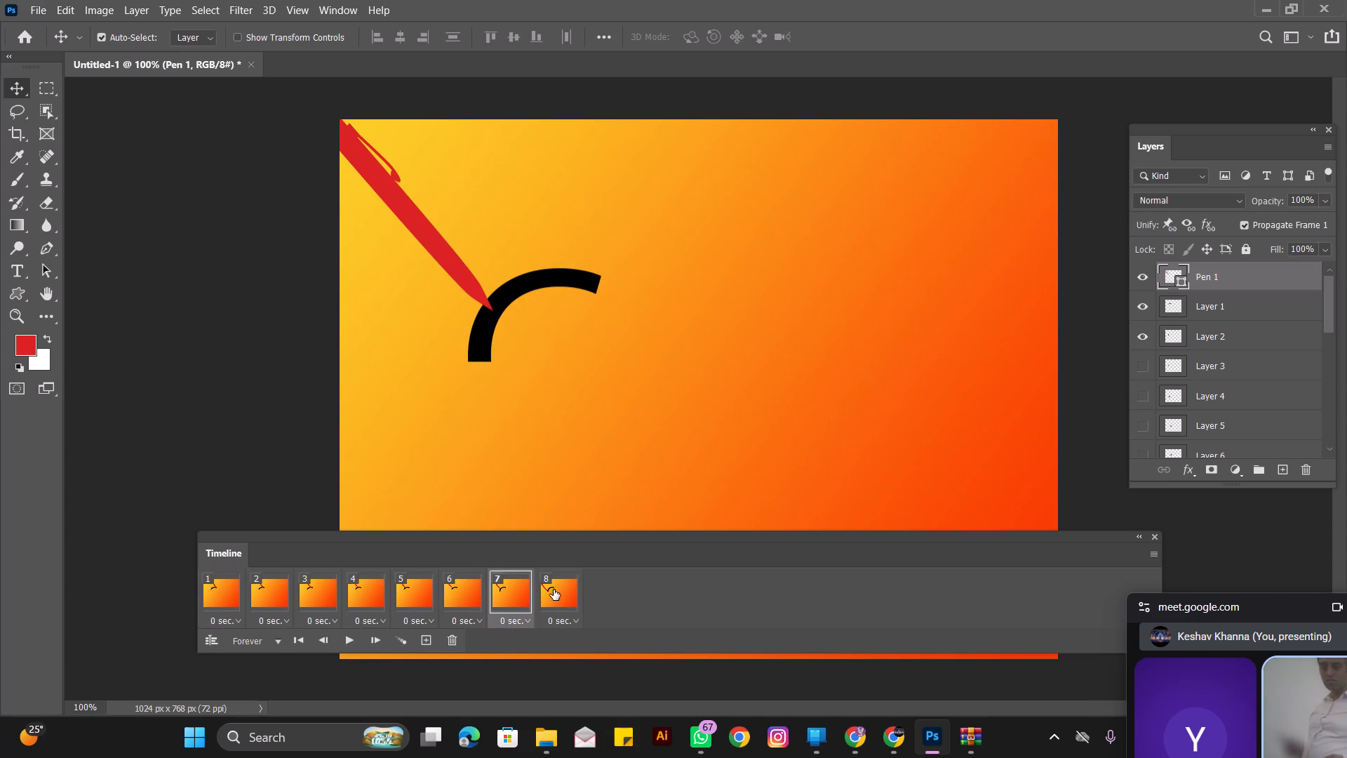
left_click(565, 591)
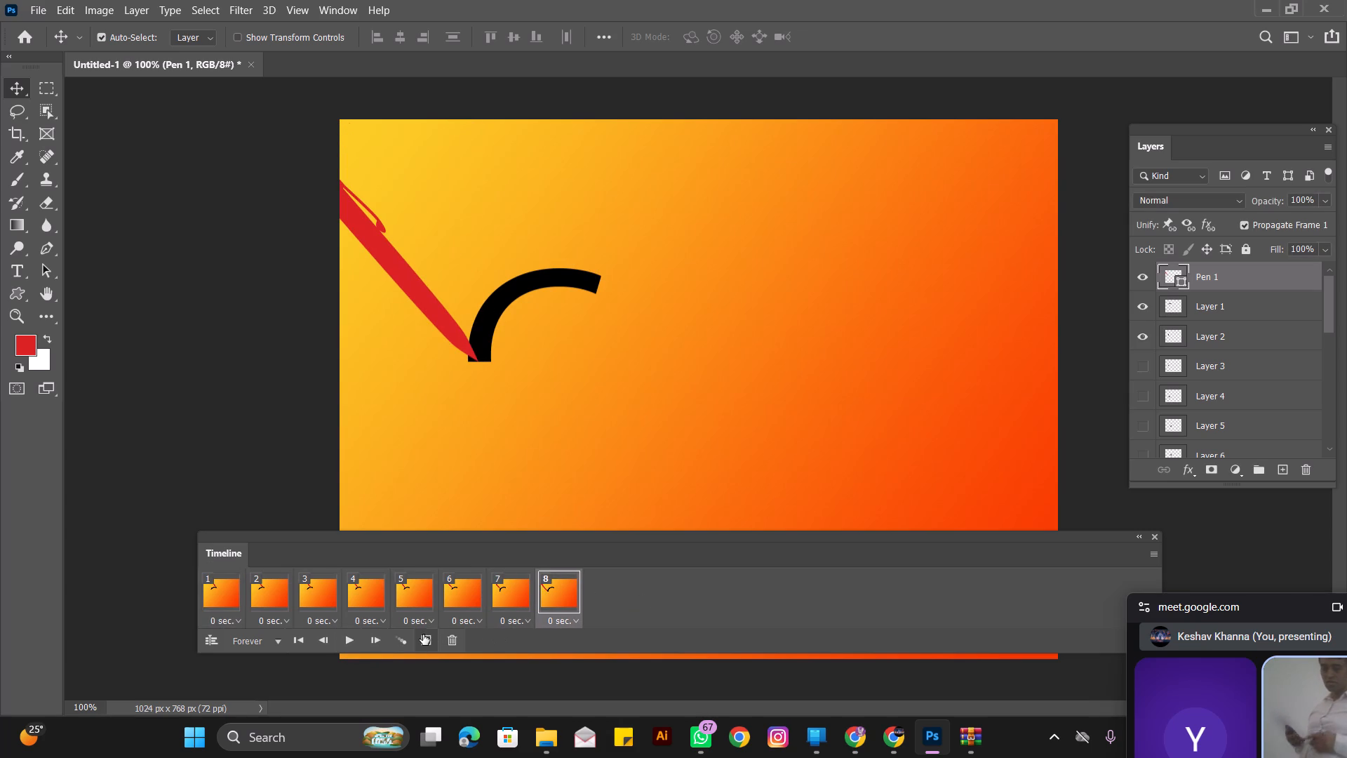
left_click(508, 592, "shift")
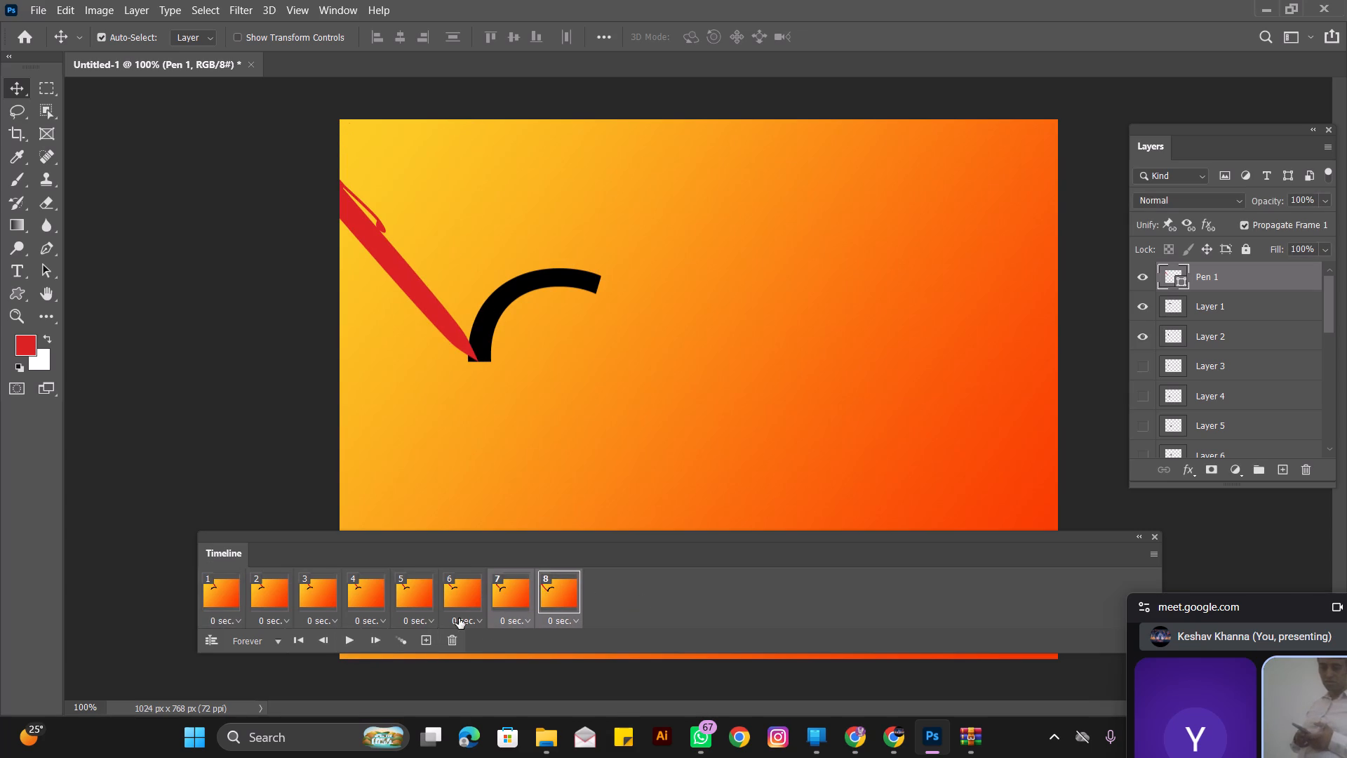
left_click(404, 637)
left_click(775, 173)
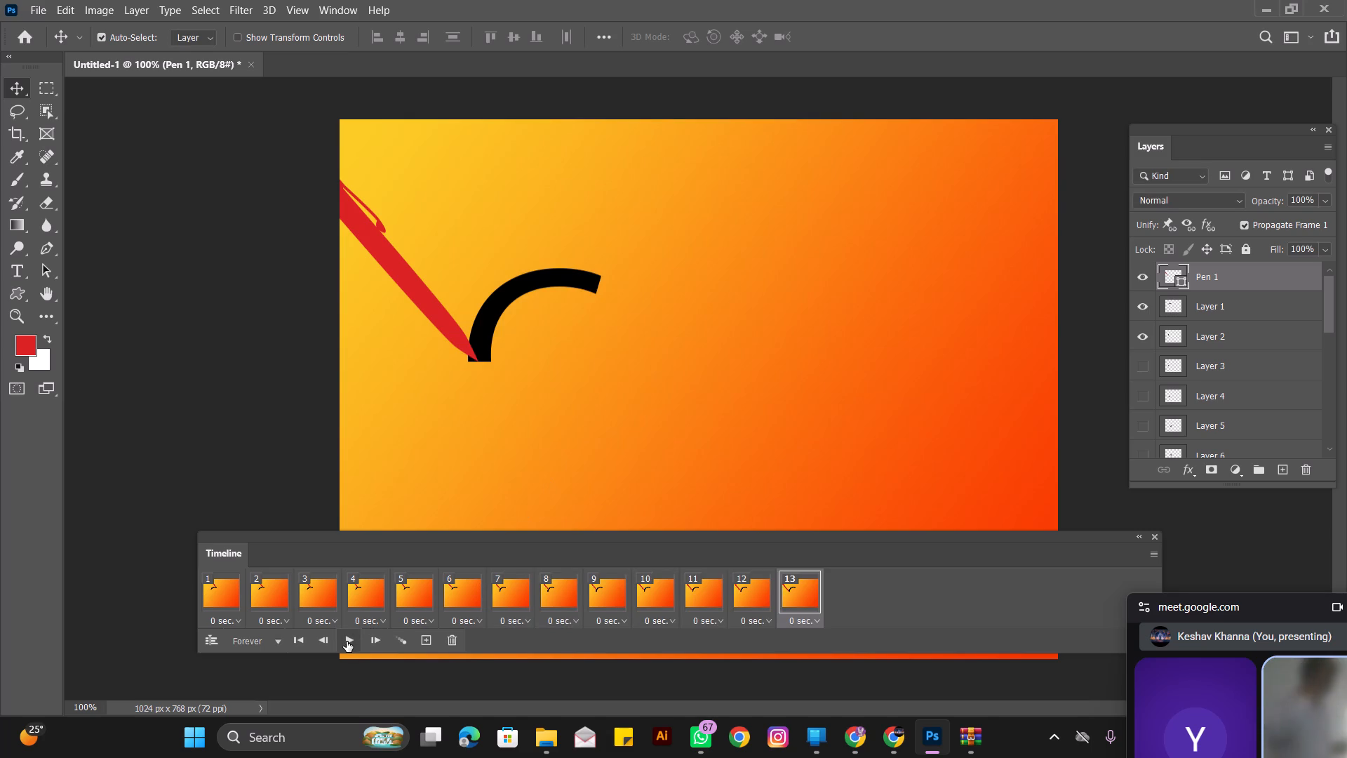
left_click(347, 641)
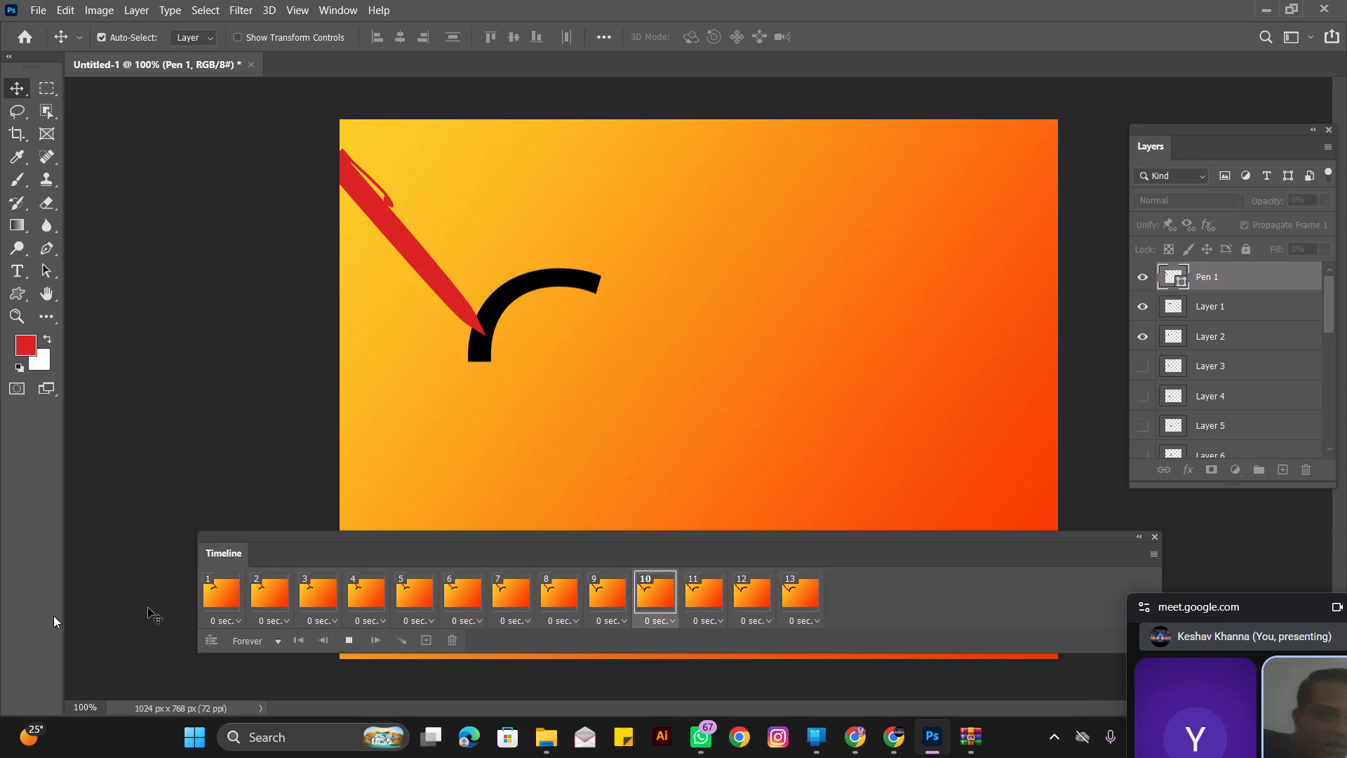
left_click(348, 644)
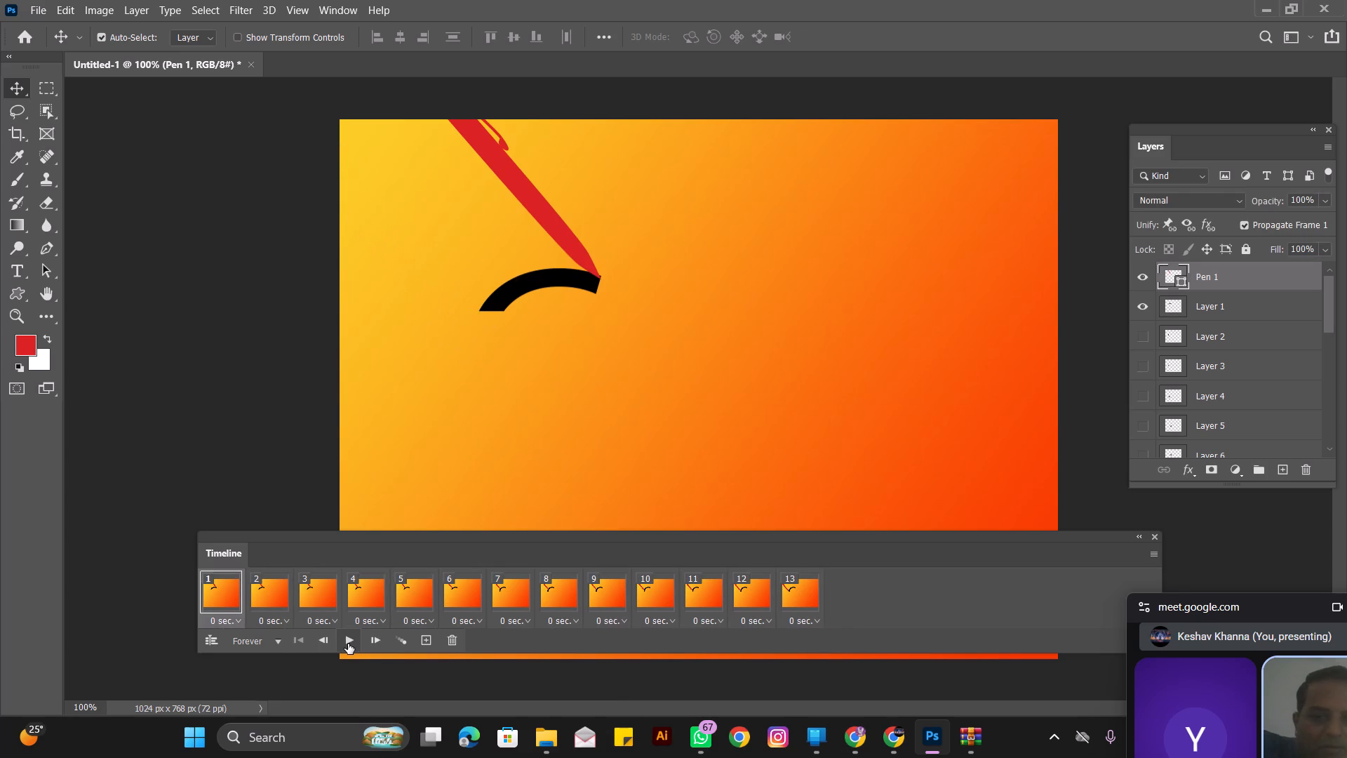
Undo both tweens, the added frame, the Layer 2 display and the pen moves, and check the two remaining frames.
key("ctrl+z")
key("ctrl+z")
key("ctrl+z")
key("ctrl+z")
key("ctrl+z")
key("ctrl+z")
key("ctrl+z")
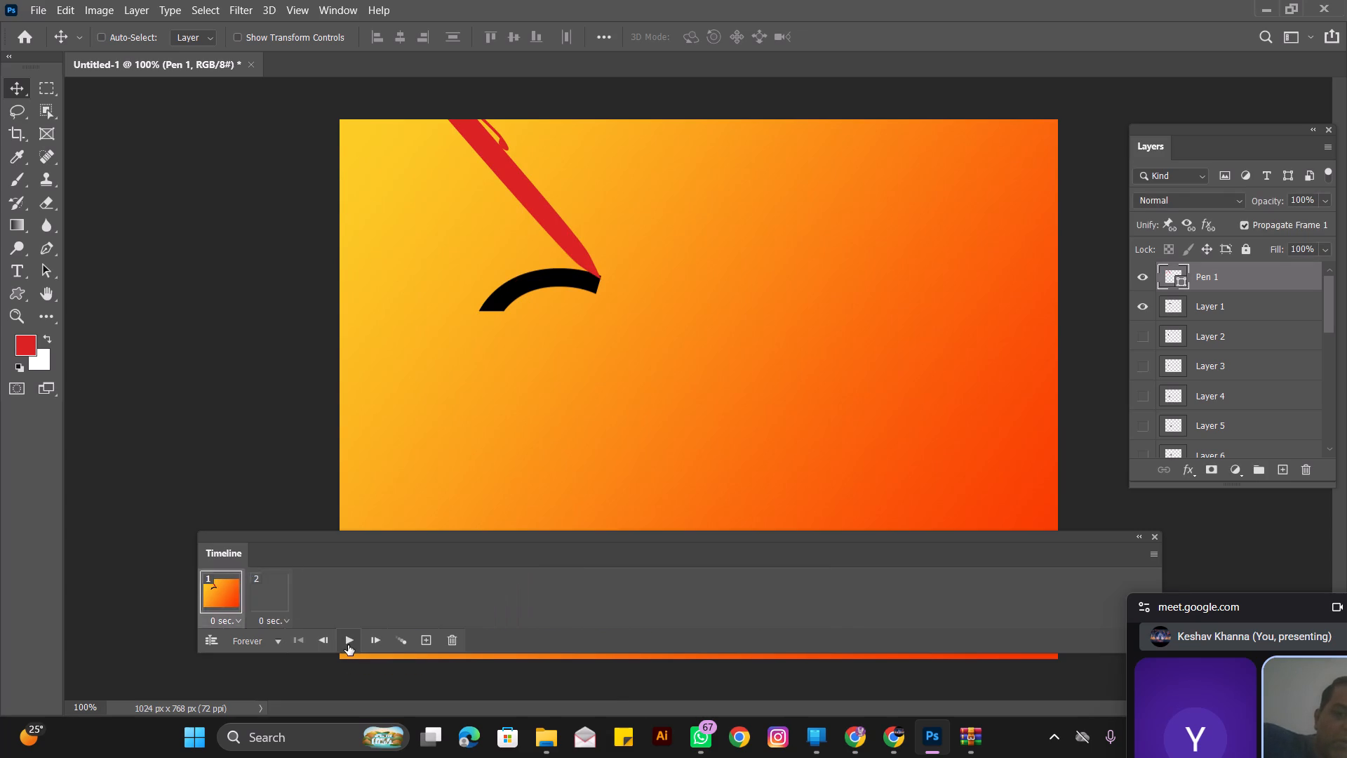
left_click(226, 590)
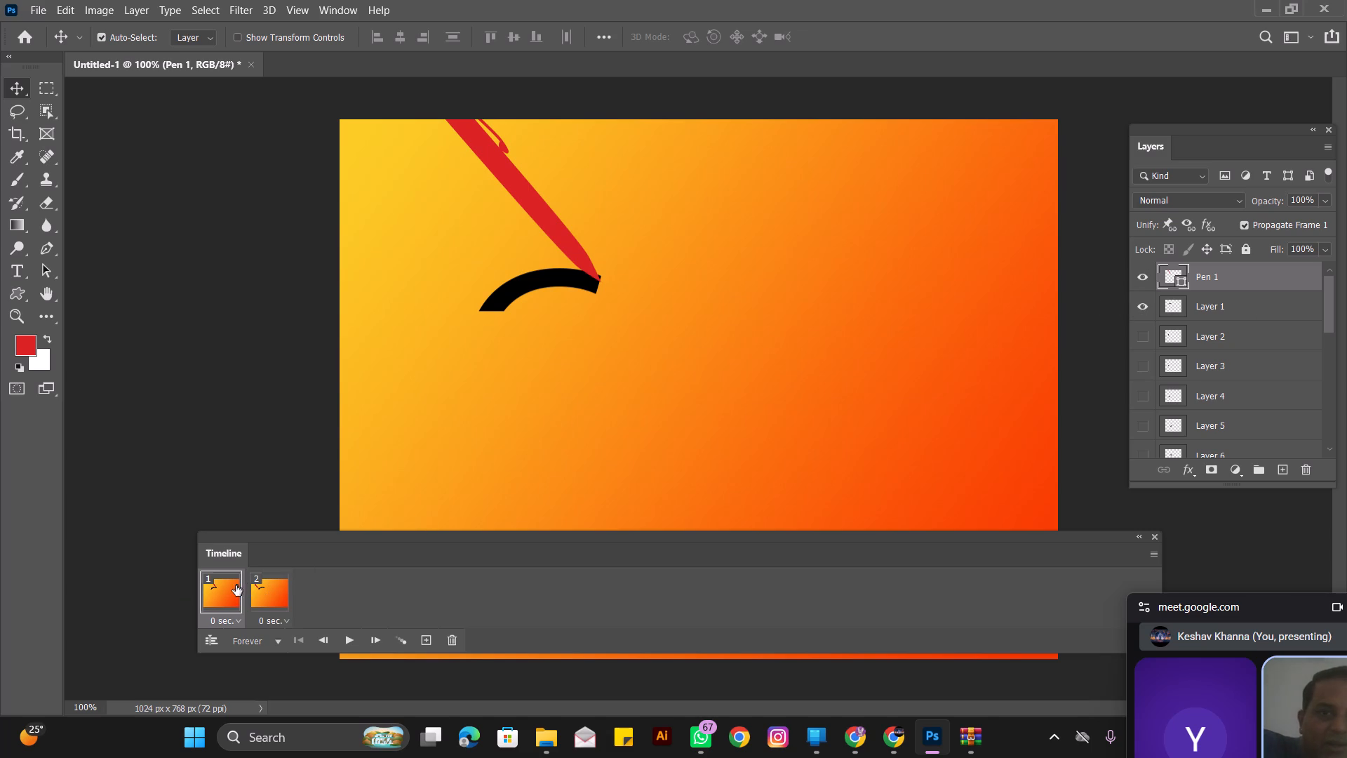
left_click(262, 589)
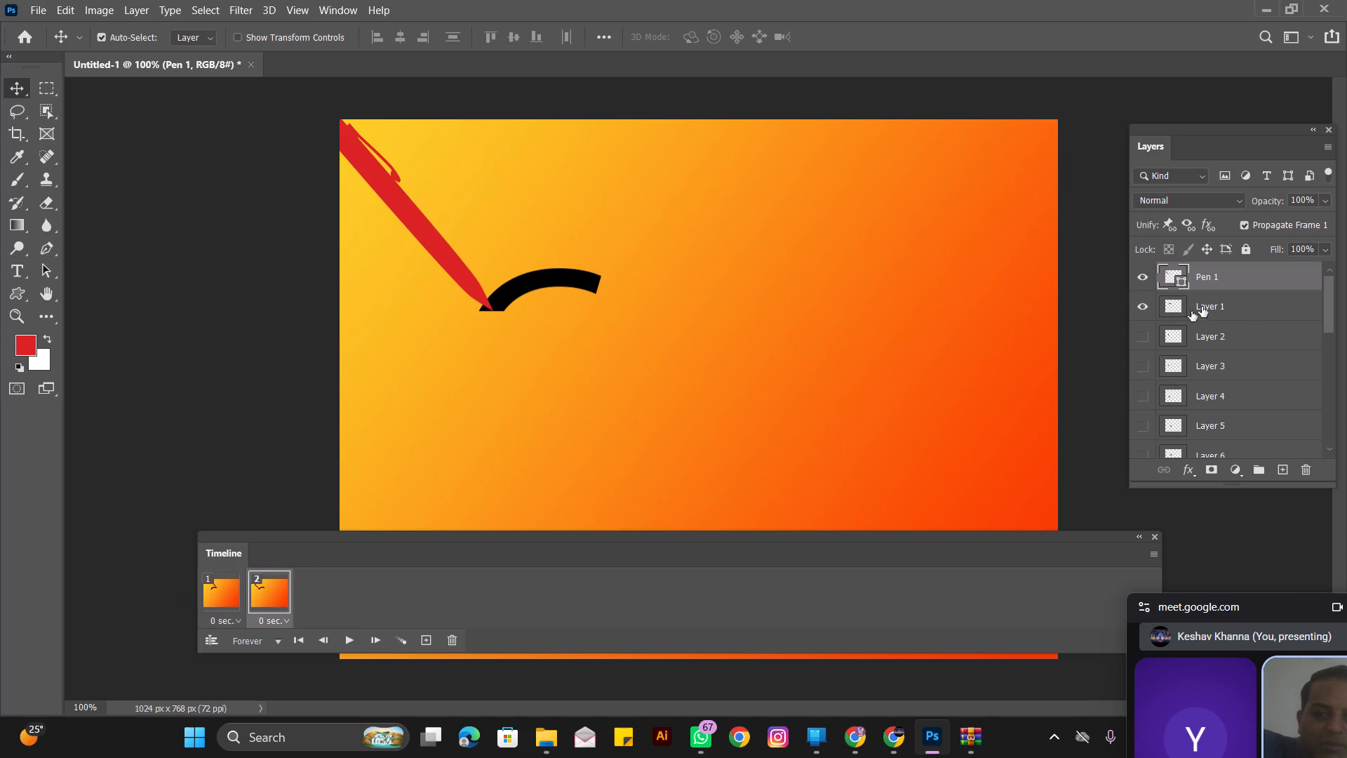
Delete frame 2 and hide Layer 1 in the remaining frame so it holds only the pen.
left_click(1143, 302)
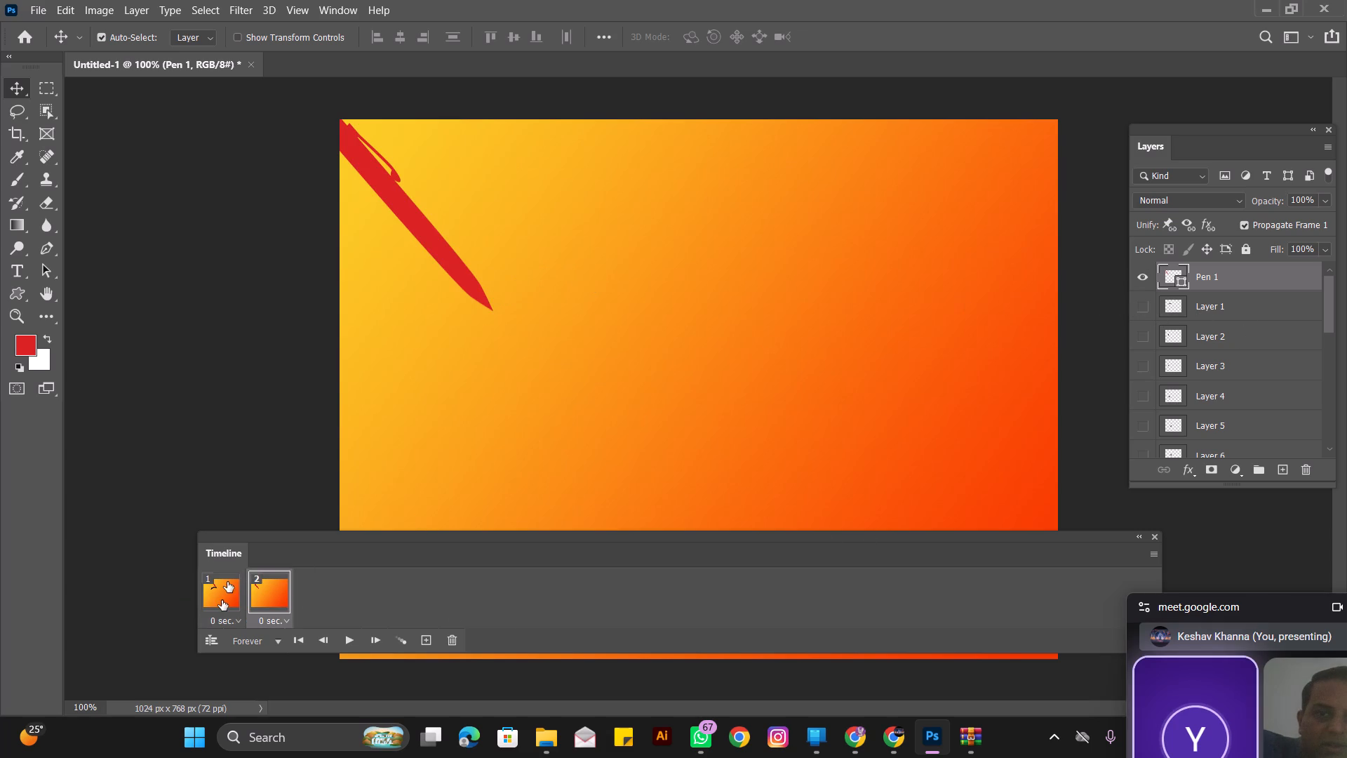
left_click(222, 601)
left_click(262, 595)
left_click(448, 638)
left_click(619, 286)
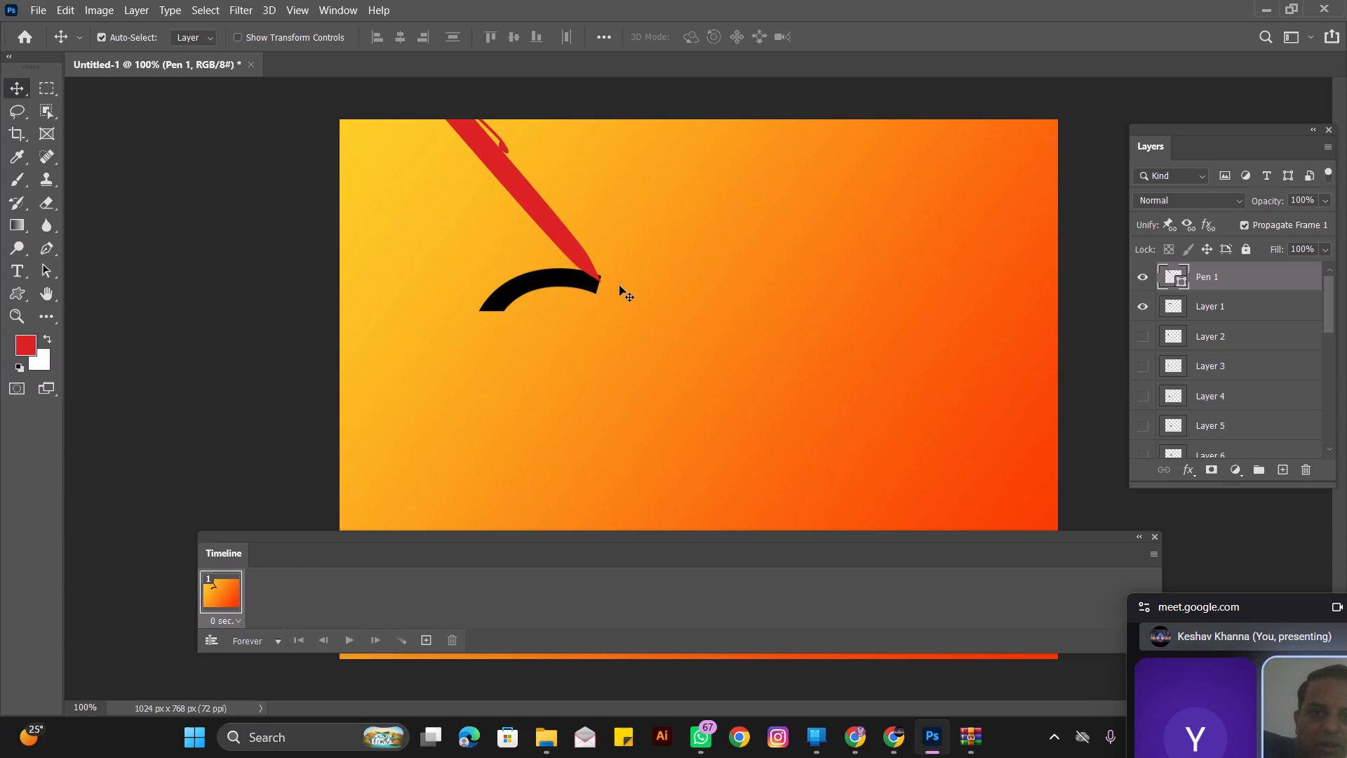
left_click(206, 594)
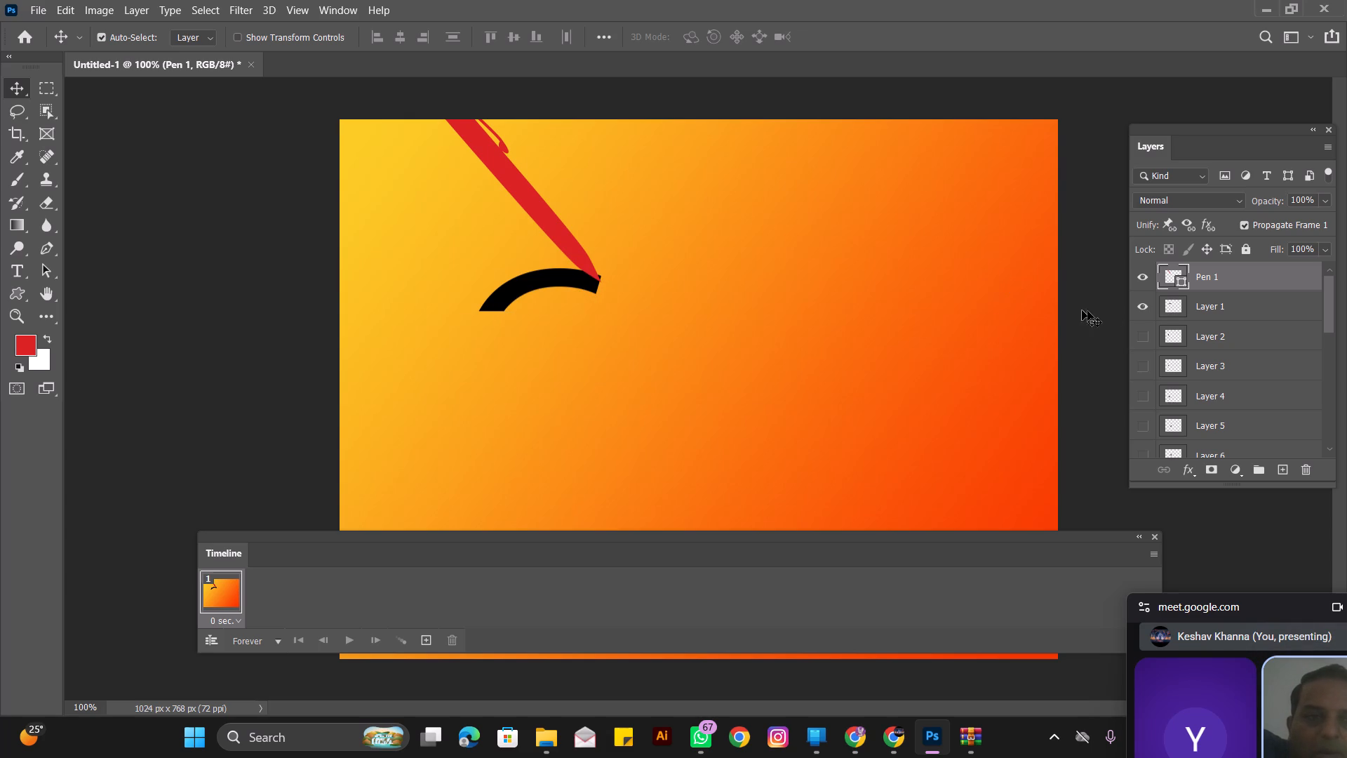
left_click(1151, 310)
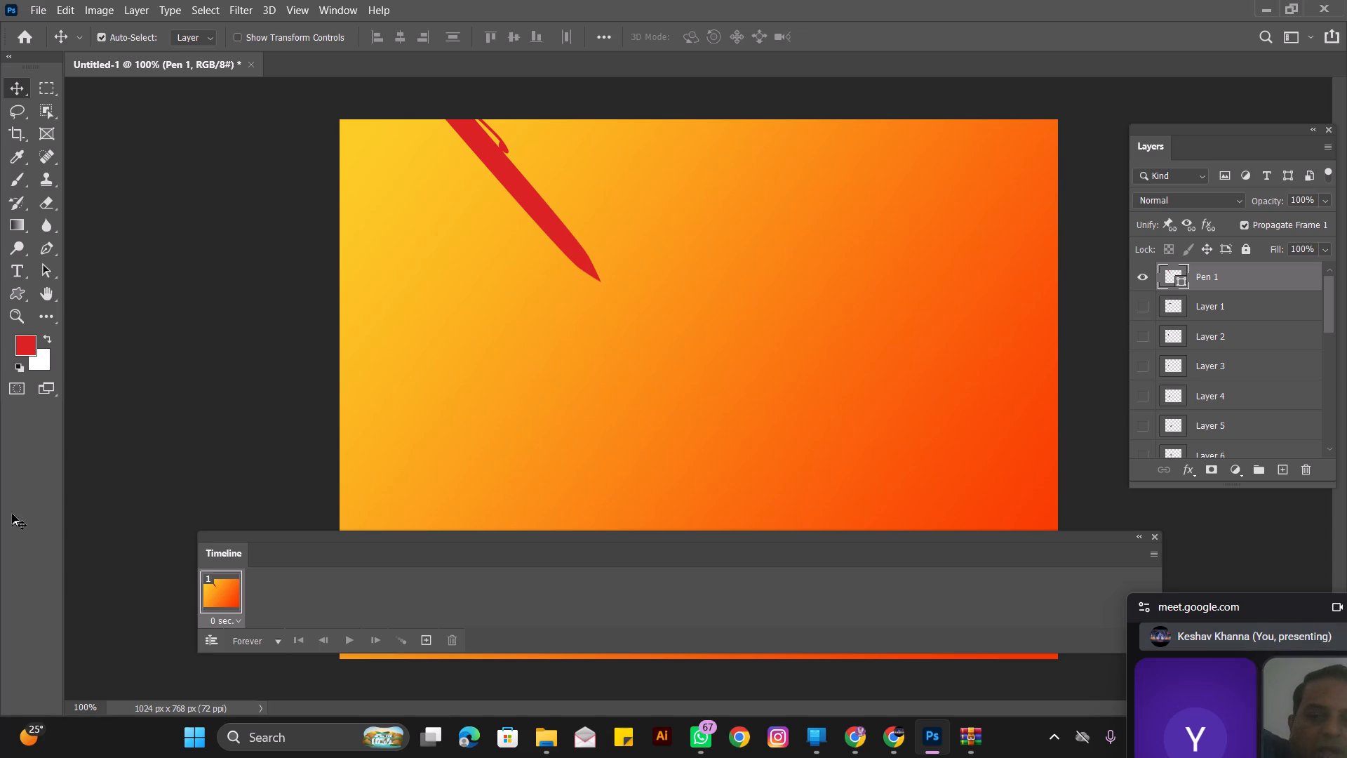
Duplicate frame 1, show Layer 1 in frame 2, move the pen tip to the arc's lower end and compare both frames.
left_click(424, 638)
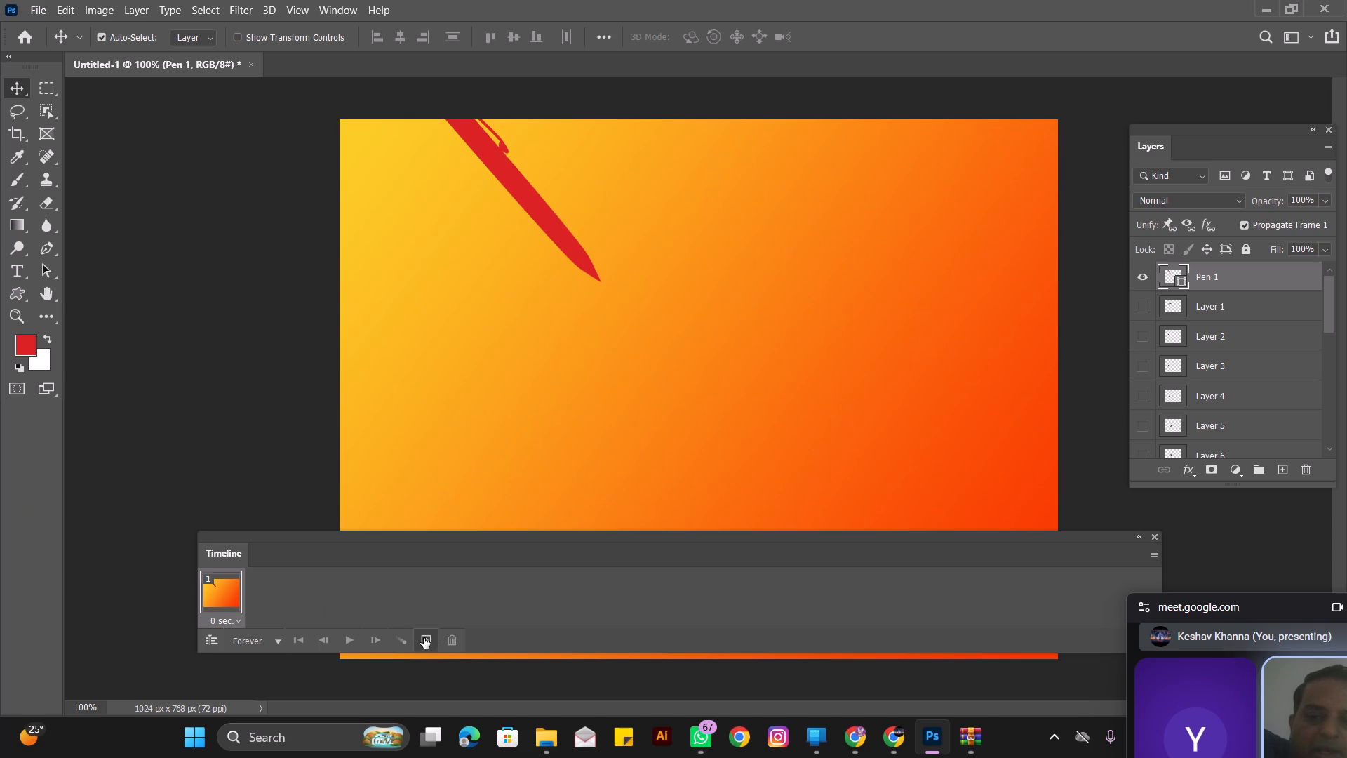
left_click(1139, 307)
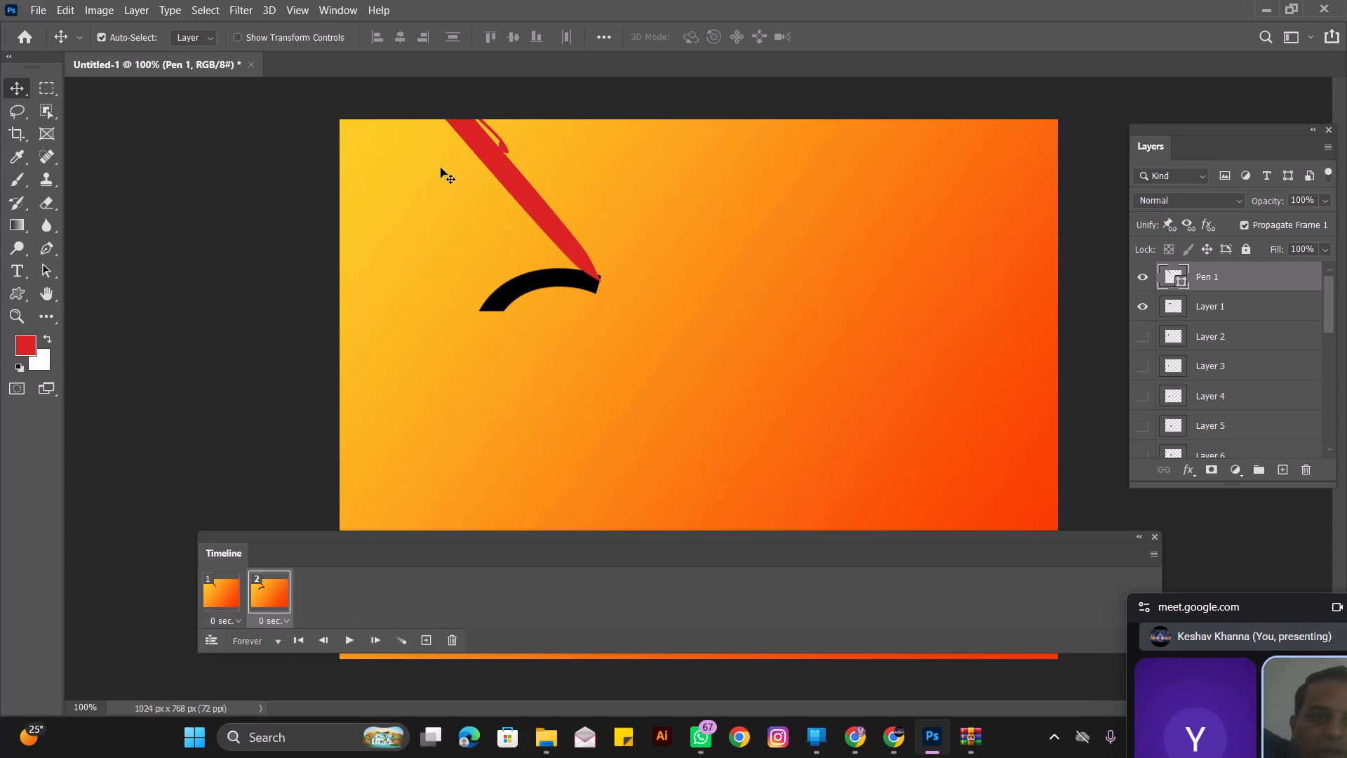
left_click_drag(550, 223, 451, 244)
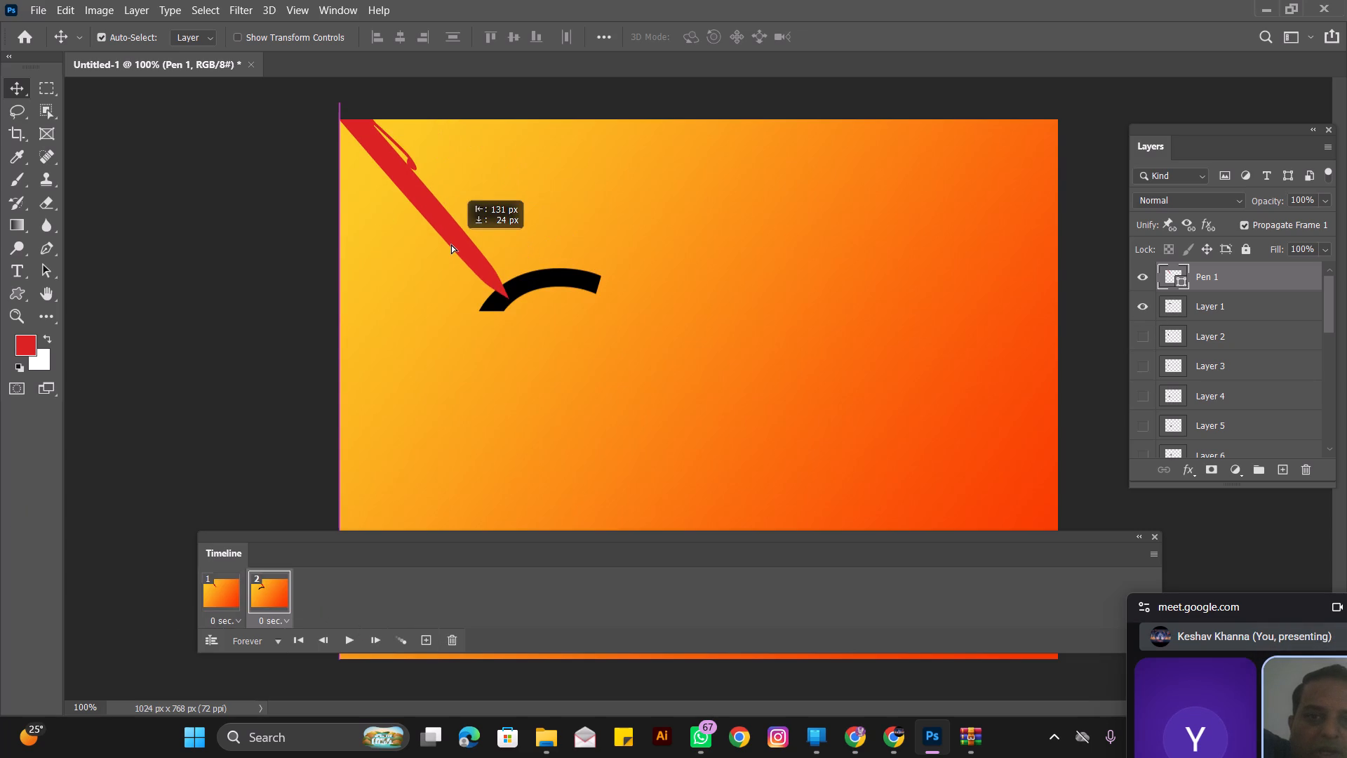
left_click_drag(451, 244, 438, 251)
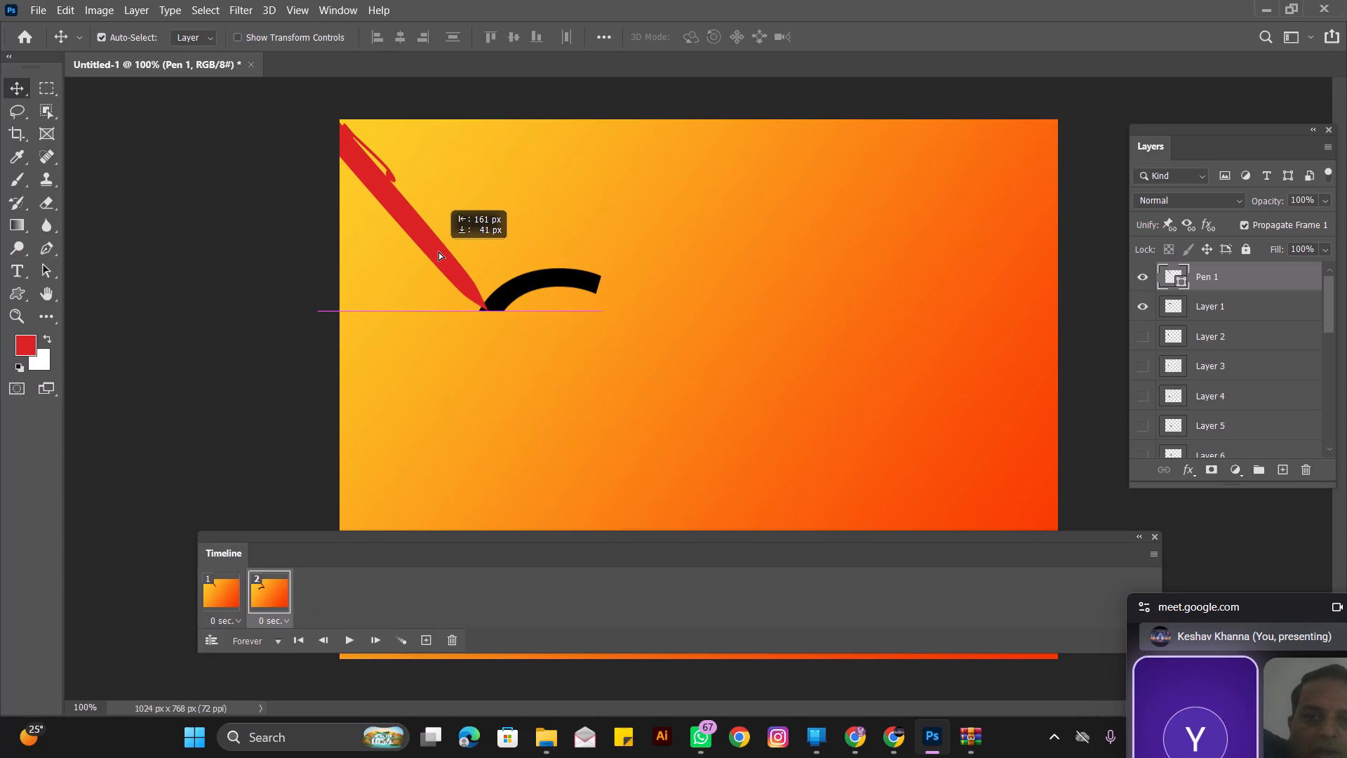
left_click_drag(438, 251, 435, 252)
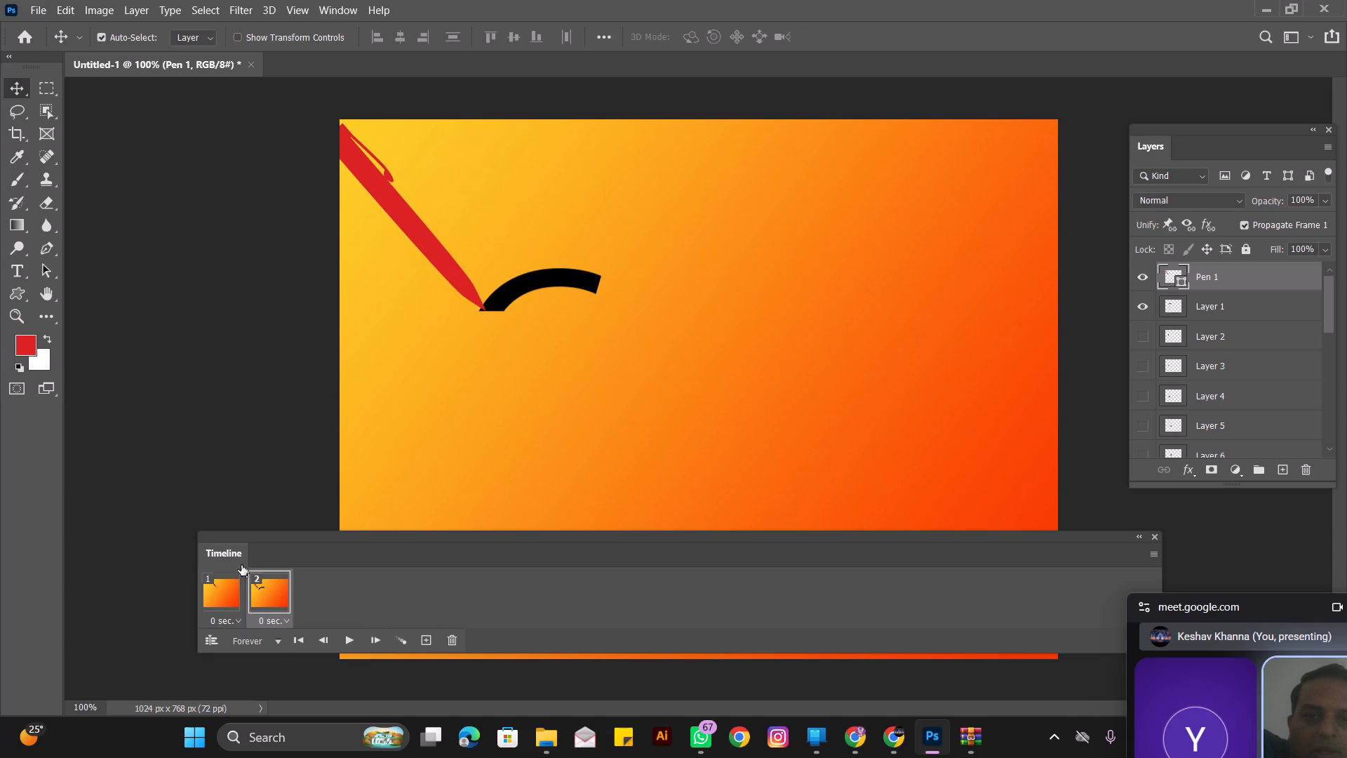
left_click(222, 590)
left_click(273, 590)
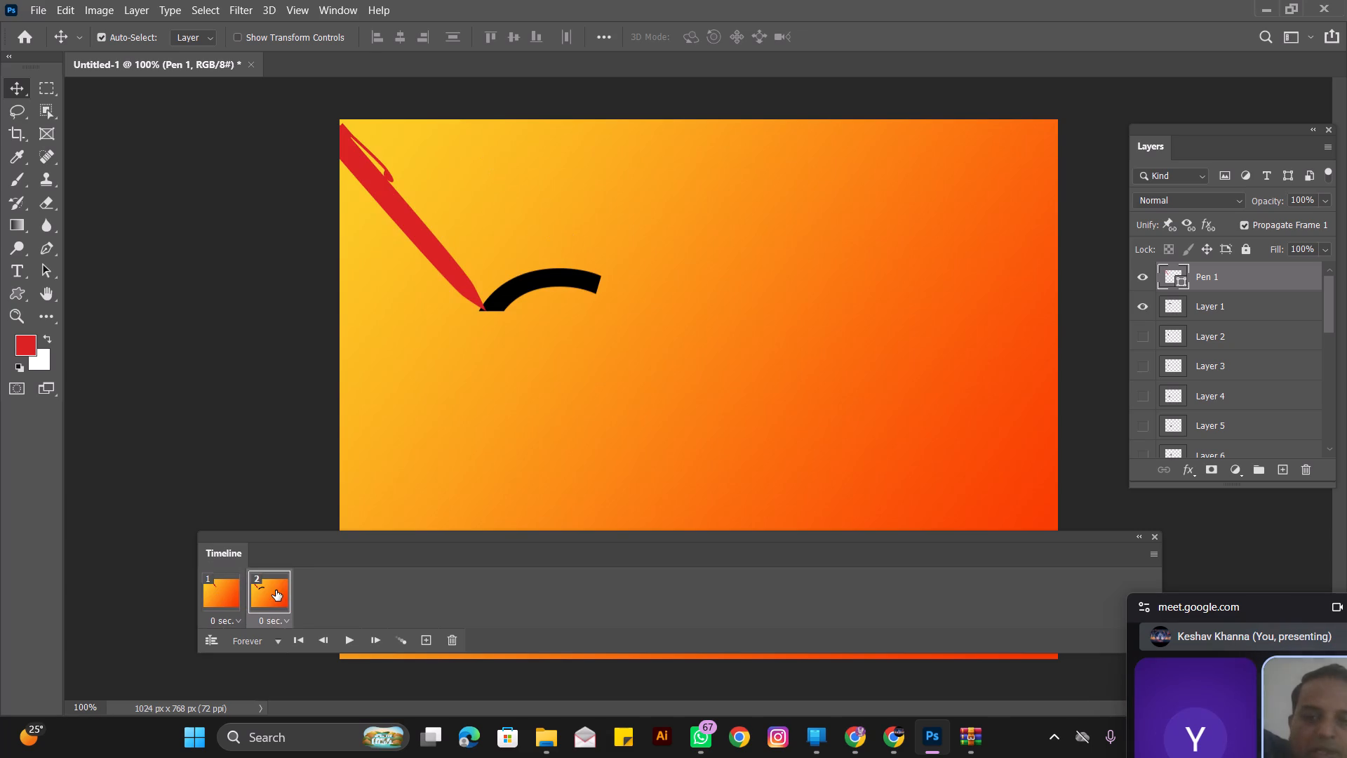
left_click(400, 639)
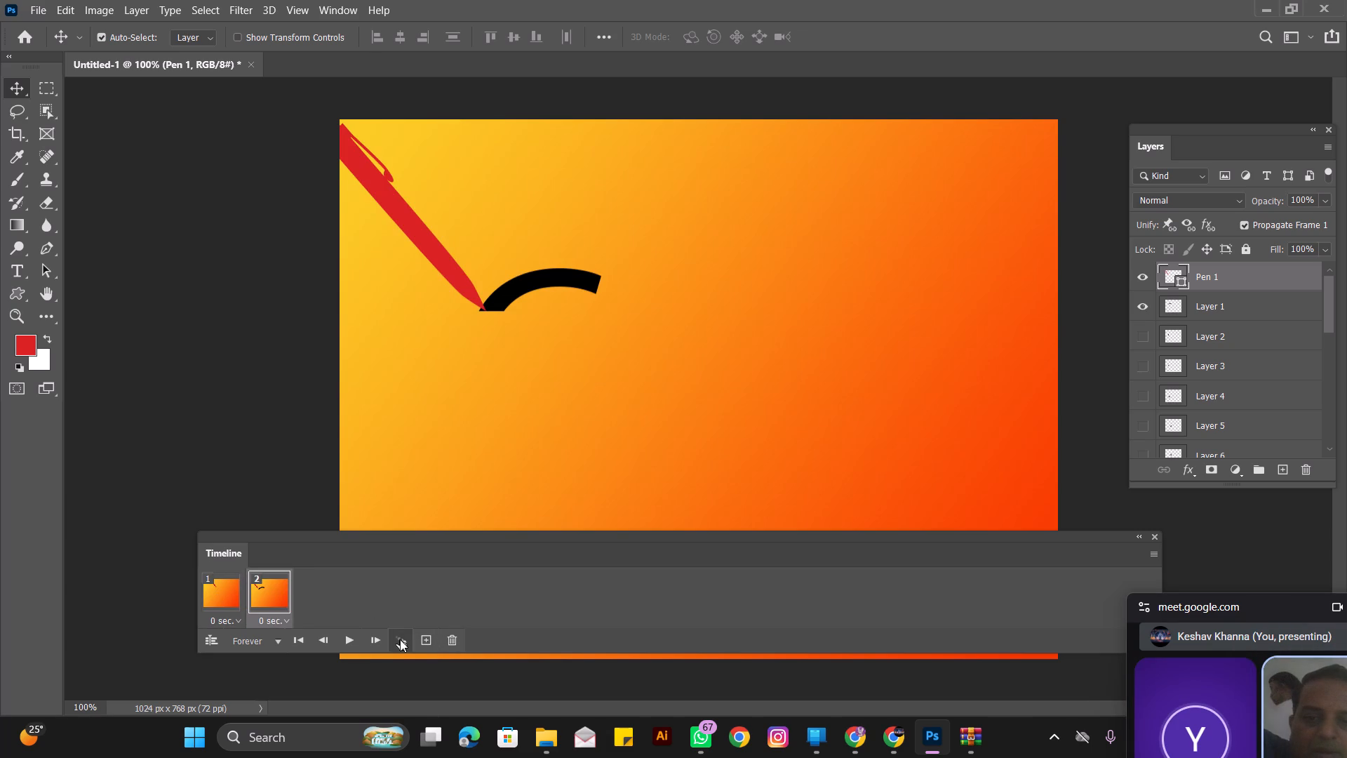
left_click(783, 200)
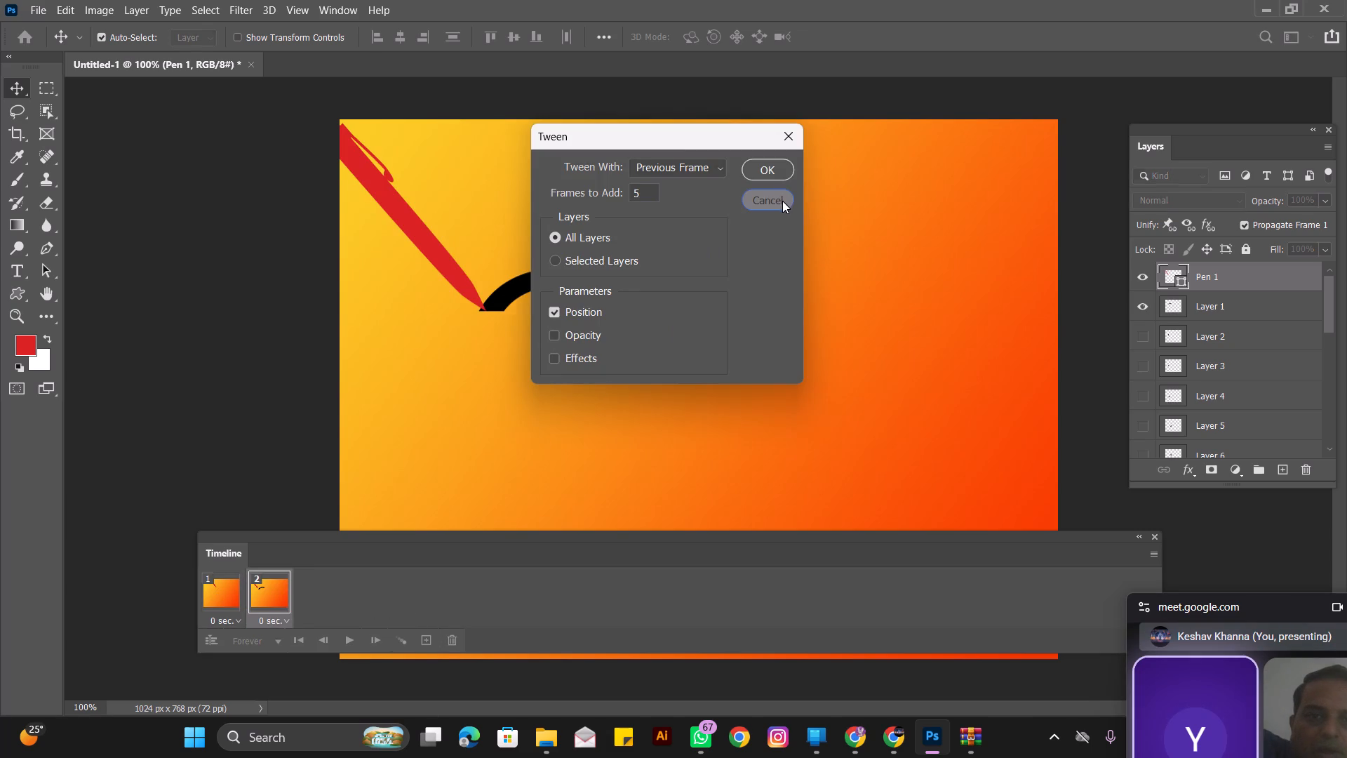
Duplicate frame 2, show Layer 2 in frame 3 and move the pen tip down to that stroke piece's lower end.
left_click(427, 641)
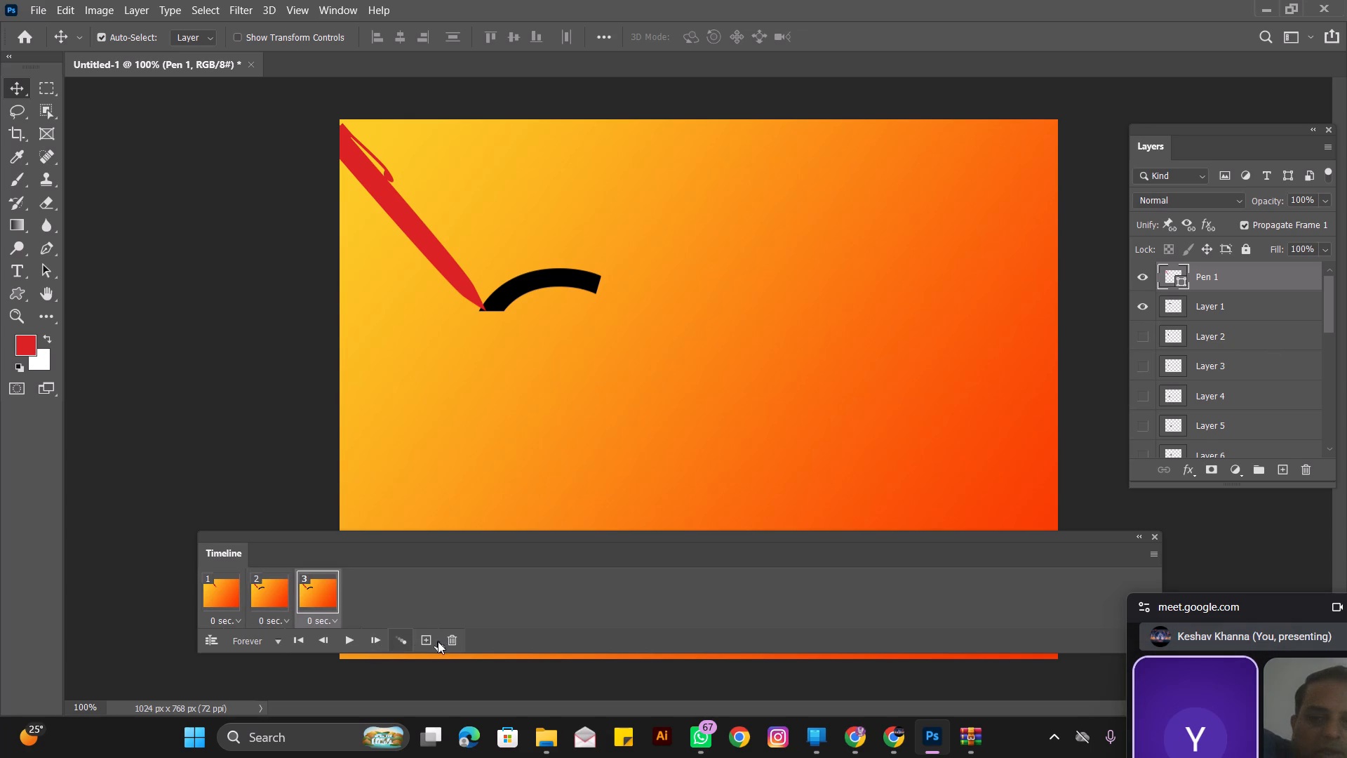
left_click(1143, 336)
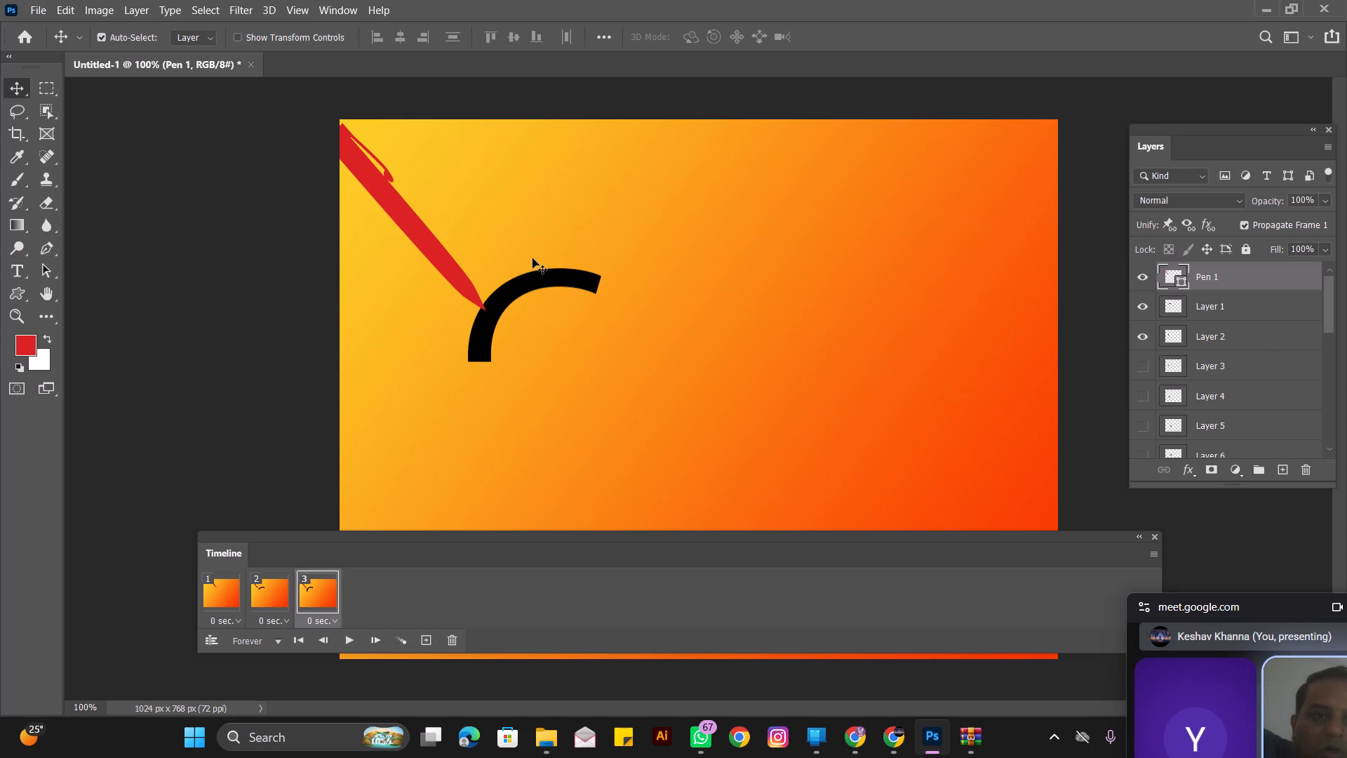
left_click_drag(455, 282, 428, 328)
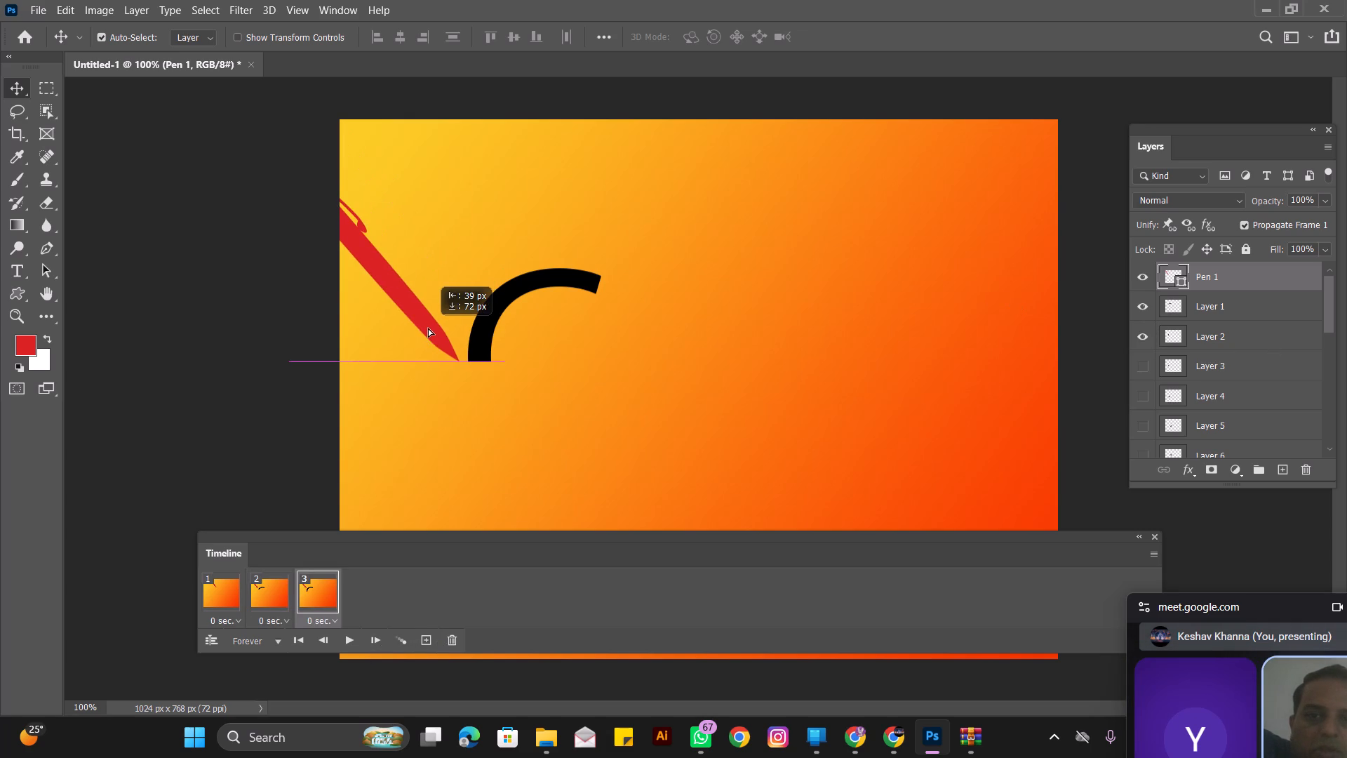
left_click_drag(428, 328, 436, 328)
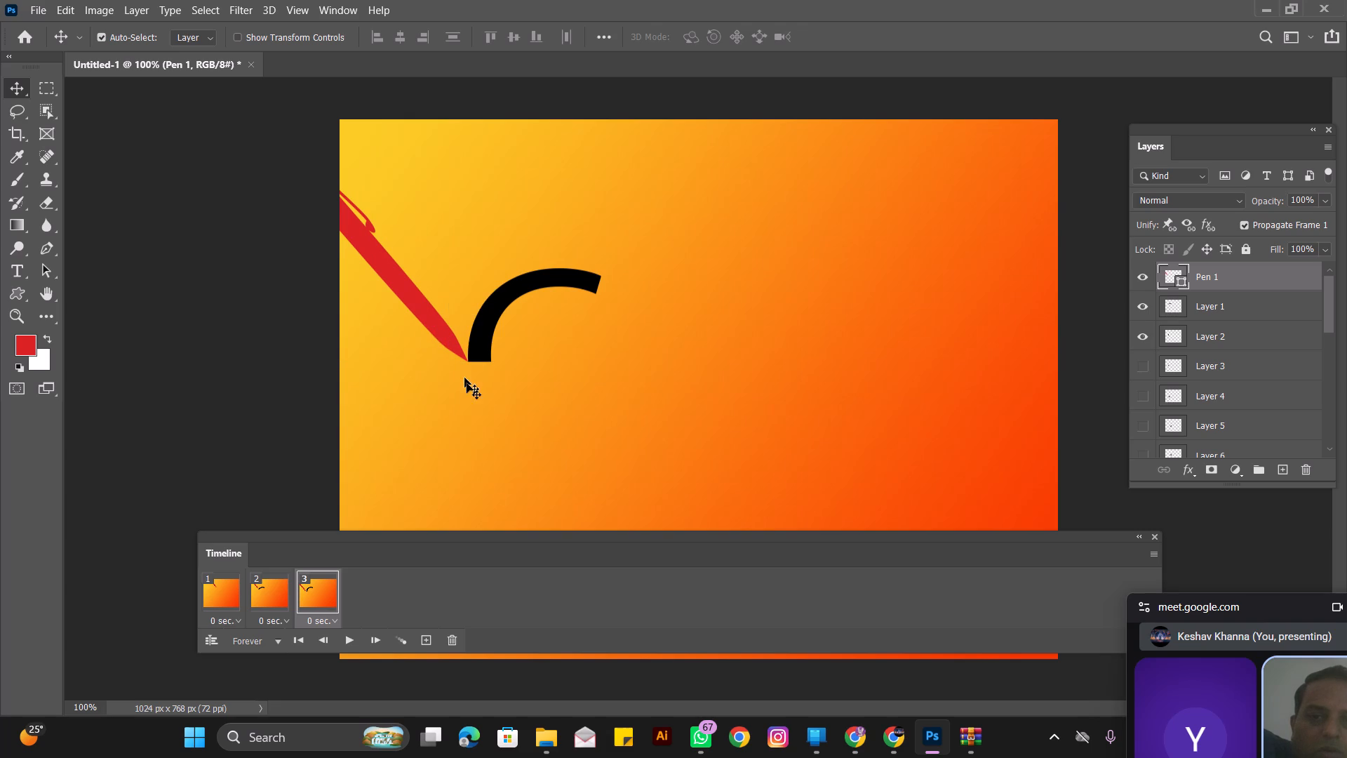
Duplicate frame 3, show Layer 3 in frame 4 and move the pen tip to that piece's lower end.
left_click(425, 639)
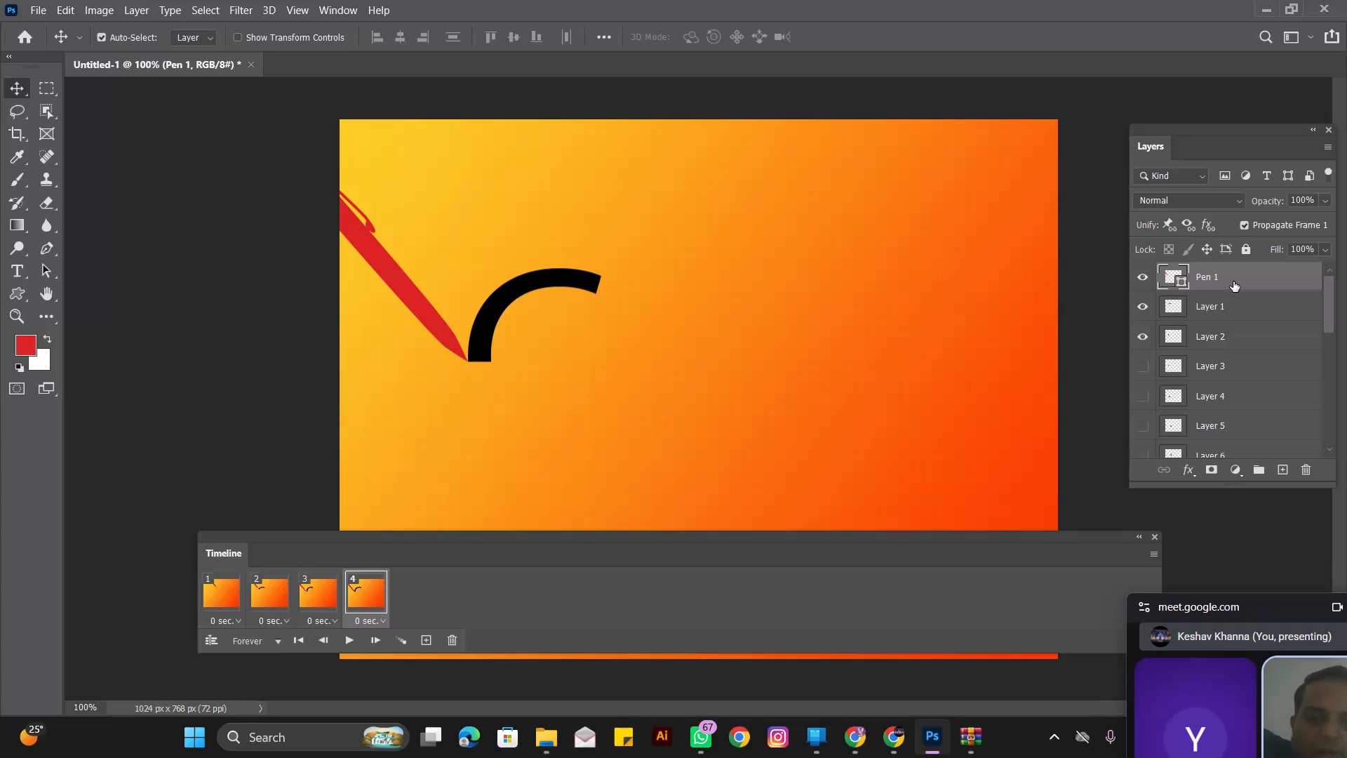
left_click(1146, 366)
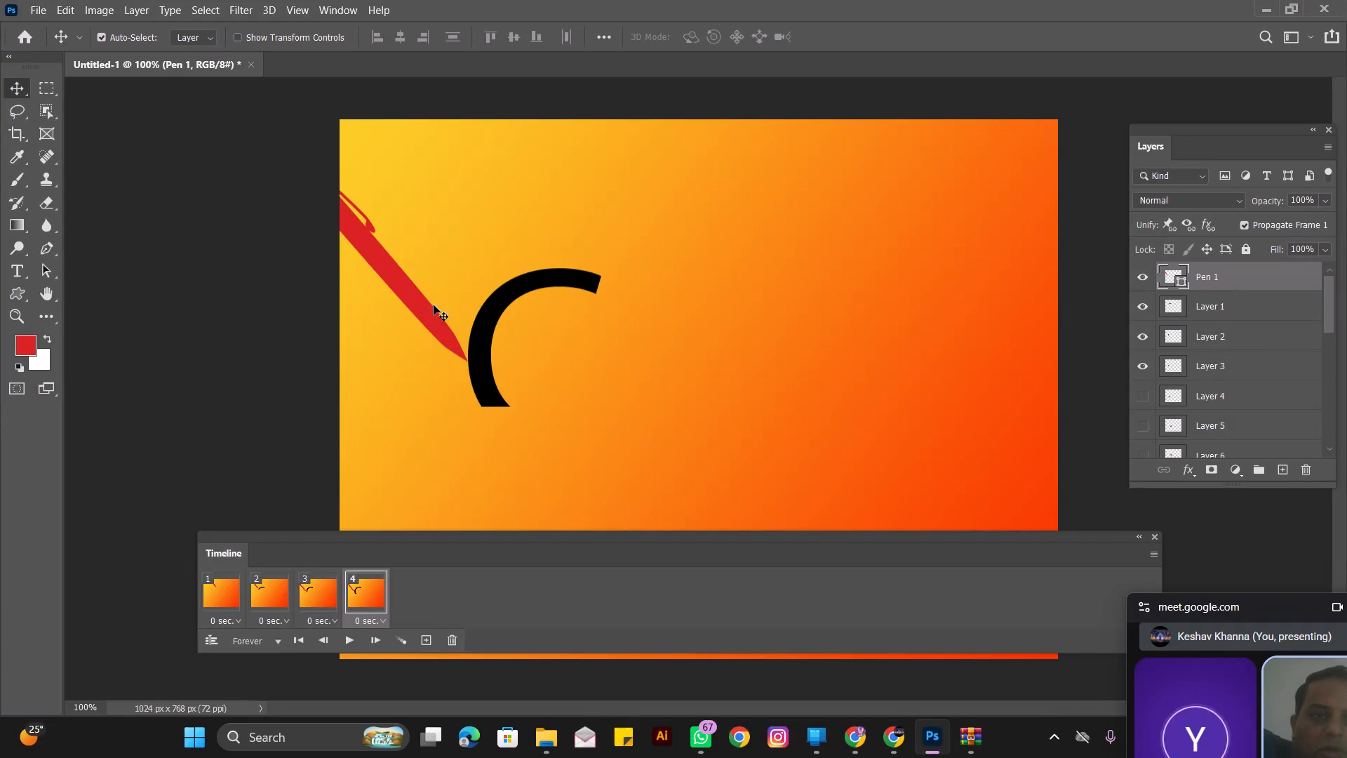
left_click_drag(434, 320, 452, 366)
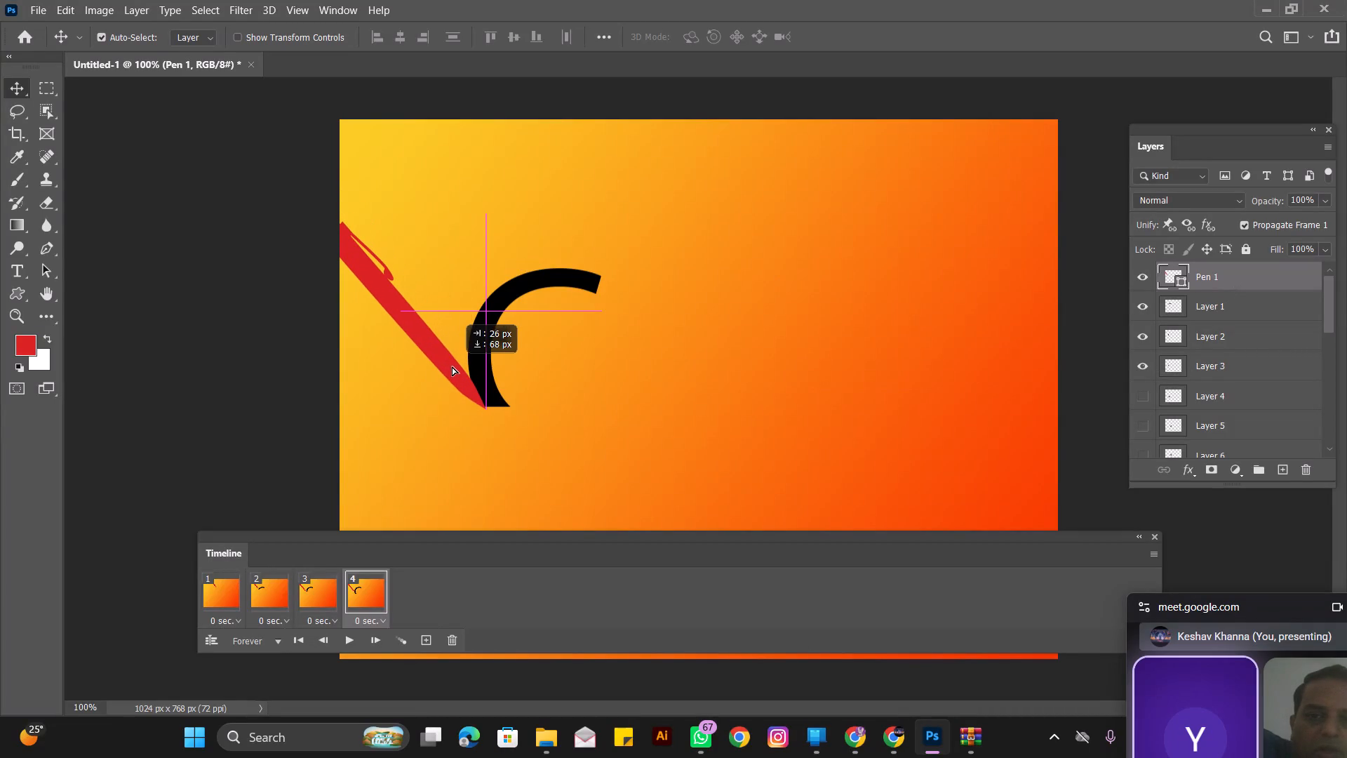
left_click_drag(452, 366, 450, 366)
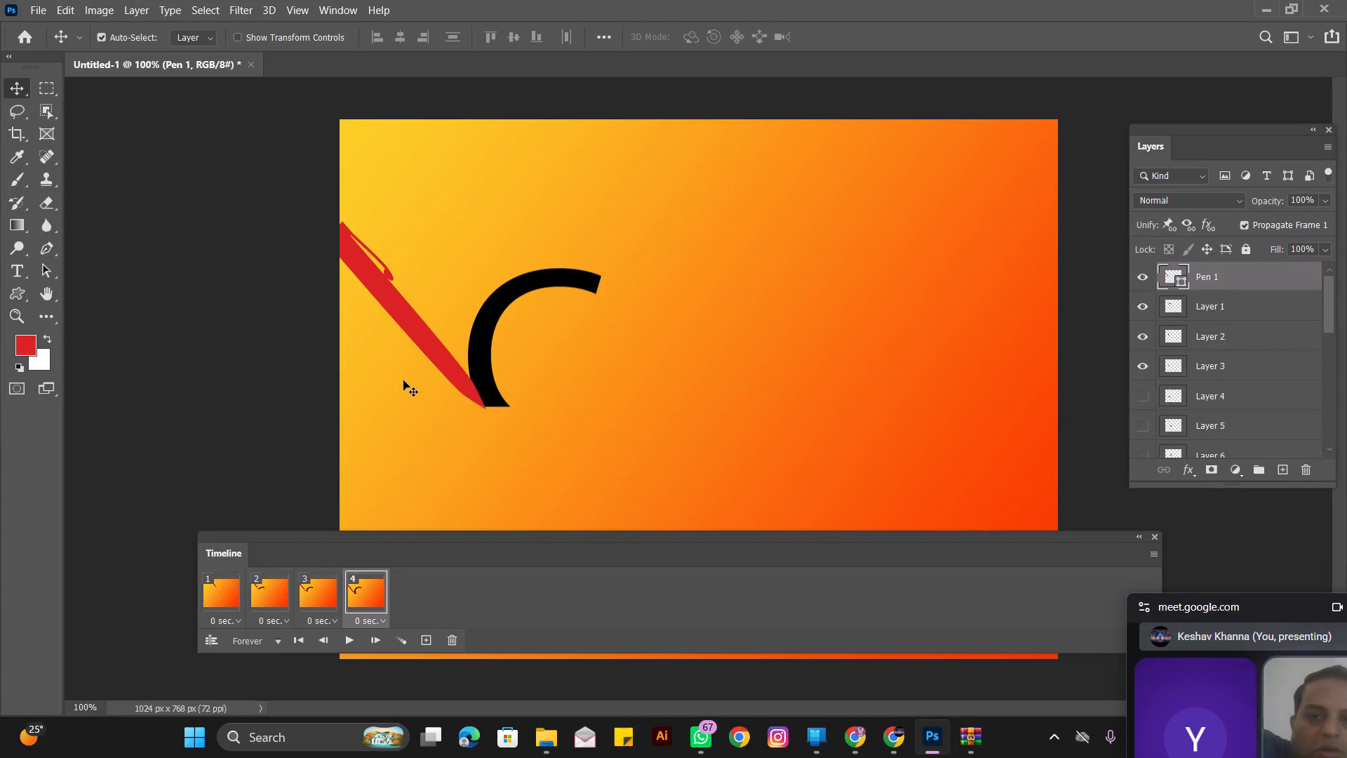
Duplicate frame 4, show Layer 4 in frame 5 and move the pen tip to the right end of the G's bottom curve.
left_click(424, 636)
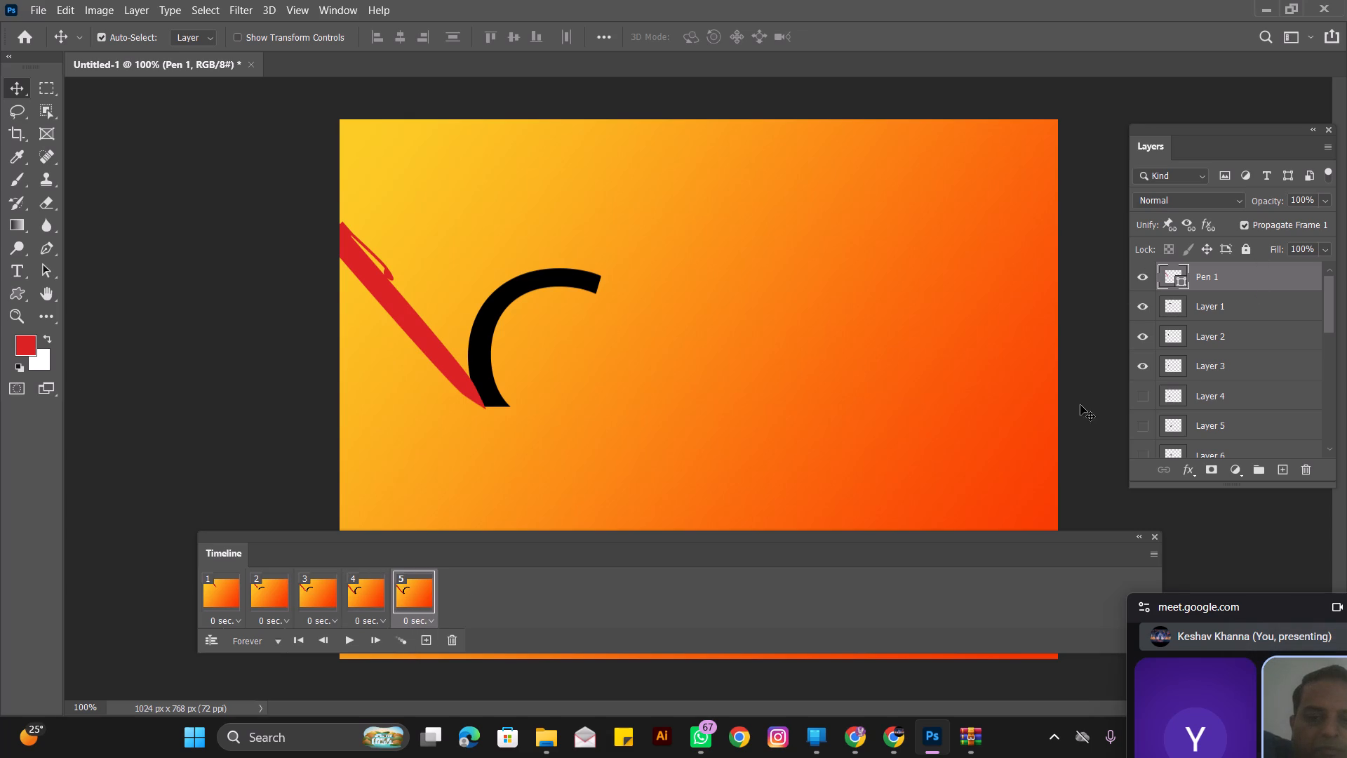
left_click(1146, 396)
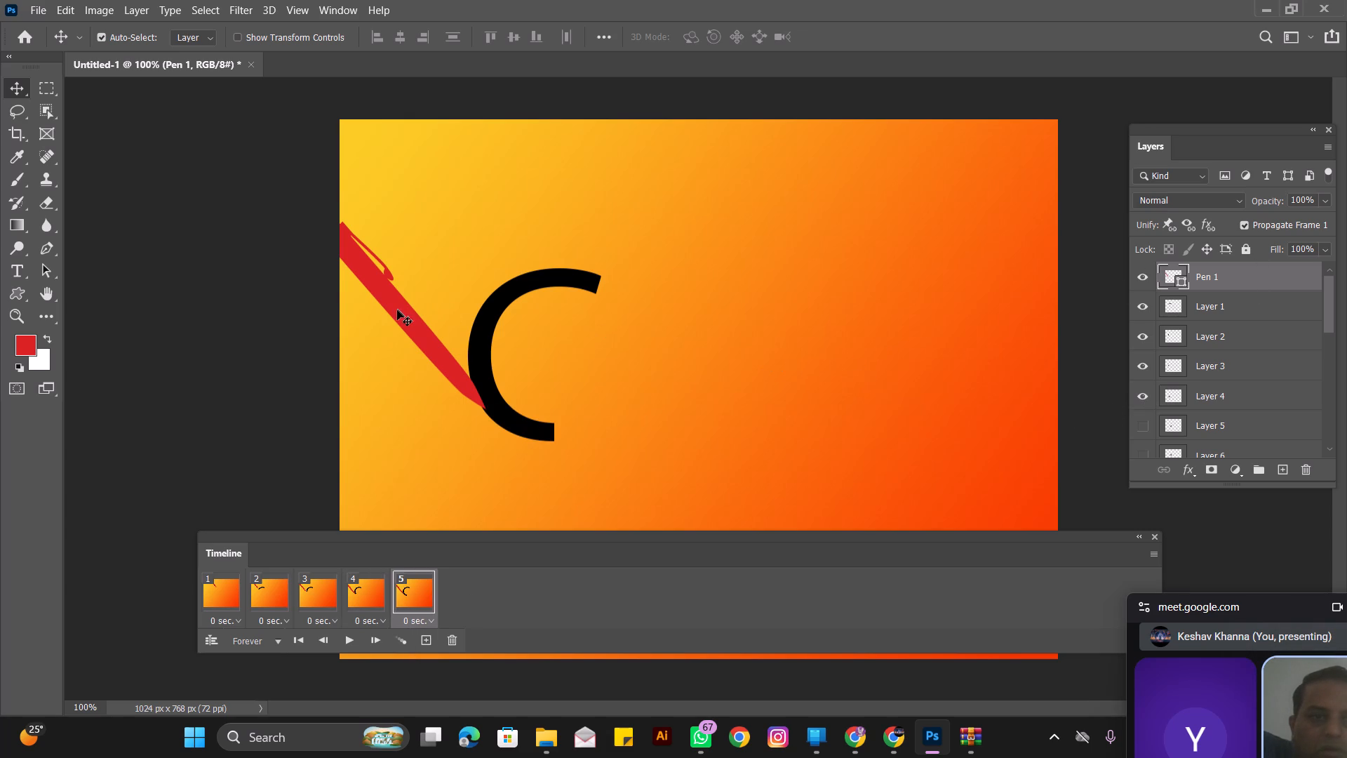
left_click_drag(425, 343, 480, 370)
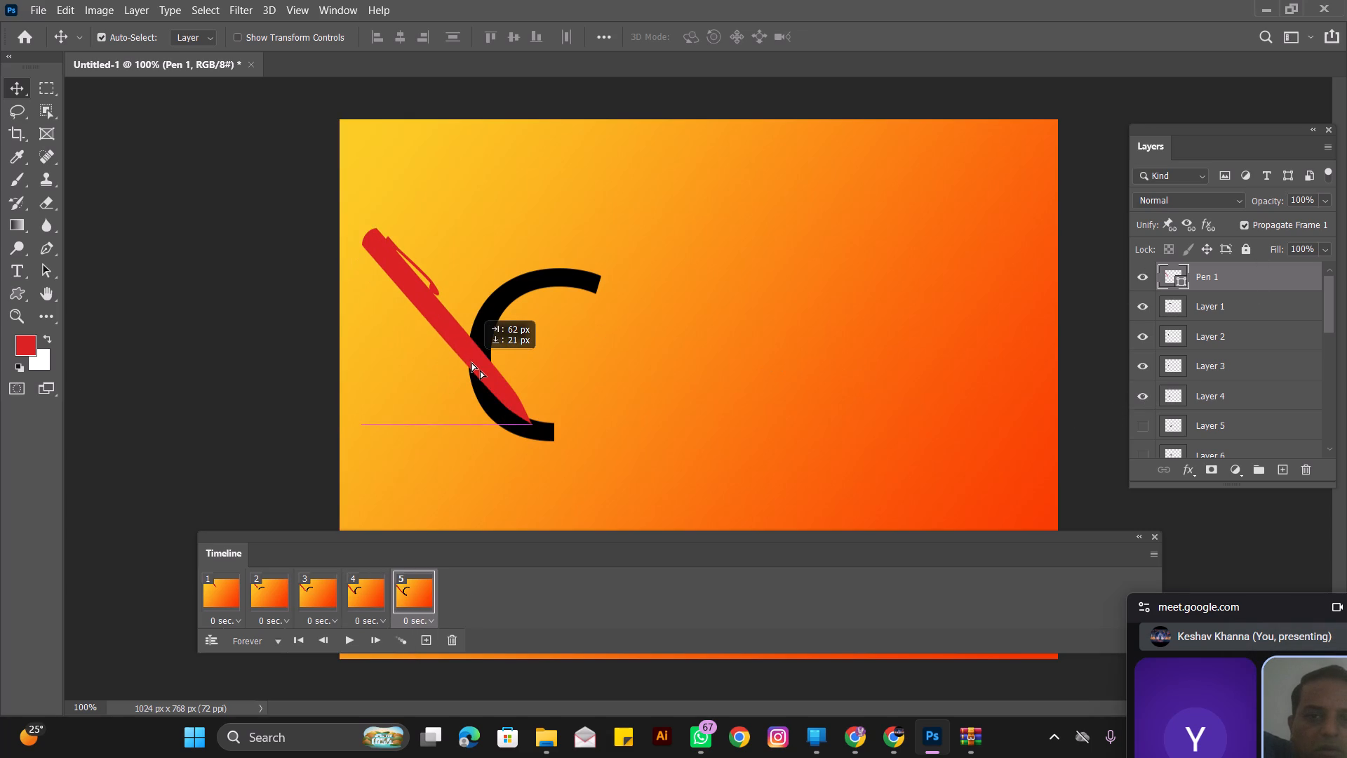
left_click_drag(480, 370, 487, 373)
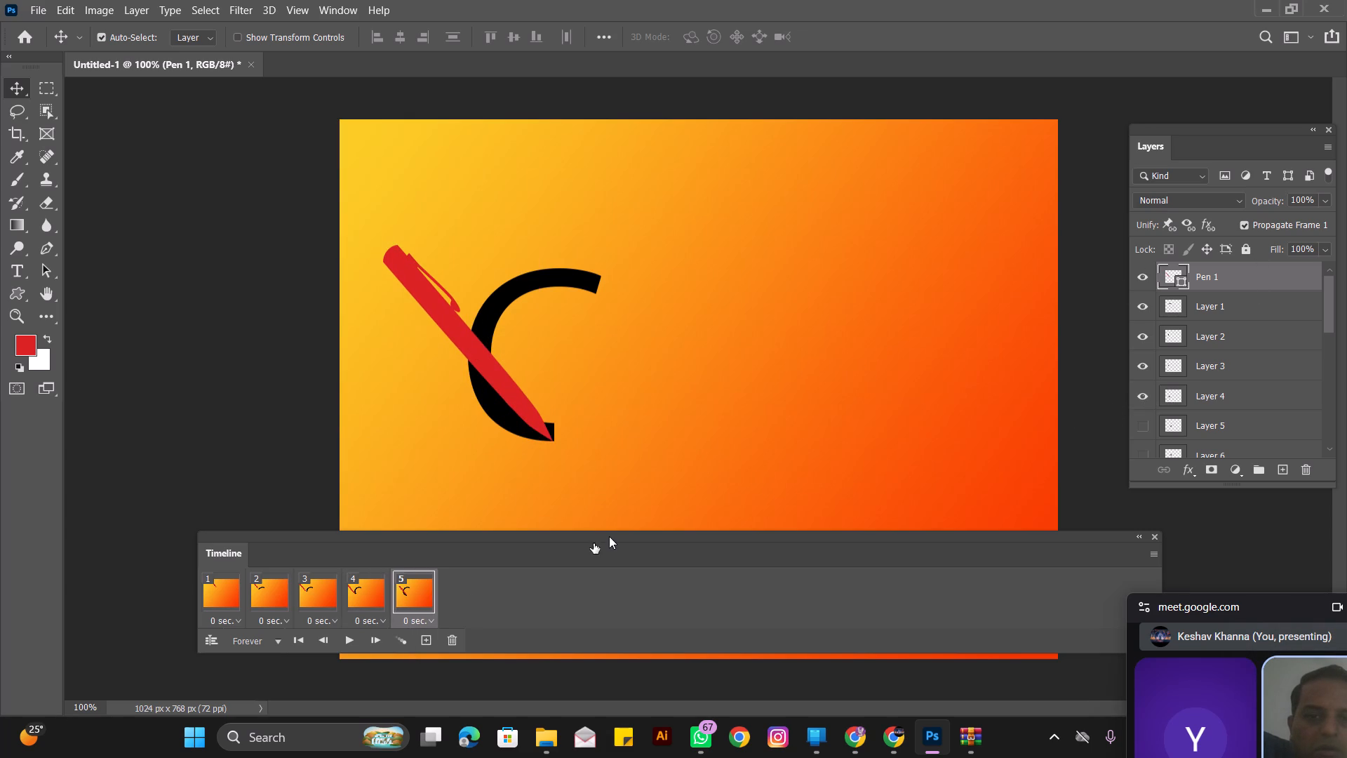
Duplicate frame 5, show Layer 5 in frame 6 and move the pen tip about 52 px right and 49 px up to that piece's top.
left_click(424, 639)
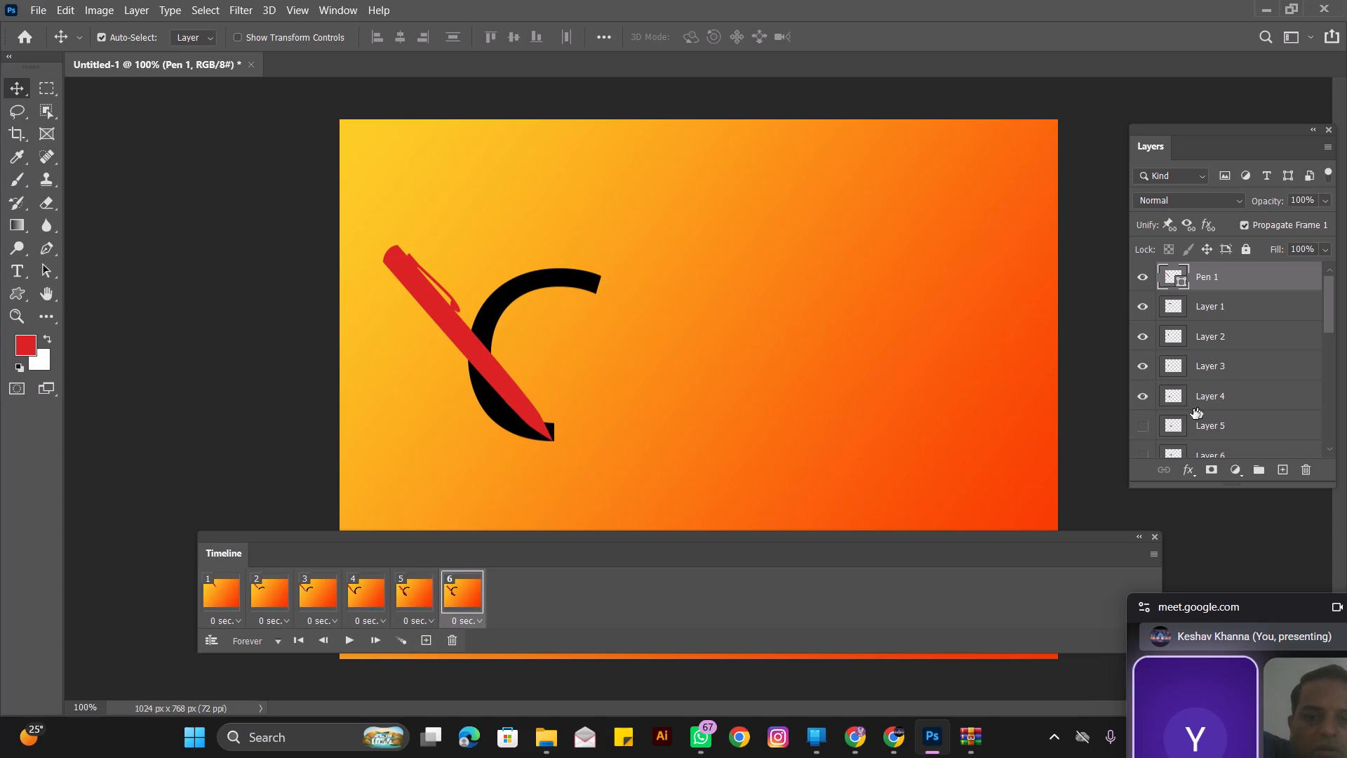
left_click(1140, 425)
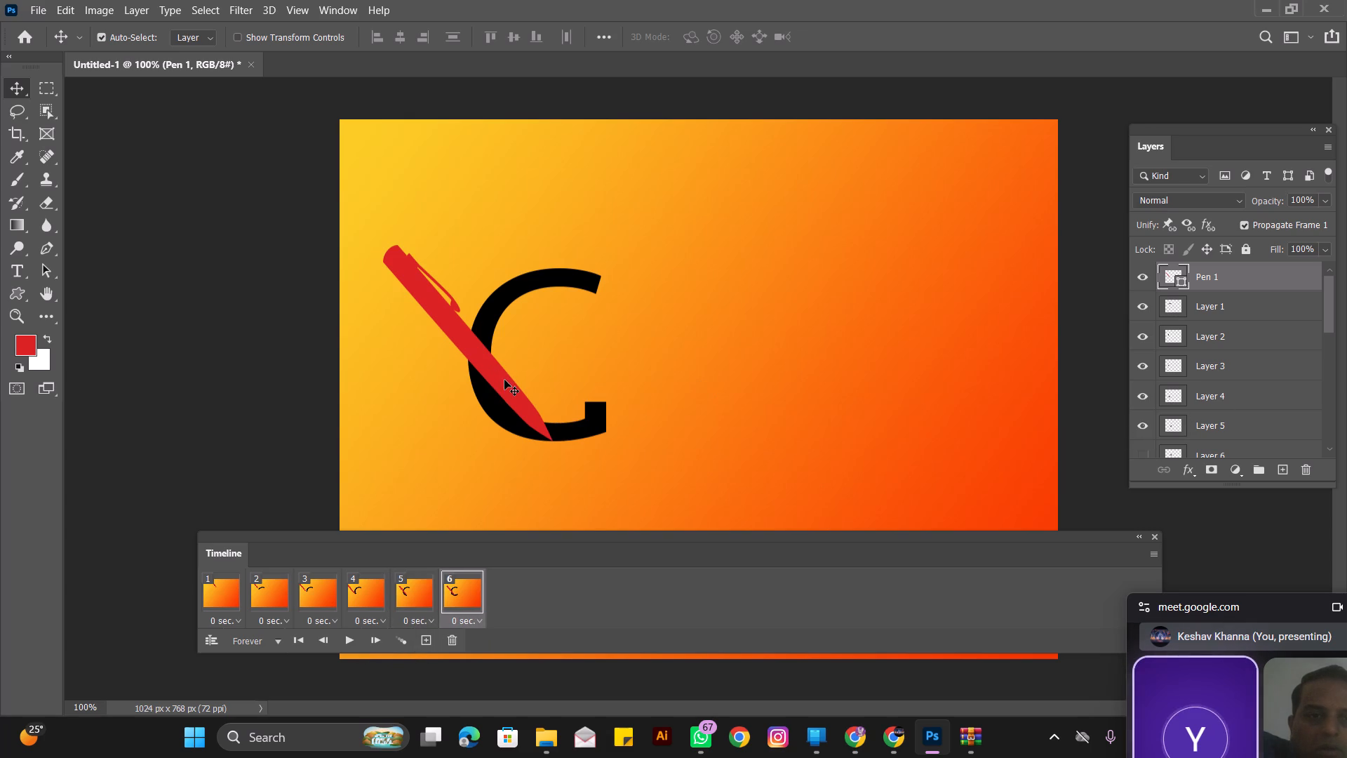
left_click_drag(507, 385, 538, 350)
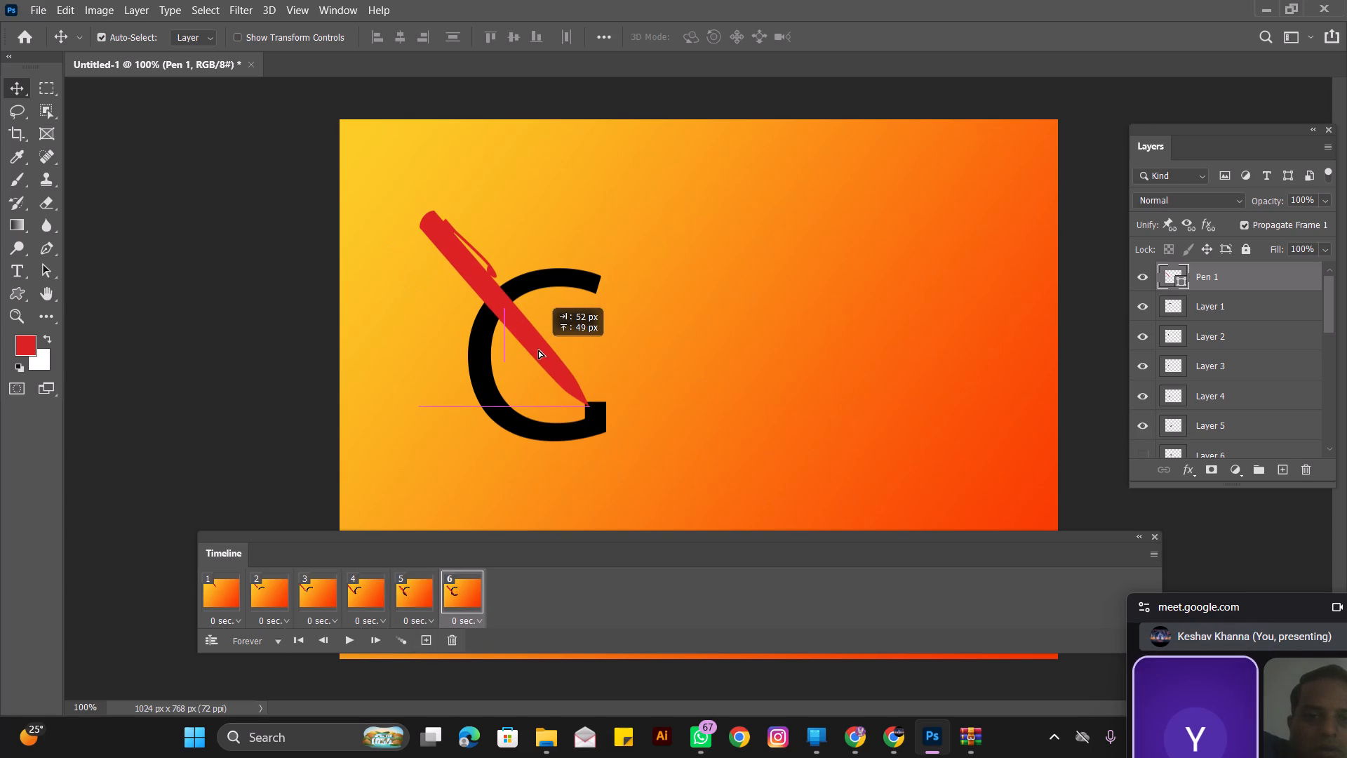
left_click_drag(538, 350, 541, 348)
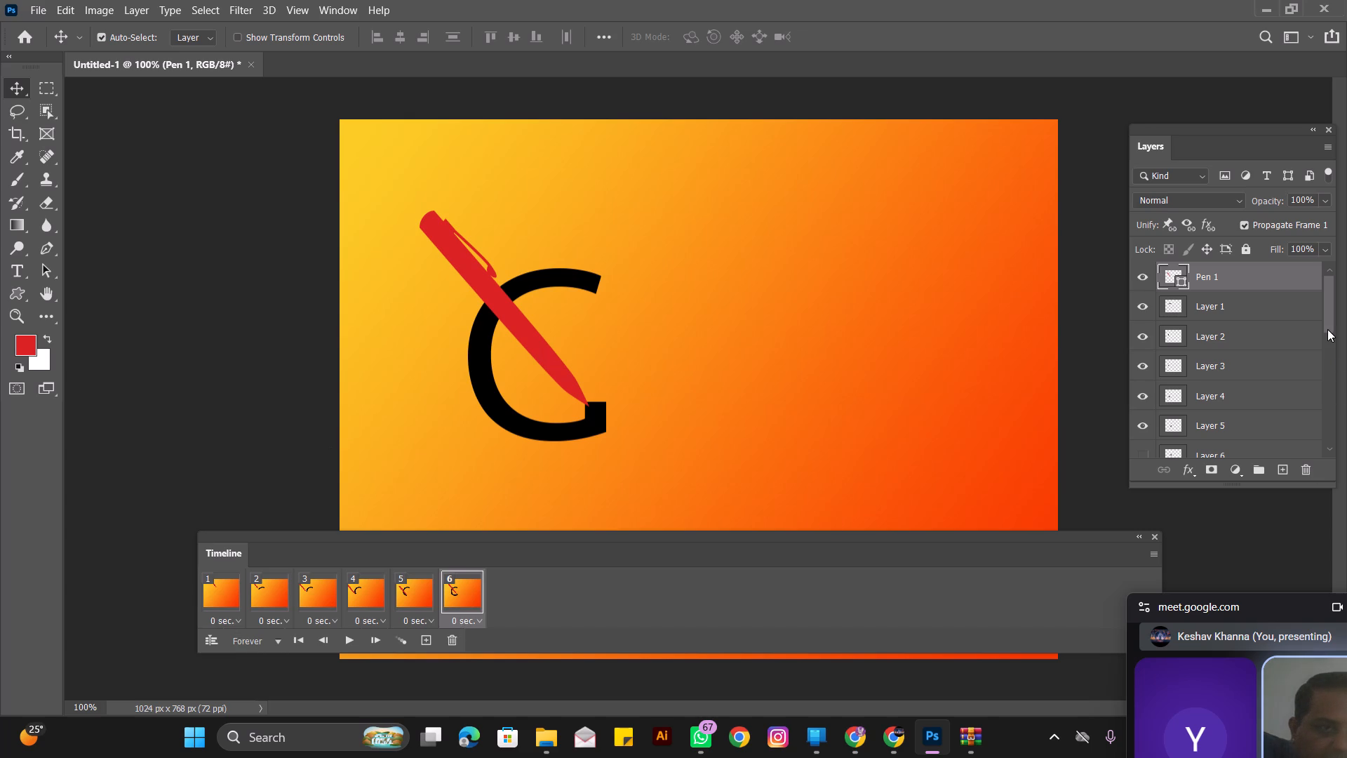
Duplicate frame 6, show Layer 6 in frame 7 and move the pen tip to the left end of the G's crossbar.
left_click_drag(1327, 321, 1333, 346)
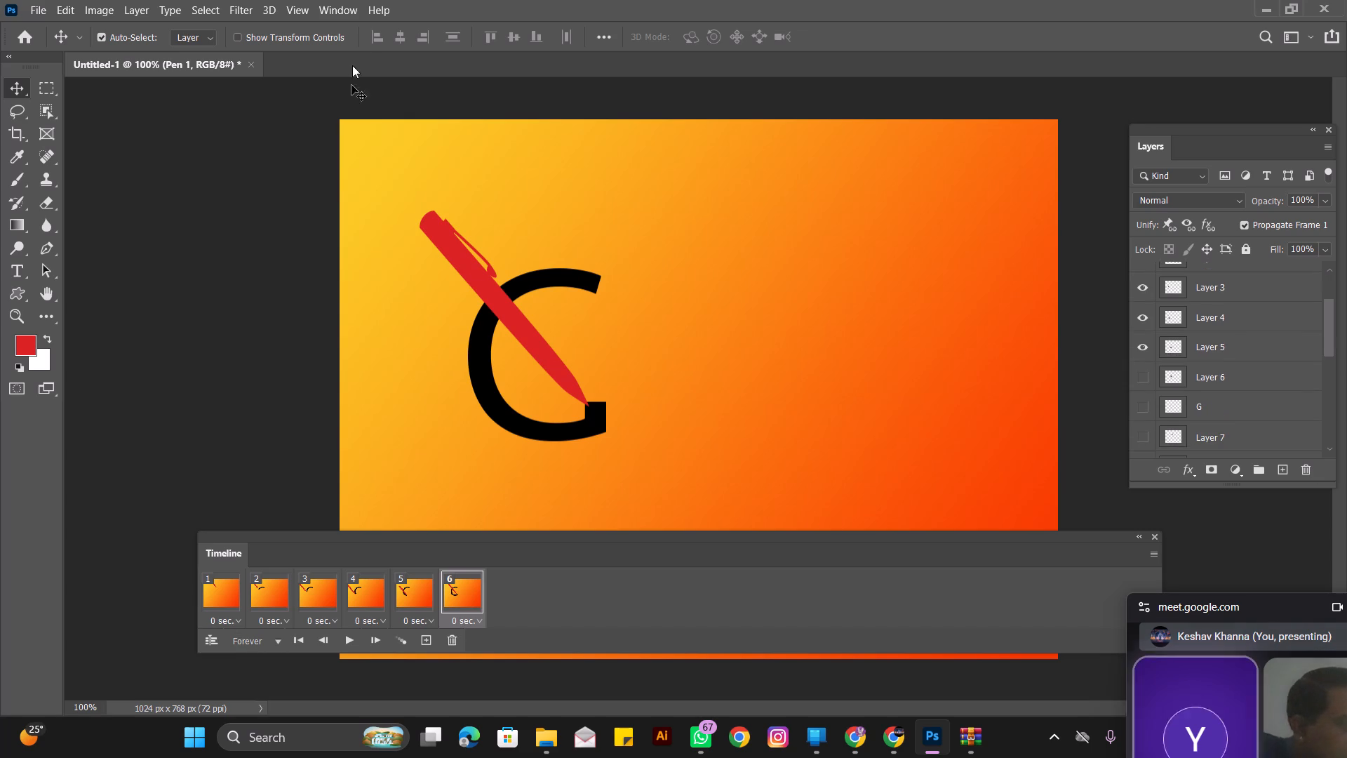
left_click(424, 635)
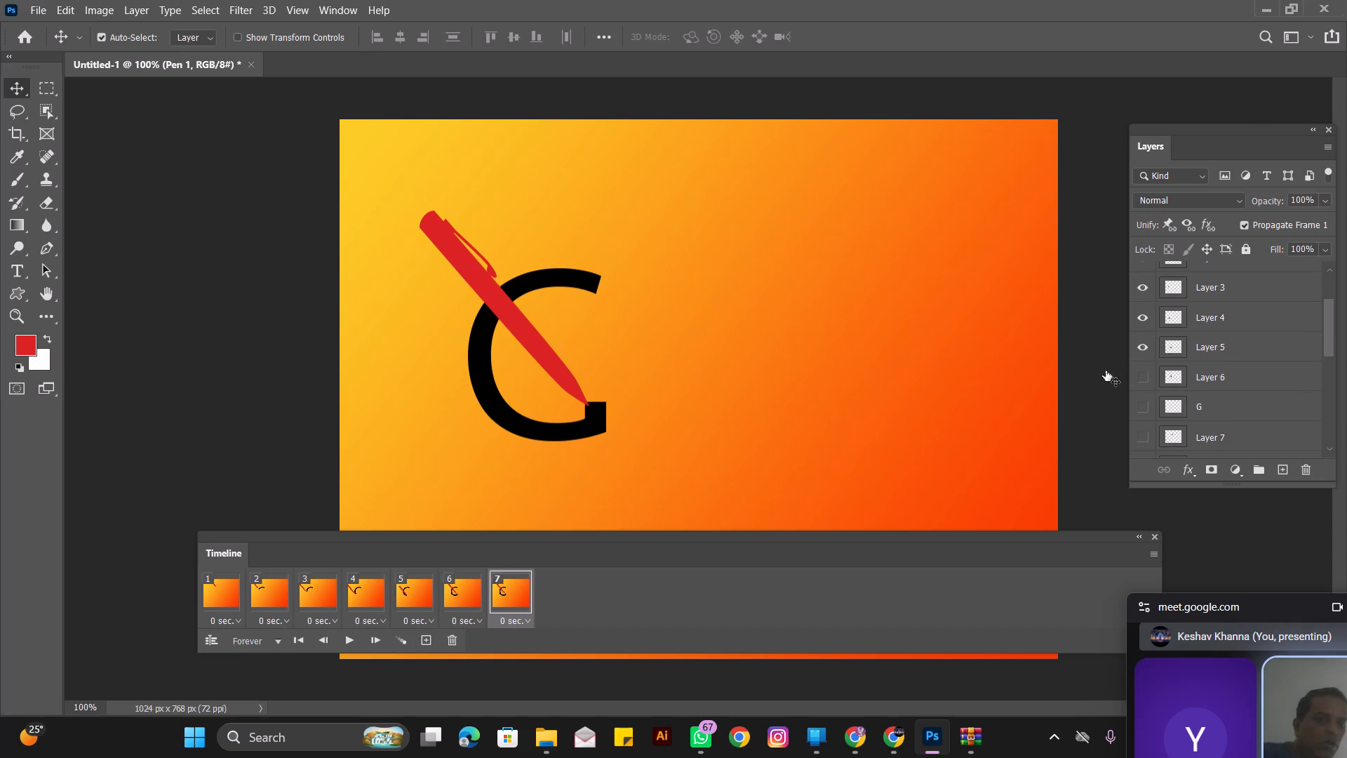
left_click(1141, 375)
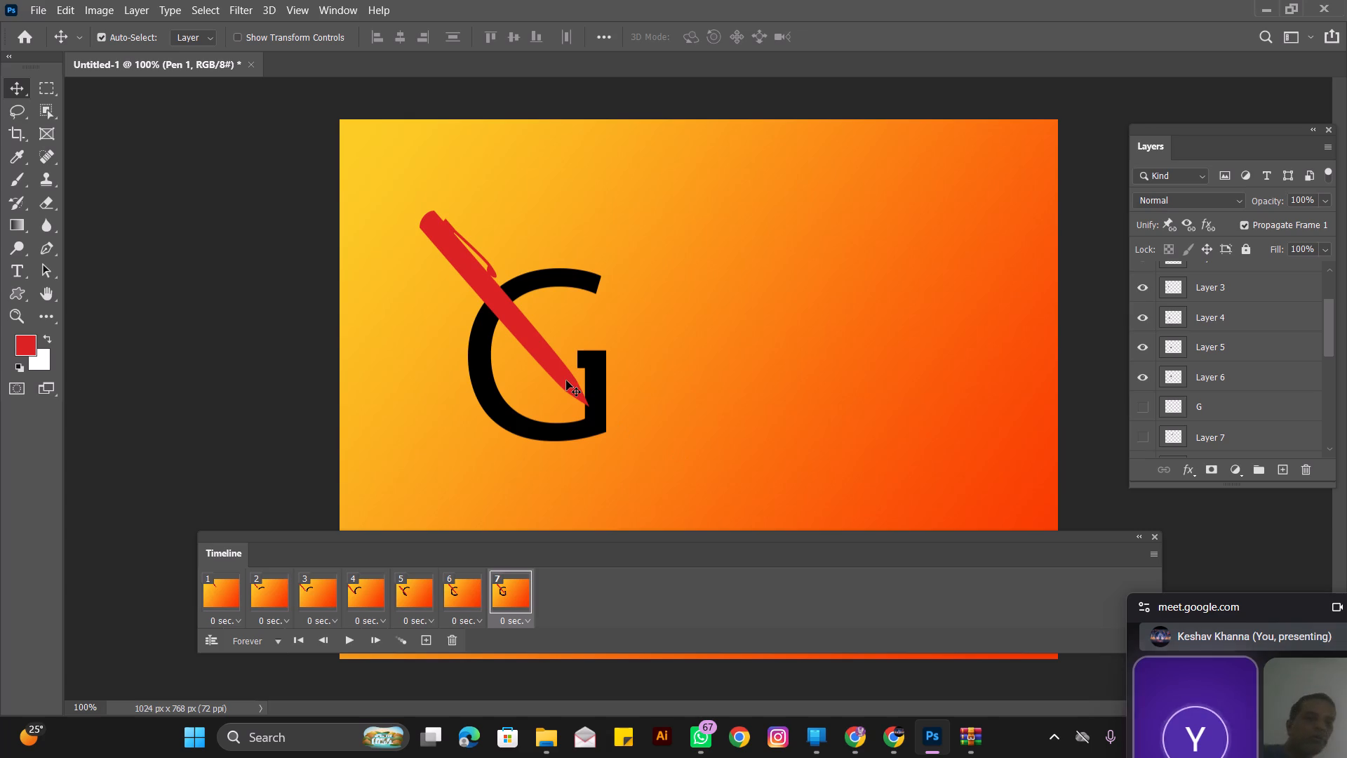
left_click_drag(565, 380, 561, 340)
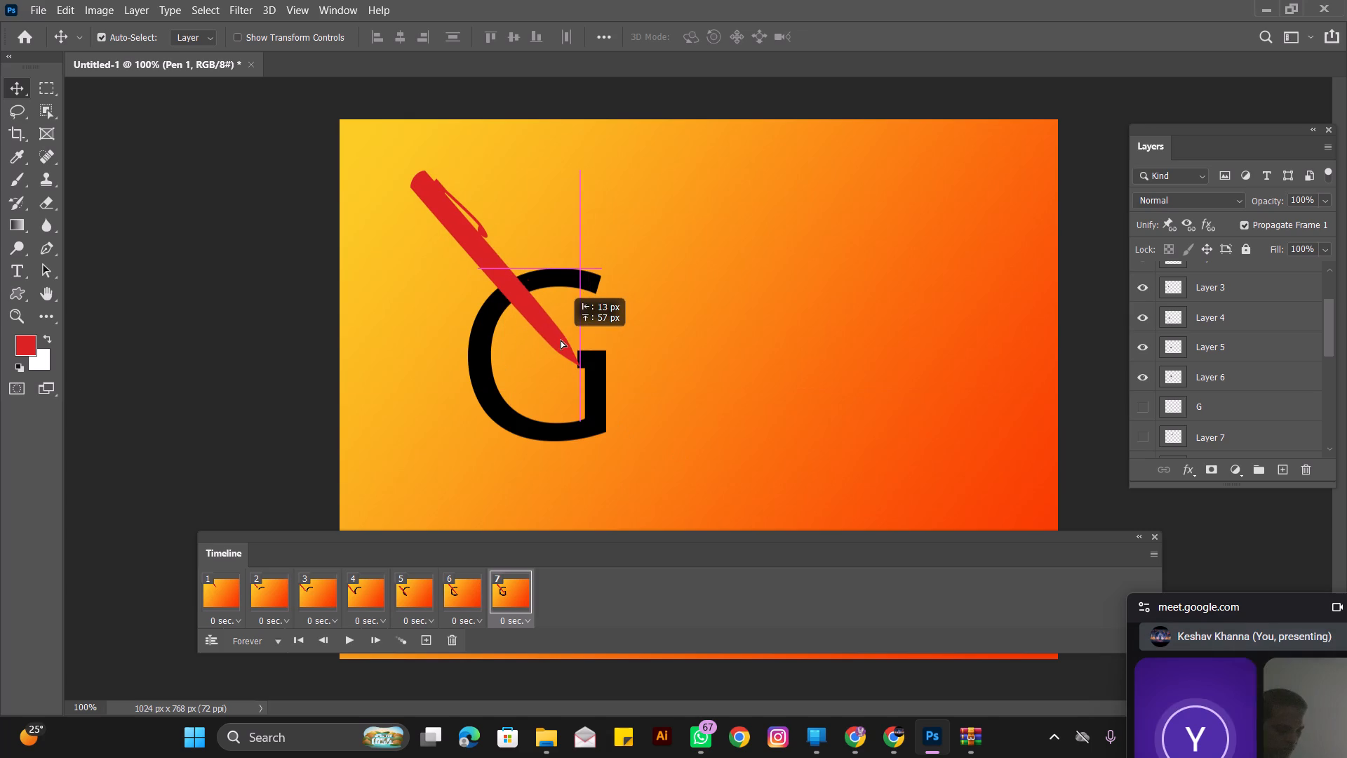
left_click_drag(561, 340, 558, 340)
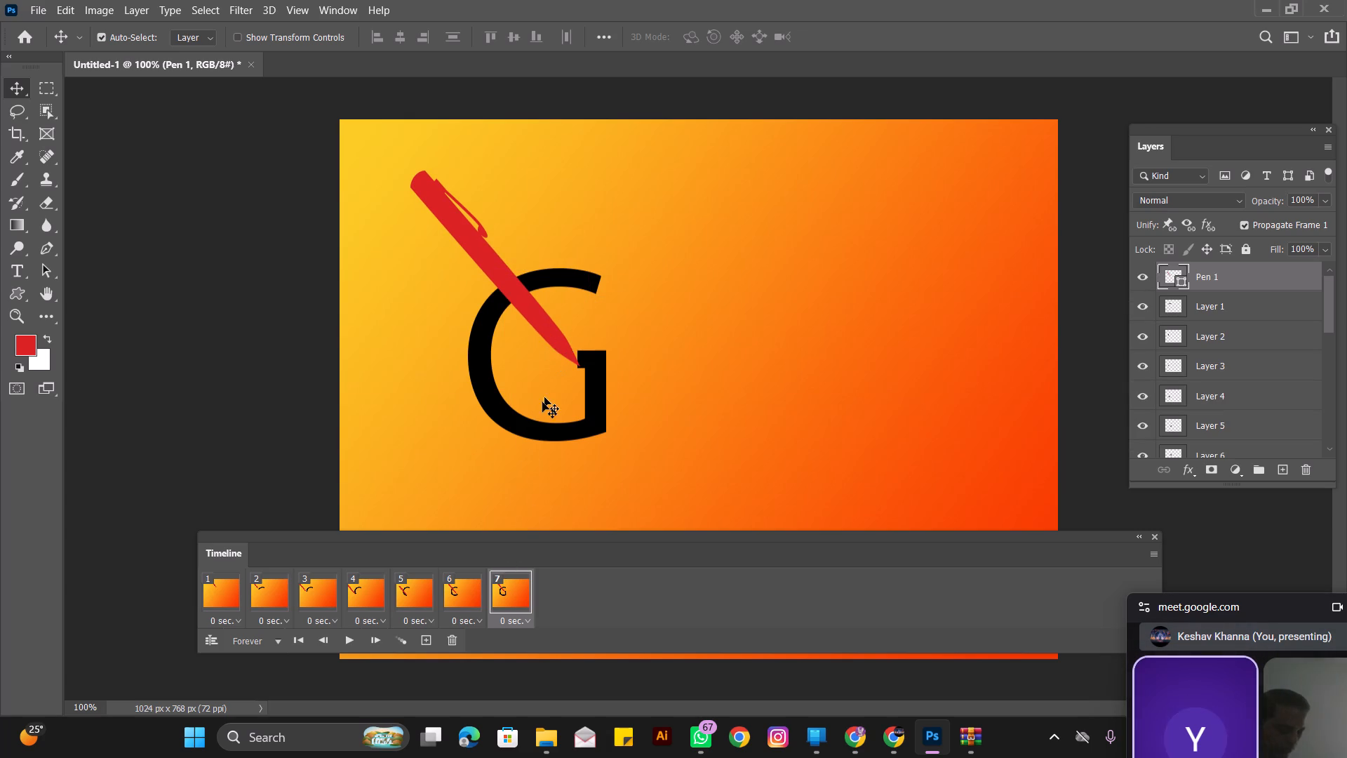
left_click(546, 331)
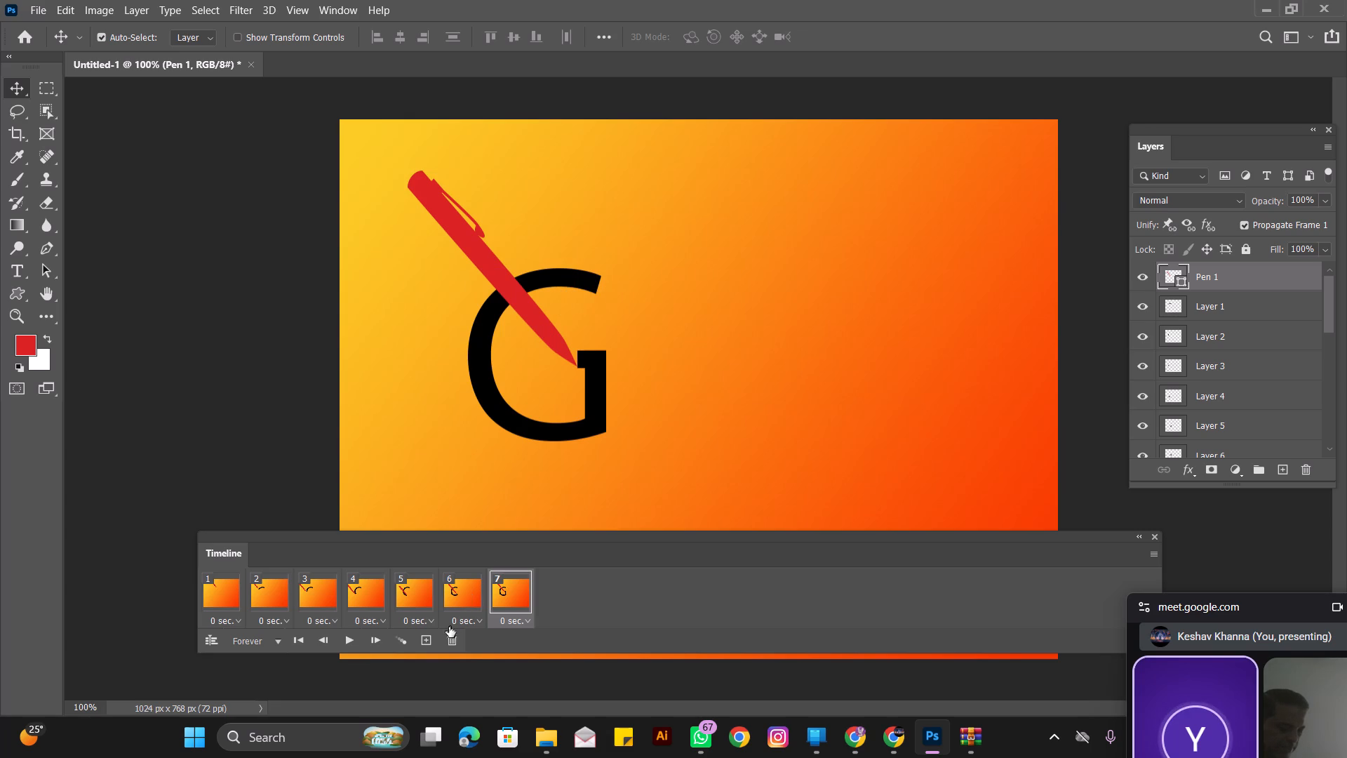
Duplicate frame 7, show layer G in frame 8 and move the pen tip to the left end of the completed G crossbar.
left_click(427, 637)
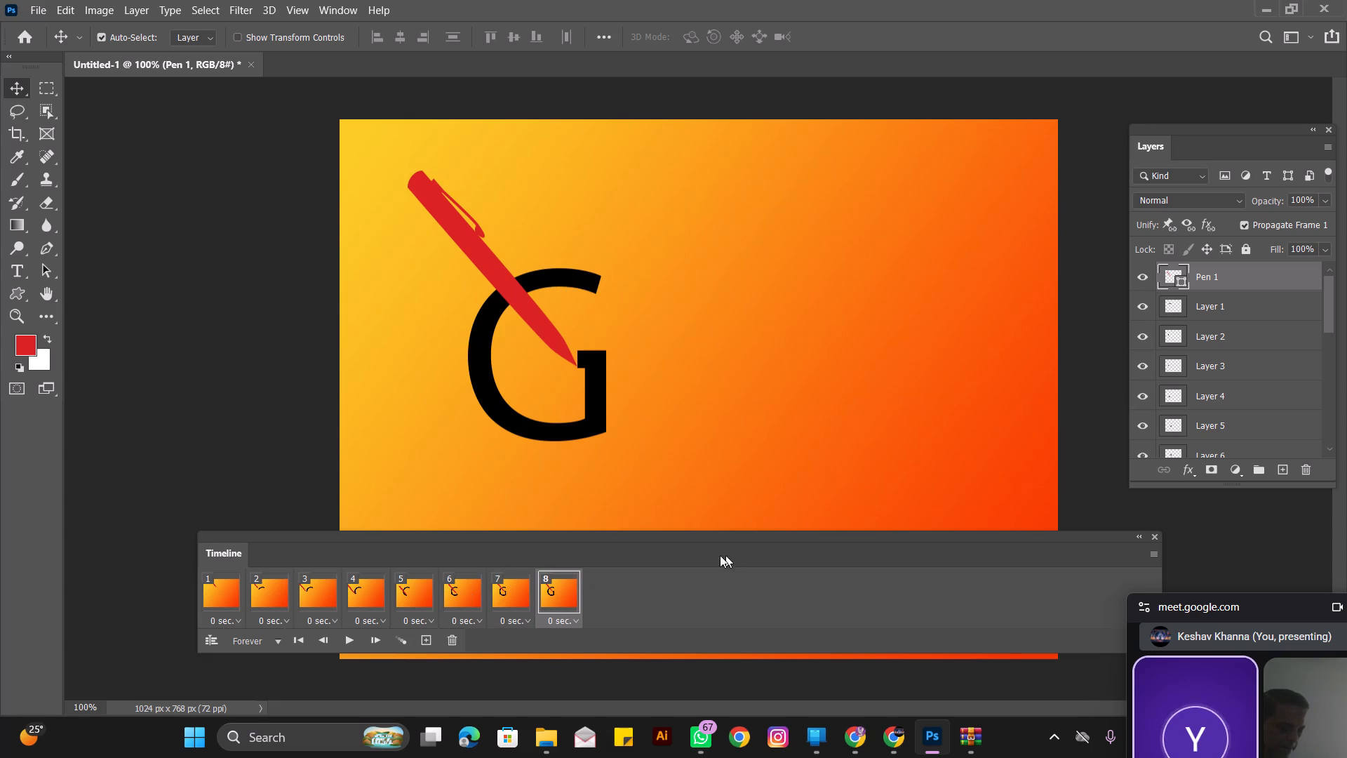
left_click(510, 593)
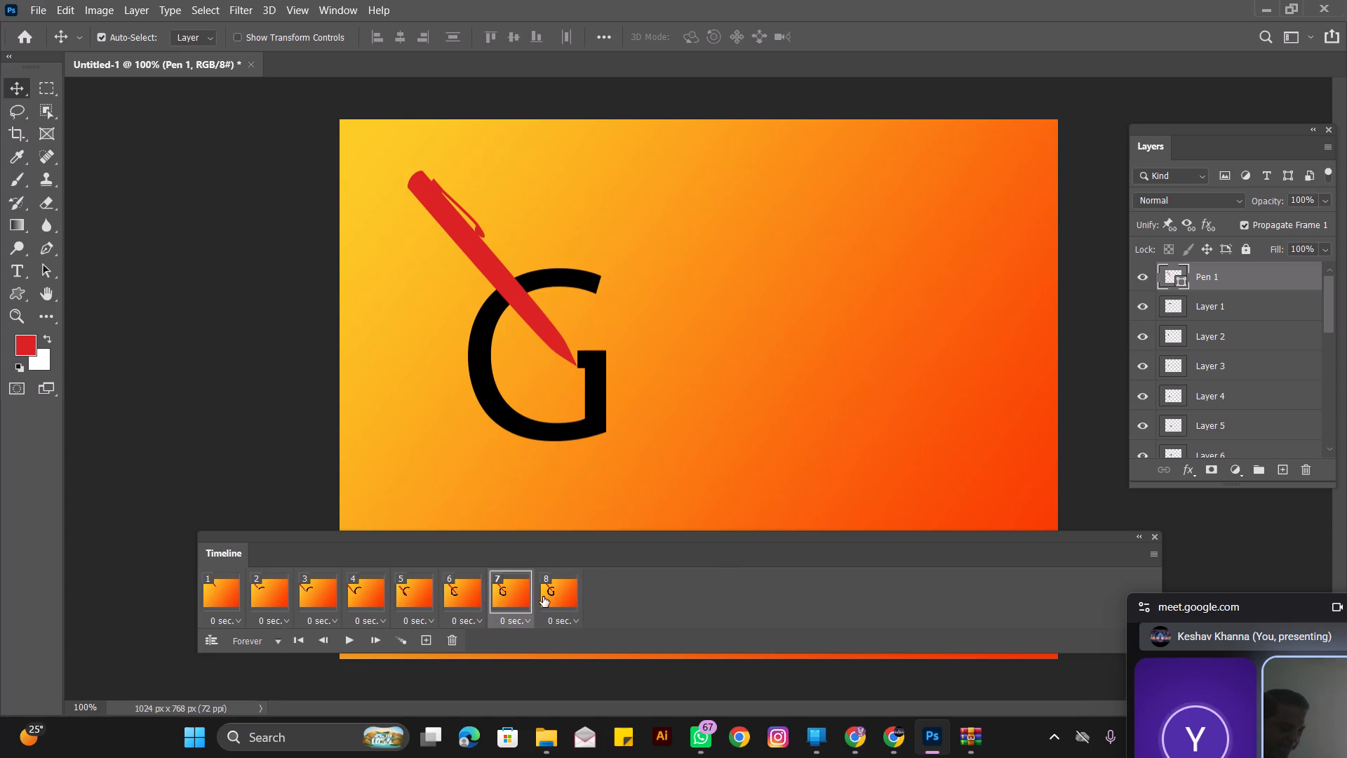
left_click(544, 597)
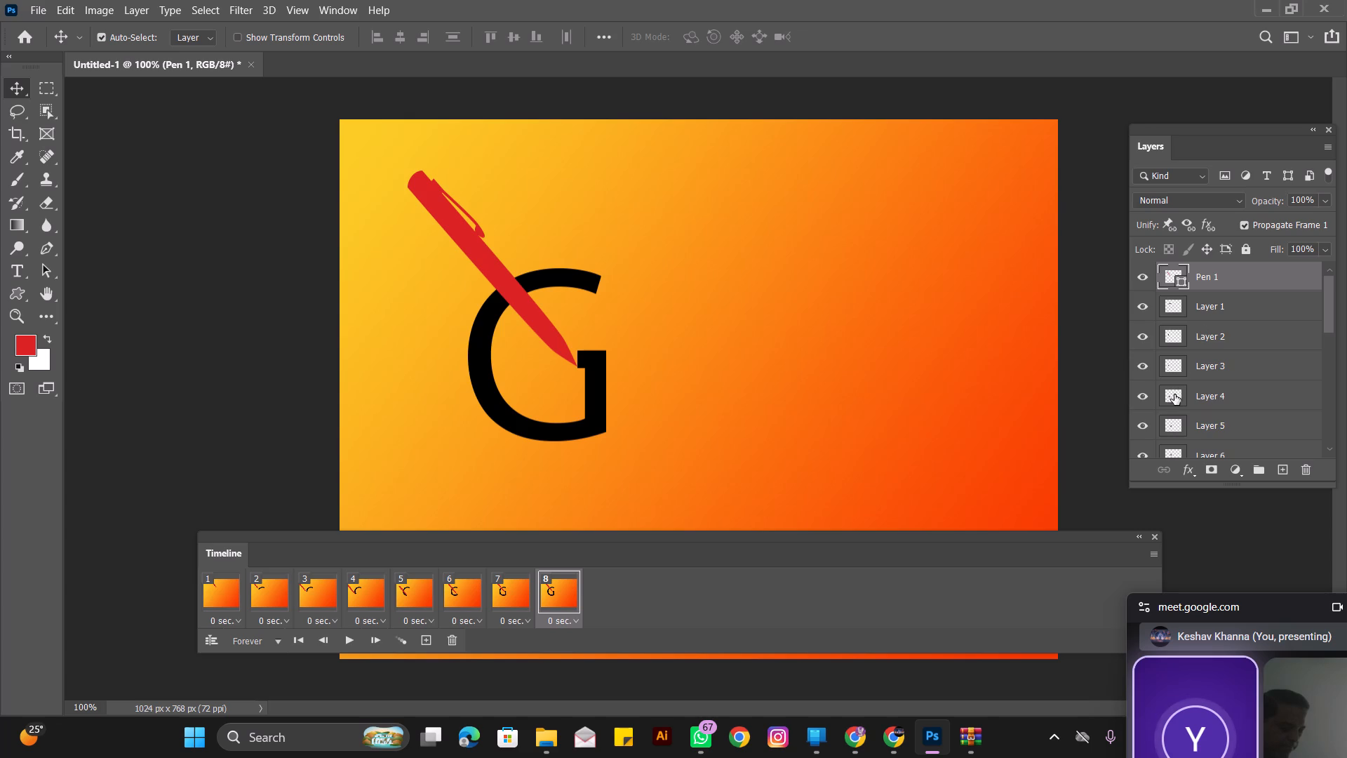
scroll(1180, 370, "down", 4)
left_click(1146, 365)
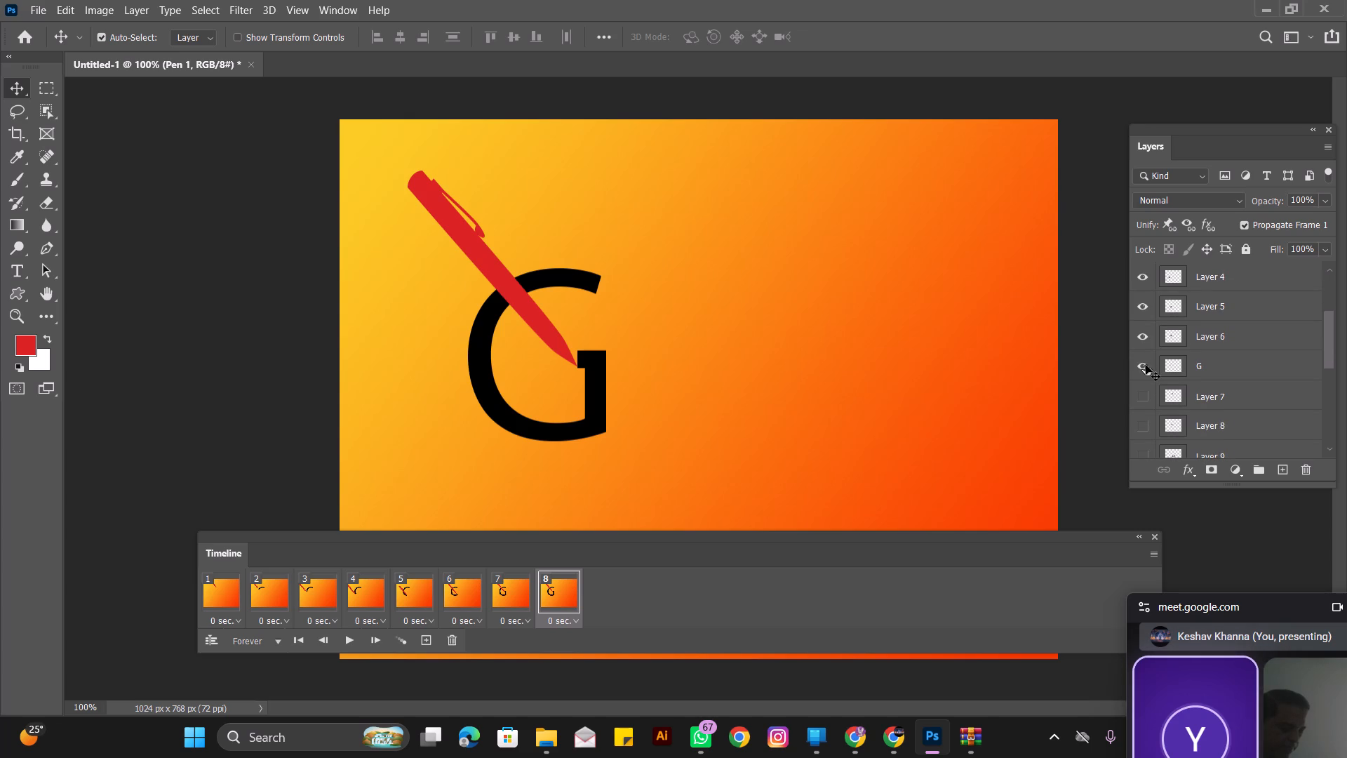
left_click_drag(554, 345, 544, 344)
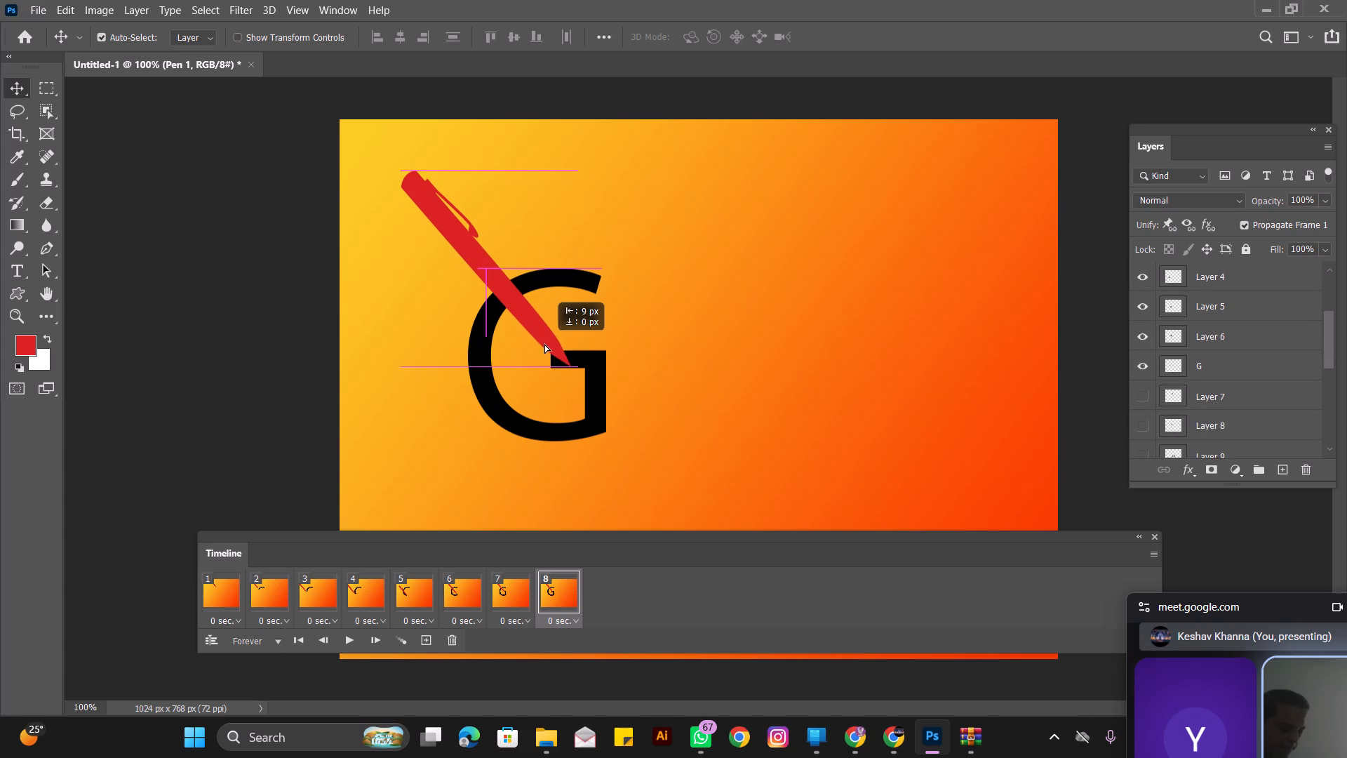
left_click_drag(544, 344, 534, 343)
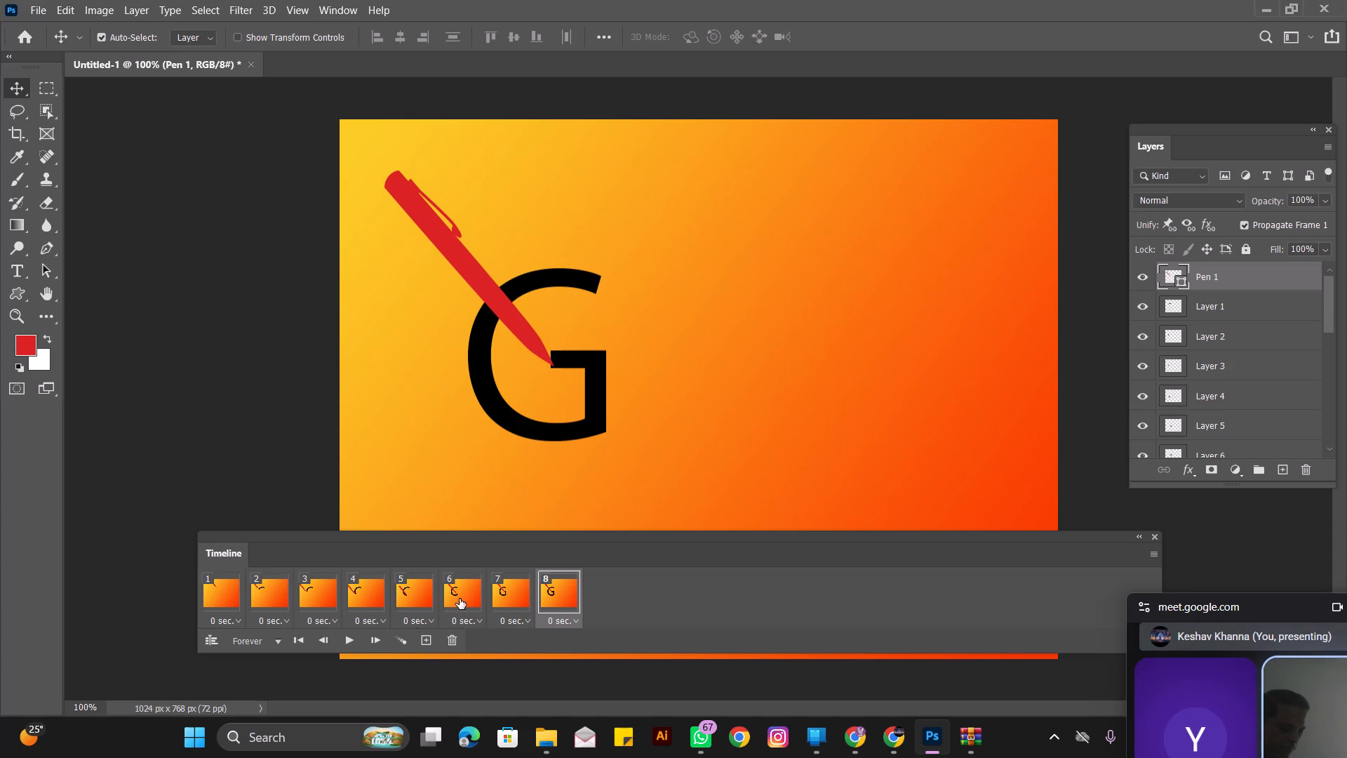
Play the frame animation briefly to preview the writing of the G.
left_click(347, 637)
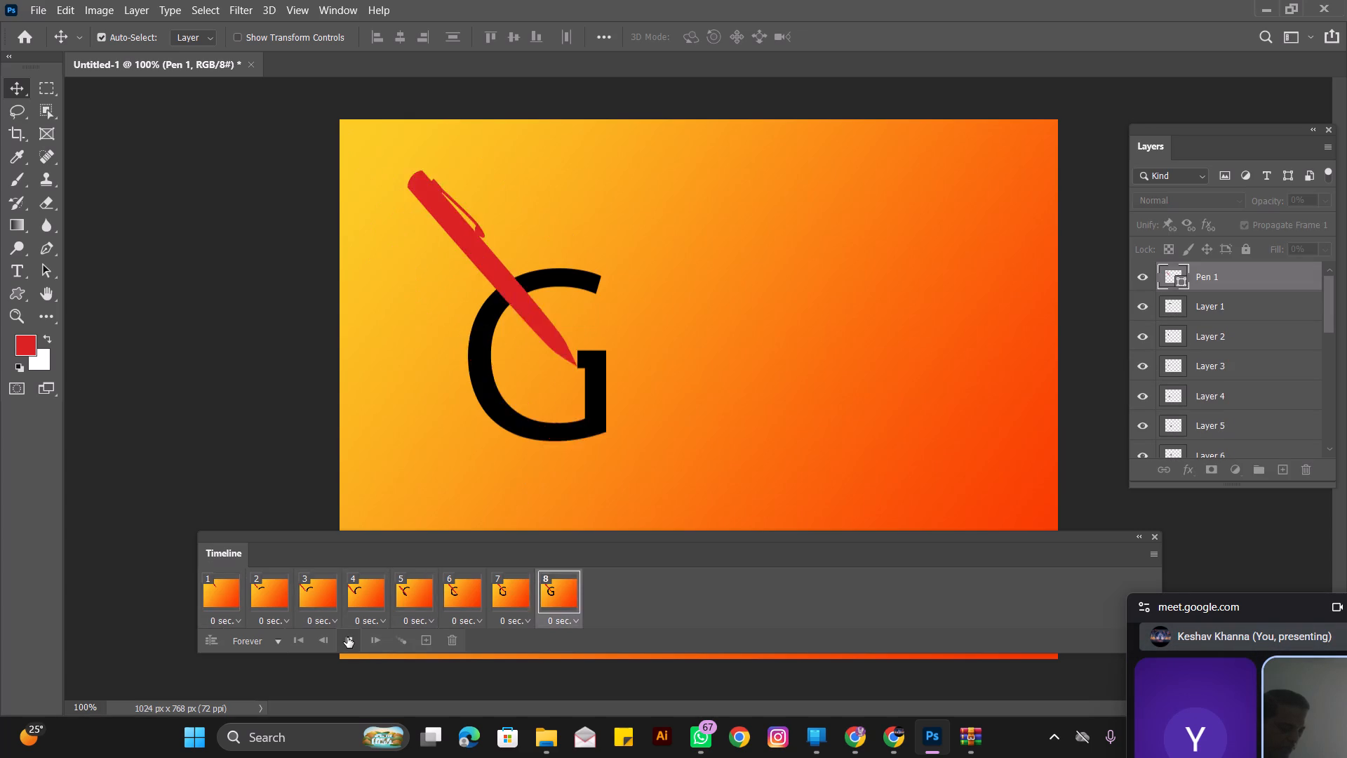
left_click(347, 637)
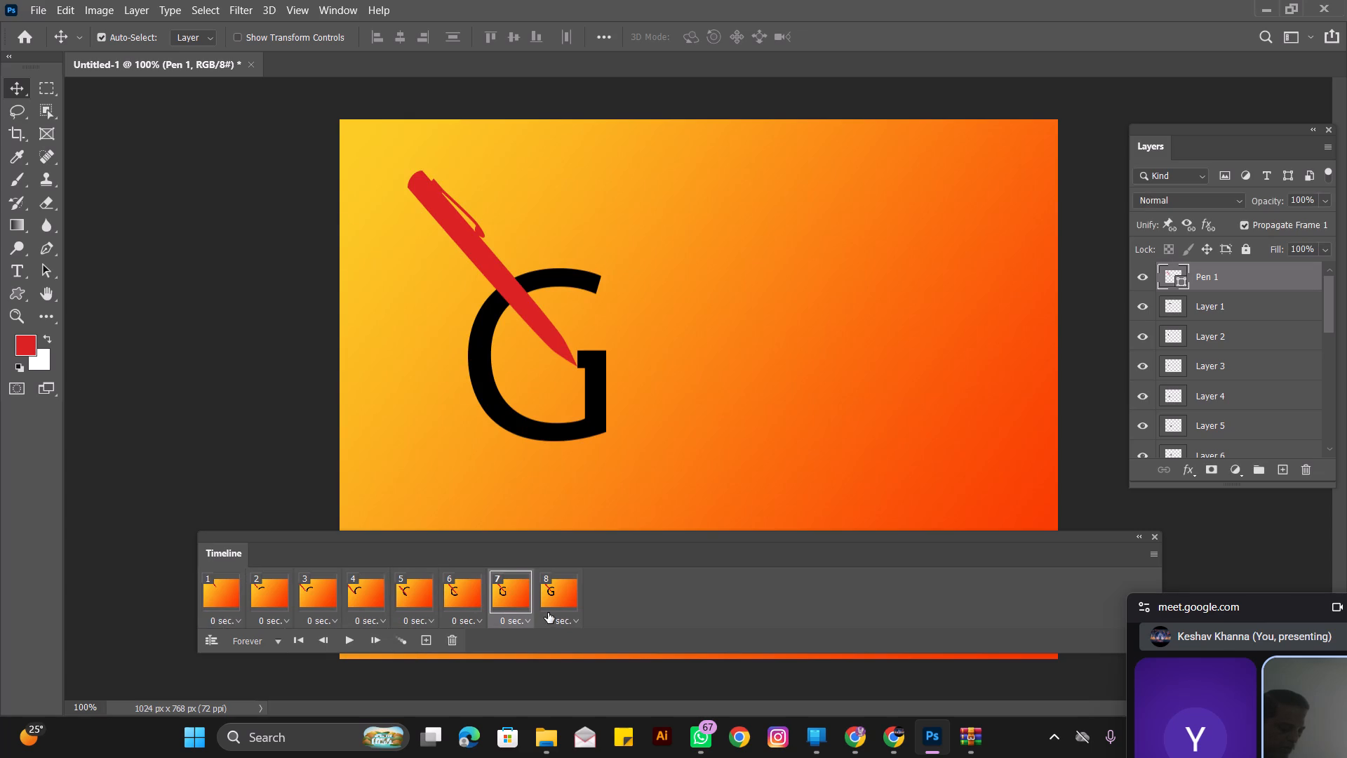
Duplicate frame 8, show Layer 7 in frame 9 and move the pen tip to the upper end of the O's first piece.
left_click(560, 601)
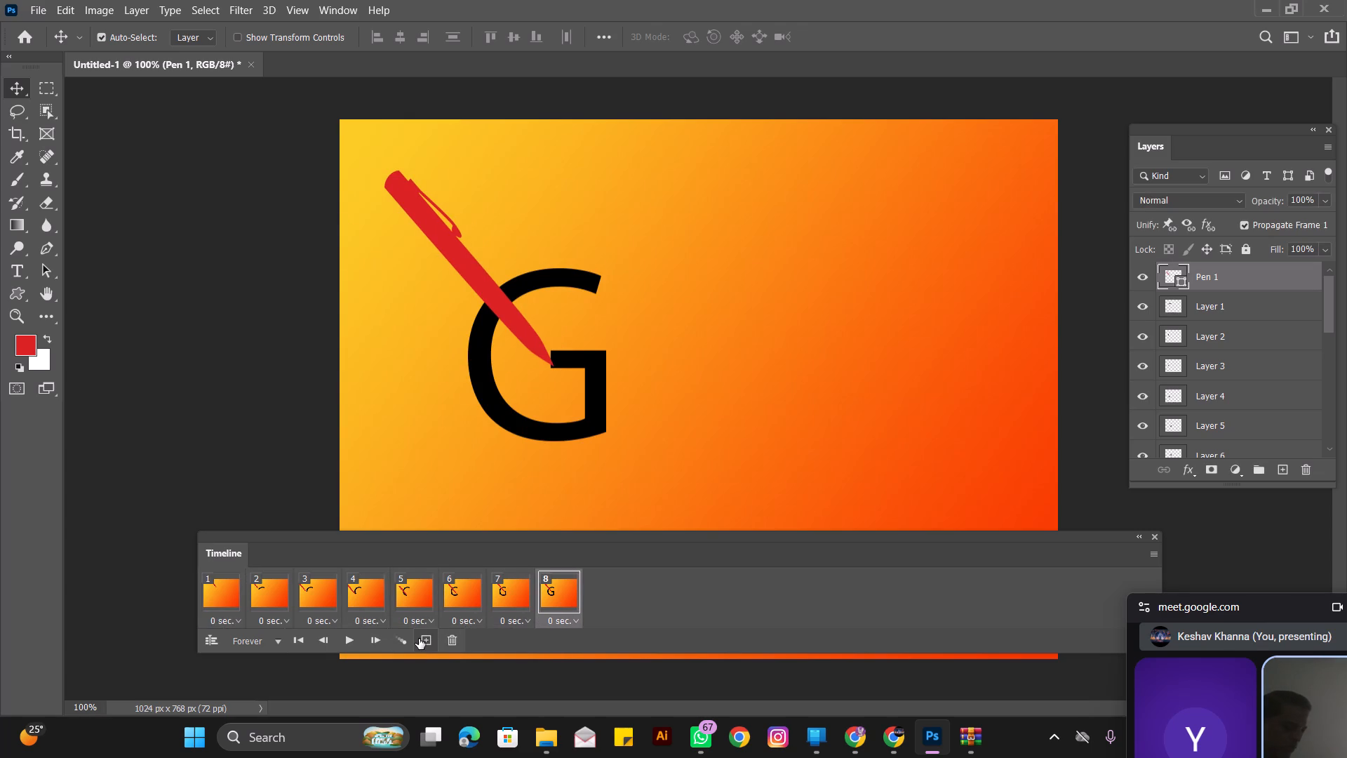
left_click(419, 639)
scroll(1186, 368, "down", 5)
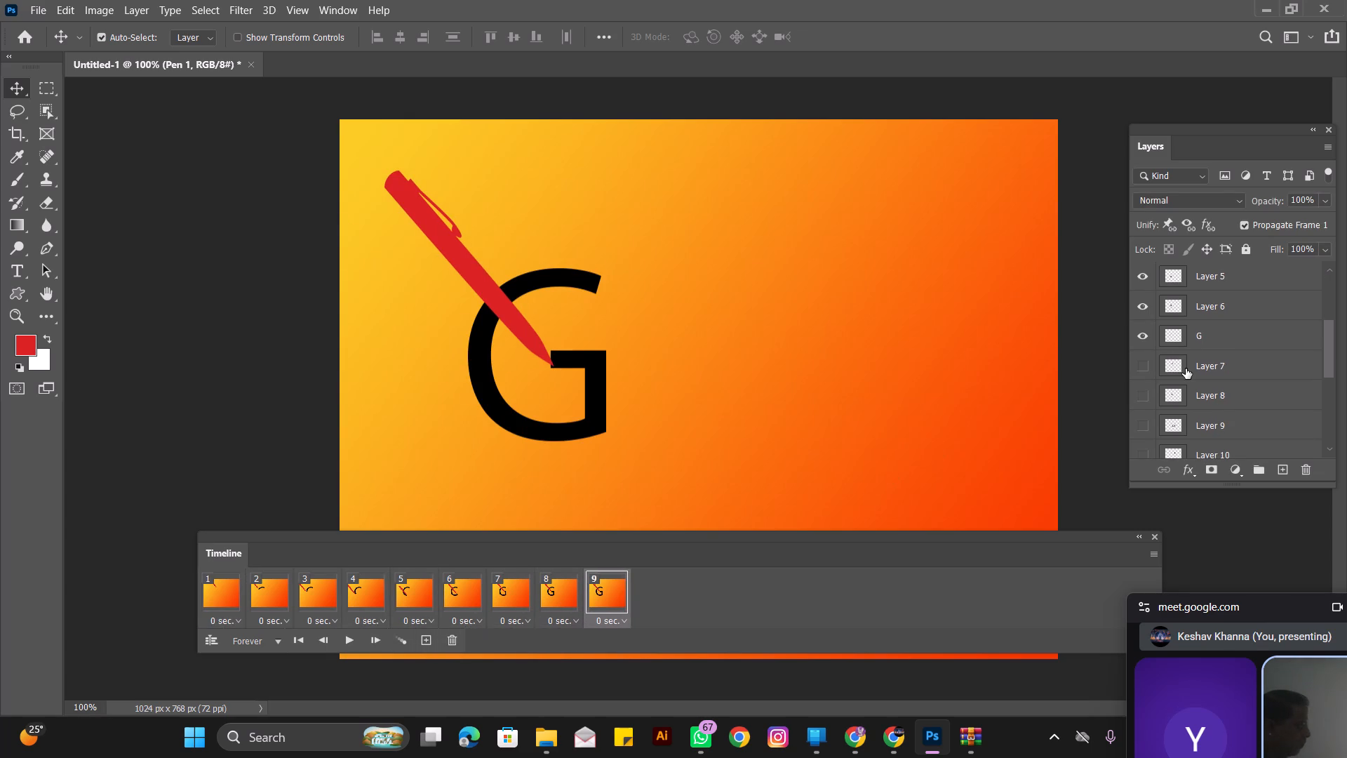
left_click(1141, 359)
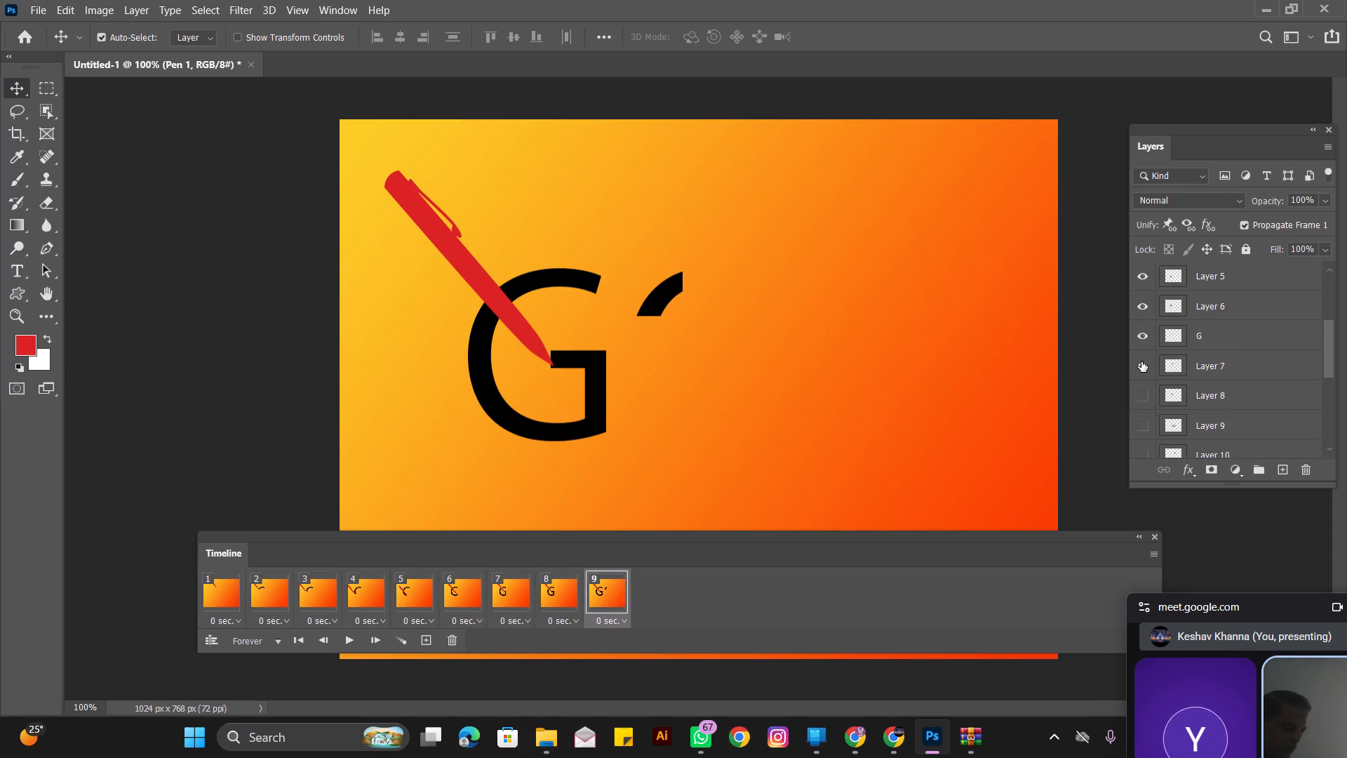
left_click_drag(517, 318, 544, 305)
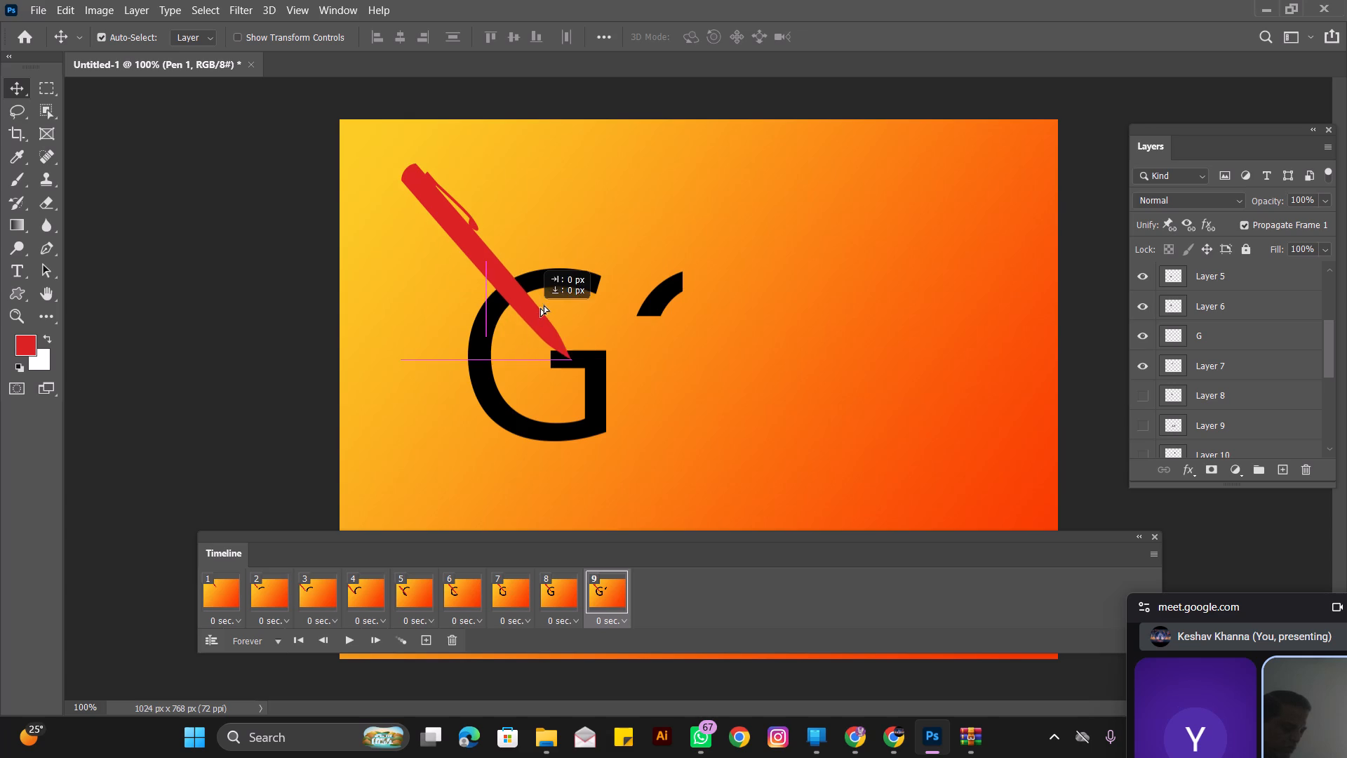
left_click_drag(544, 305, 647, 243)
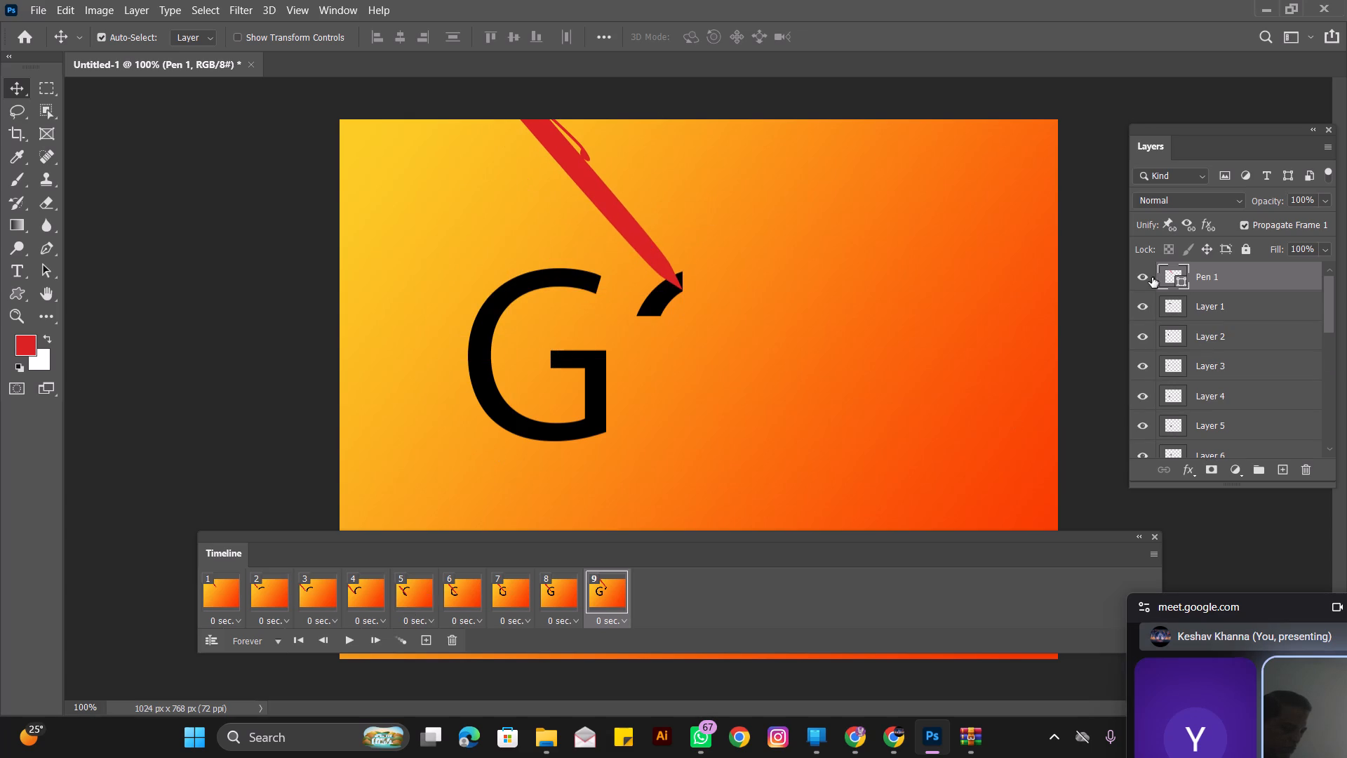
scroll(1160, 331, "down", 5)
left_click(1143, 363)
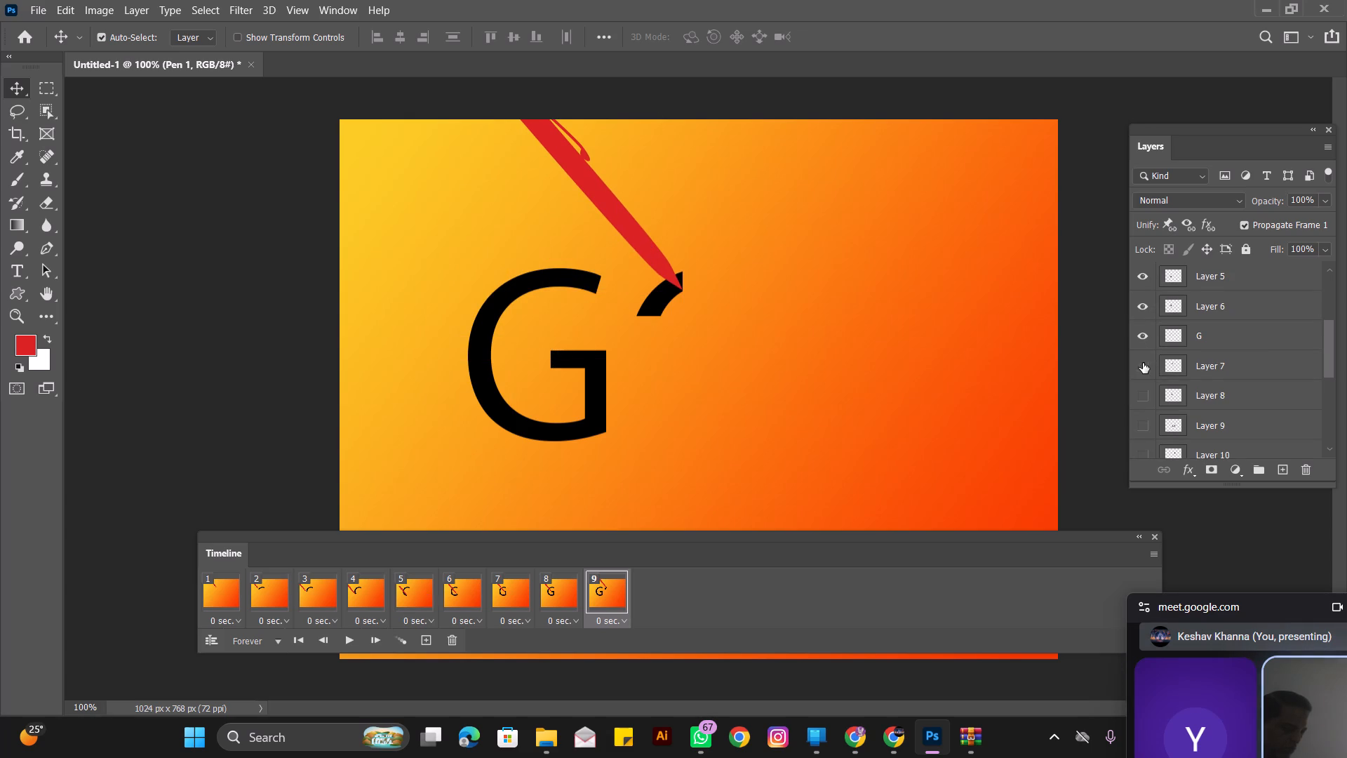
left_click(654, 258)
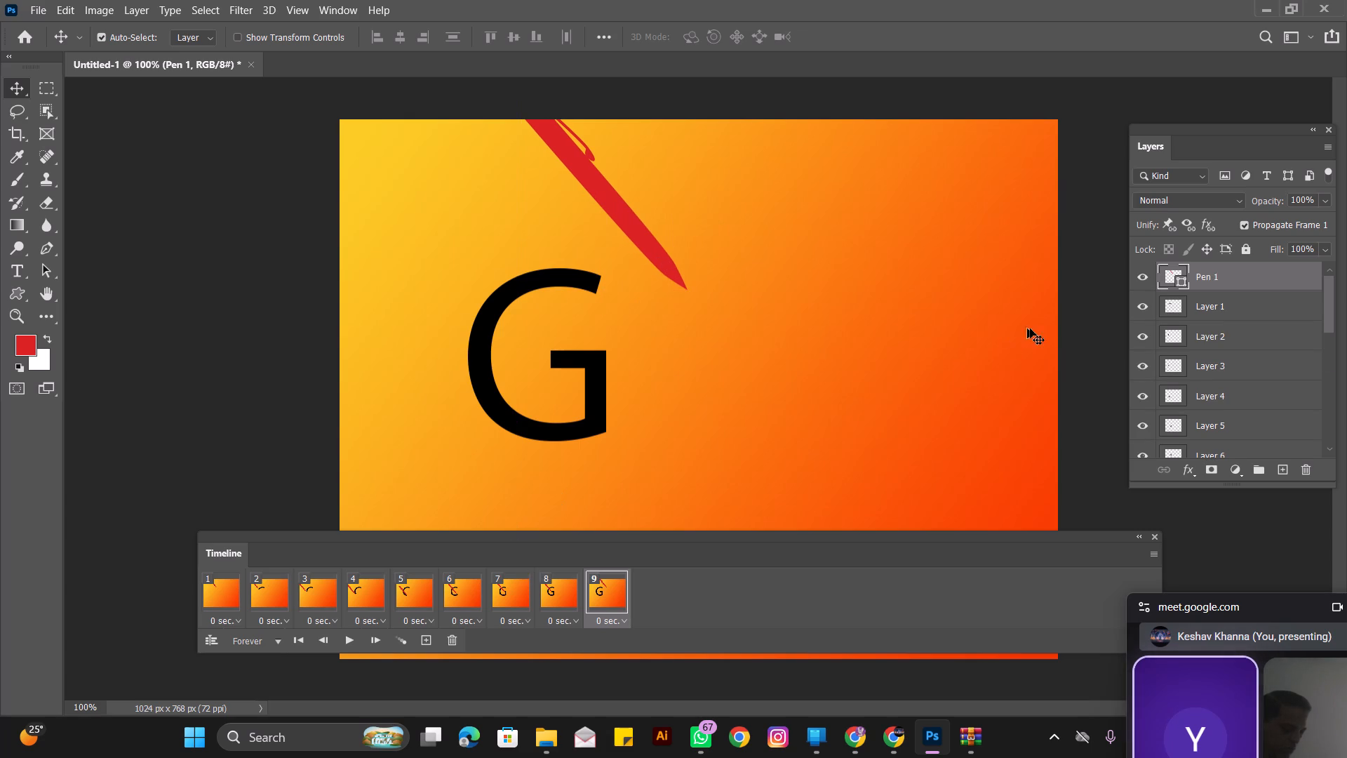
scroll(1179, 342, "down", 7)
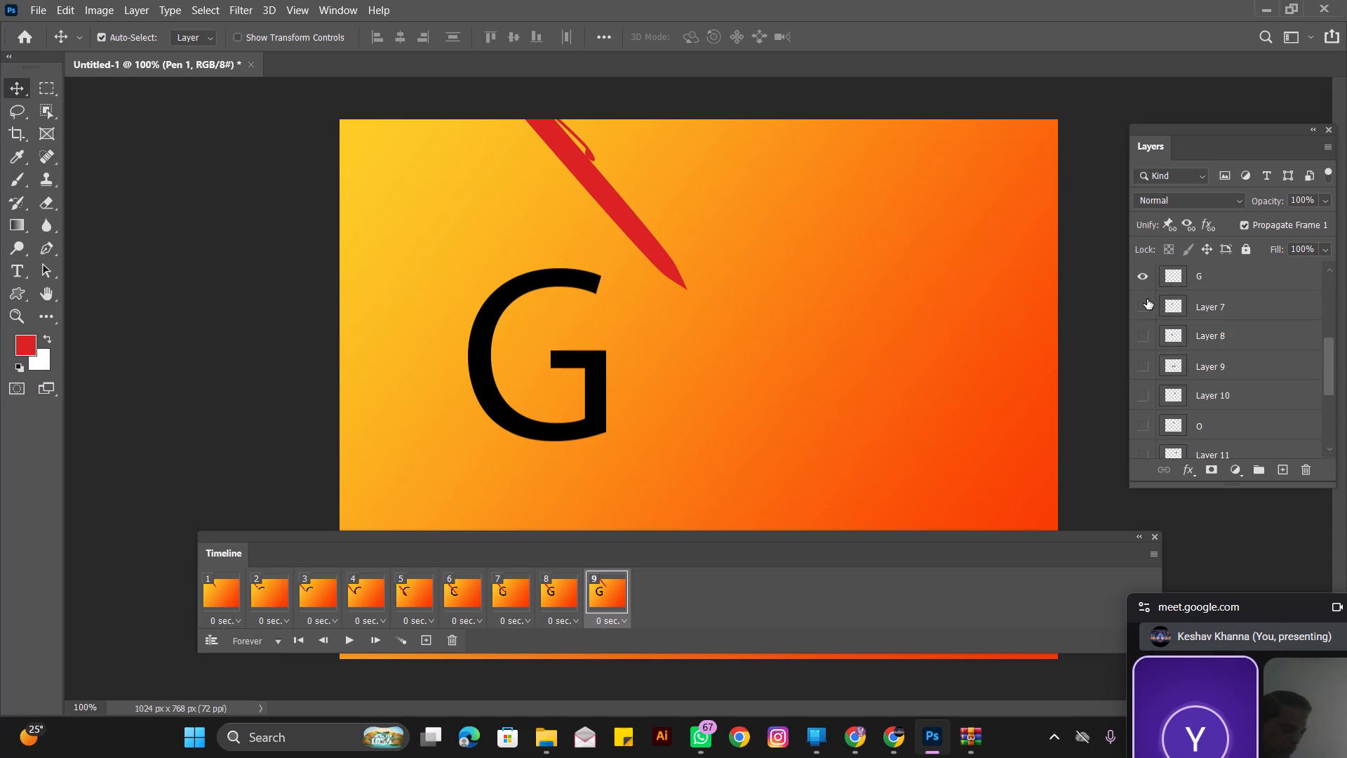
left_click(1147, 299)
Move the pen in frame 9 about 7 px left and 16 px up, to the top corner of the O's first piece.
left_click_drag(663, 260, 662, 245)
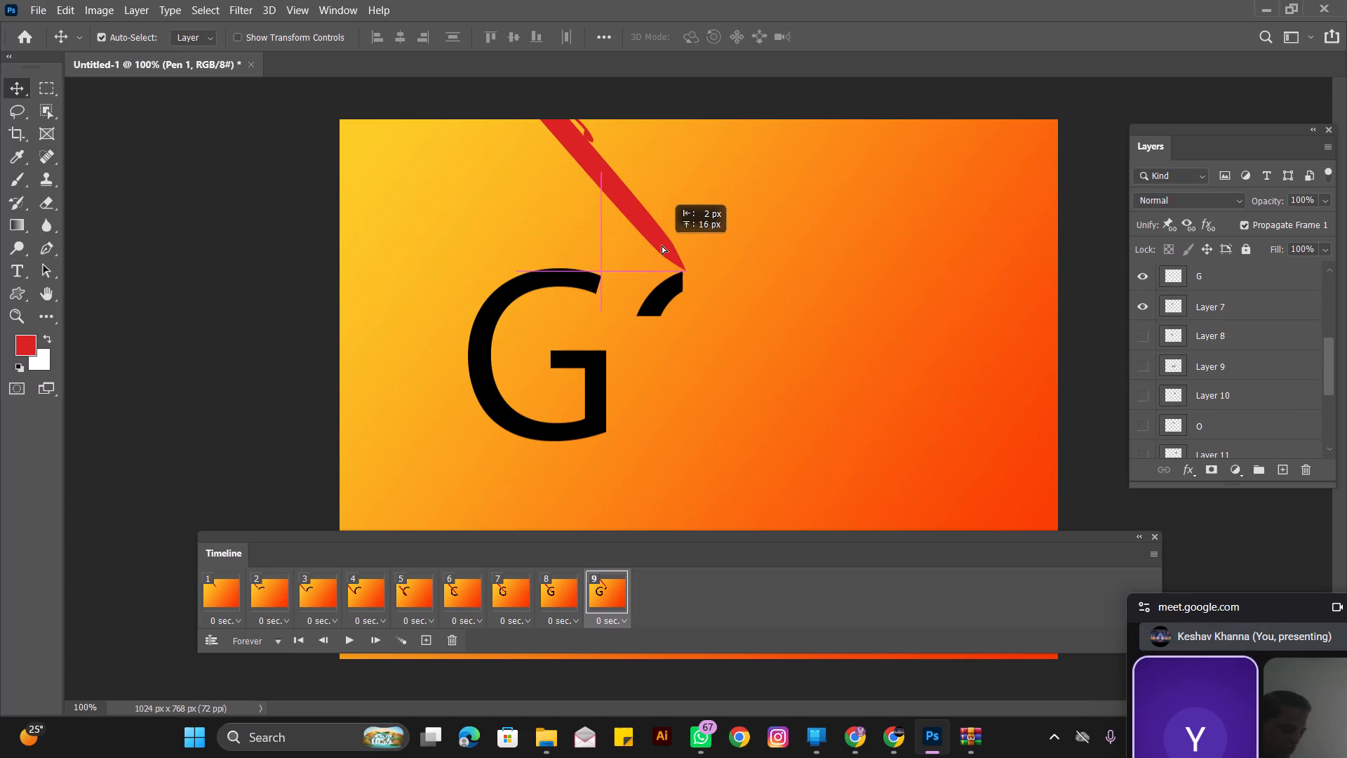
left_click_drag(662, 245, 659, 248)
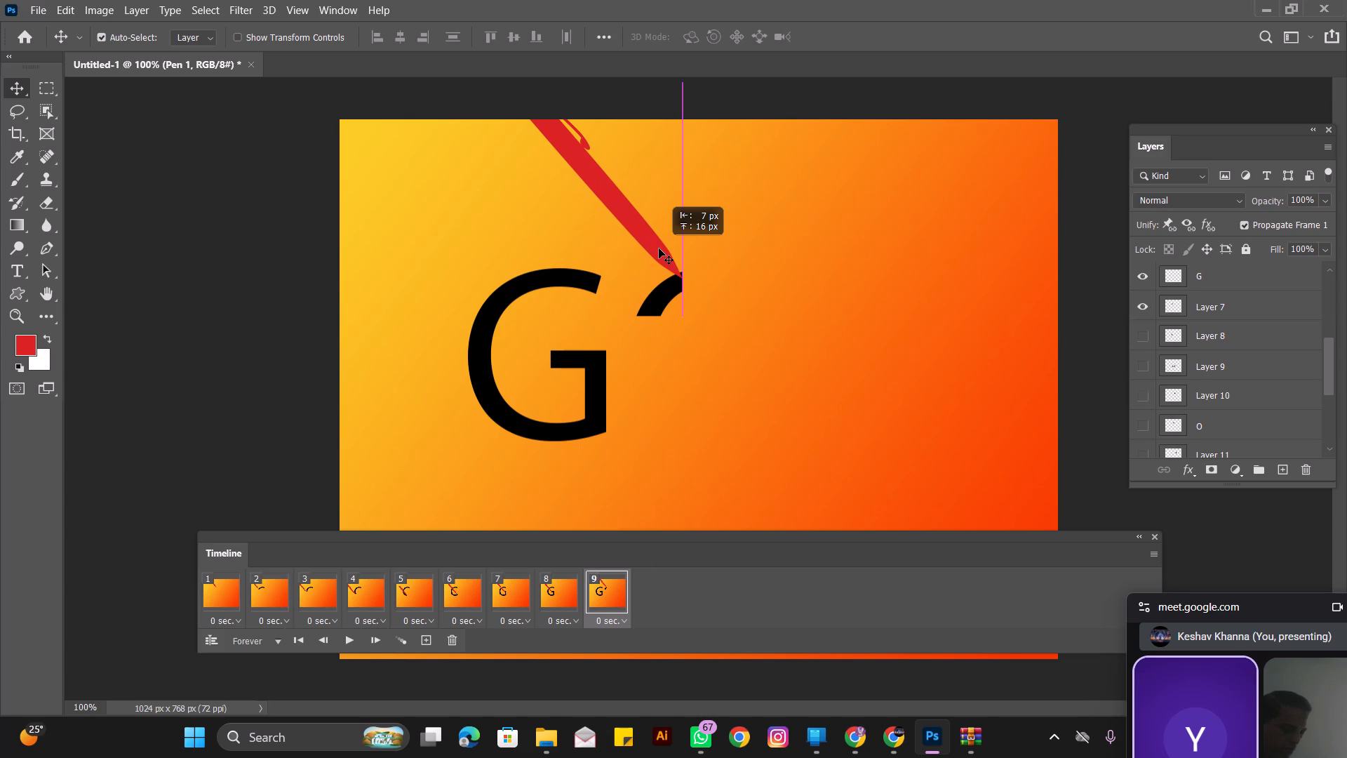
left_click(565, 594)
left_click(601, 592)
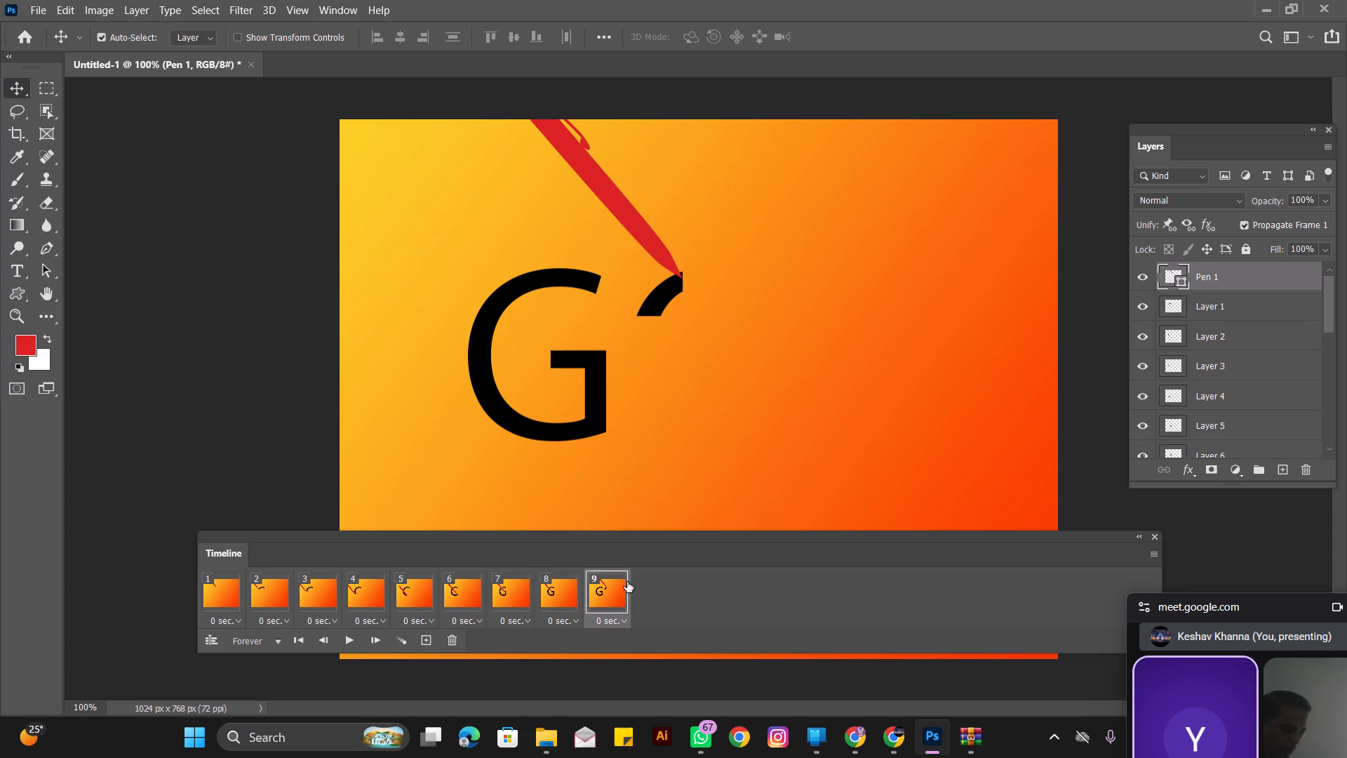
Duplicate frame 9 and, in frame 10, move the pen tip to the lower end of the Layer 7 piece.
left_click(427, 636)
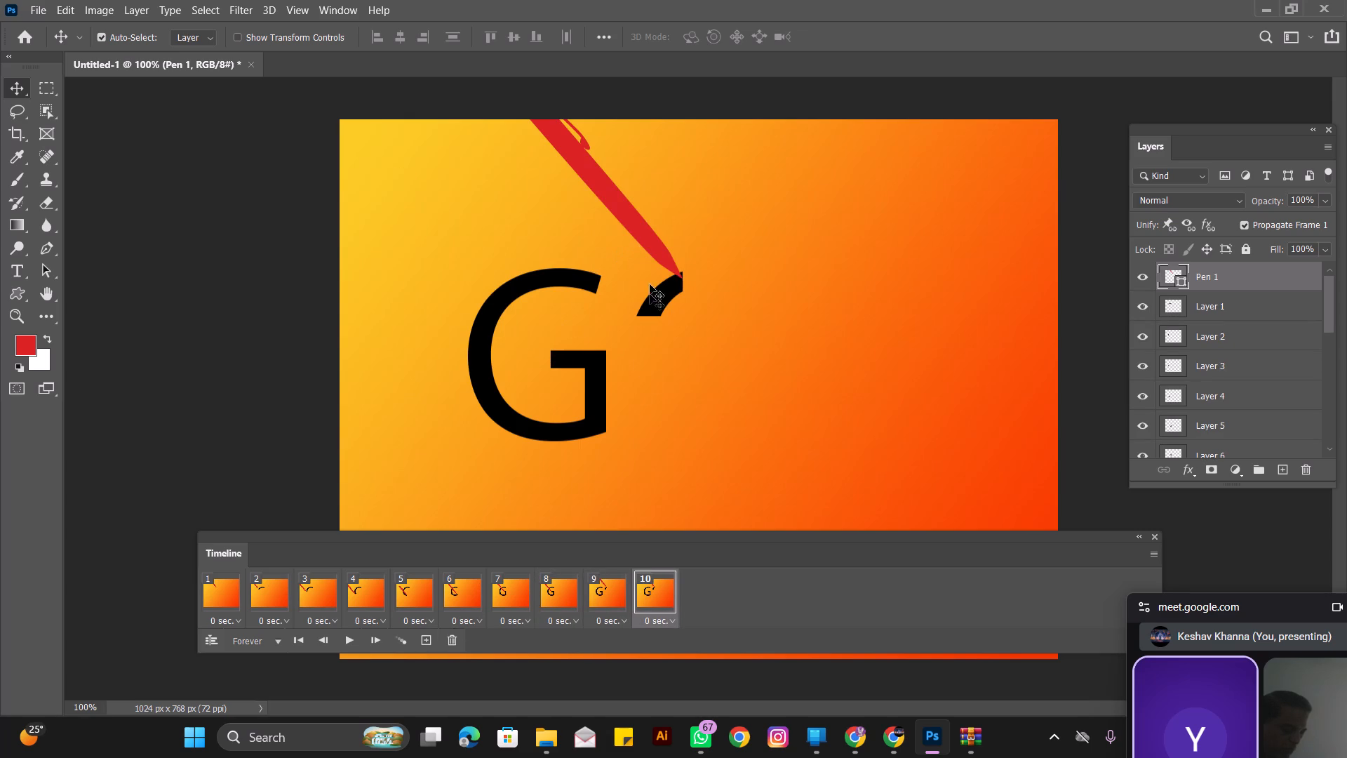
scroll(1158, 383, "down", 4)
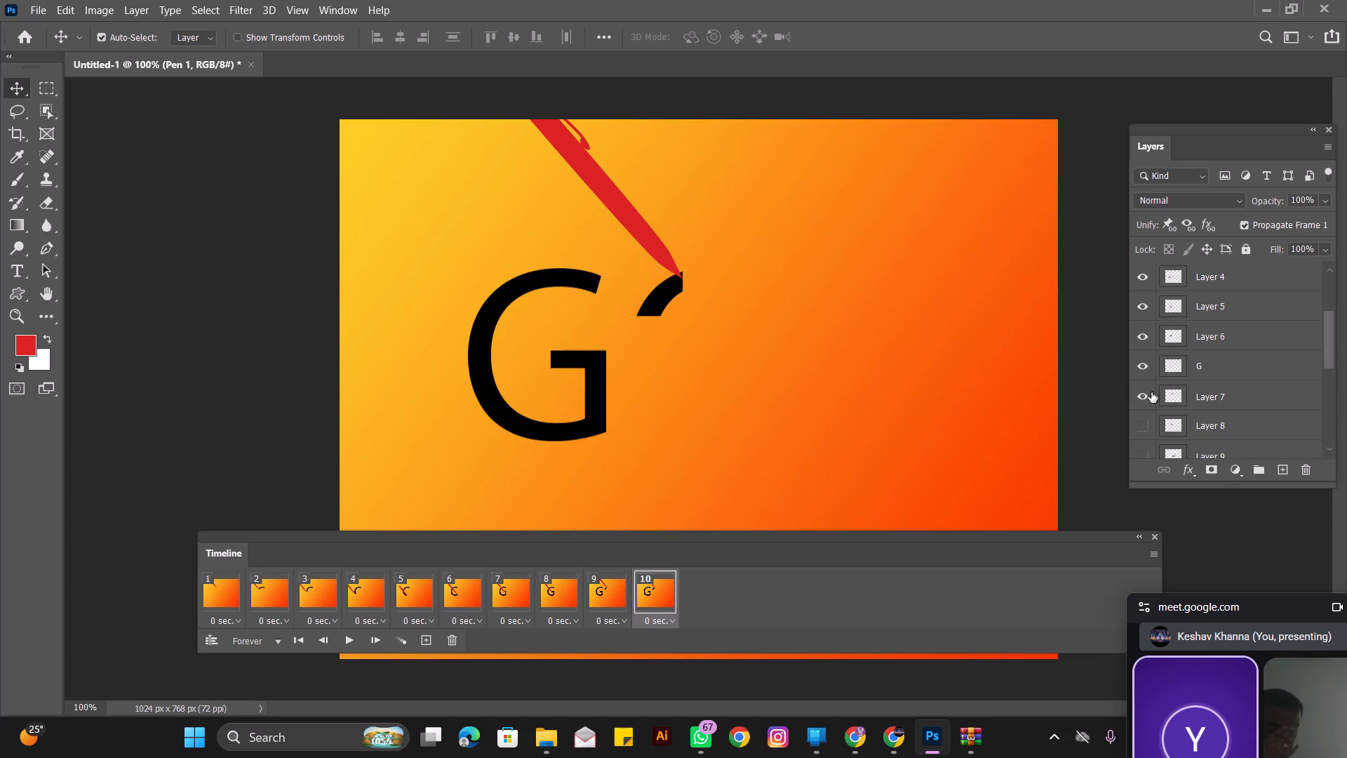
left_click(1134, 423)
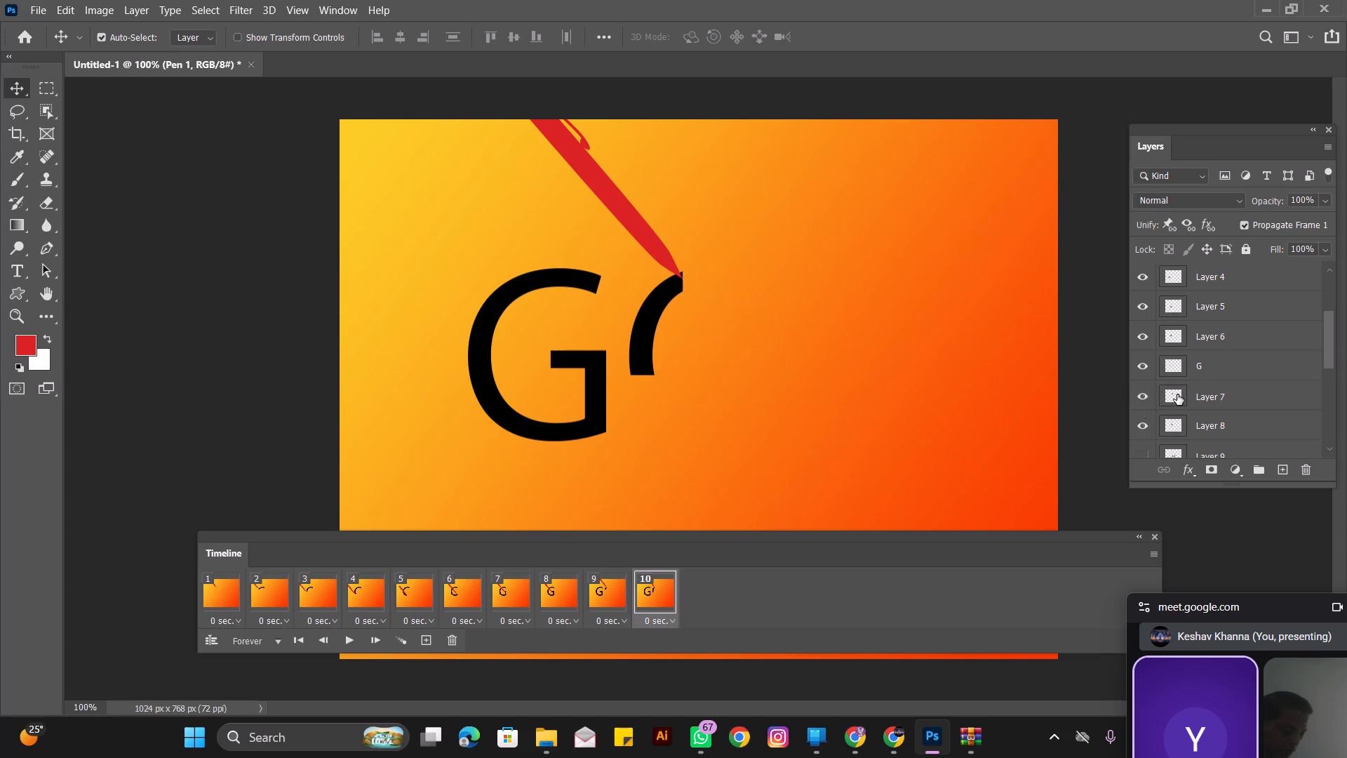
left_click(1140, 427)
left_click_drag(648, 245, 624, 273)
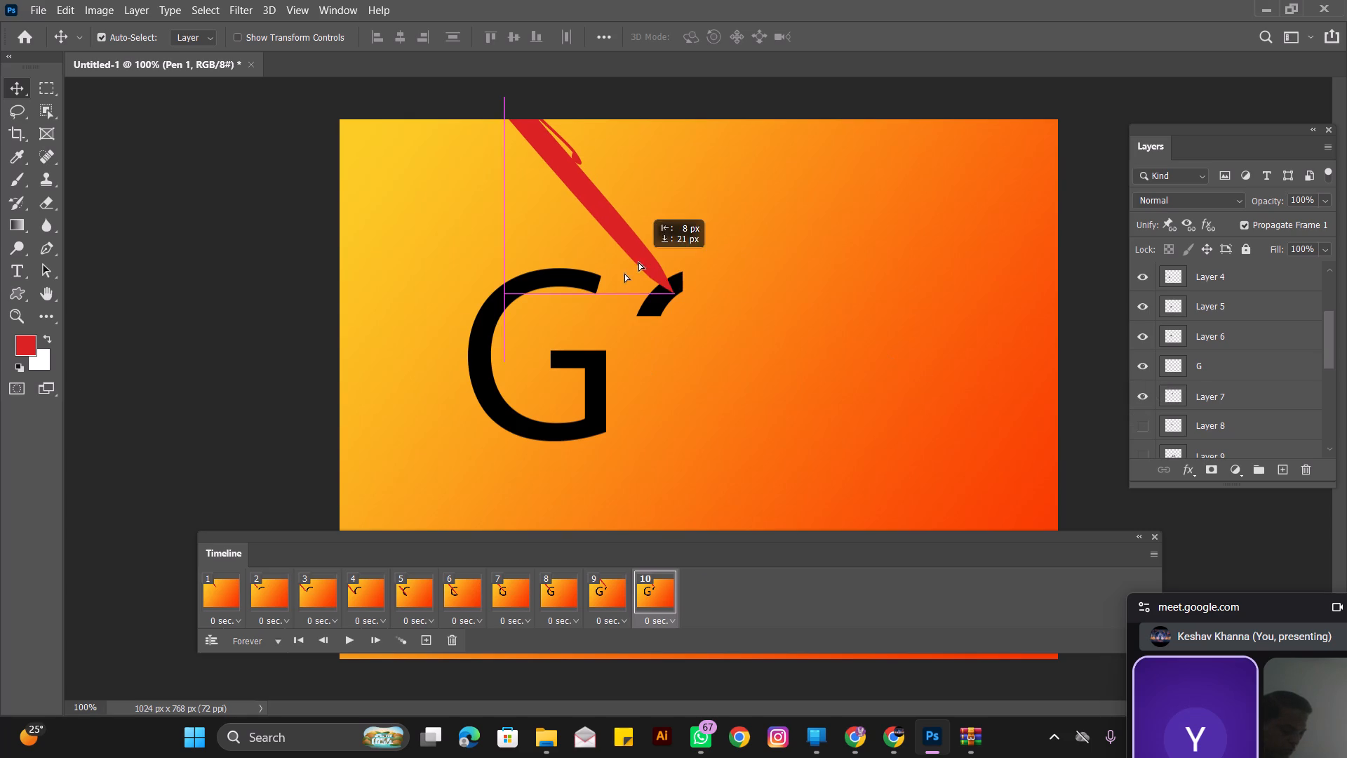
left_click_drag(624, 273, 615, 282)
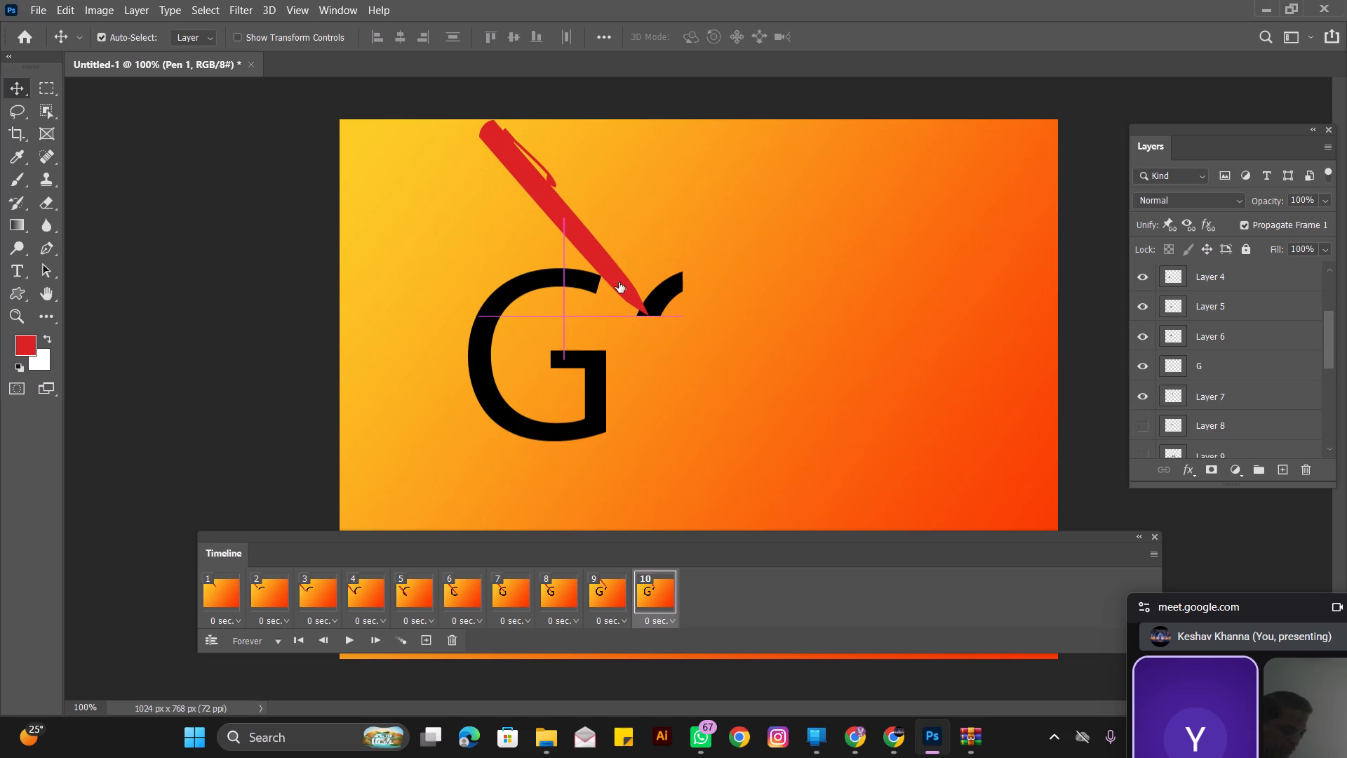
Duplicate frame 10, show Layer 8 in frame 11 and move the pen tip down to that piece's lower end.
left_click(430, 640)
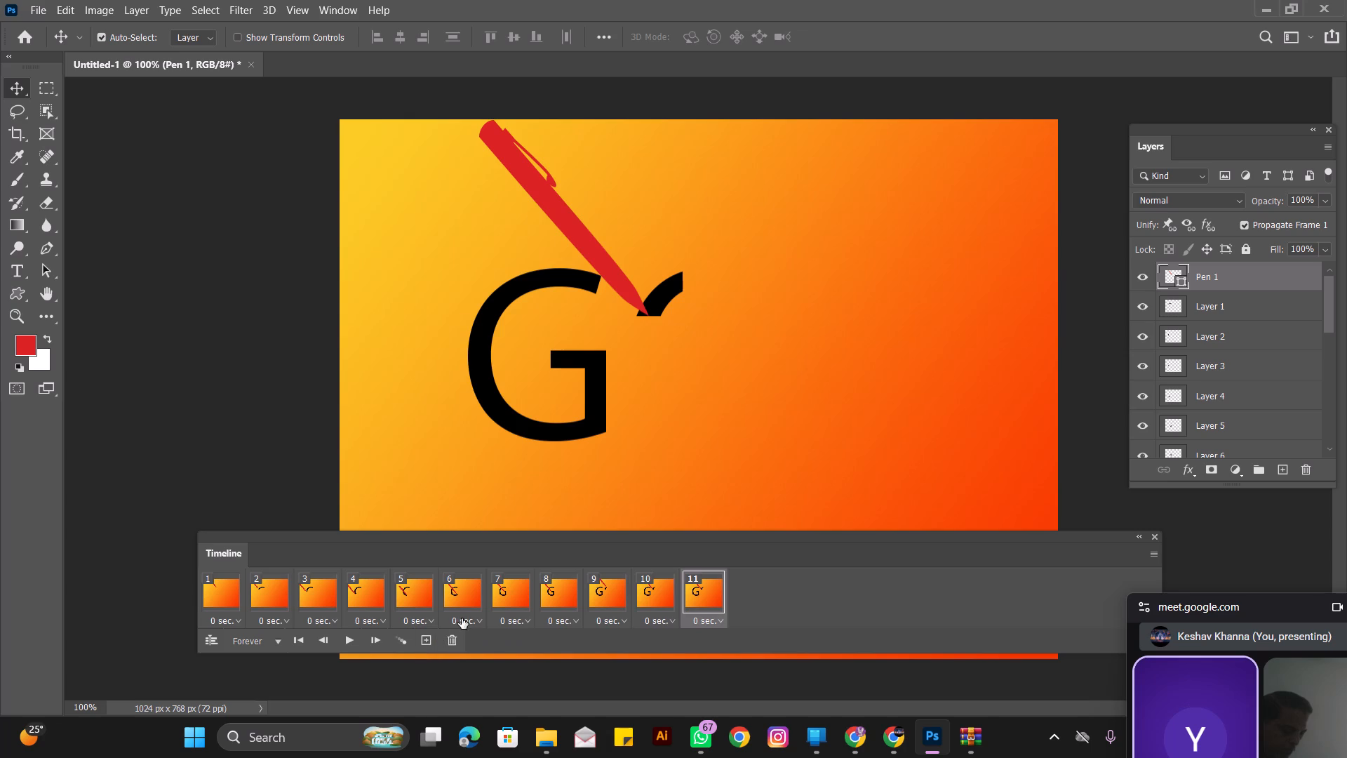
left_click(655, 597)
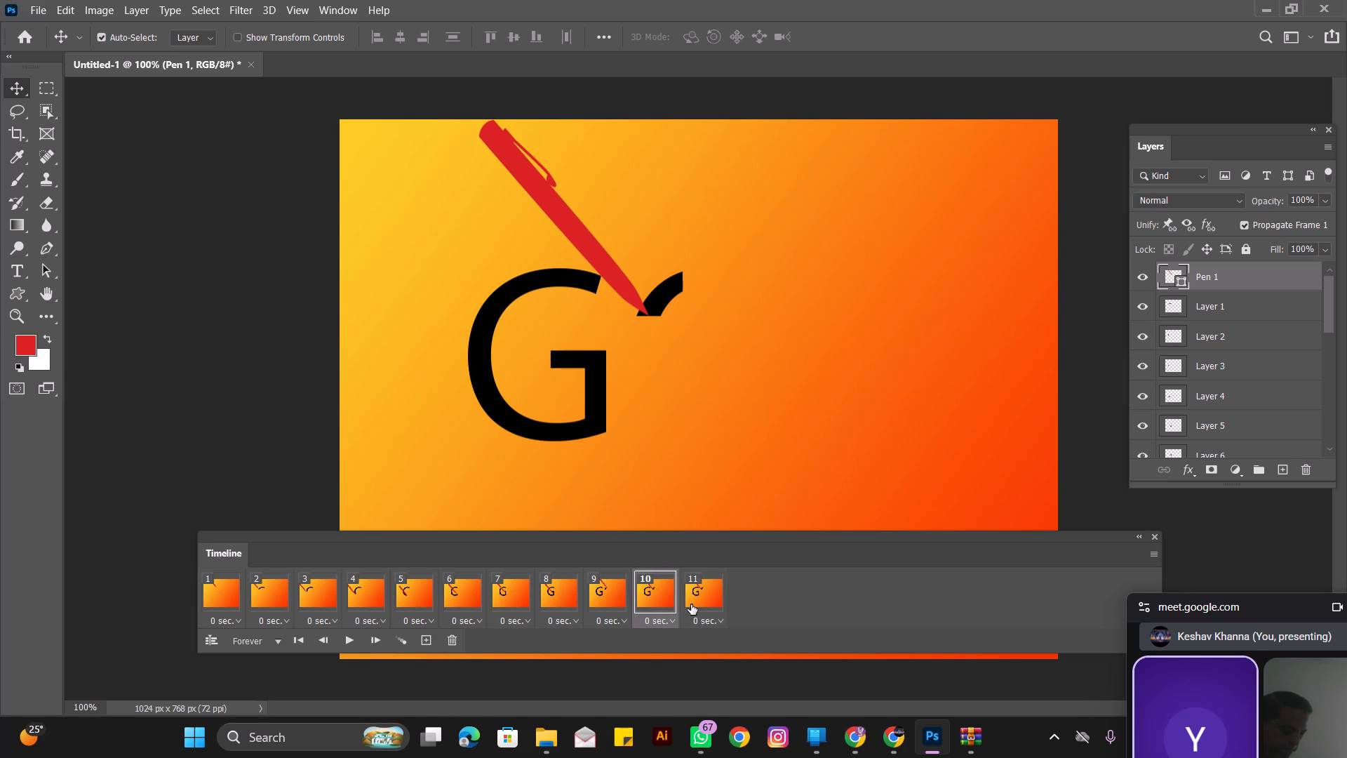
left_click(692, 602)
scroll(1193, 391, "down", 5)
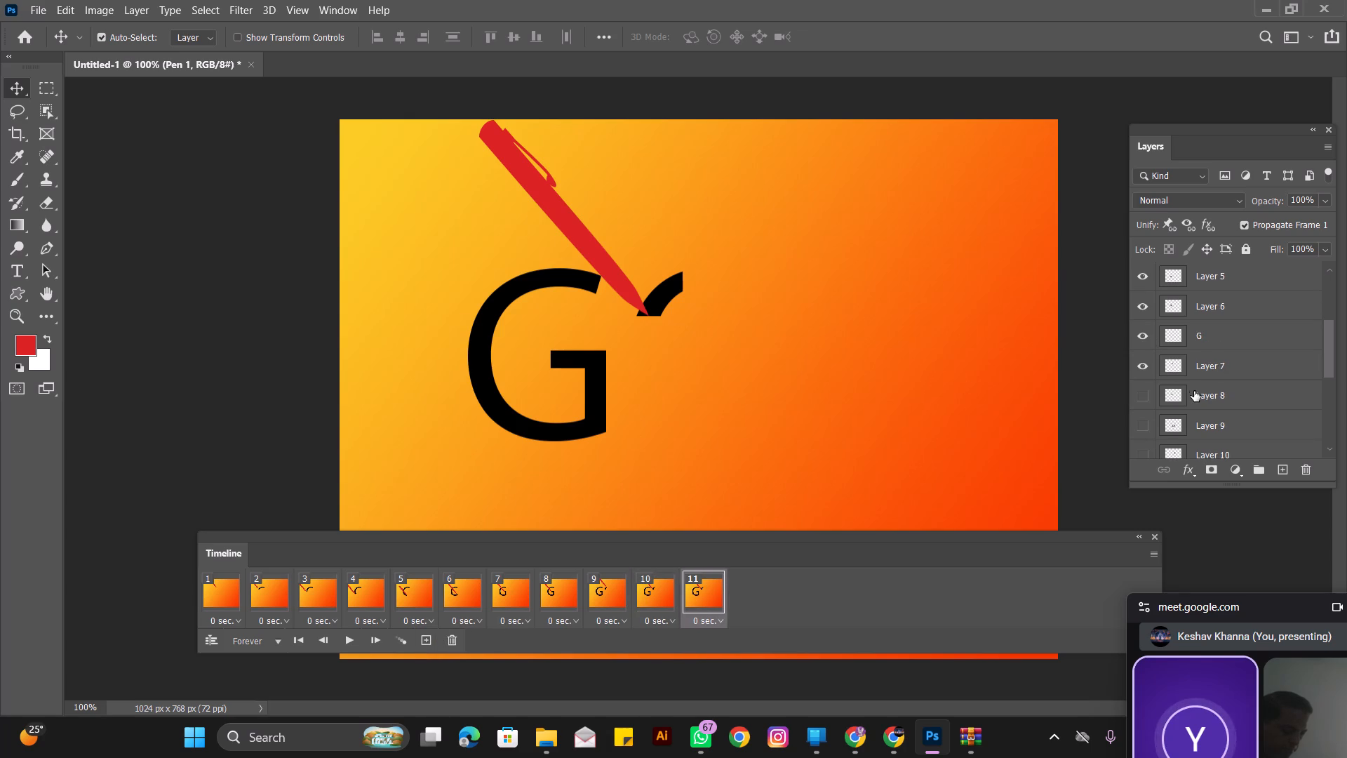
left_click(1139, 392)
left_click_drag(605, 270, 601, 301)
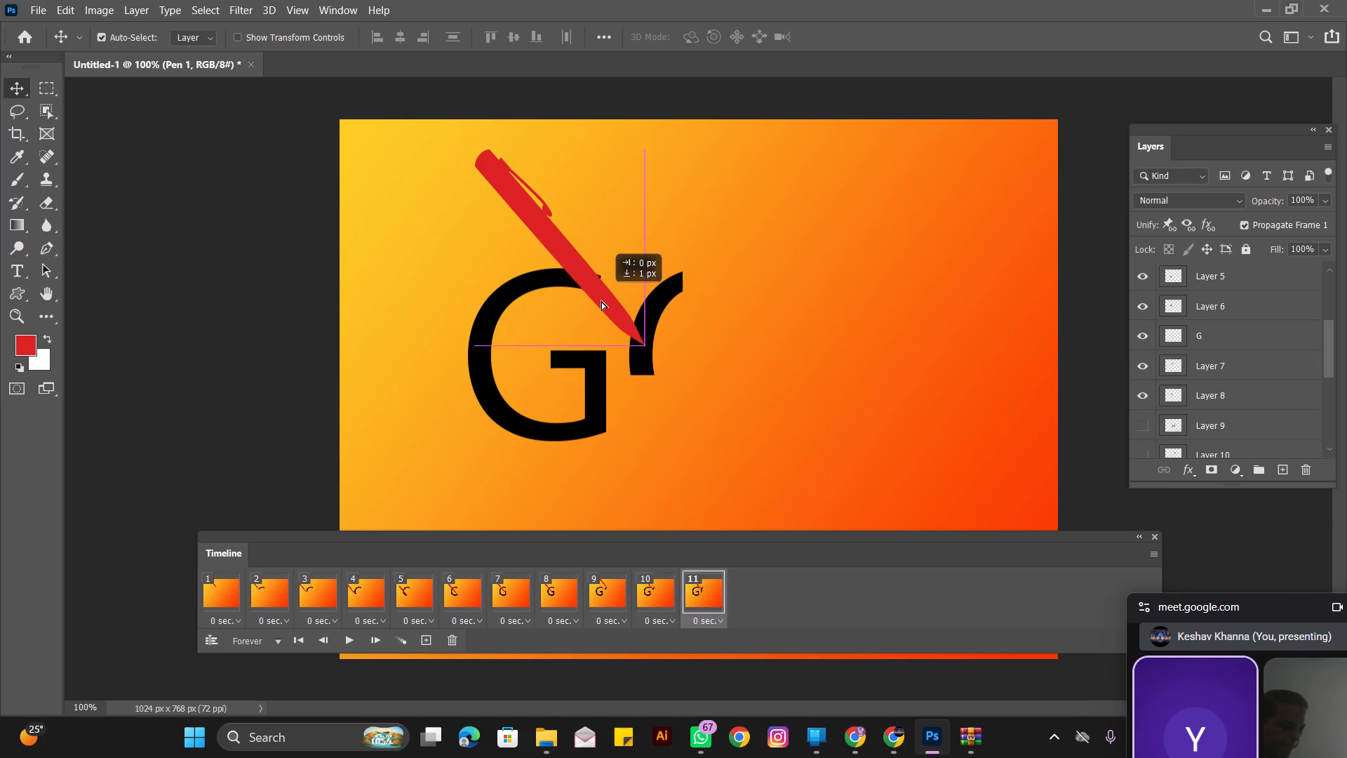
left_click_drag(601, 301, 599, 333)
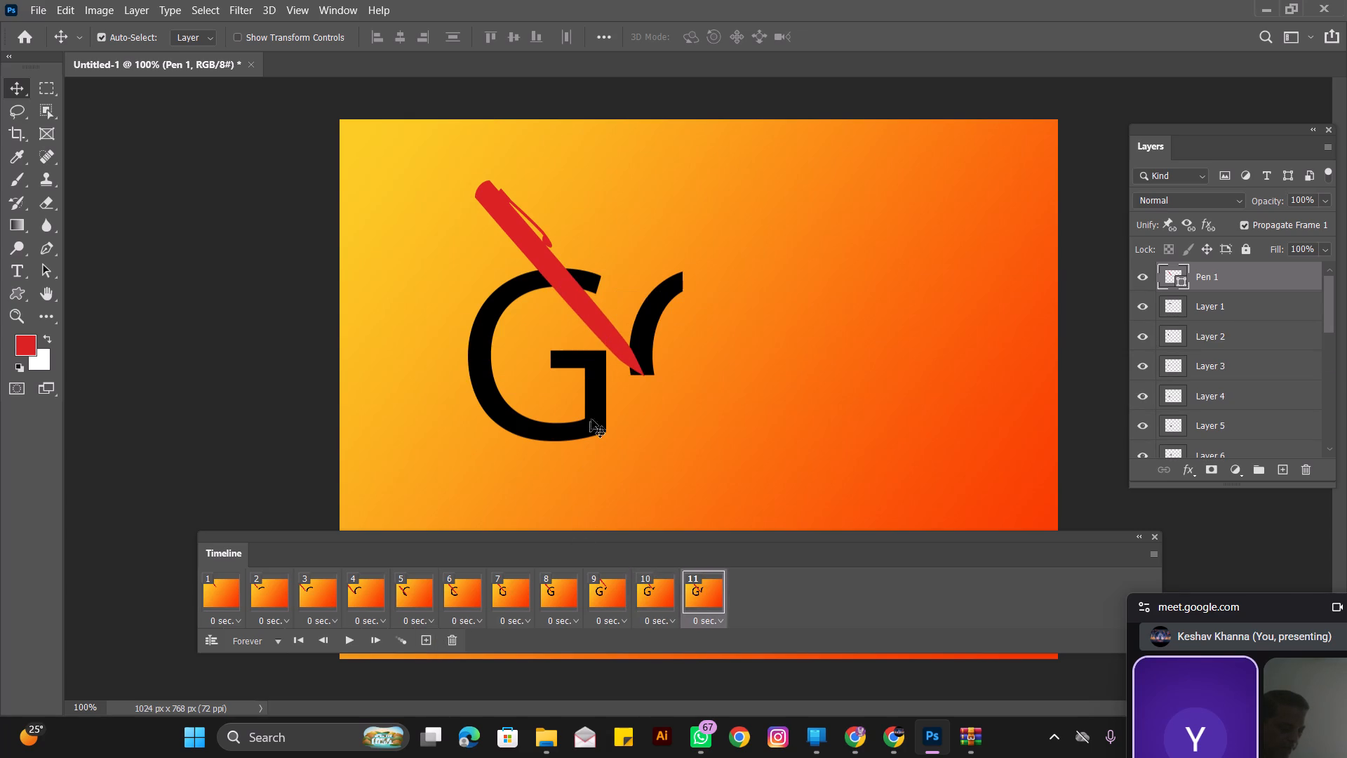
Duplicate frame 11, show Layer 9 in frame 12 and move the pen tip to the right-hand upper end of that O piece.
left_click(424, 638)
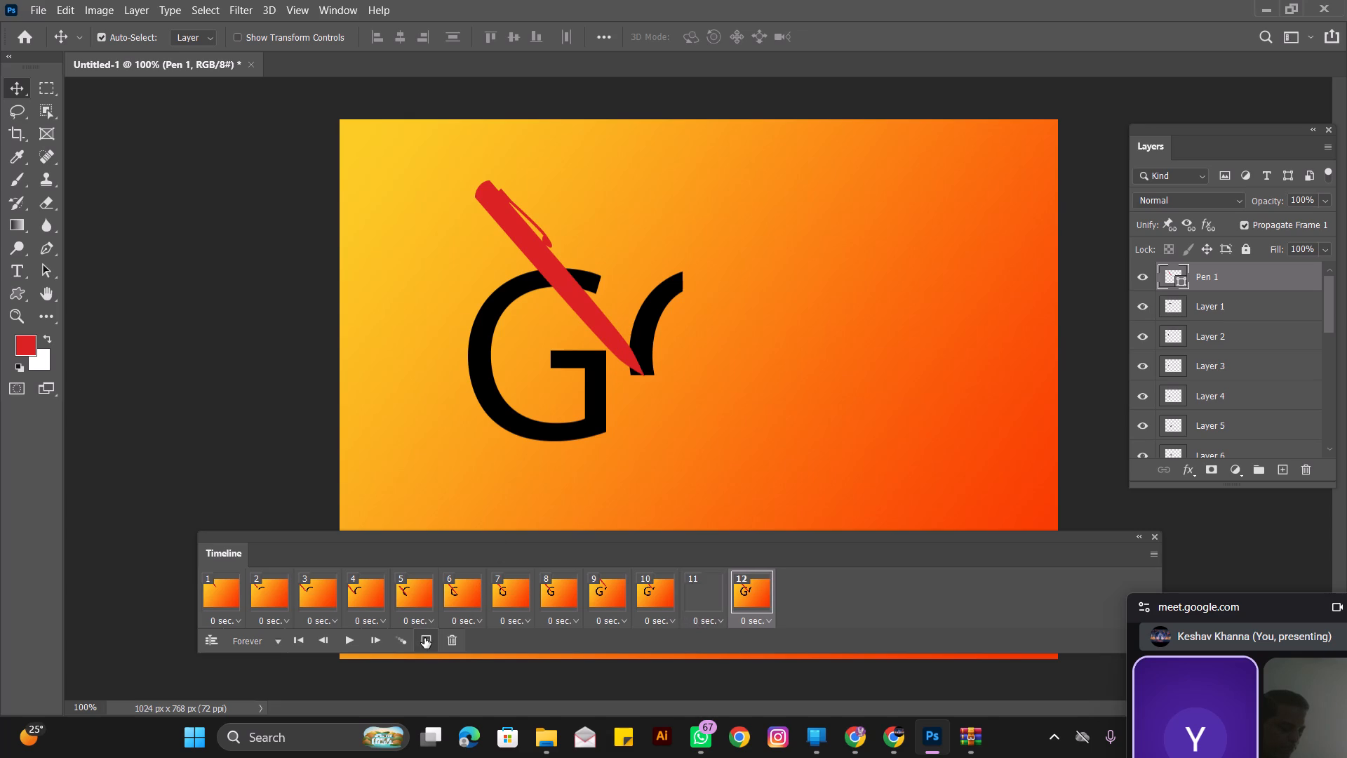
left_click(699, 594)
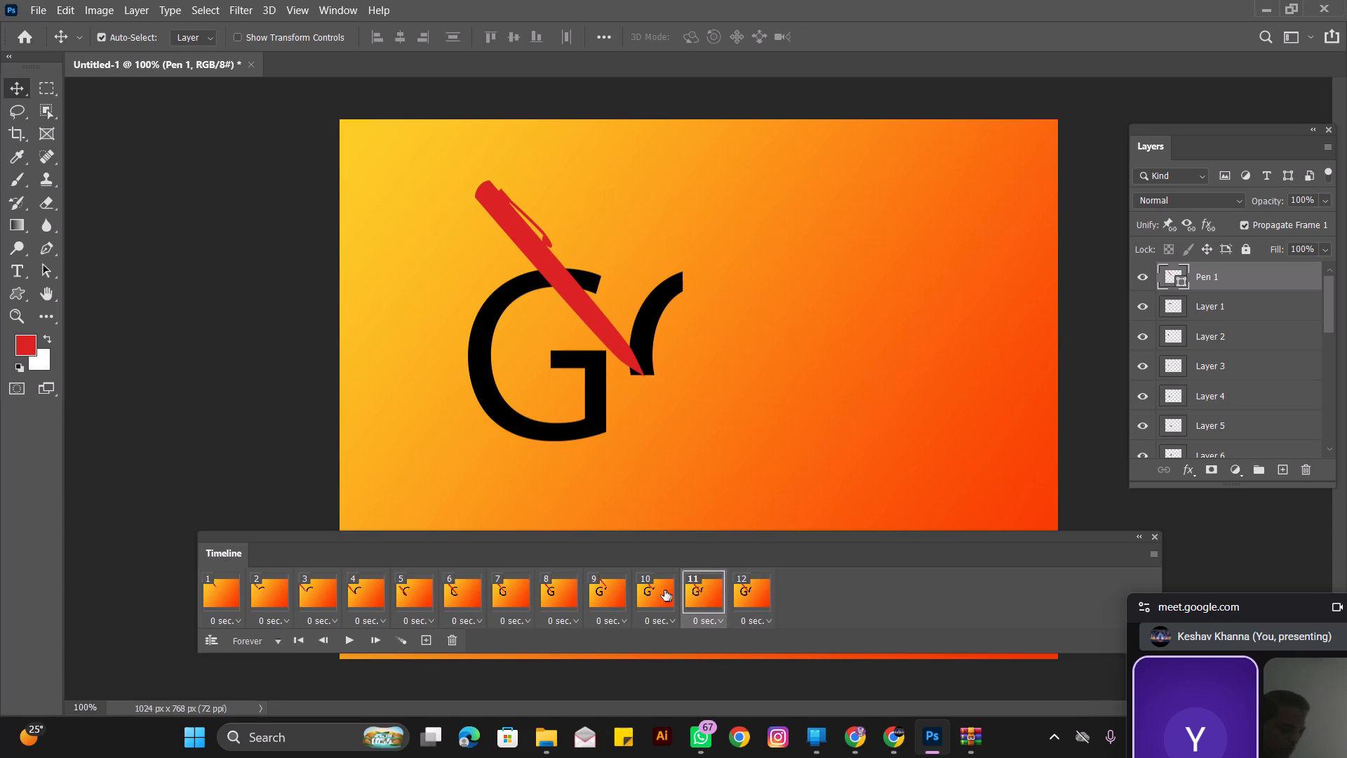
left_click(631, 588)
left_click(657, 595)
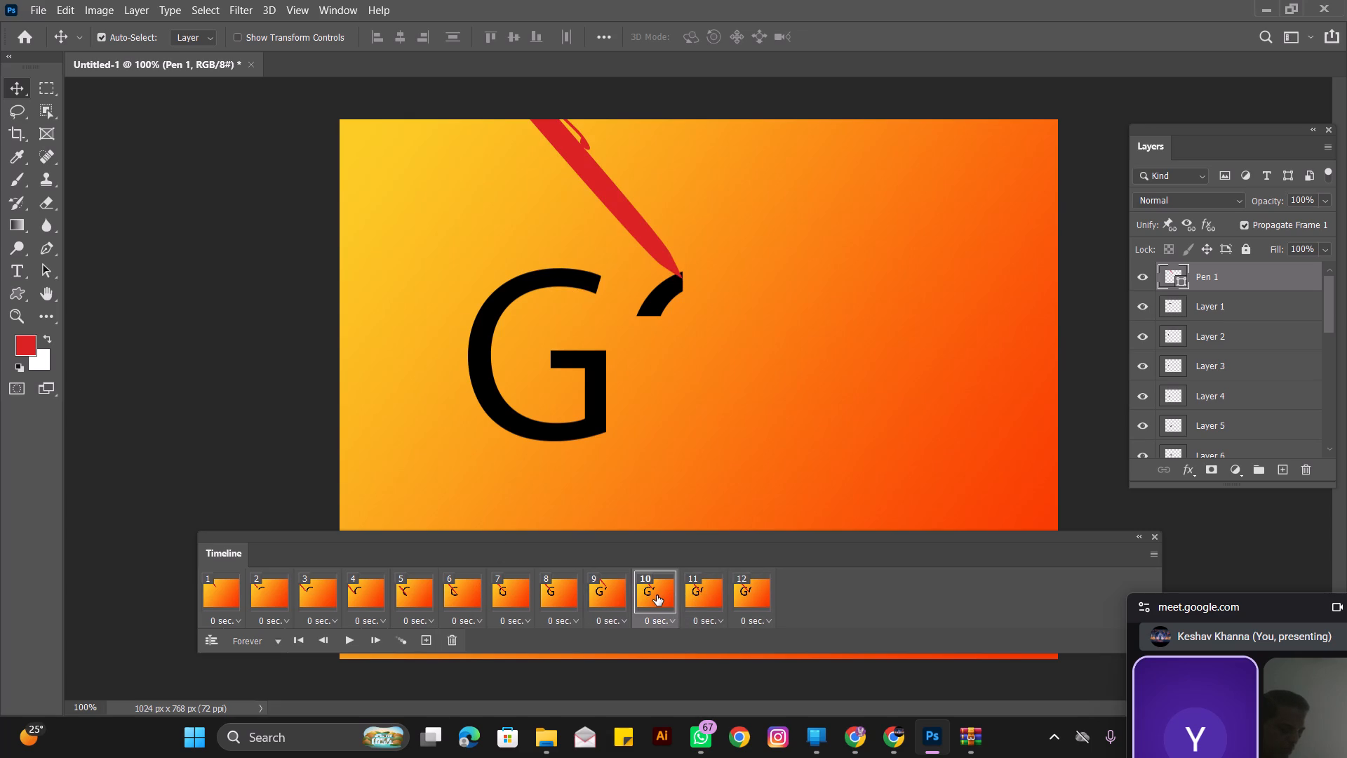
left_click(699, 599)
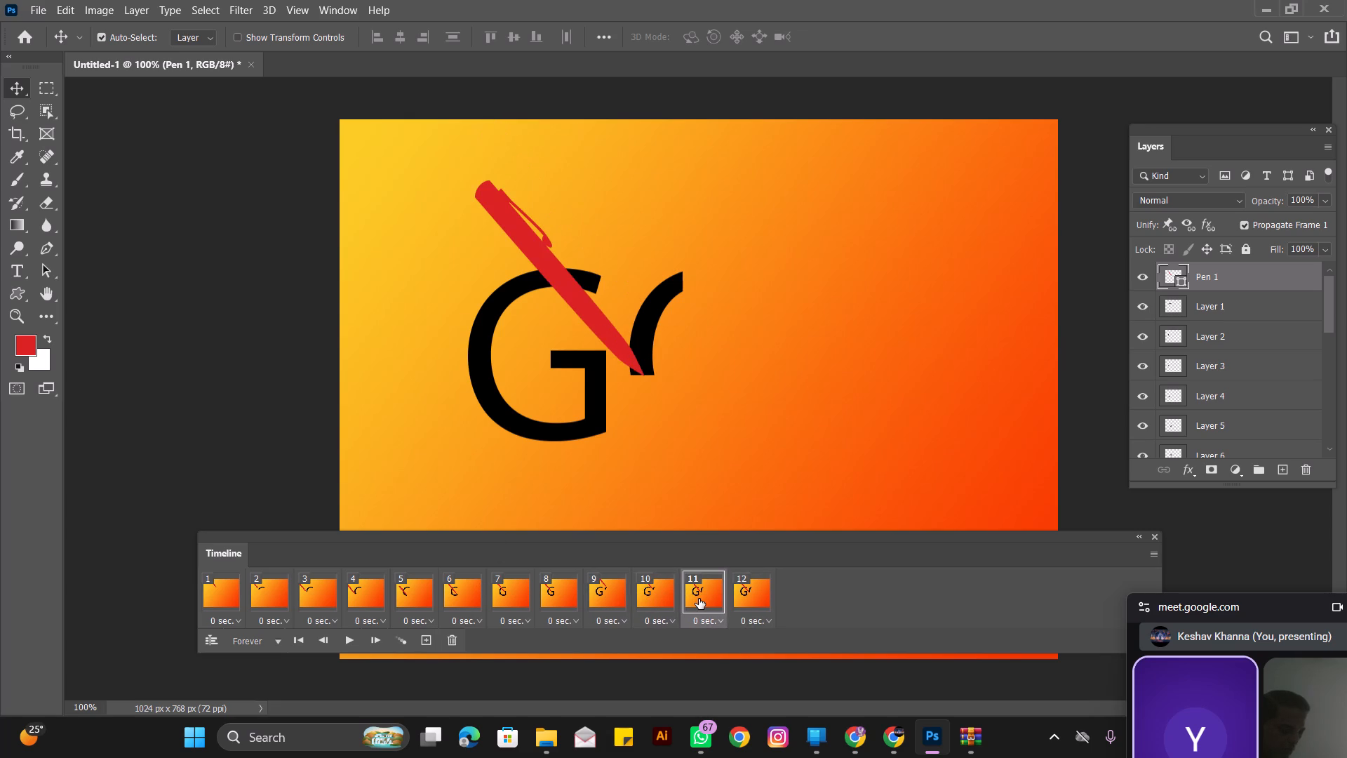
left_click(742, 594)
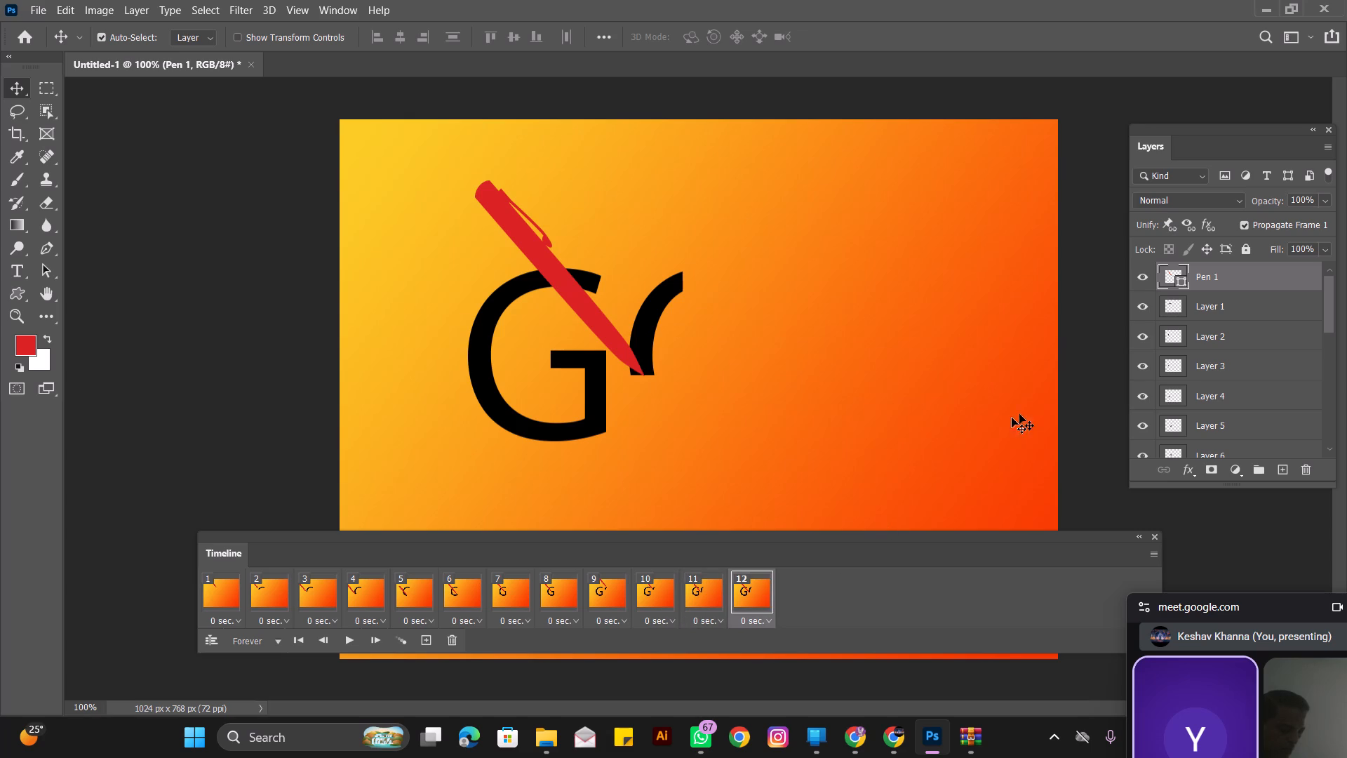
scroll(1151, 364, "down", 6)
left_click(1139, 395)
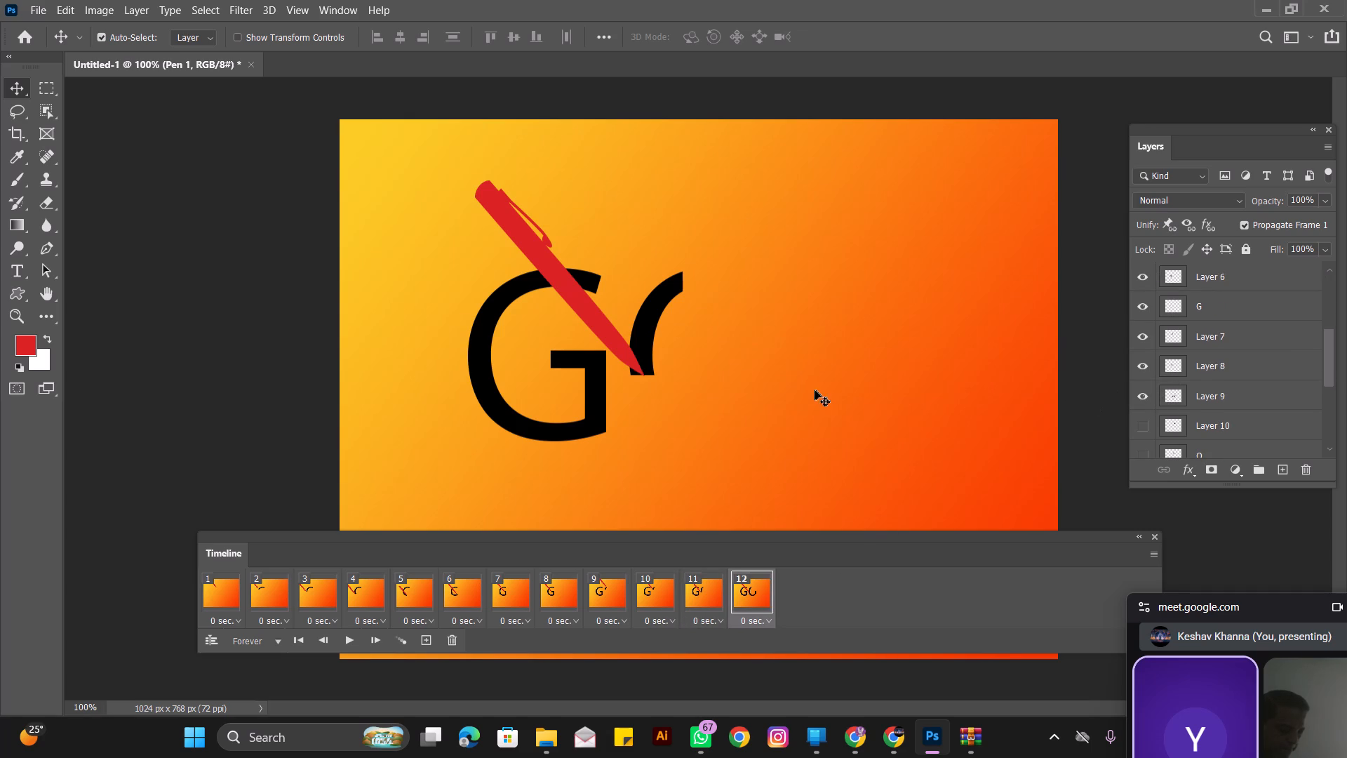
left_click_drag(625, 361, 723, 378)
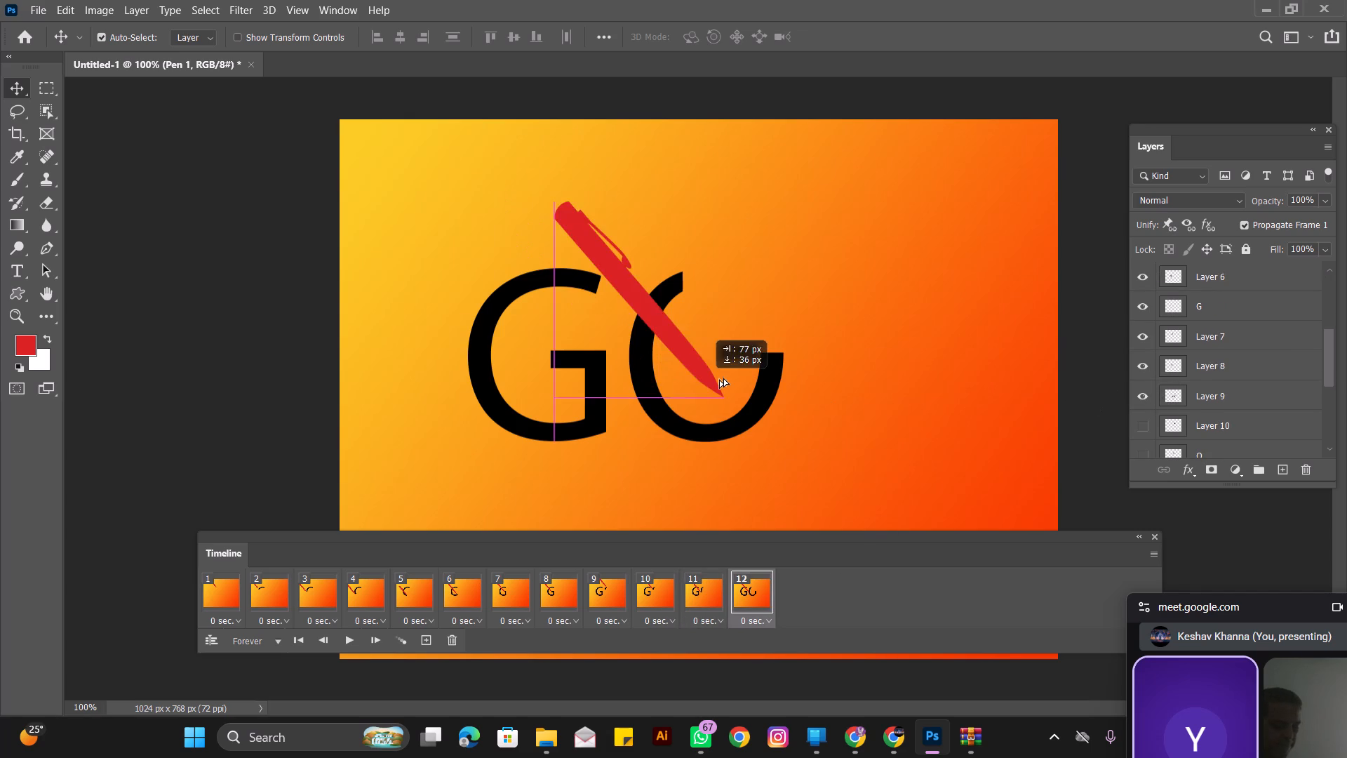
left_click_drag(723, 378, 761, 347)
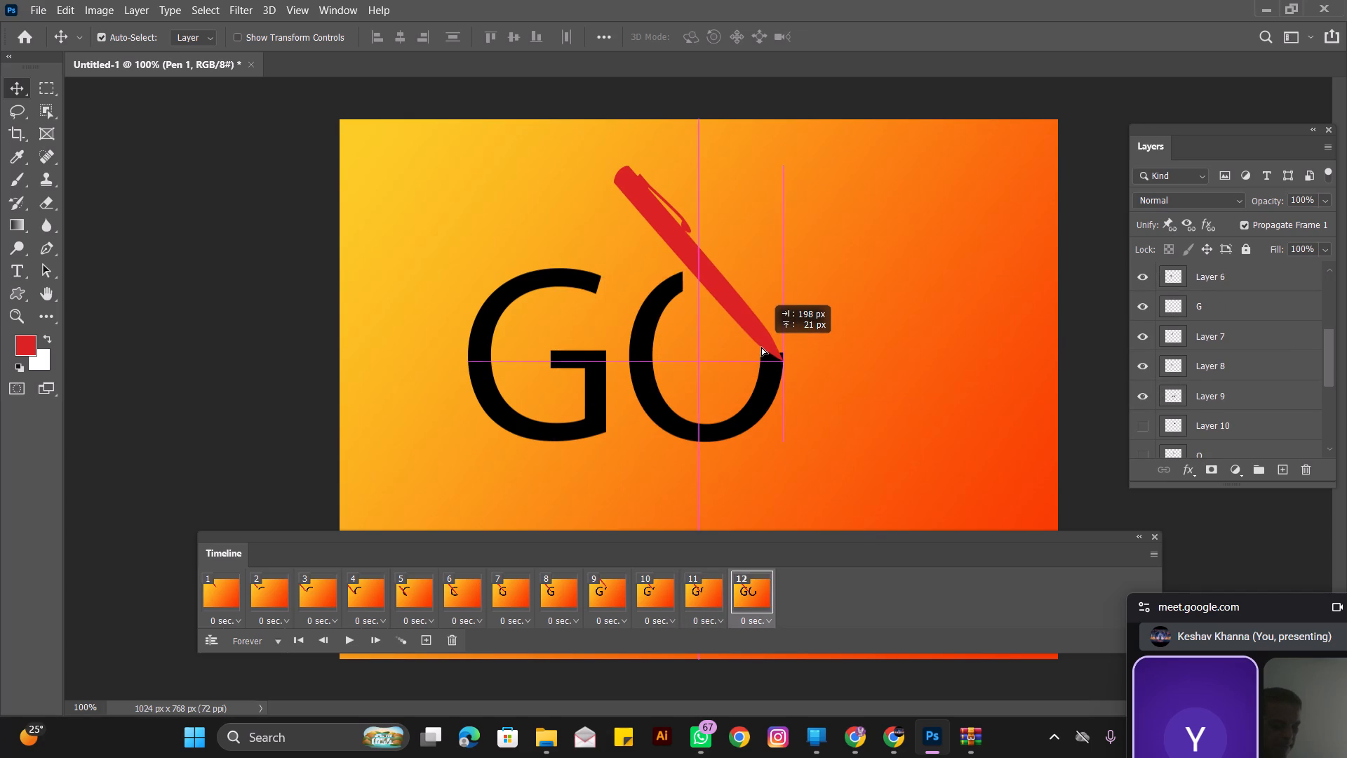
left_click_drag(761, 347, 758, 343)
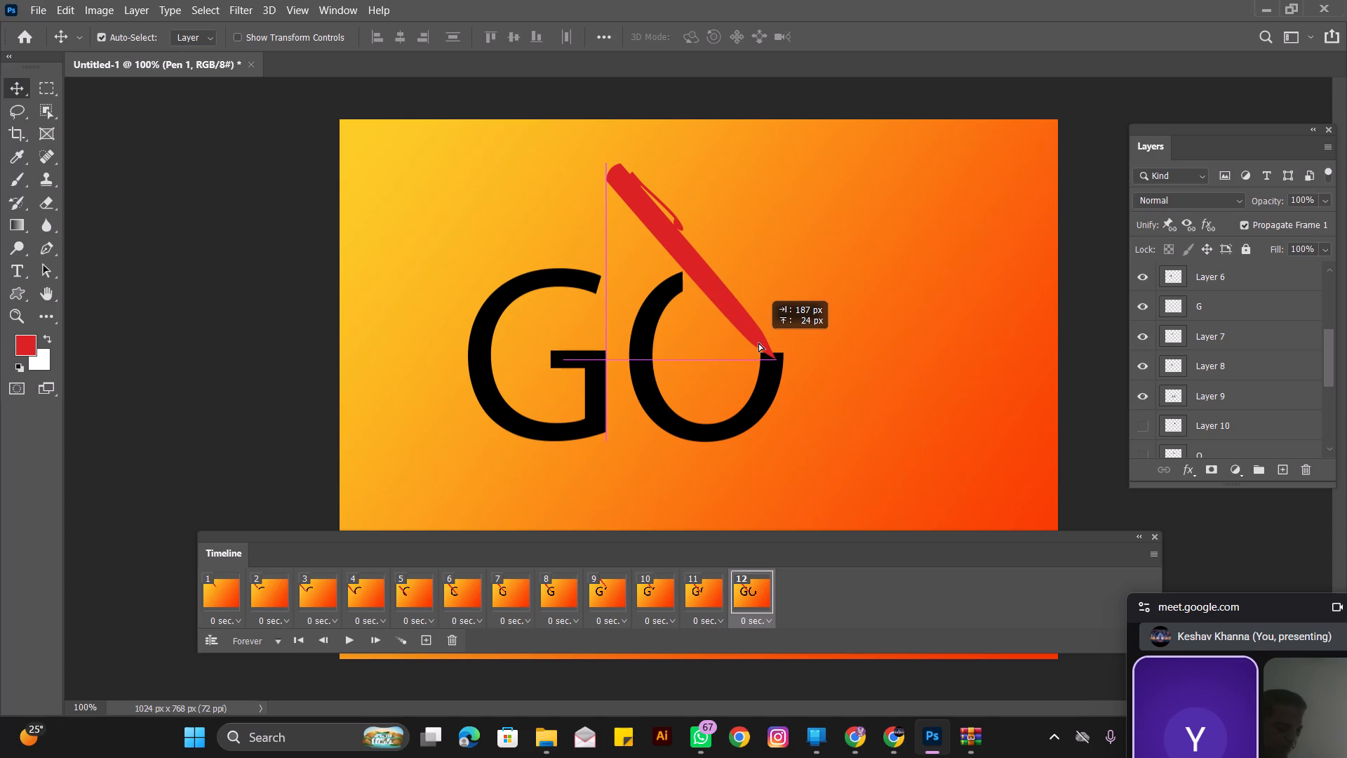
left_click_drag(758, 343, 760, 340)
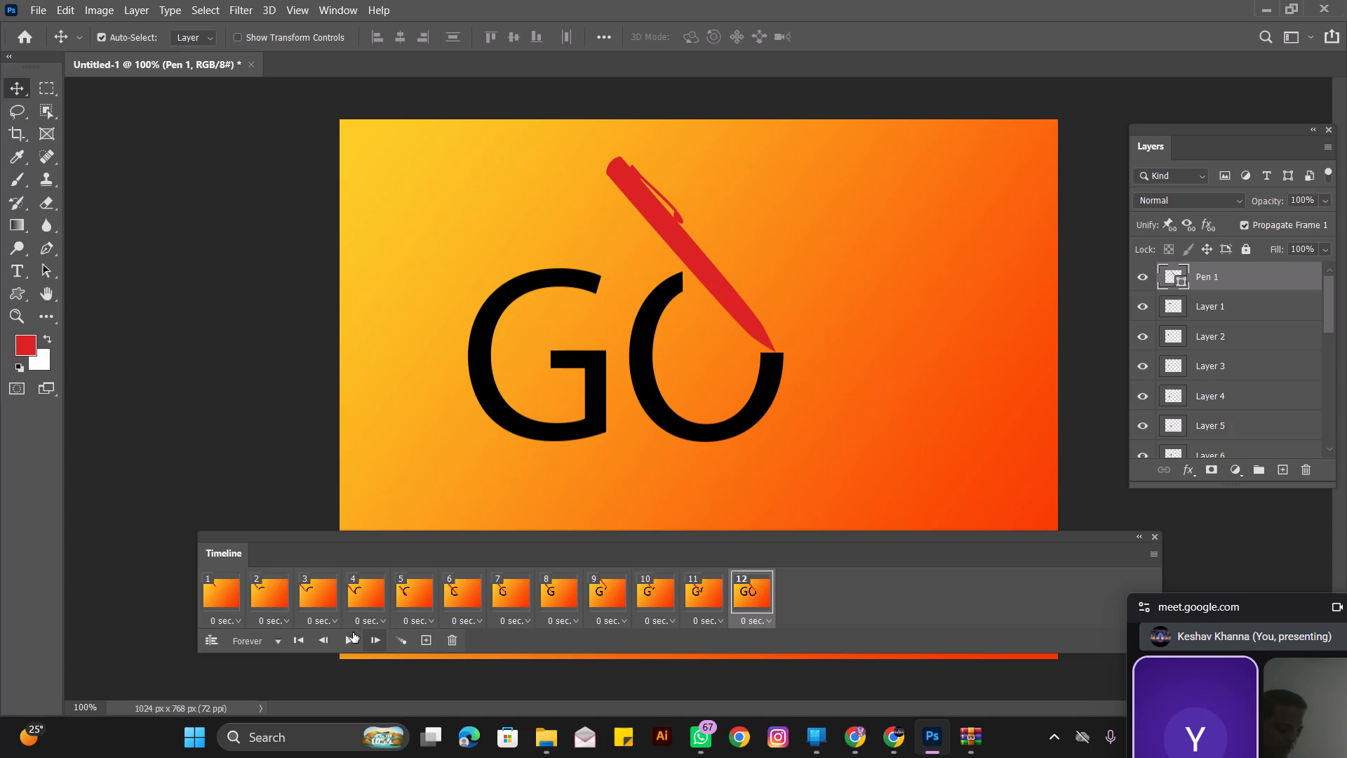
Duplicate frame 12, show Layer 10 in frame 13 and move the pen tip up to that piece's upper end.
left_click(422, 640)
left_click(753, 596)
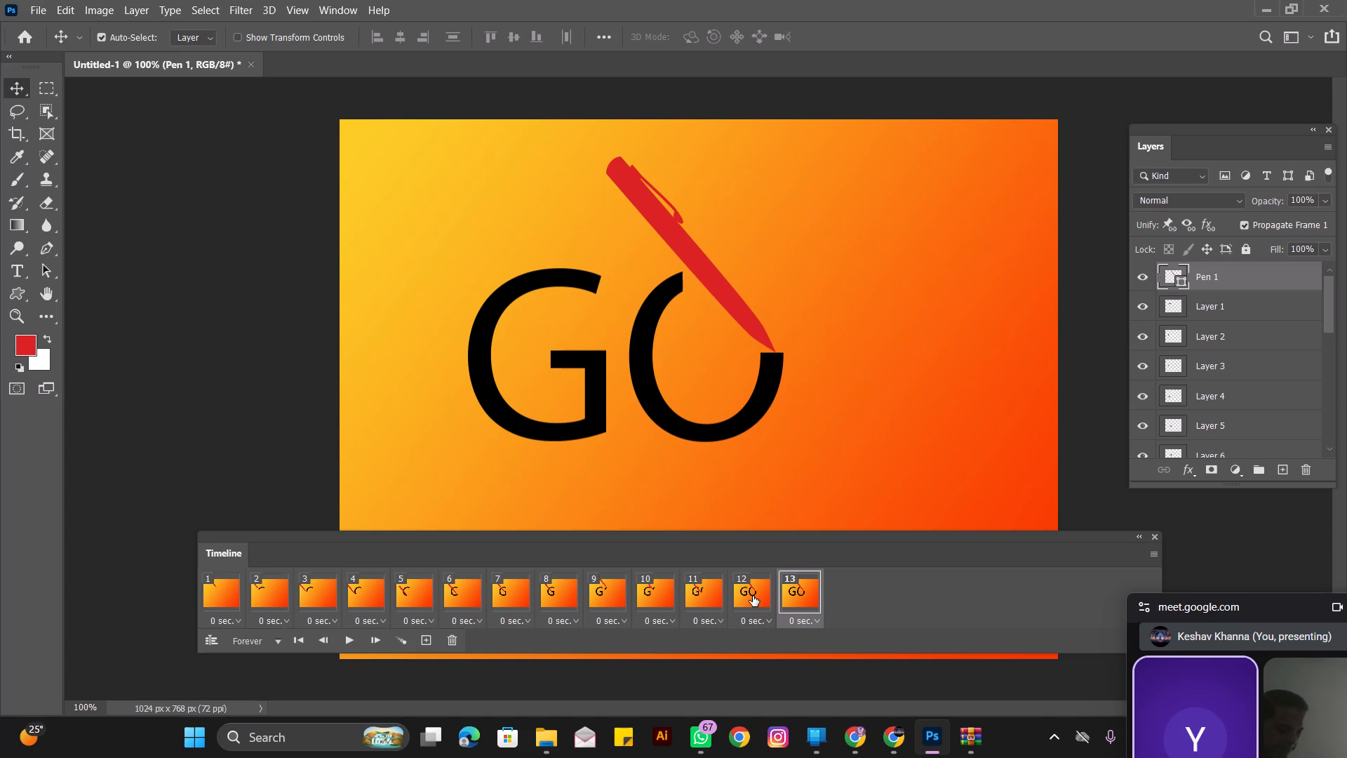
left_click(793, 595)
scroll(1146, 396, "down", 4)
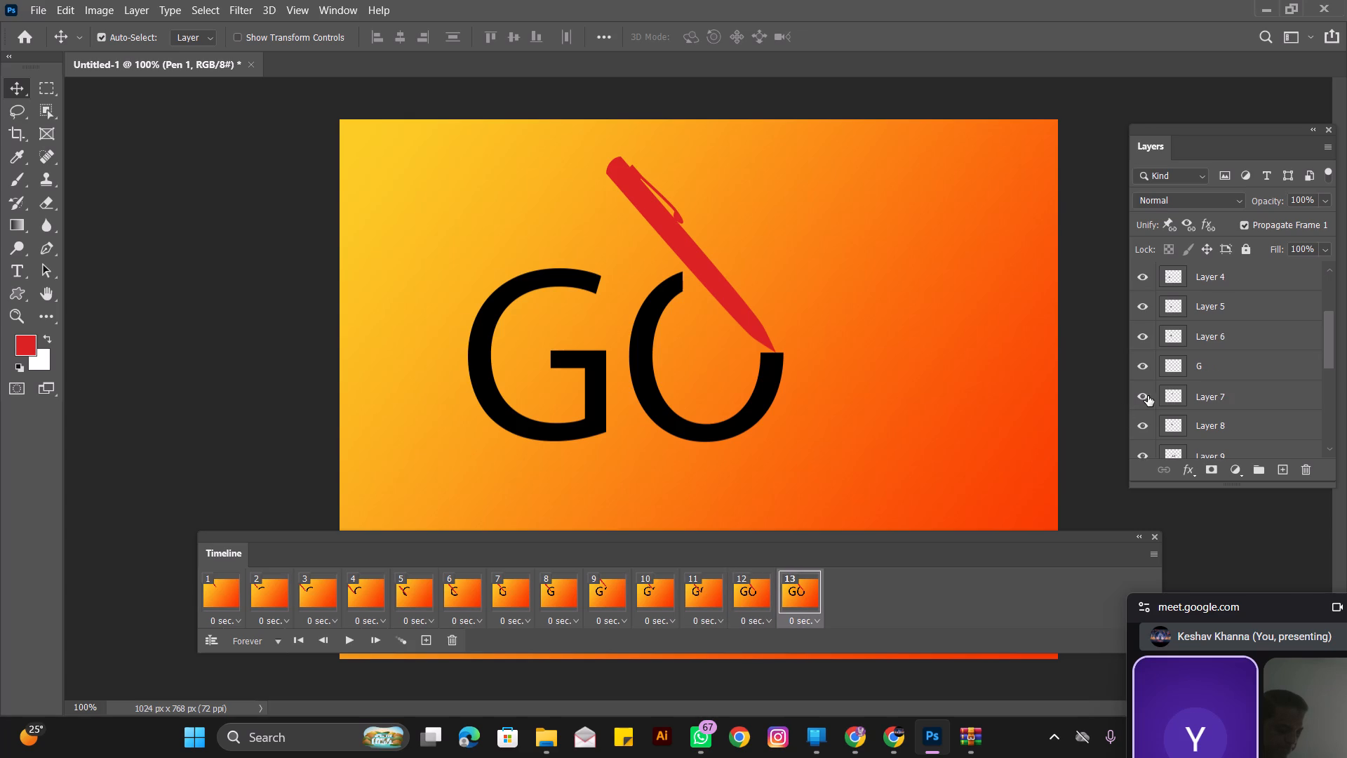
scroll(1154, 400, "down", 2)
left_click(1143, 427)
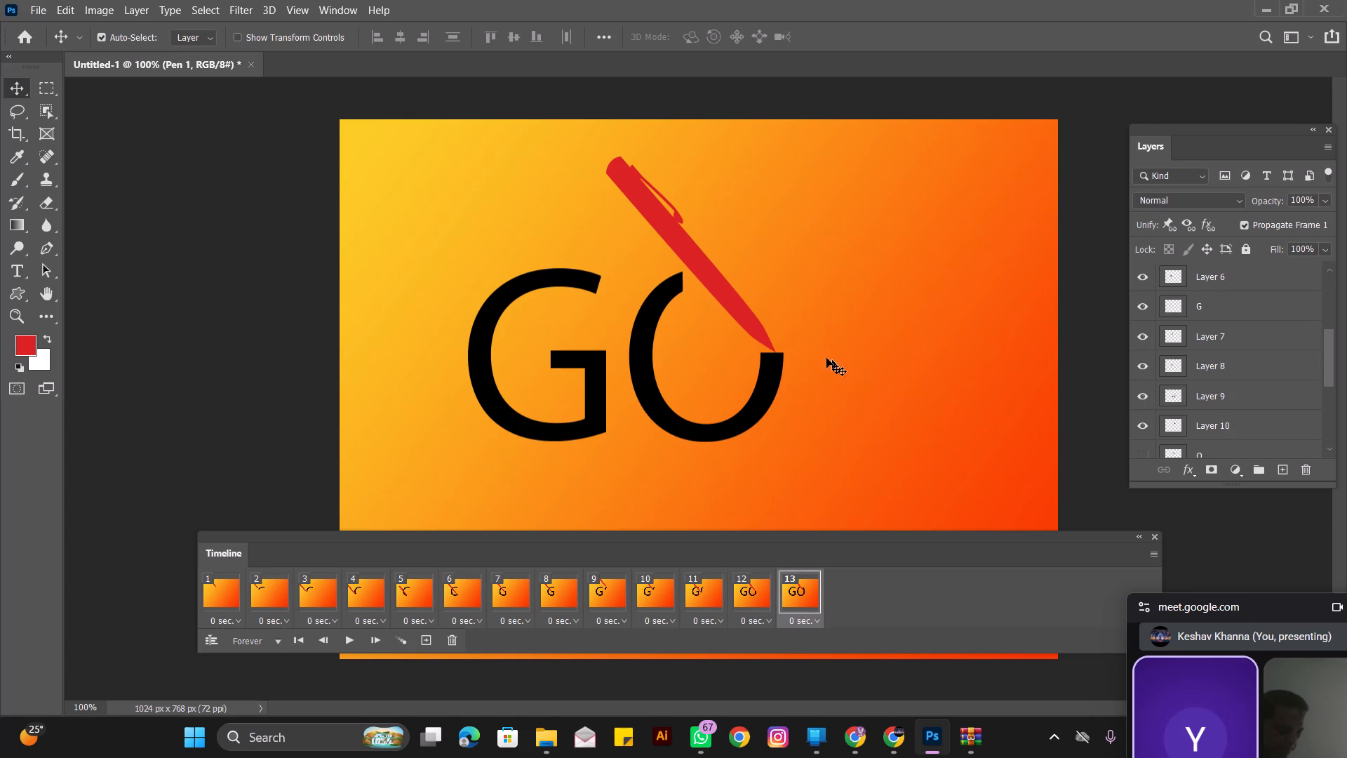
left_click_drag(754, 331, 729, 275)
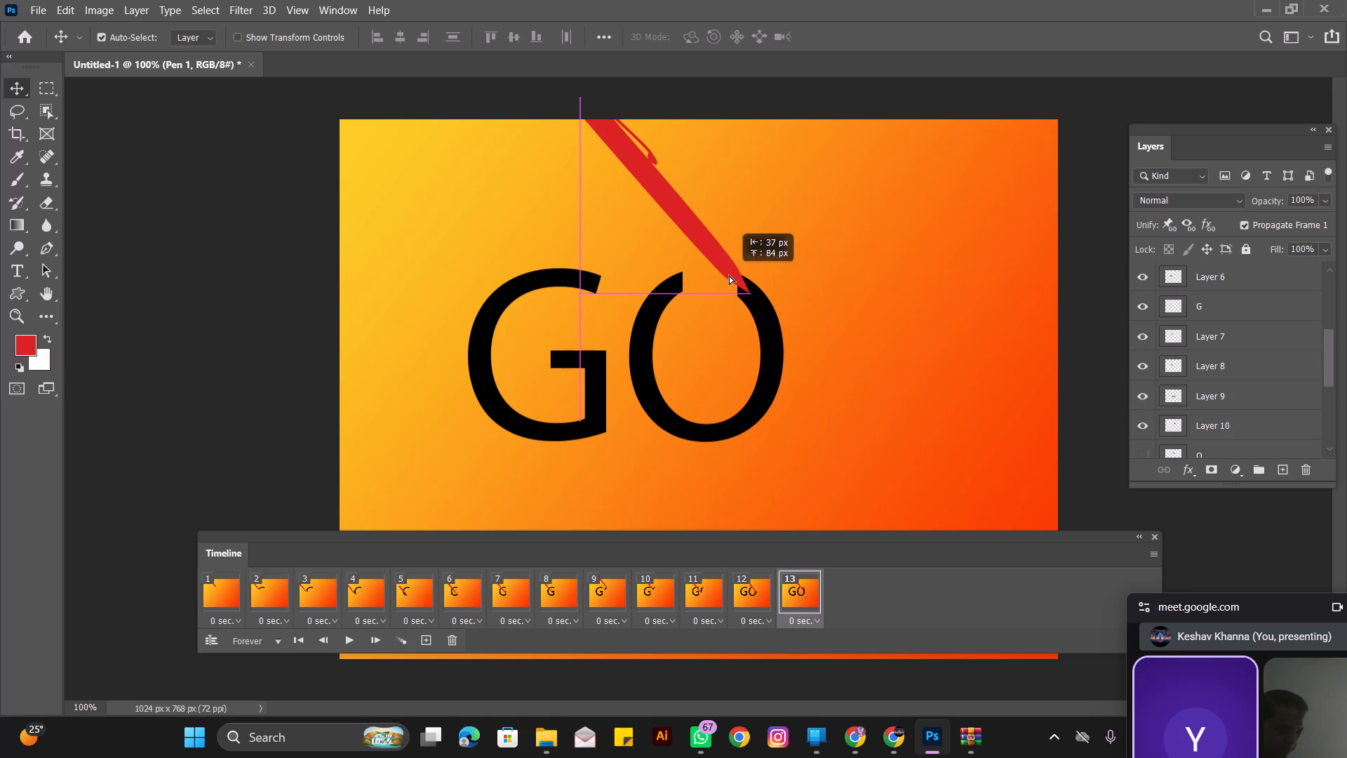
left_click_drag(729, 275, 727, 272)
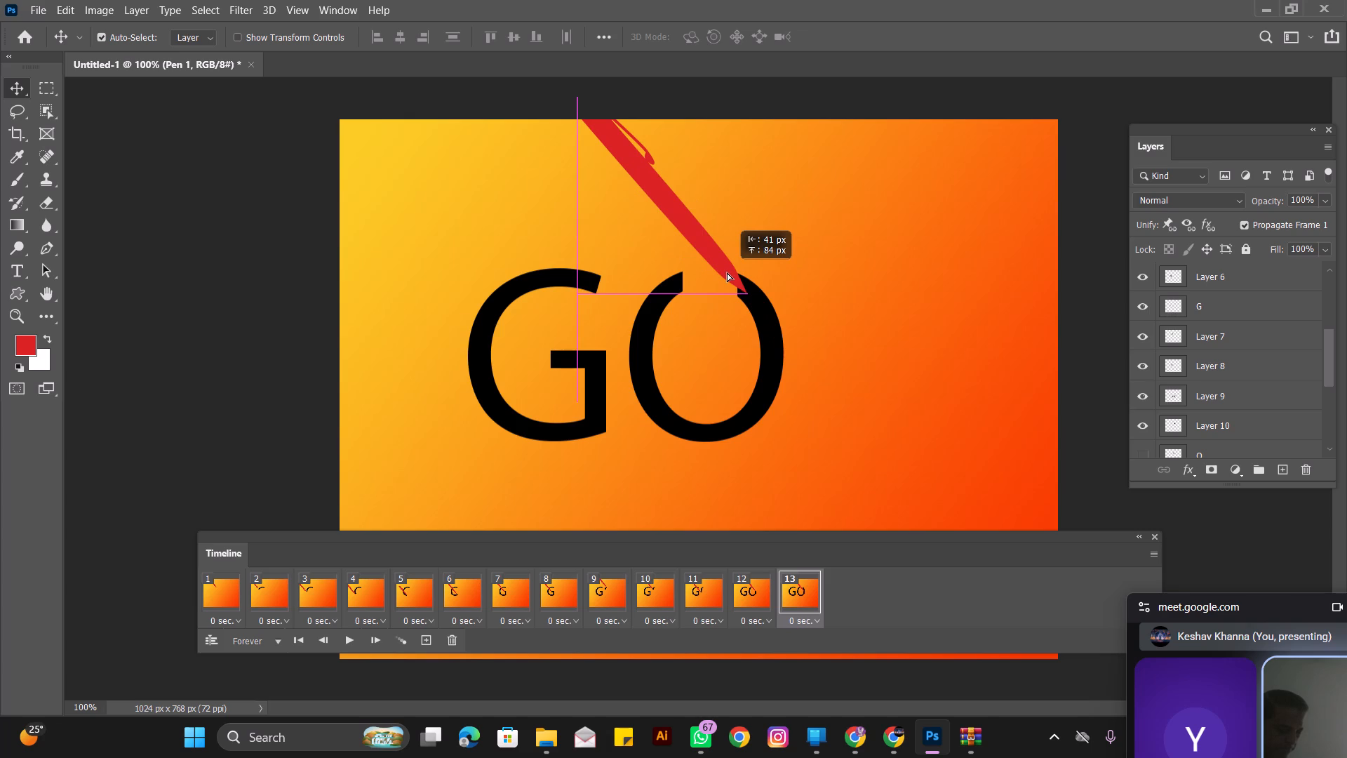
left_click_drag(727, 272, 716, 260)
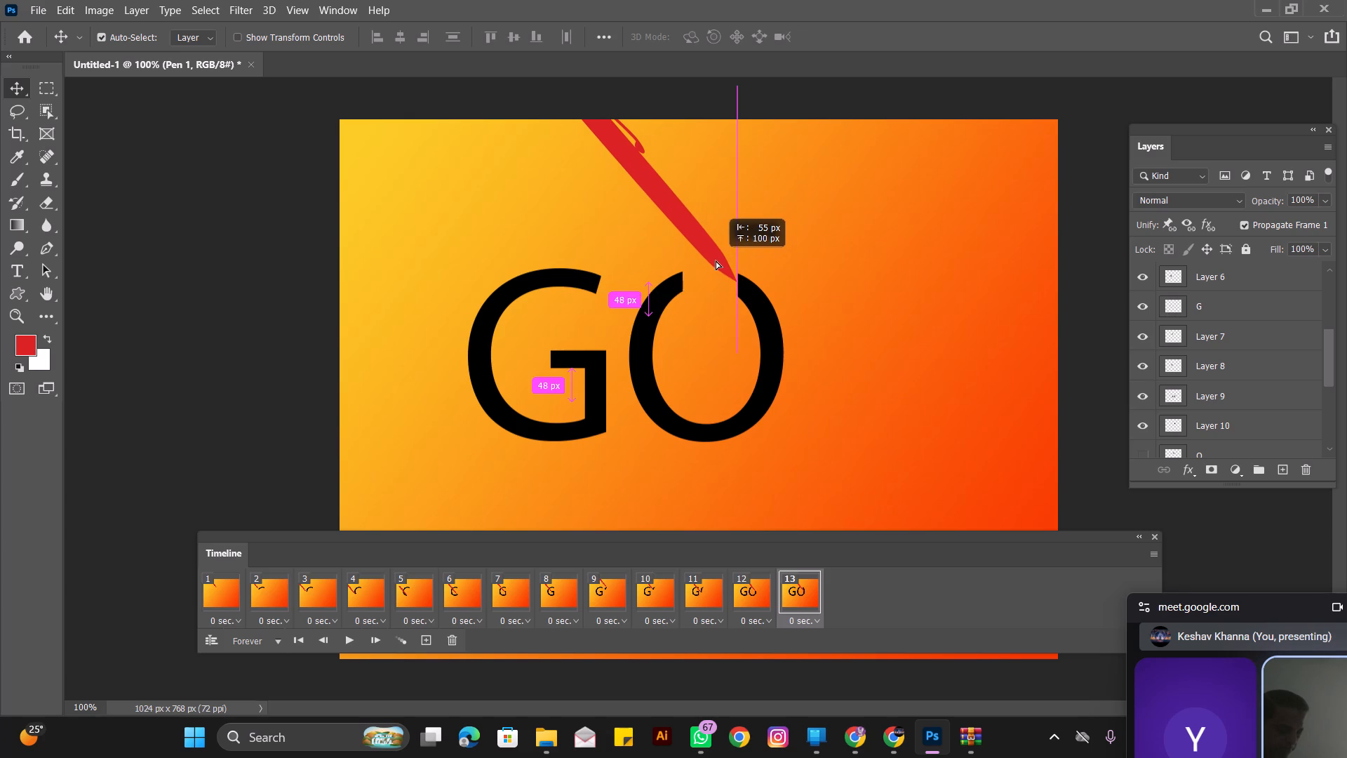
left_click_drag(716, 260, 718, 263)
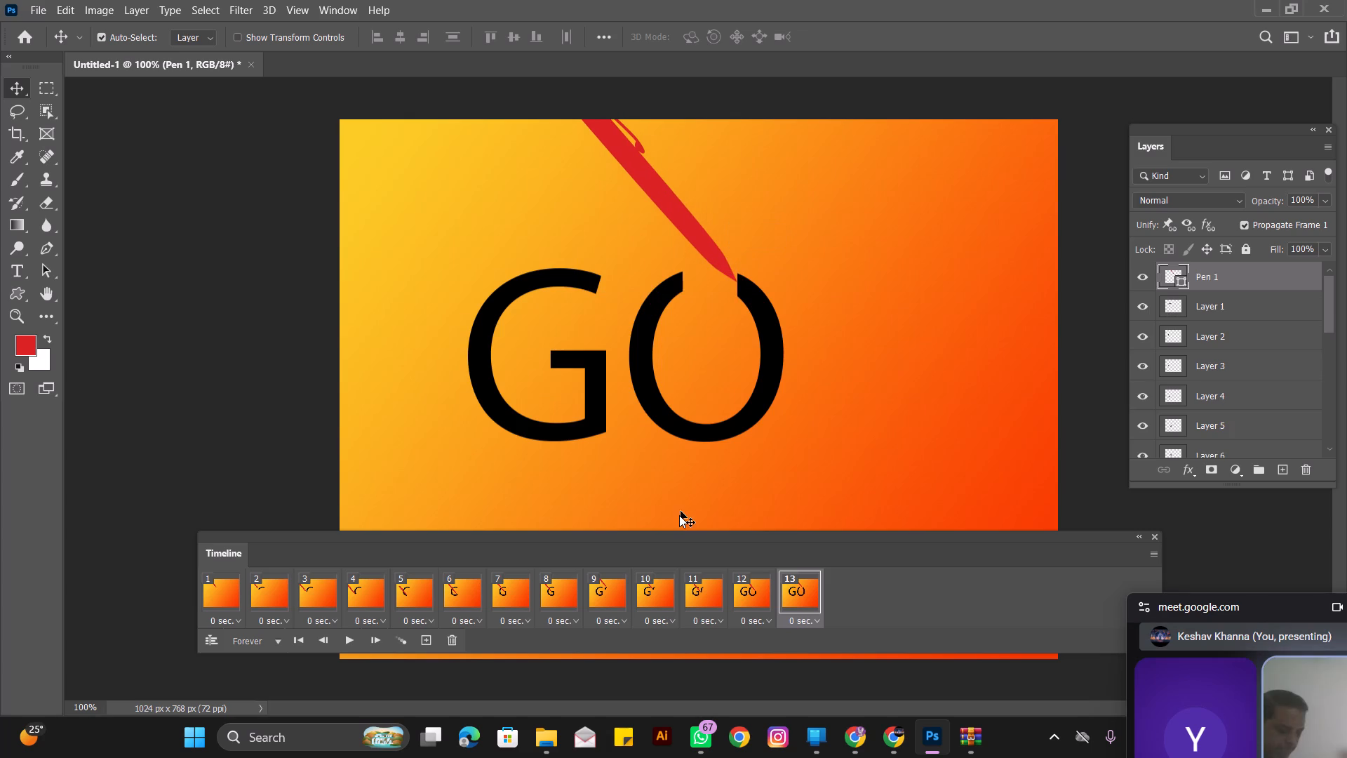
Duplicate frame 13, show layer O in frame 14 and move the pen tip to the left end of the O's closing top piece.
left_click(434, 634)
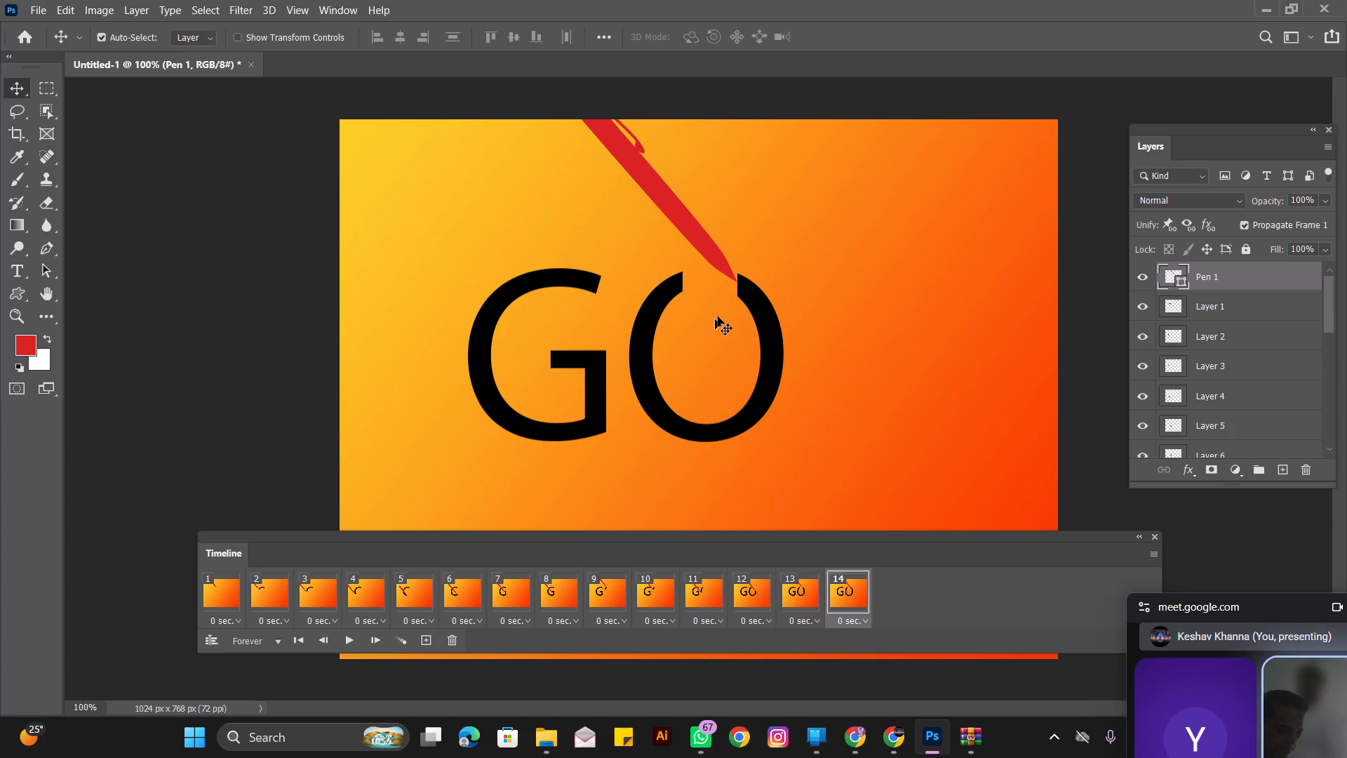
scroll(1141, 391, "down", 12)
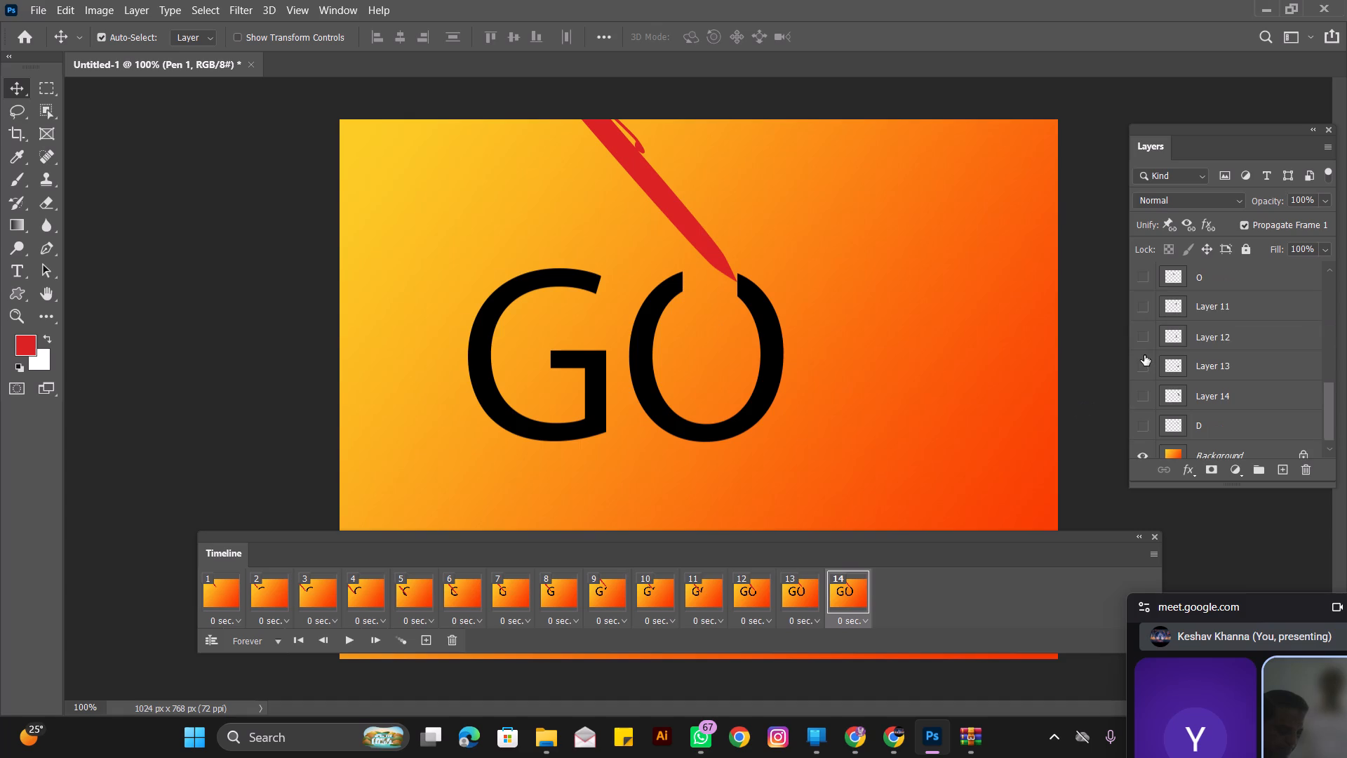
scroll(1144, 355, "up", 2)
left_click(1139, 338)
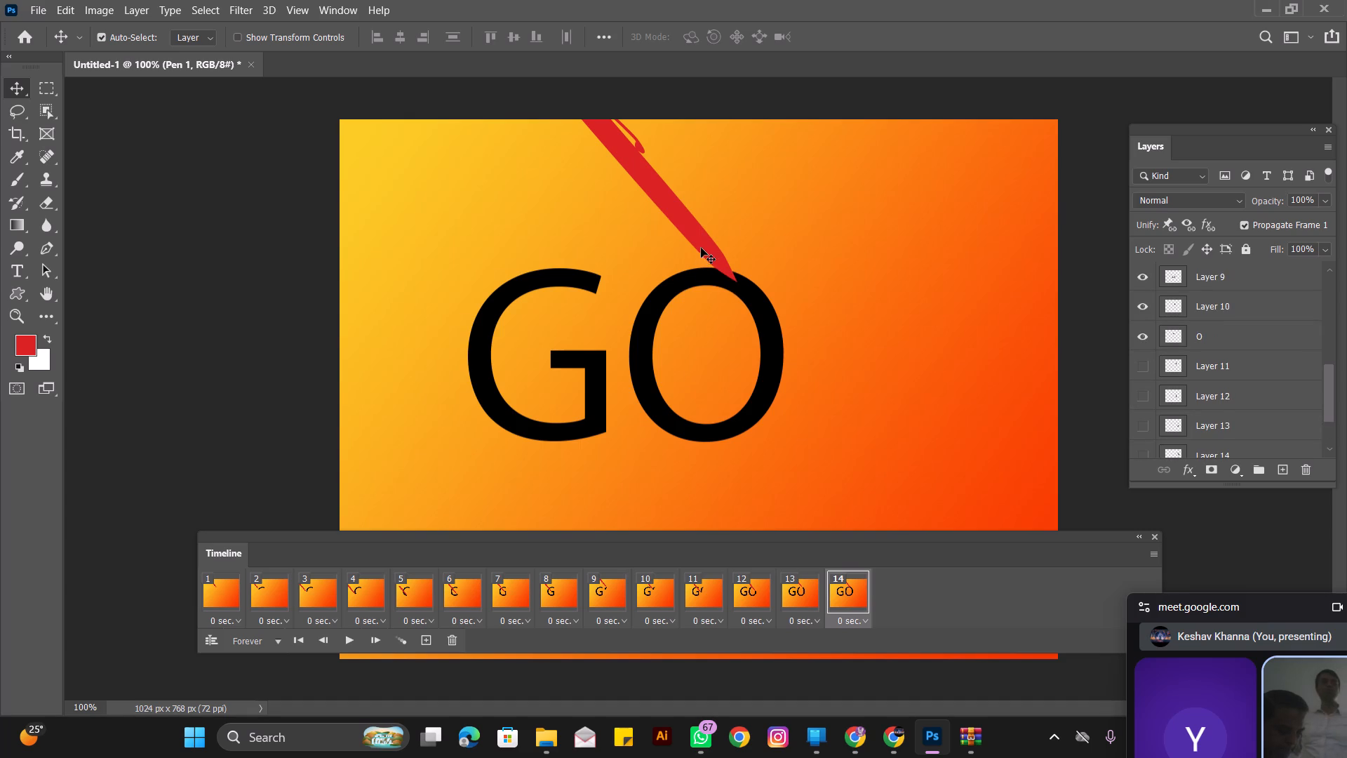
left_click_drag(704, 247, 666, 253)
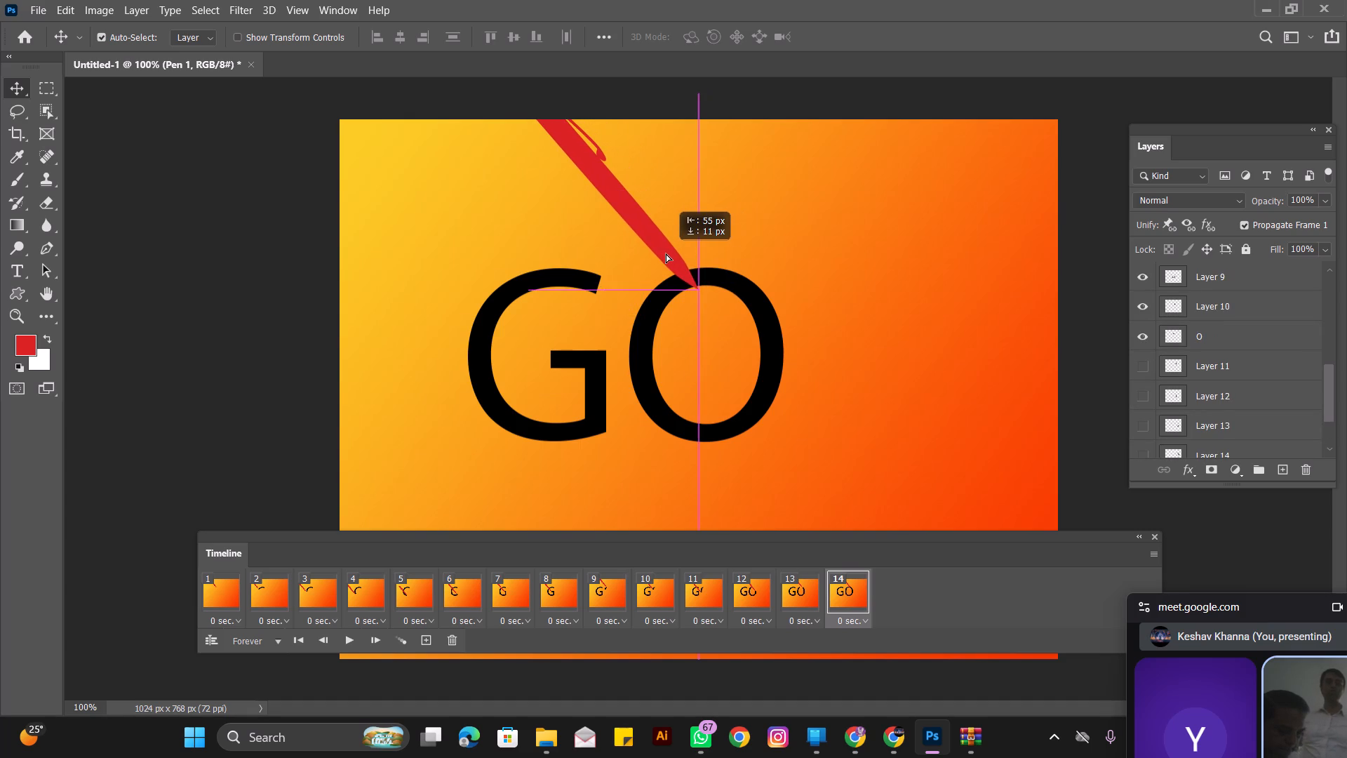
left_click_drag(666, 253, 653, 244)
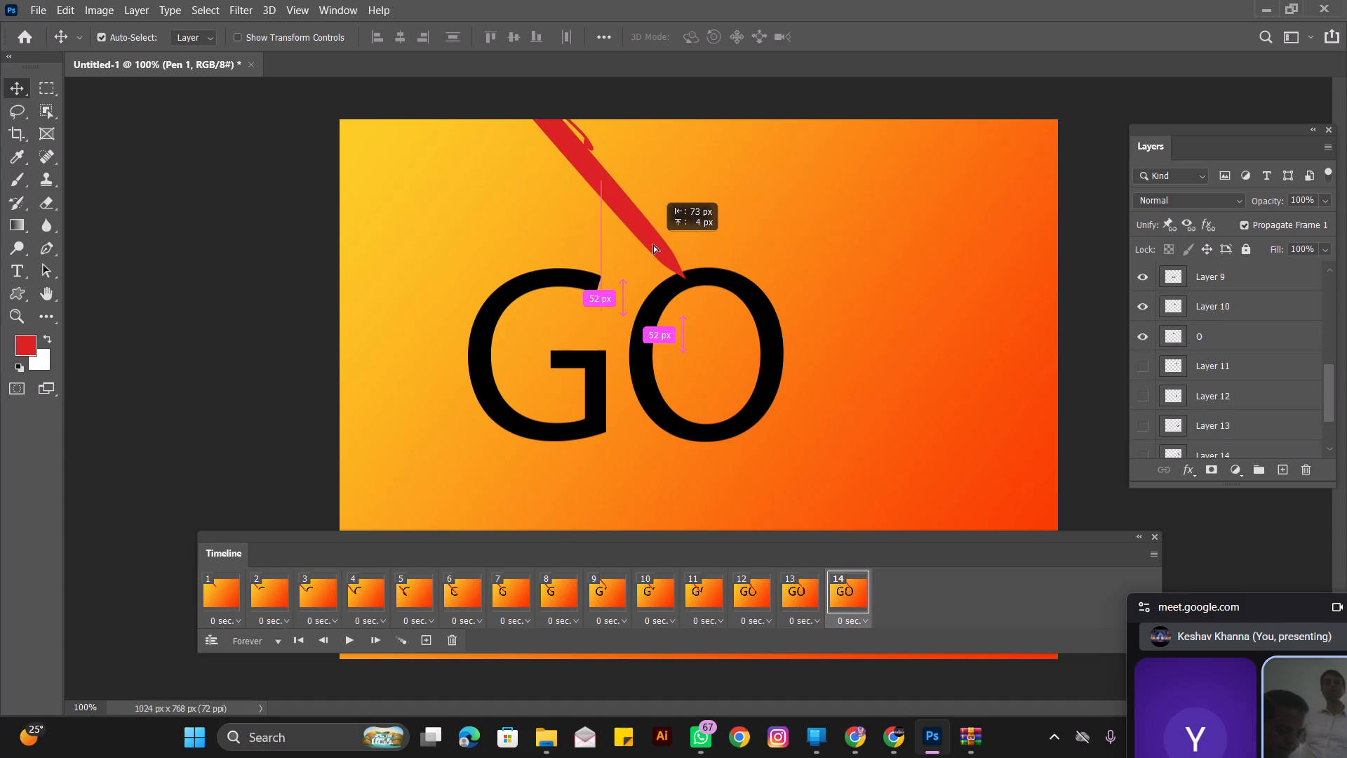
left_click_drag(653, 244, 656, 244)
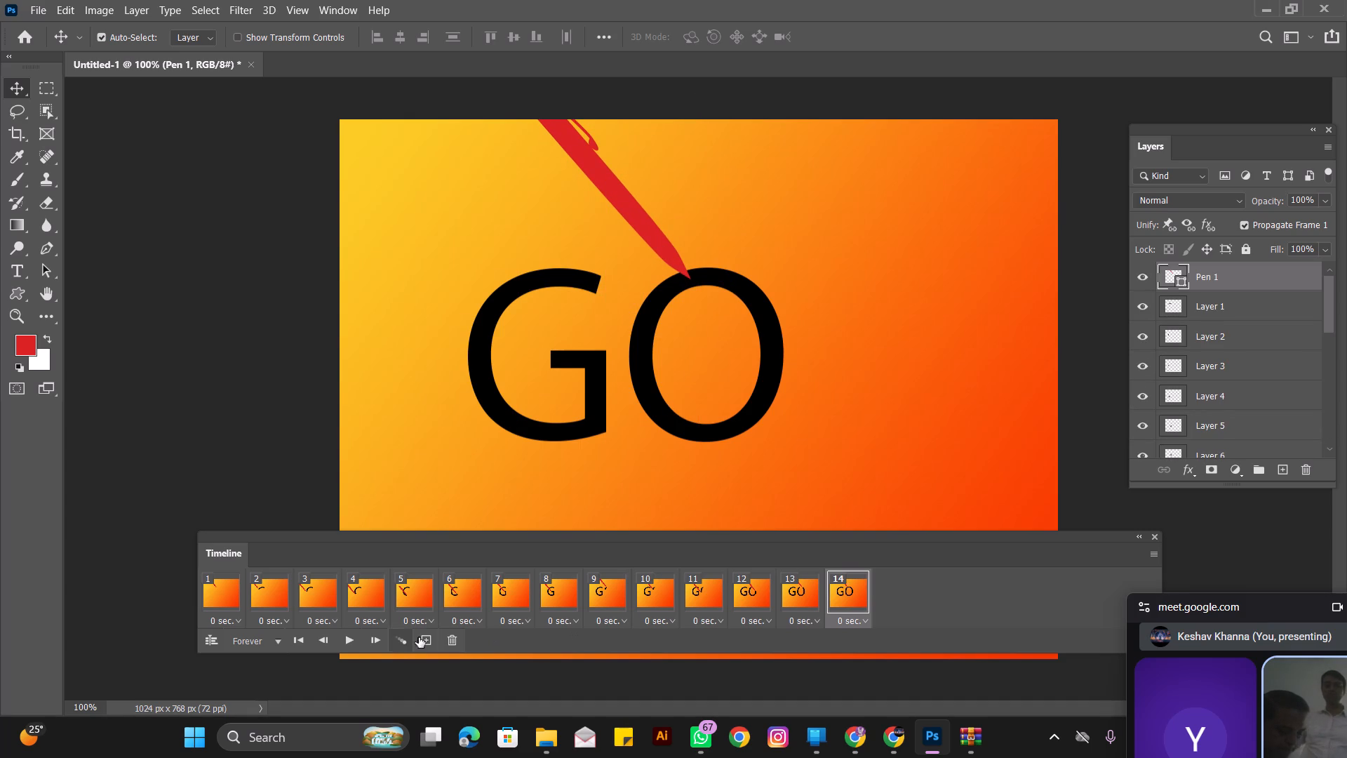
Duplicate frame 14, show Layer 11 in frame 15 and move the pen tip to the top right corner of the D's first piece.
scroll(1279, 331, "down", 9)
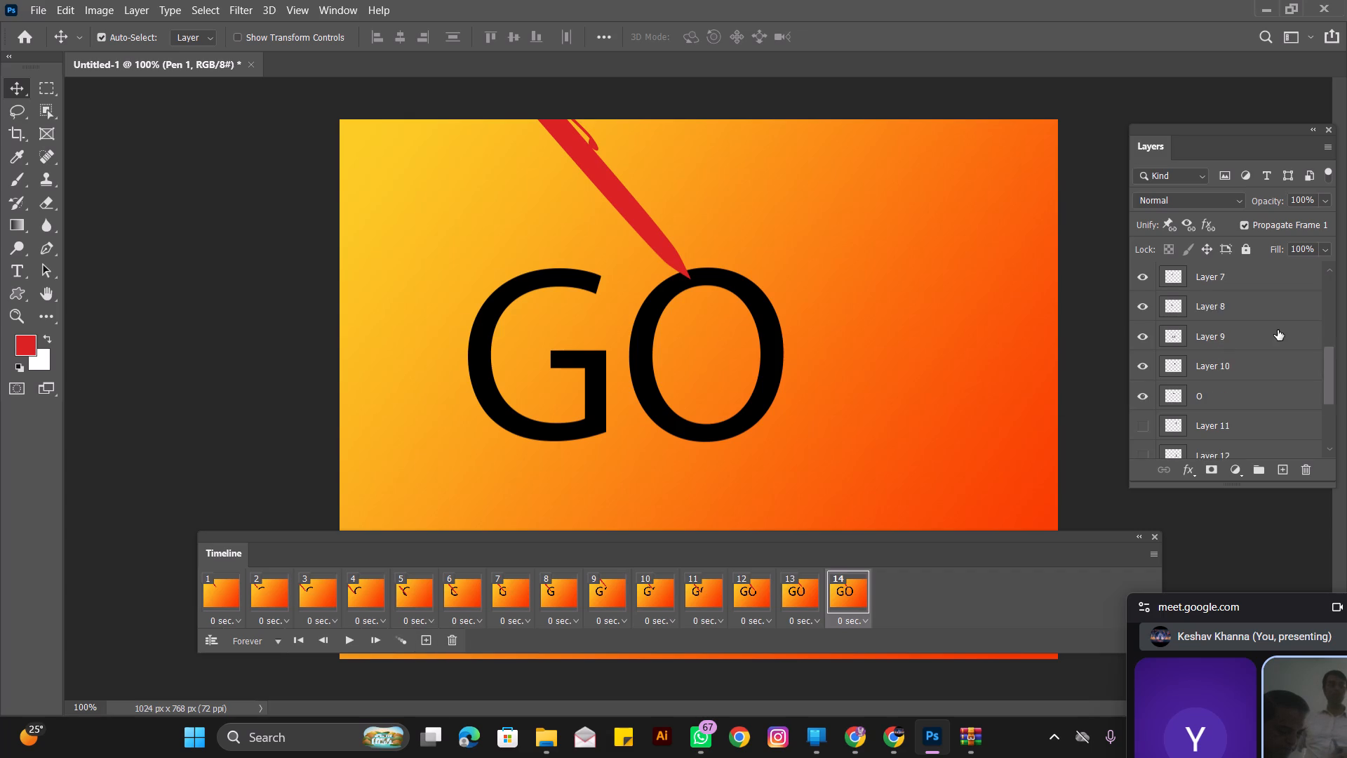
scroll(1278, 330, "down", 2)
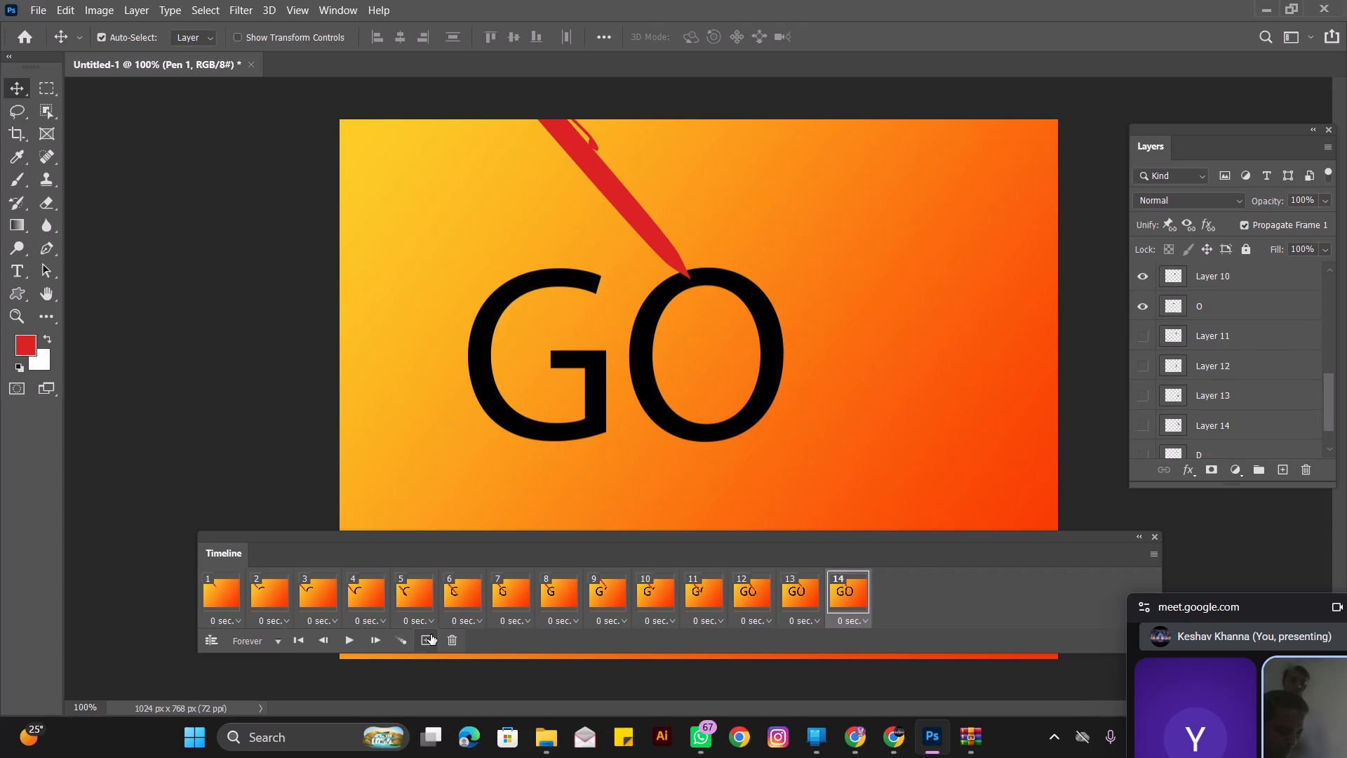
left_click(431, 634)
left_click(1148, 333)
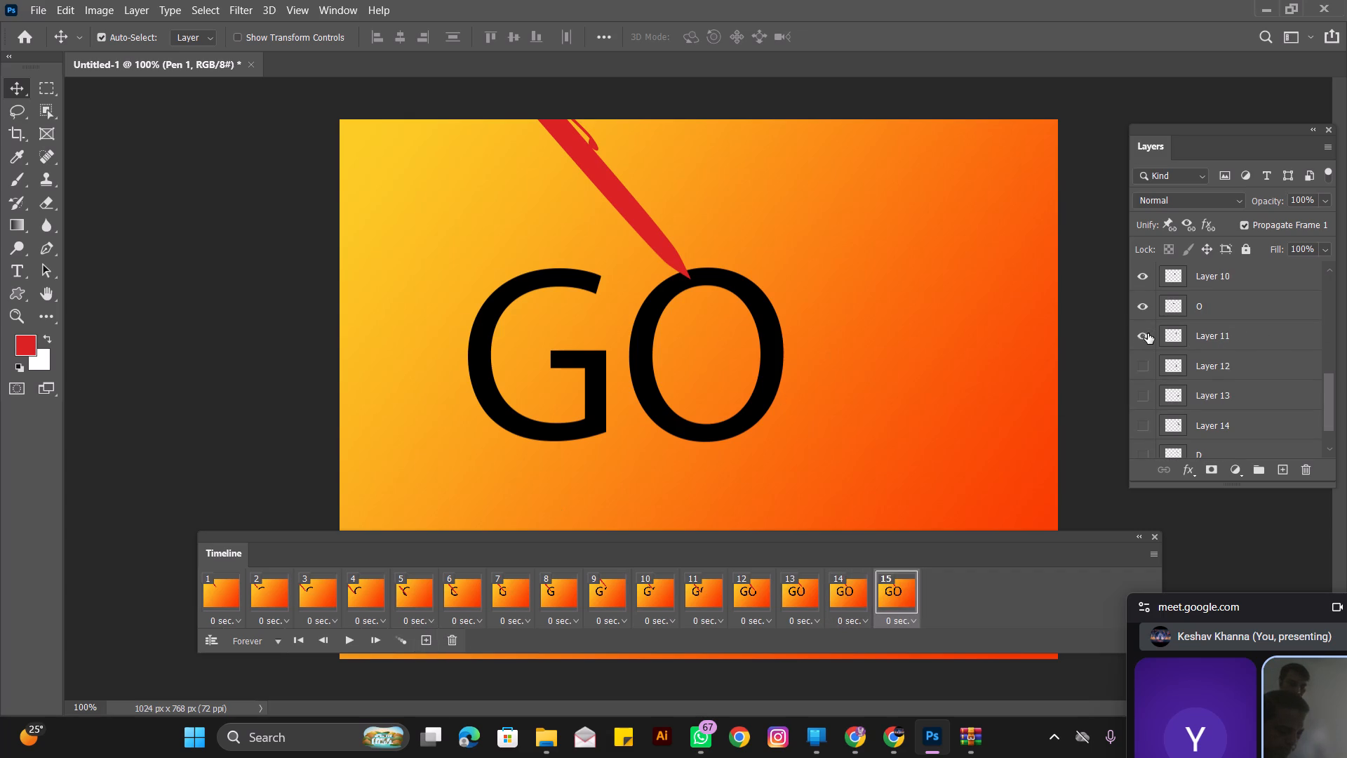
left_click_drag(652, 244, 656, 243)
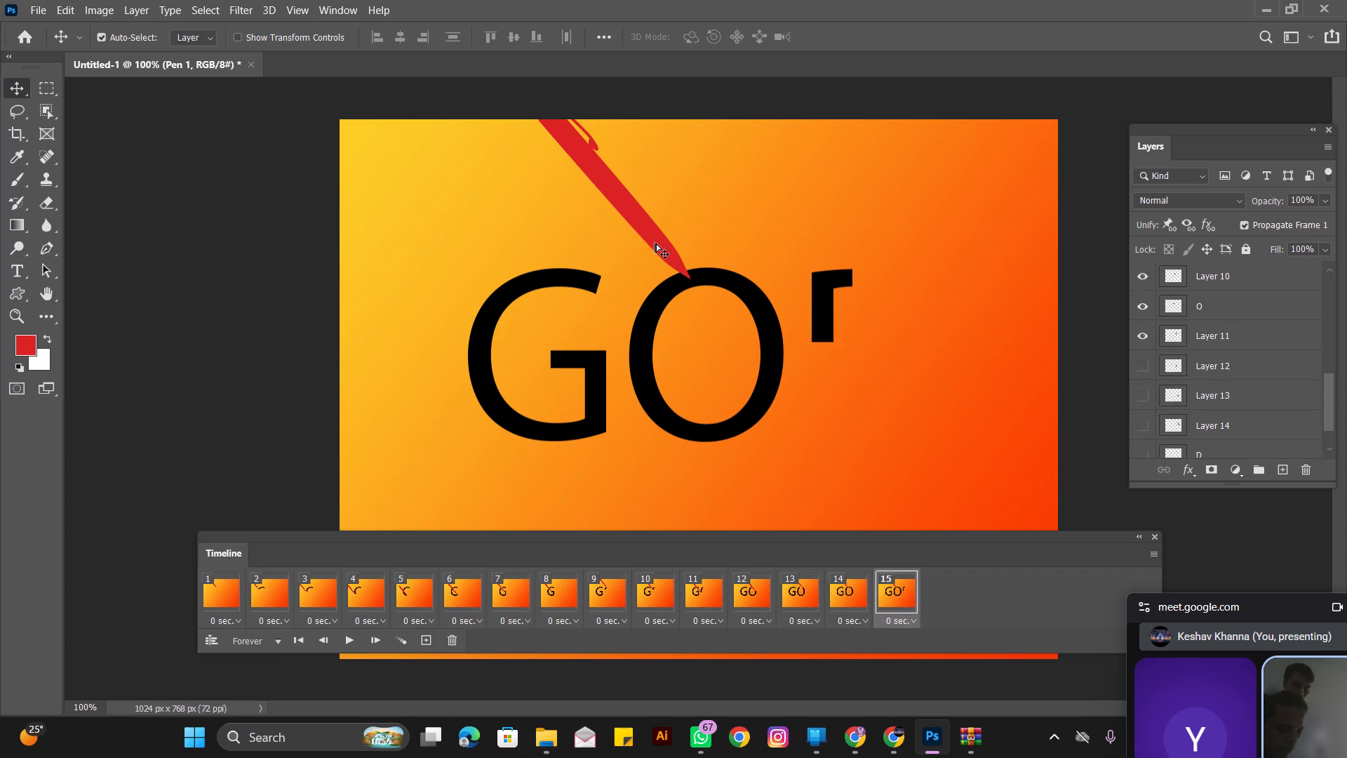
left_click_drag(656, 243, 812, 246)
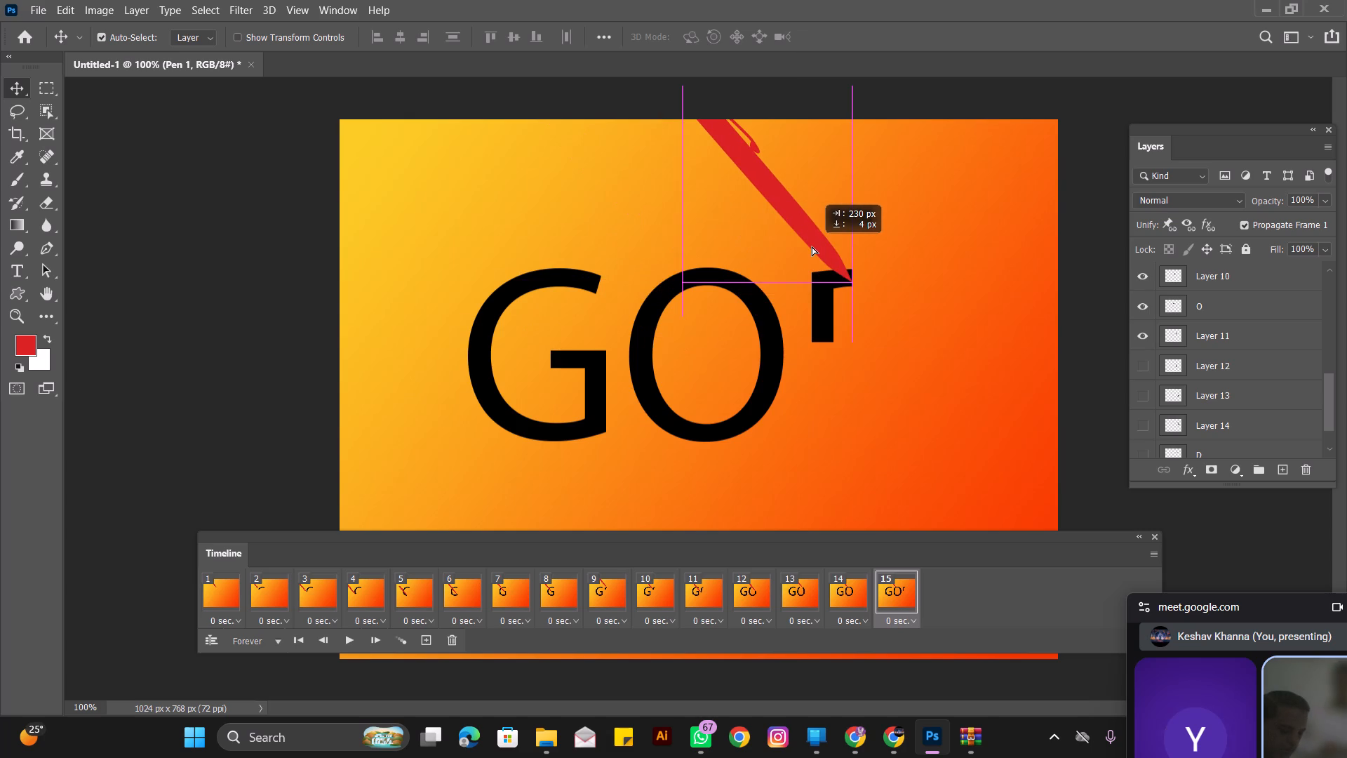
left_click_drag(812, 246, 812, 241)
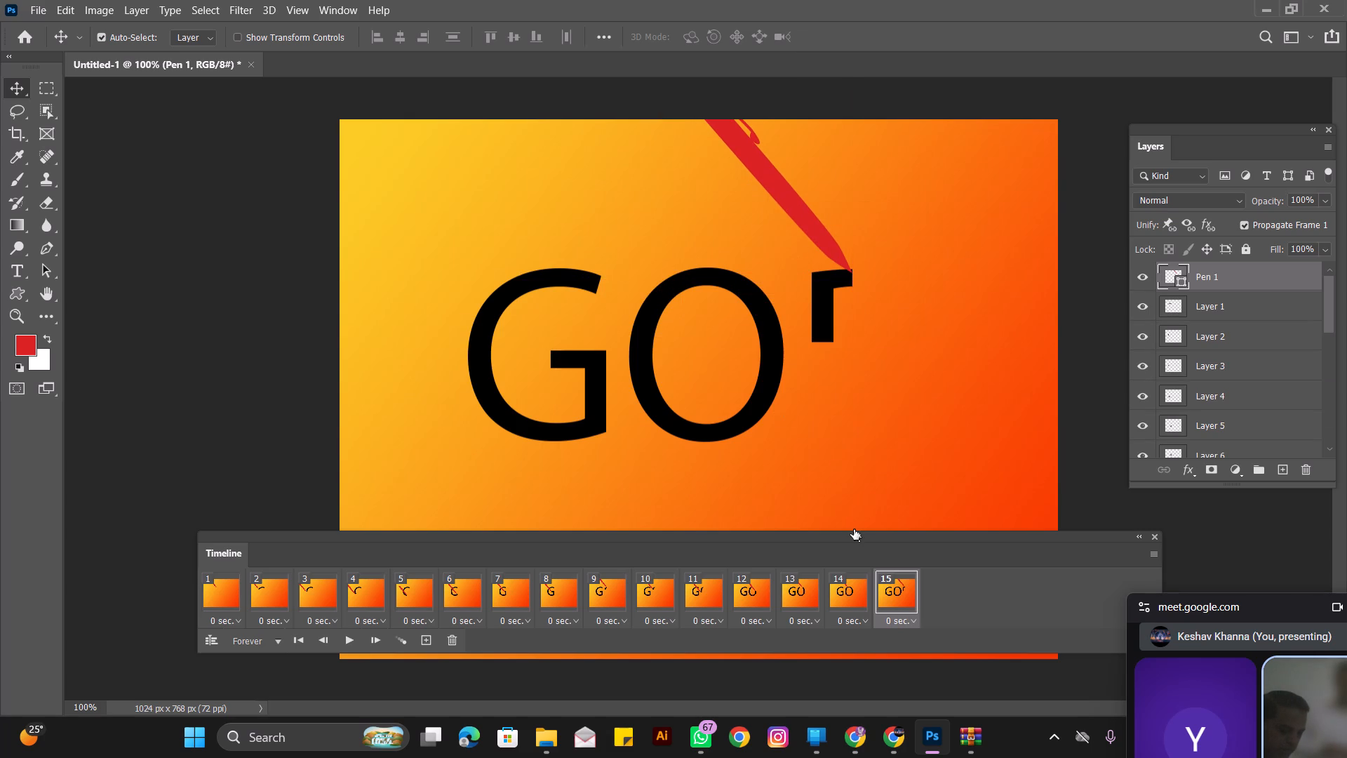
left_click(854, 594)
left_click(900, 594)
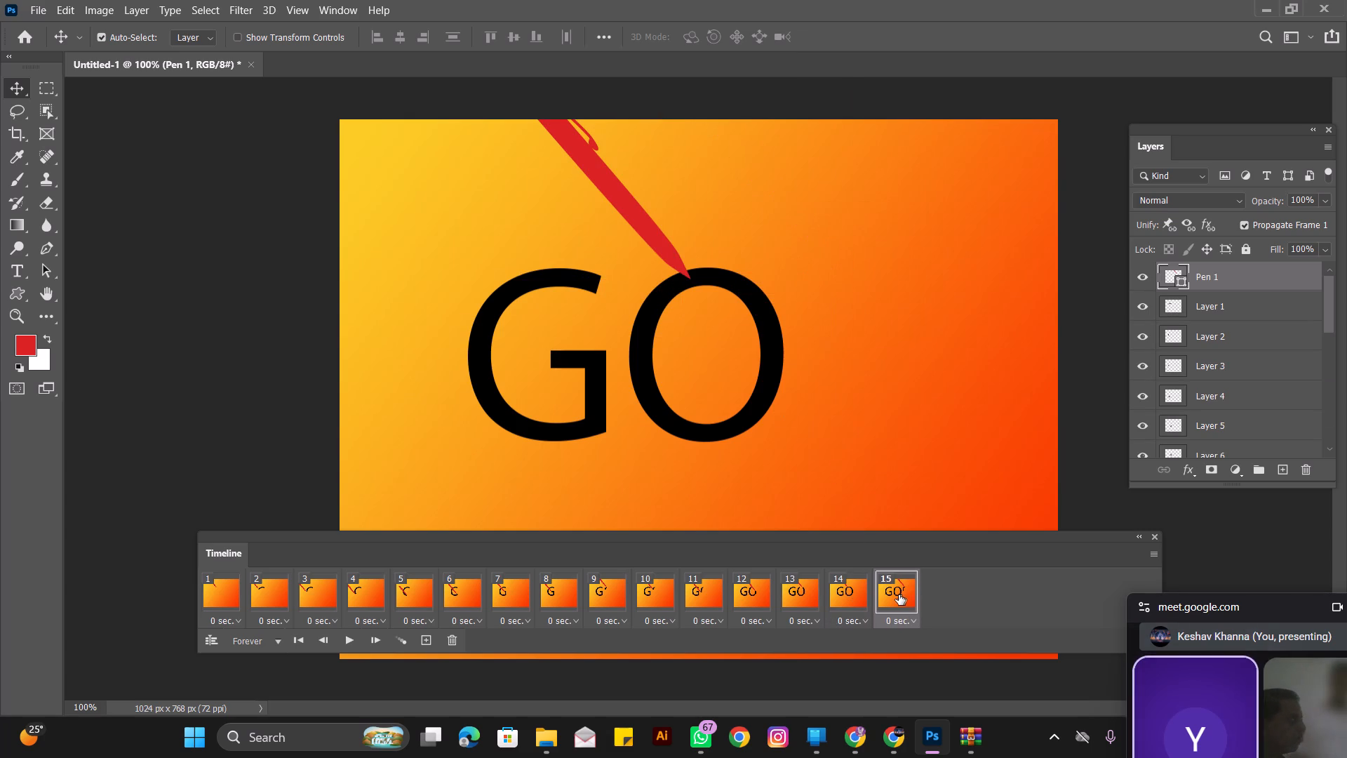
Duplicate frame 15 and, in frame 16, move the pen about 38 px left and 98 px down to the Layer 11 piece's lower end.
left_click(431, 638)
left_click_drag(808, 228, 781, 295)
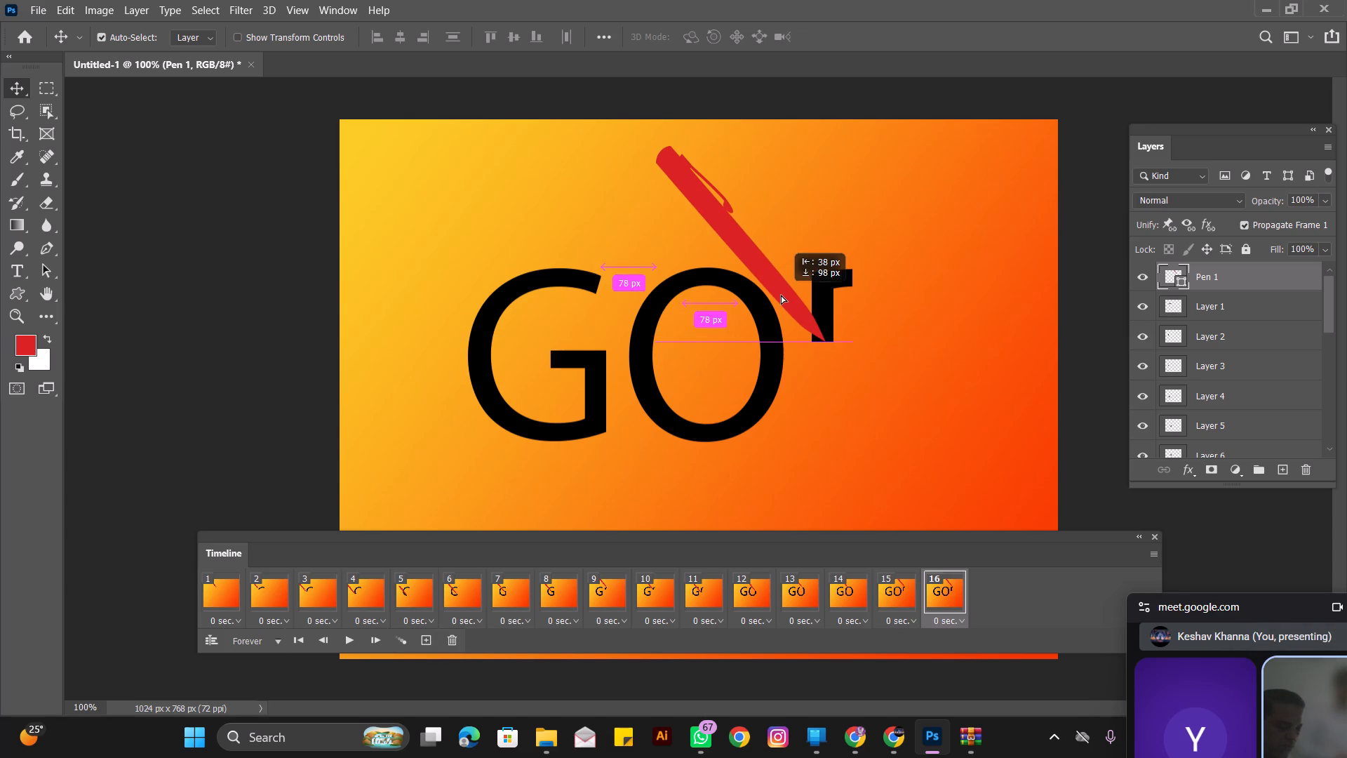
Duplicate frame 16, show Layer 12 in frame 17 and move the pen tip to the lower right end of the D's stem piece.
scroll(1162, 357, "down", 5)
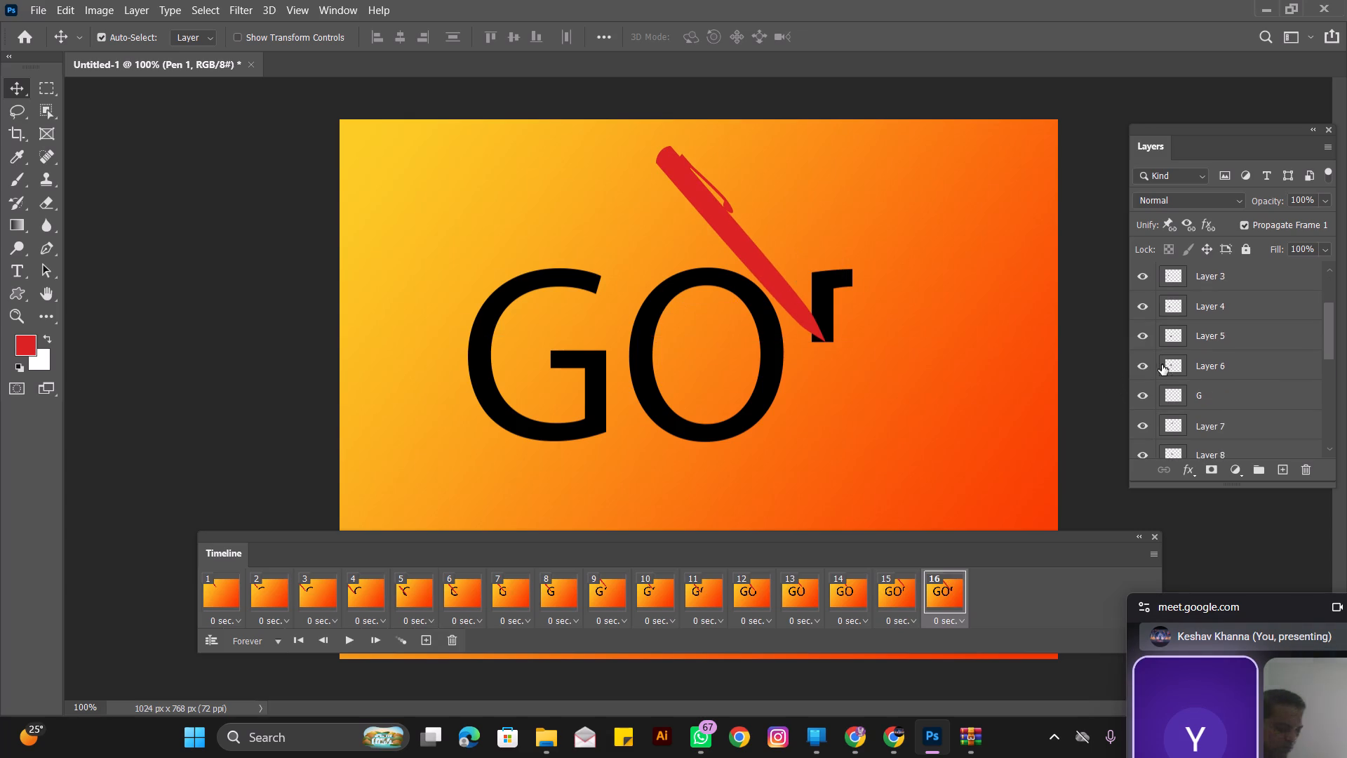
left_click(434, 644)
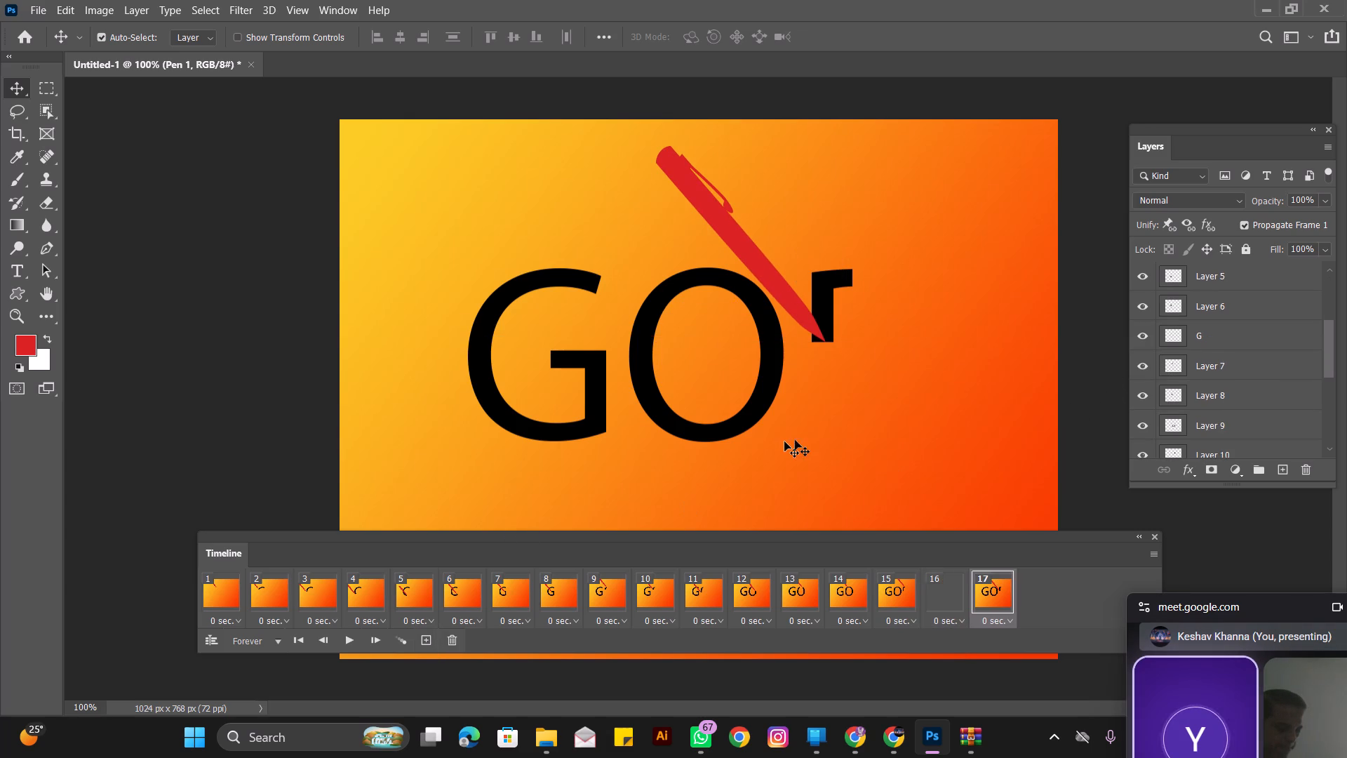
left_click(934, 601)
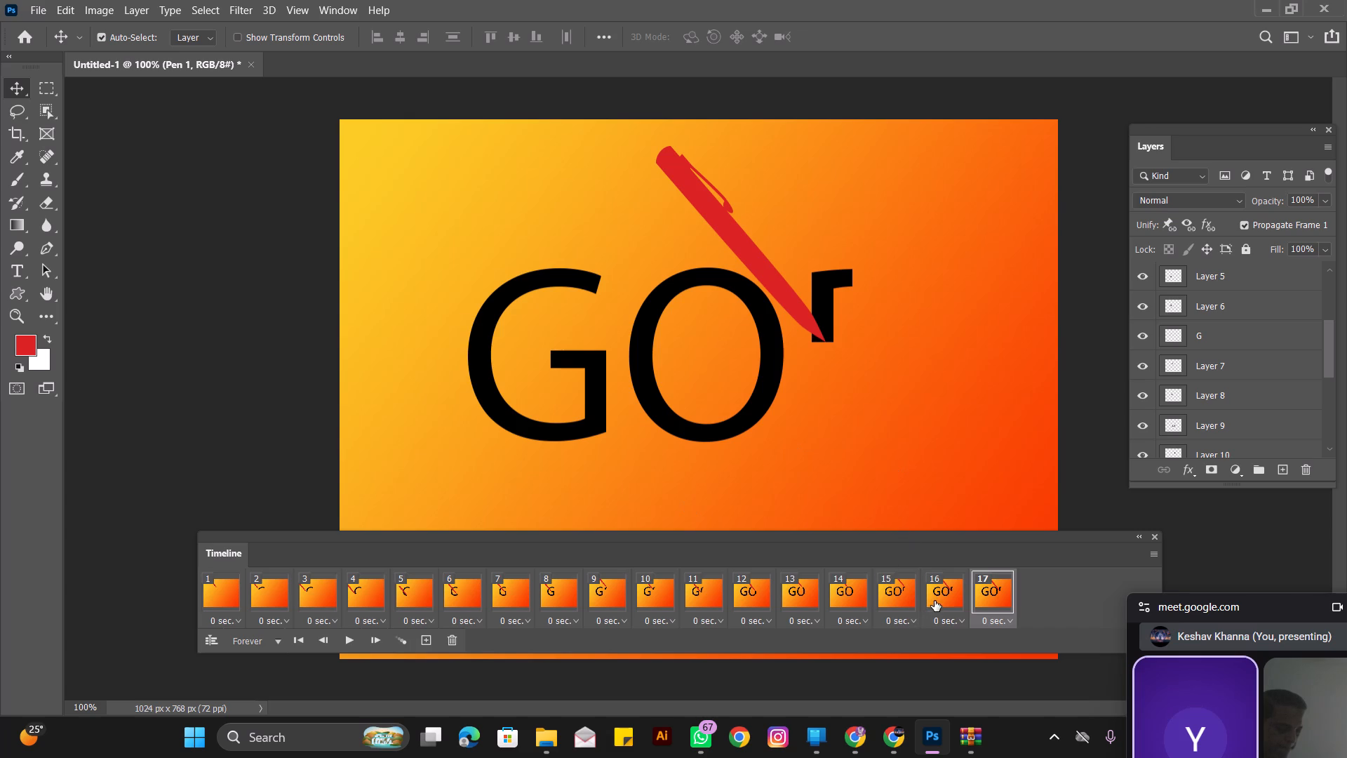
left_click(989, 600)
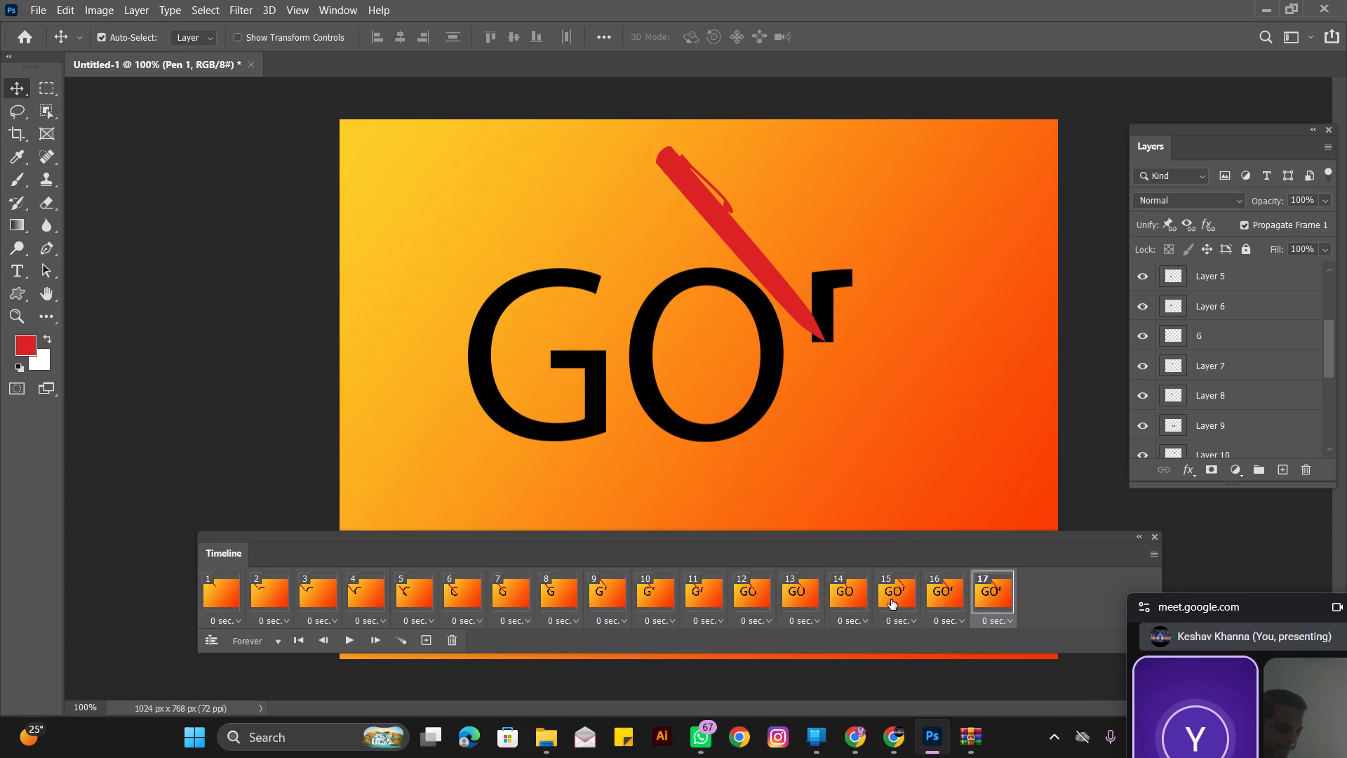
left_click(891, 599)
left_click(941, 594)
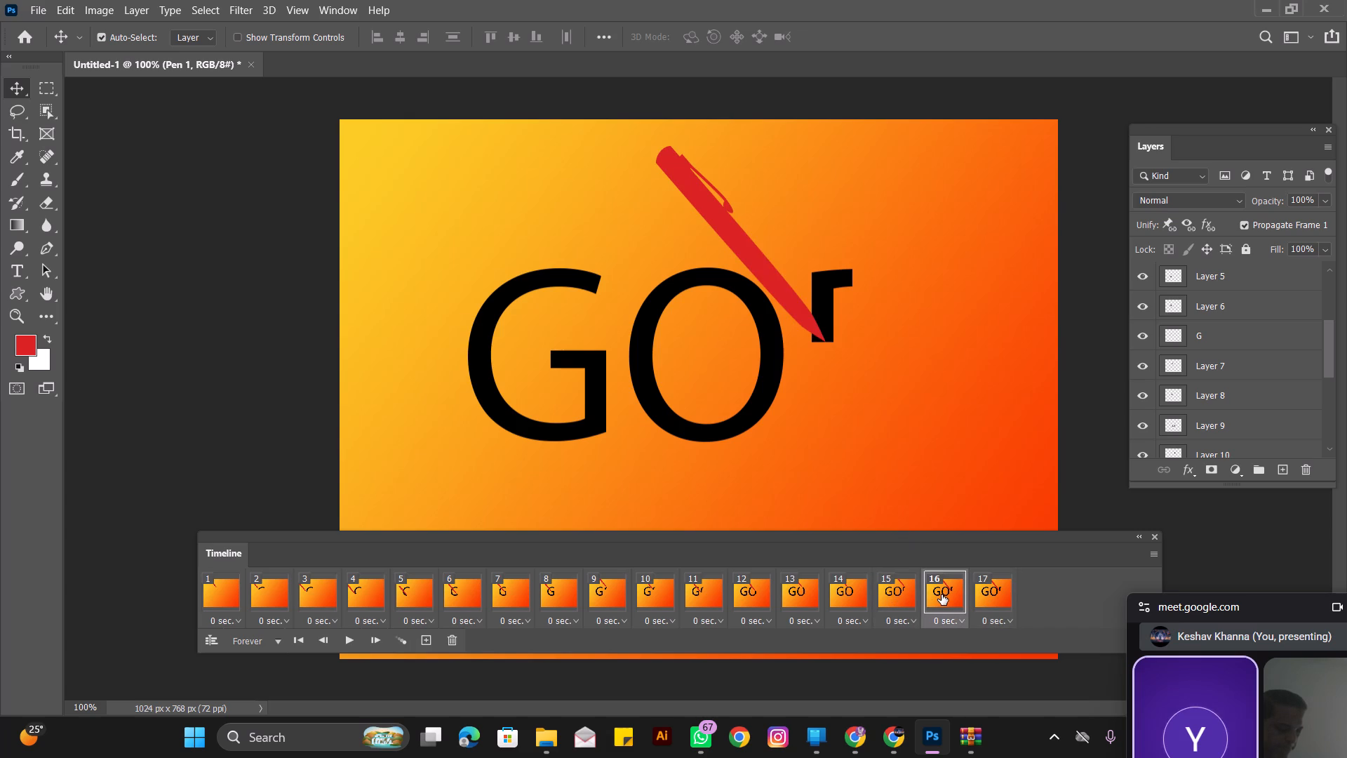
left_click(981, 597)
scroll(1197, 380, "down", 5)
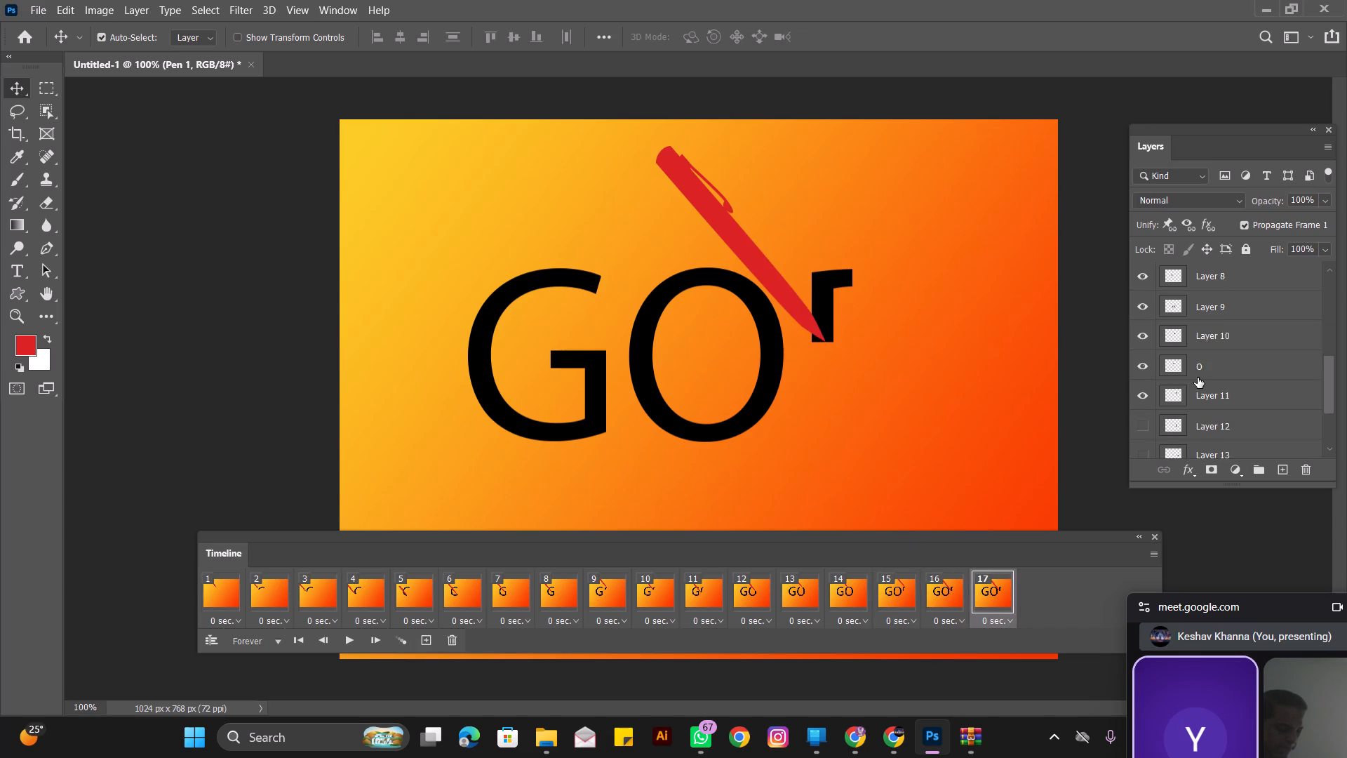
left_click(1137, 399)
left_click_drag(815, 328, 847, 424)
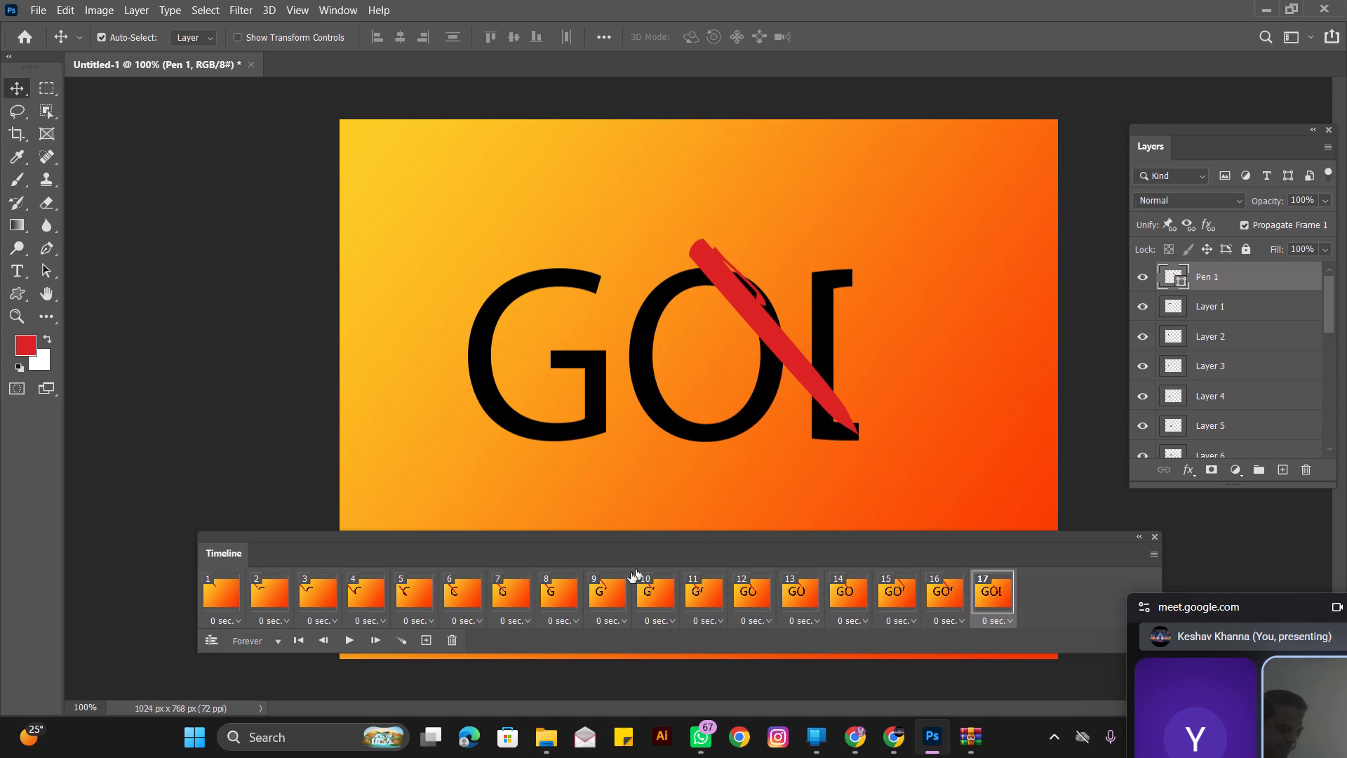
Duplicate frame 17, show Layer 13 in frame 18 and move the pen tip to the upper right end of the D's bottom curve.
left_click(424, 638)
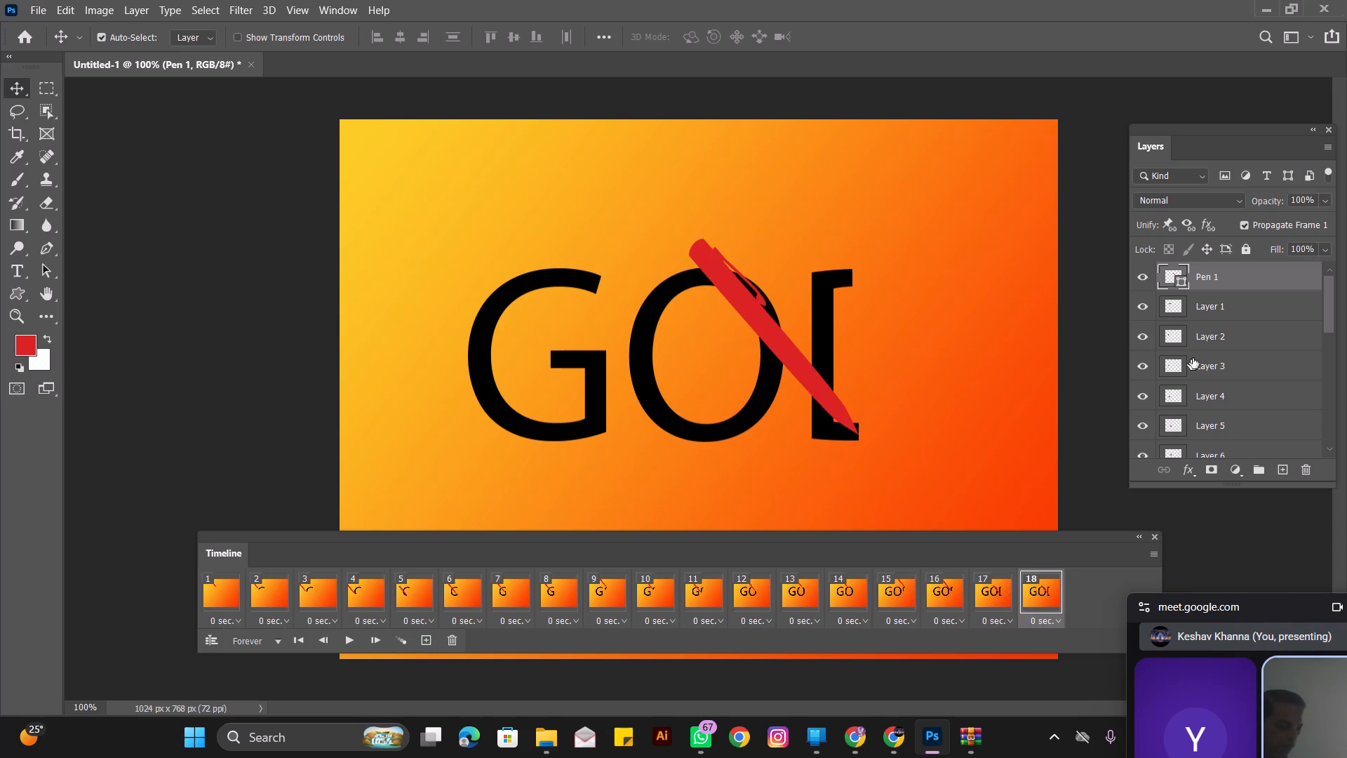
scroll(1205, 352, "down", 12)
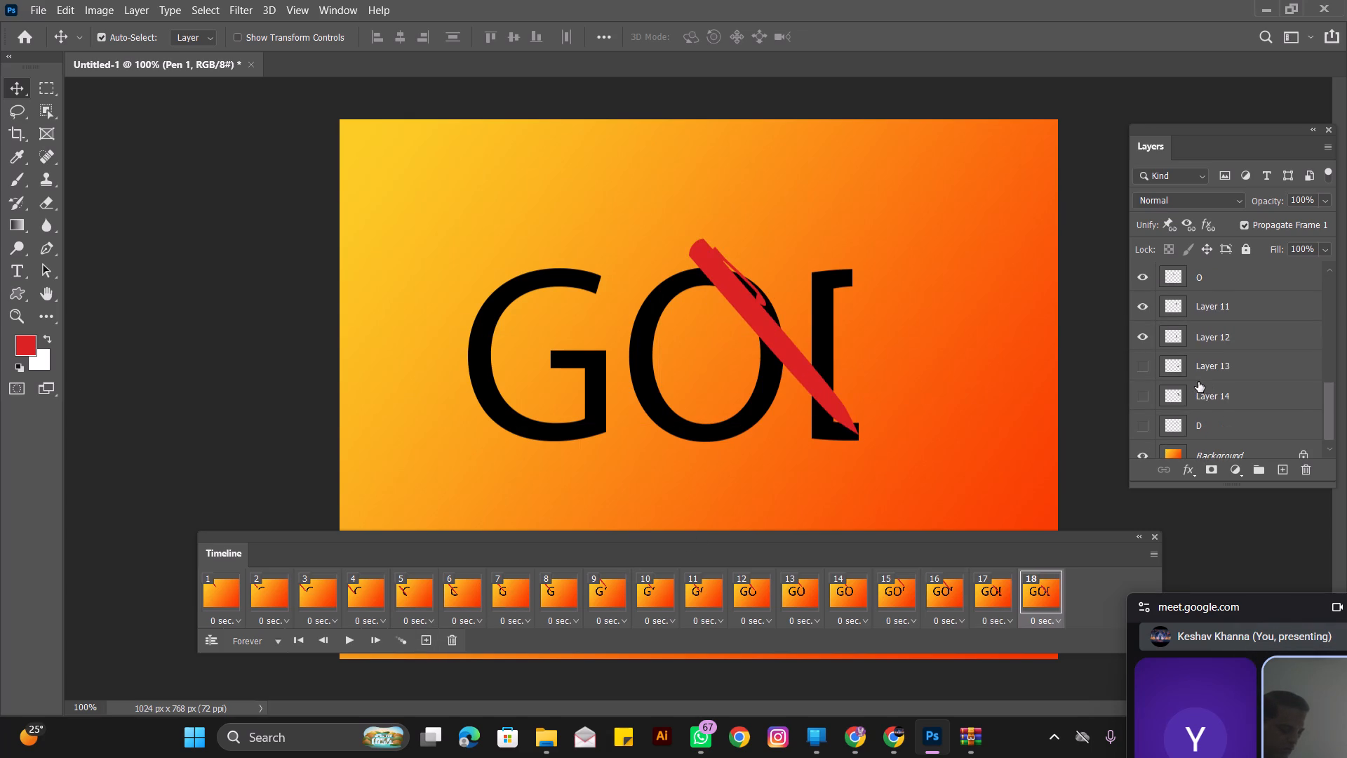
left_click(1139, 359)
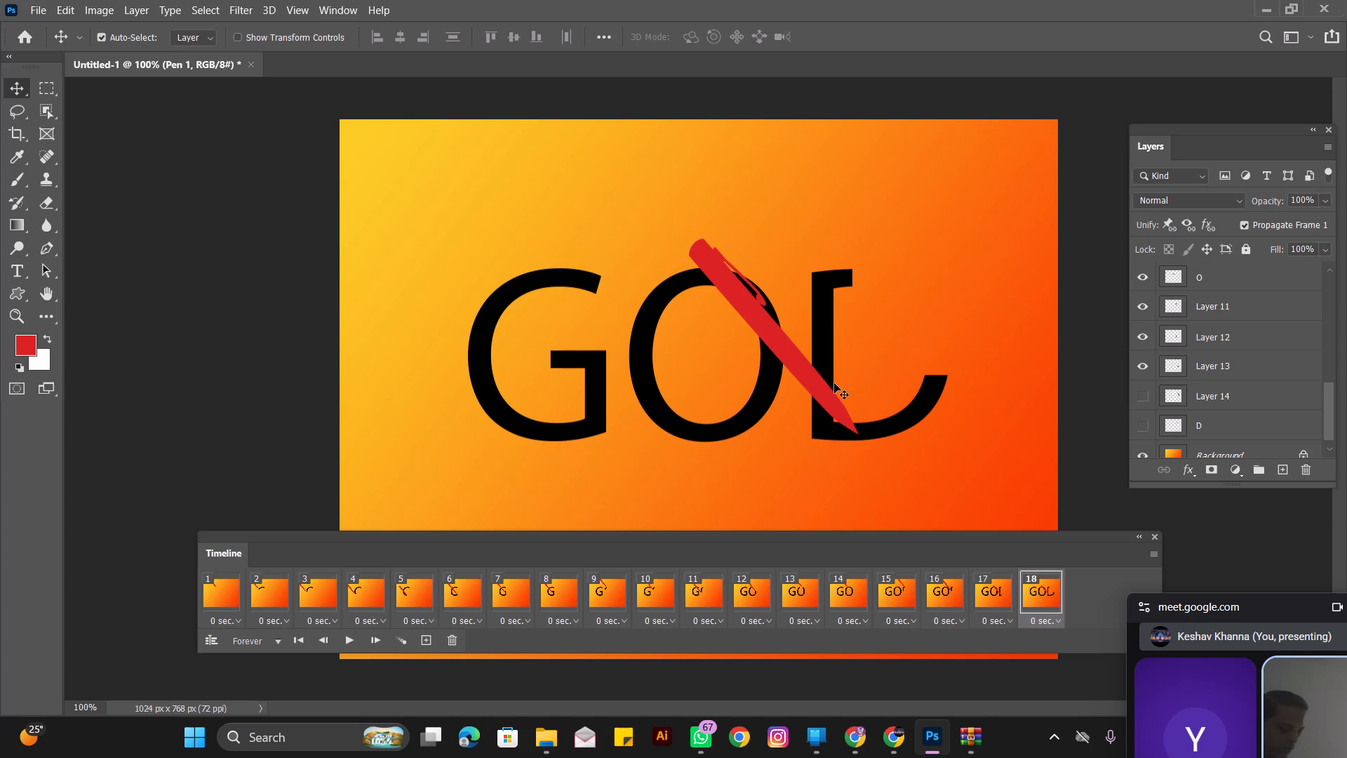
left_click_drag(829, 390, 918, 334)
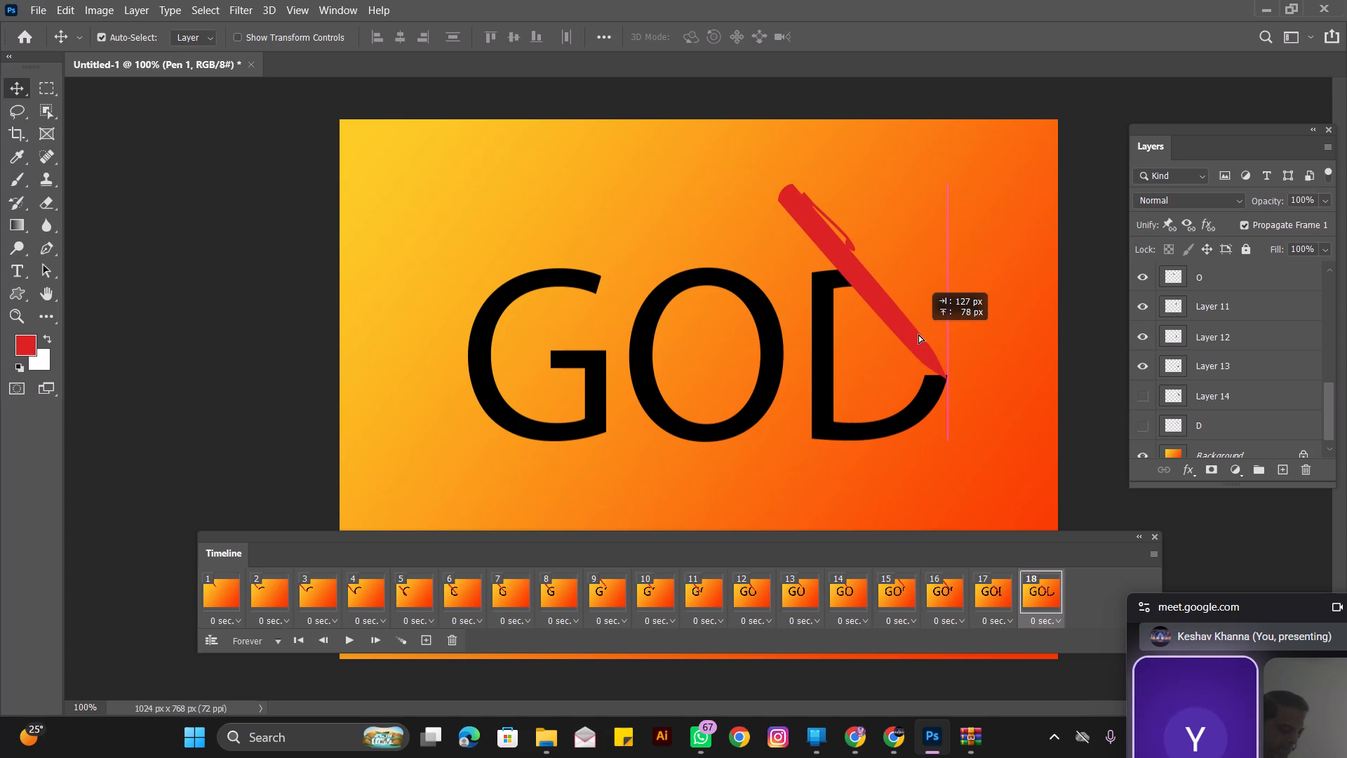
left_click_drag(918, 334, 913, 329)
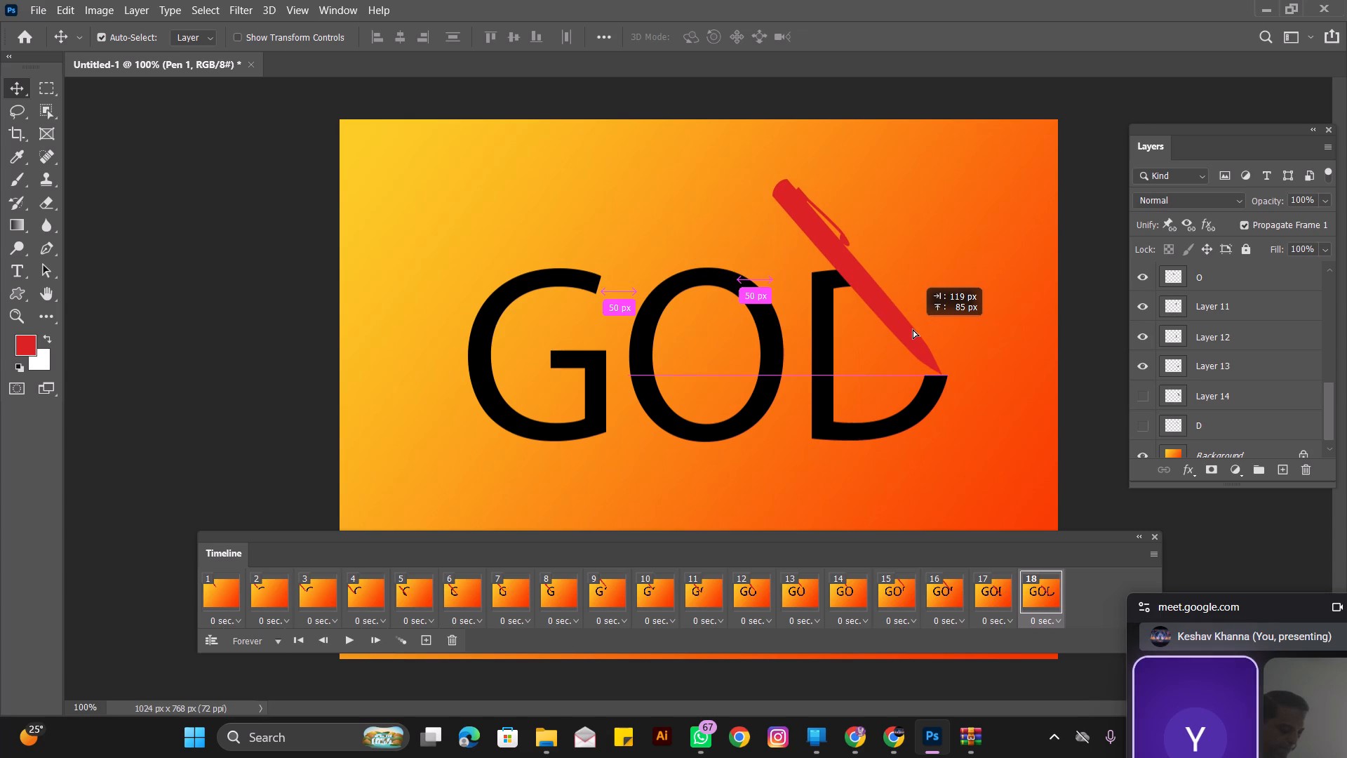
left_click_drag(913, 329, 913, 333)
left_click_drag(914, 337, 921, 331)
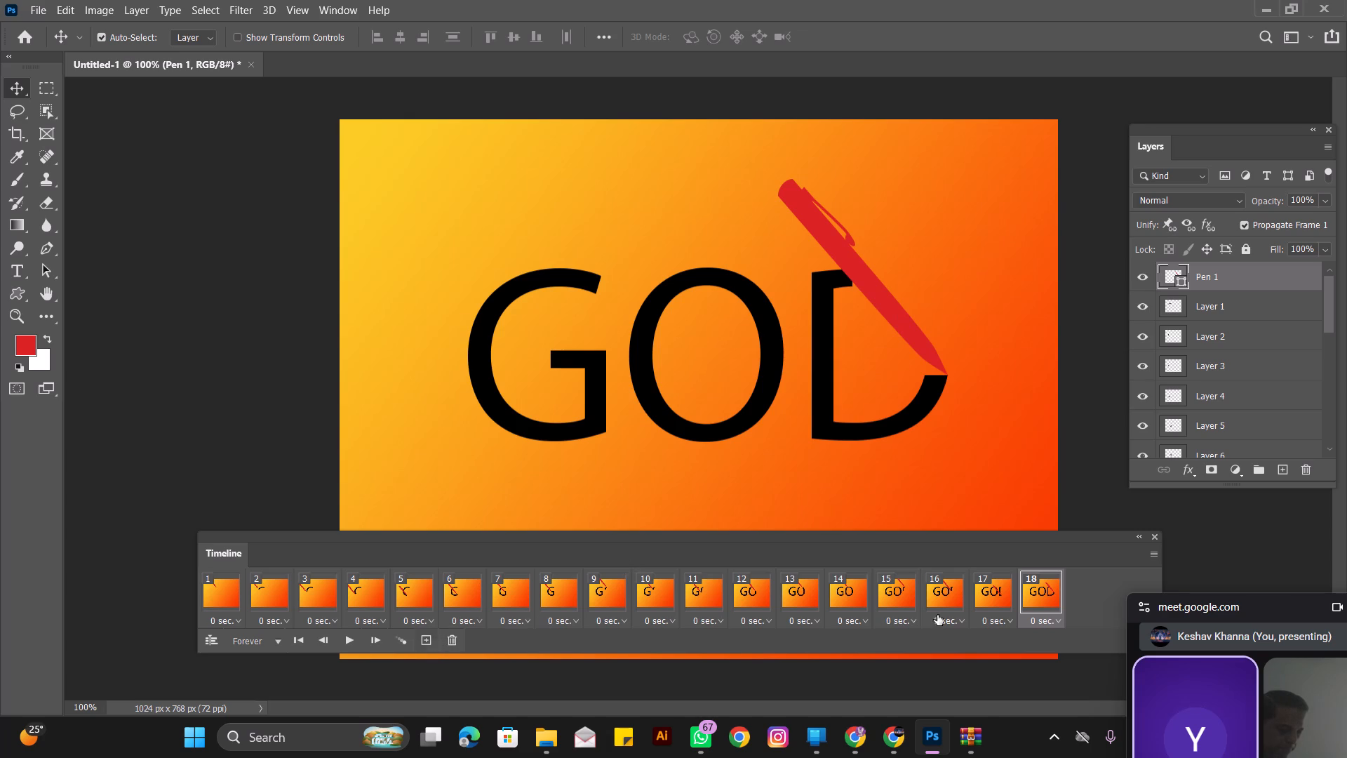
left_click(974, 585)
left_click(1023, 591)
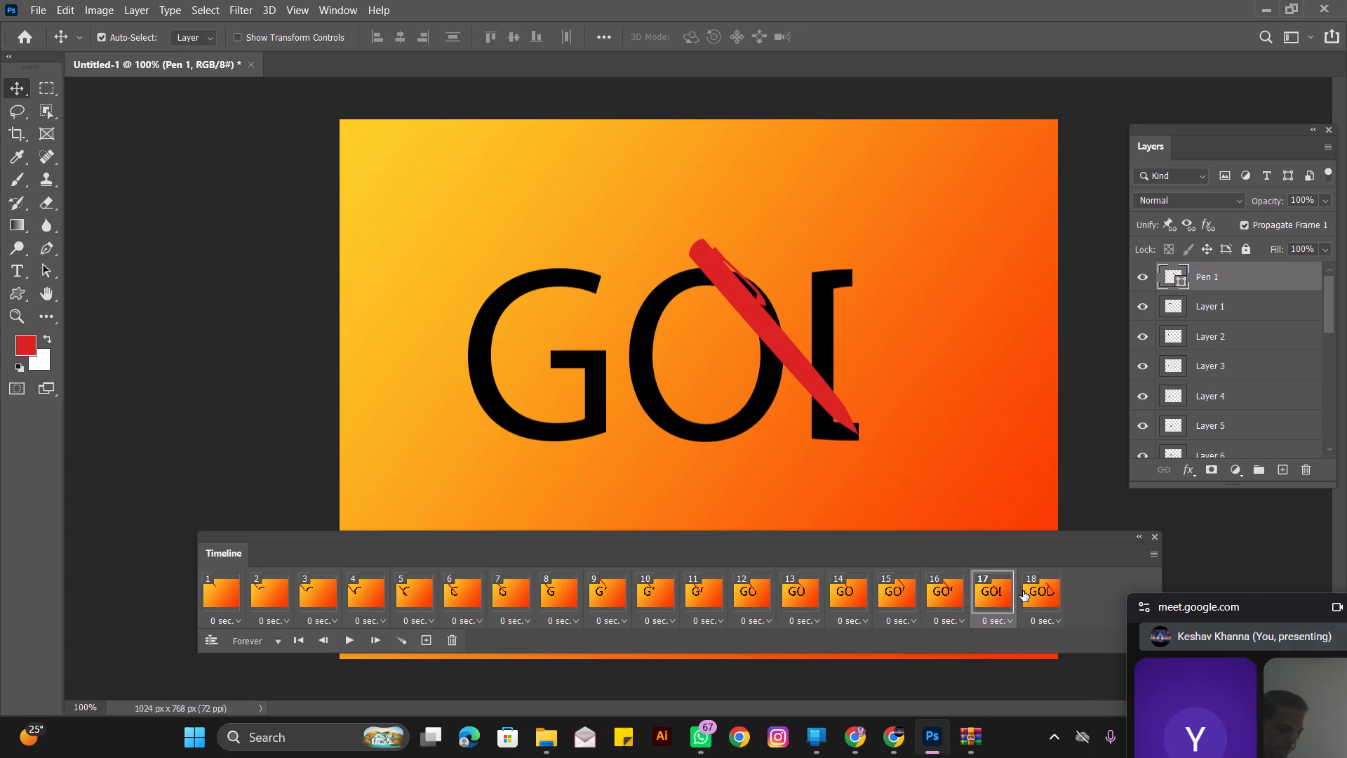
Duplicate frame 18, show Layer 14 in frame 19 and move the pen tip to the upper left end of the D's right-hand curve.
left_click(431, 638)
scroll(1261, 342, "down", 5)
scroll(1186, 394, "down", 3)
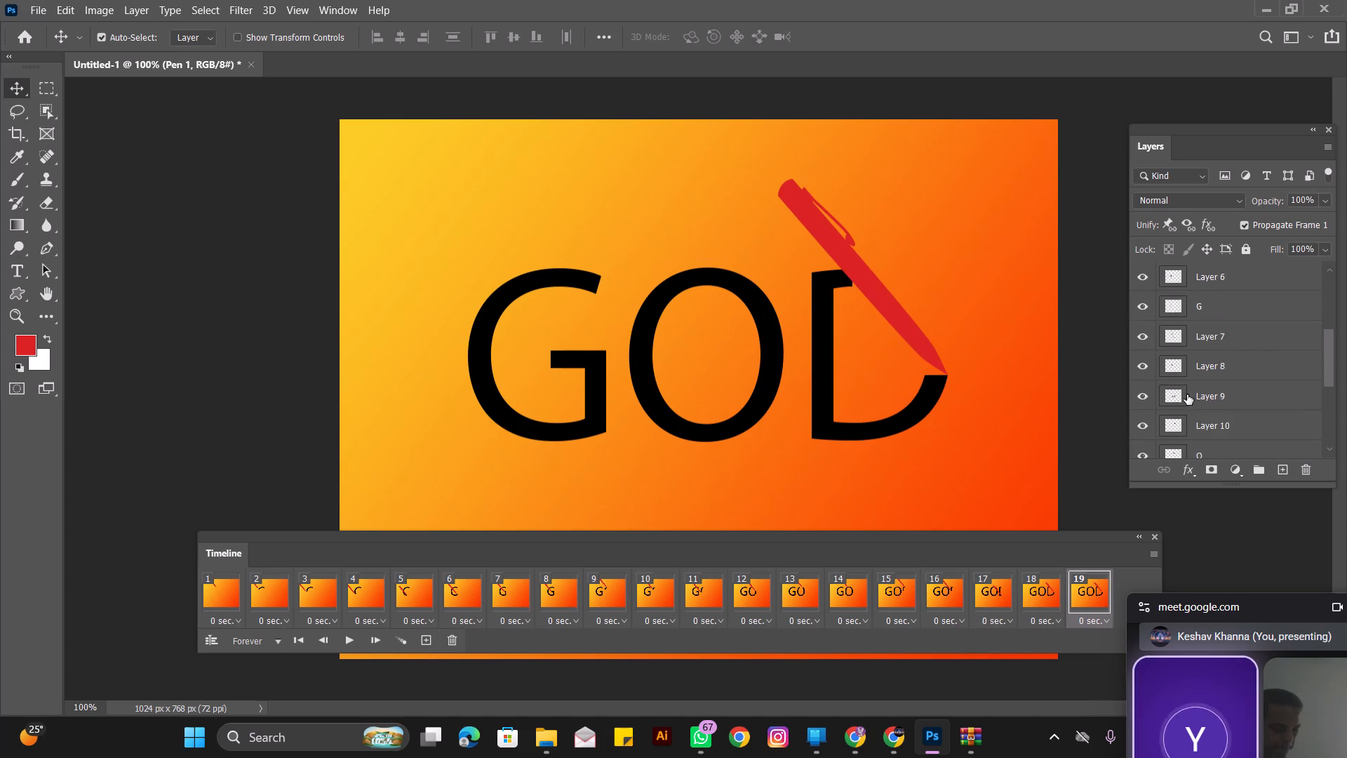
scroll(1187, 394, "down", 4)
left_click(1146, 394)
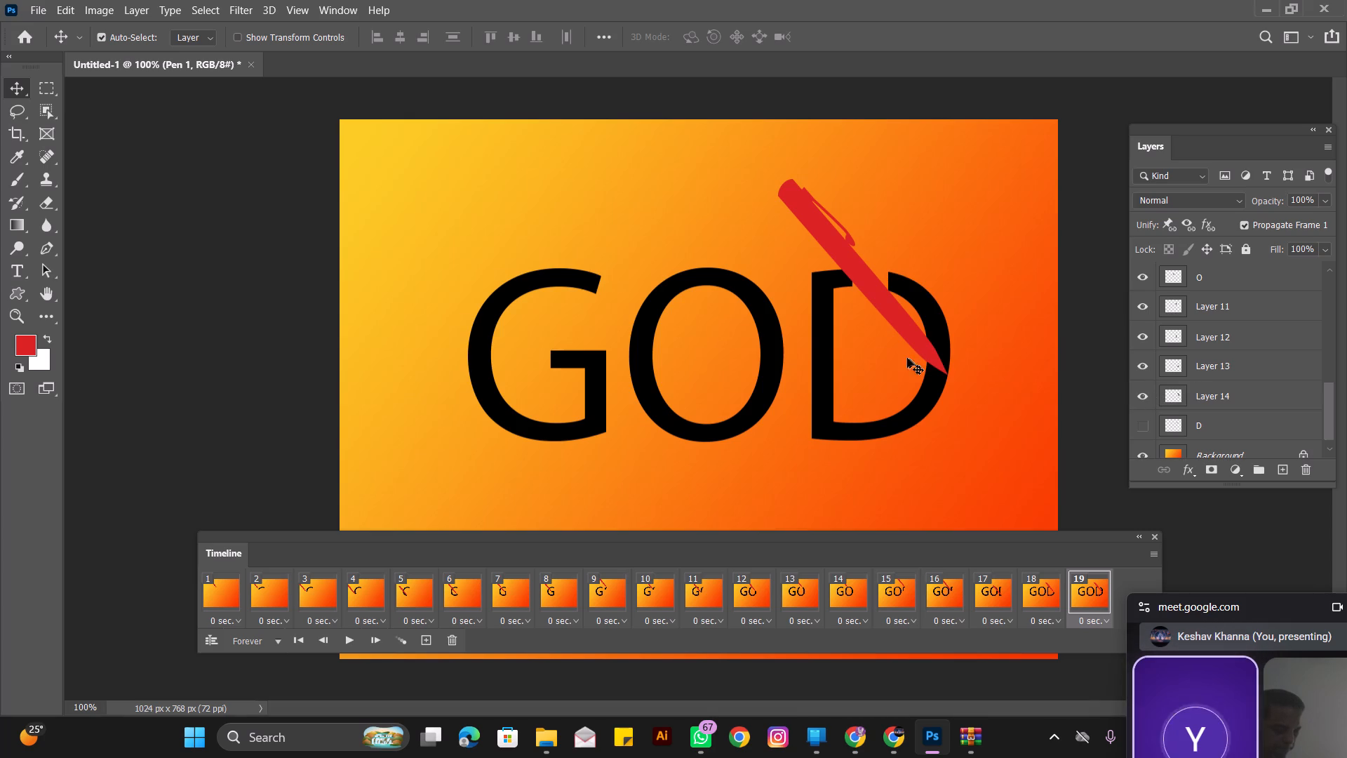
left_click_drag(901, 336, 852, 248)
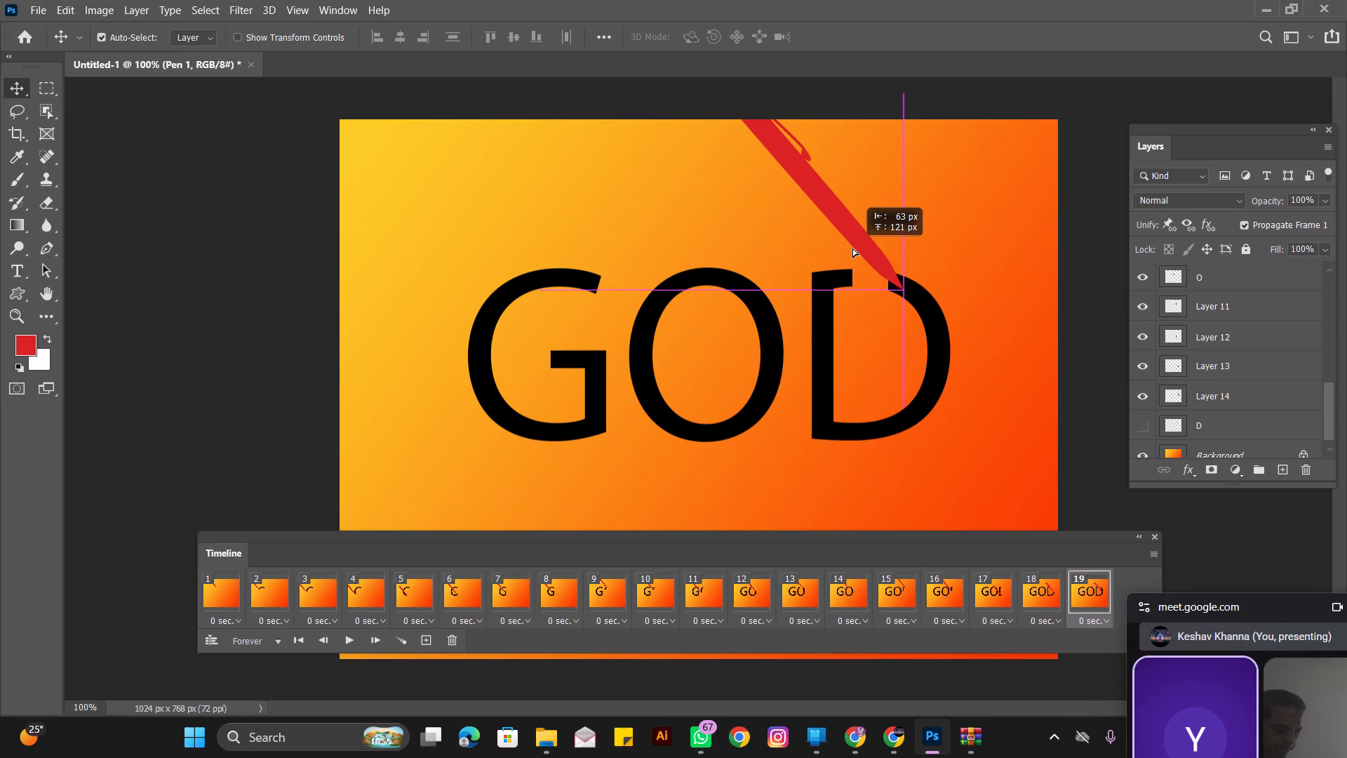
left_click_drag(852, 248, 842, 244)
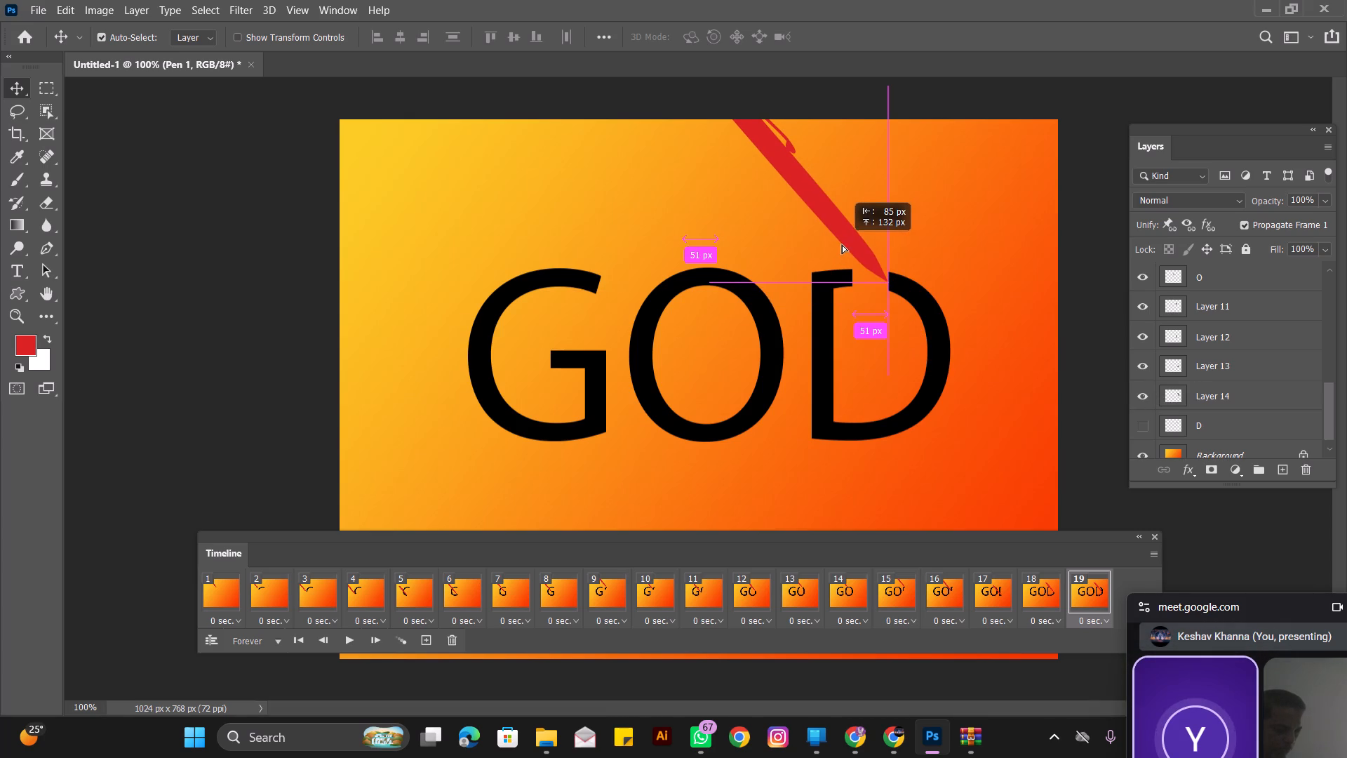
left_click_drag(842, 244, 848, 246)
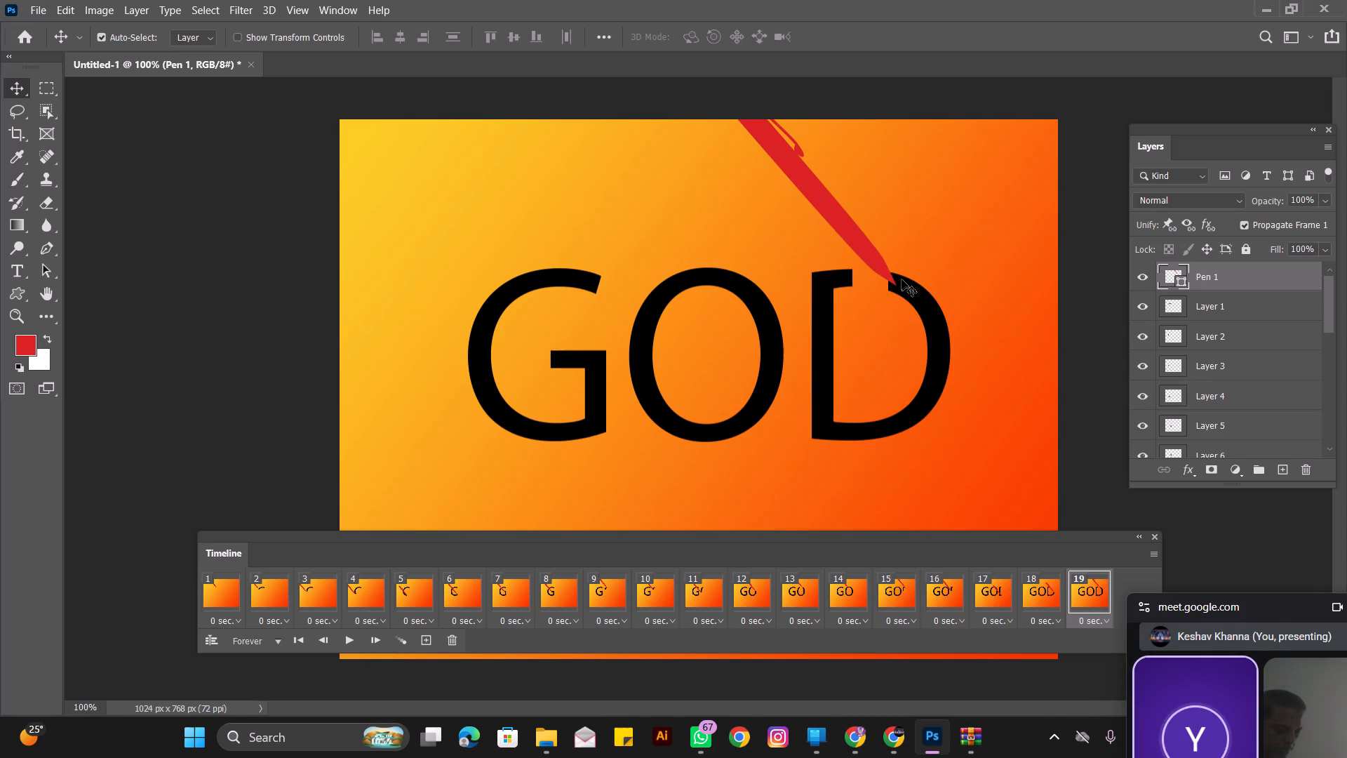
left_click(872, 251)
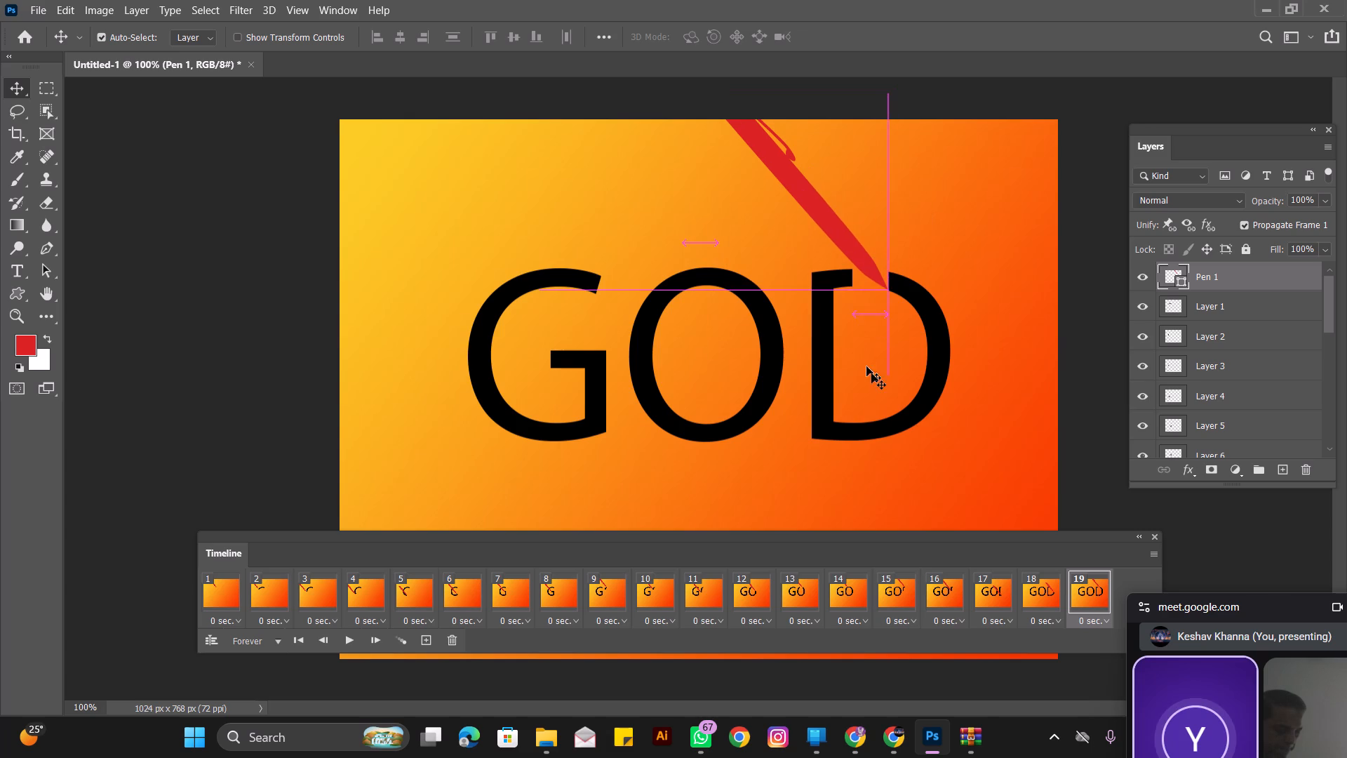
Duplicate frame 19, show layer D in frame 20 and move the pen about 80 px left and 14 px up to the D's top left corner.
left_click(429, 634)
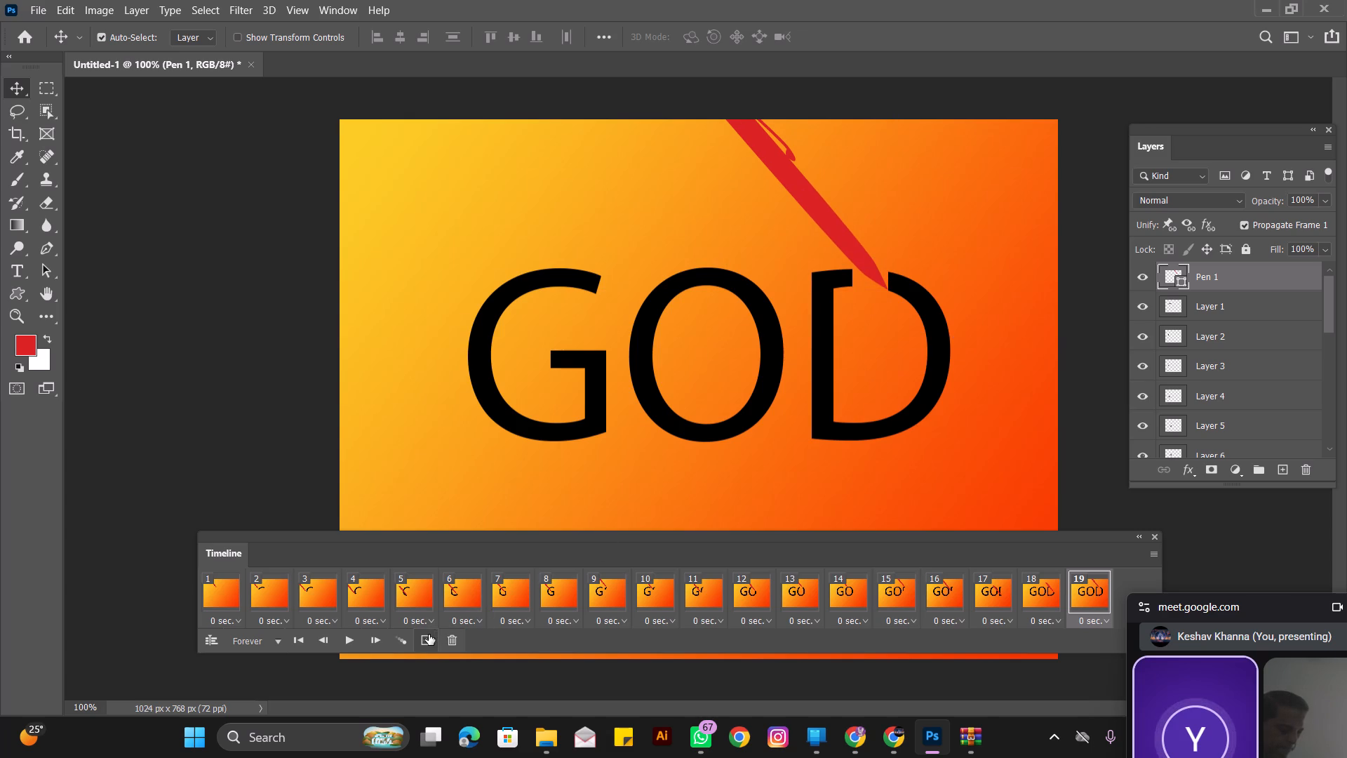
scroll(1204, 324, "down", 12)
scroll(1212, 380, "down", 4)
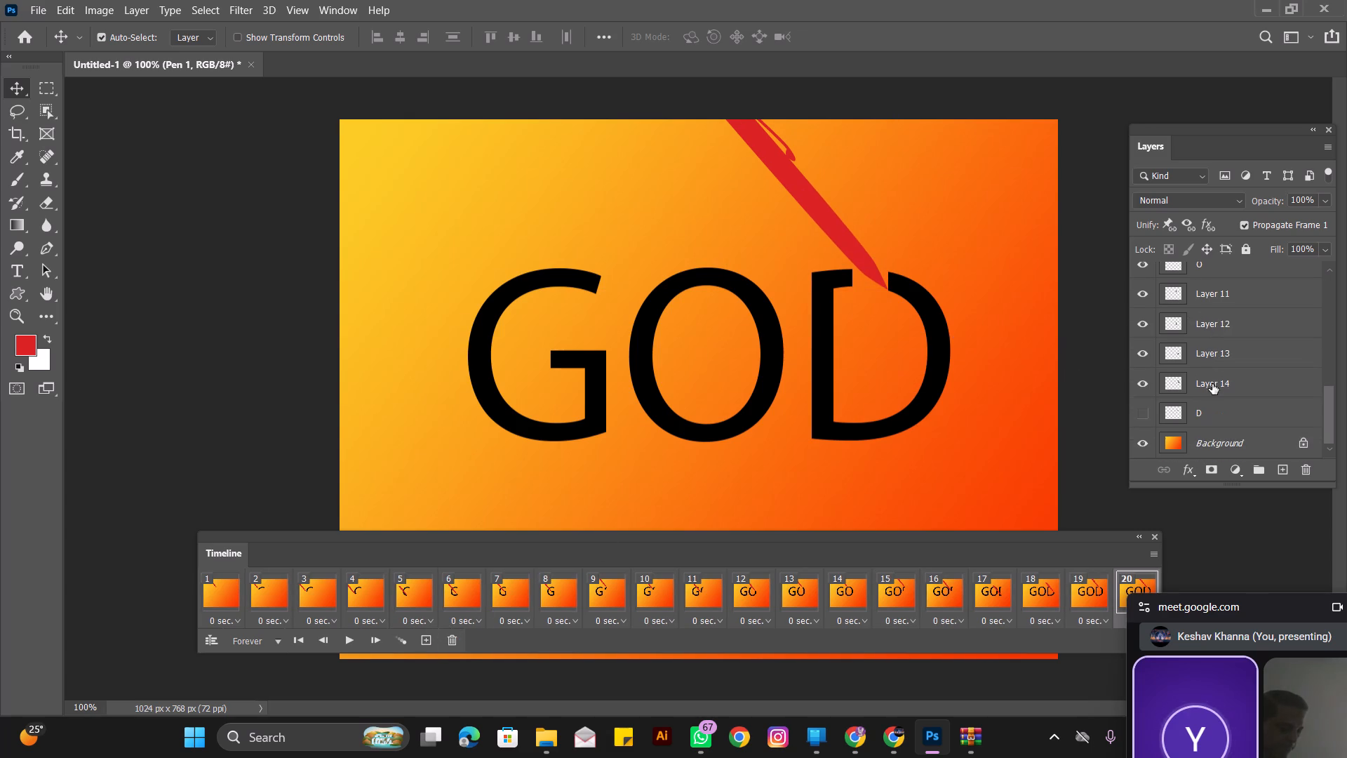
left_click(1144, 419)
left_click_drag(862, 264, 807, 253)
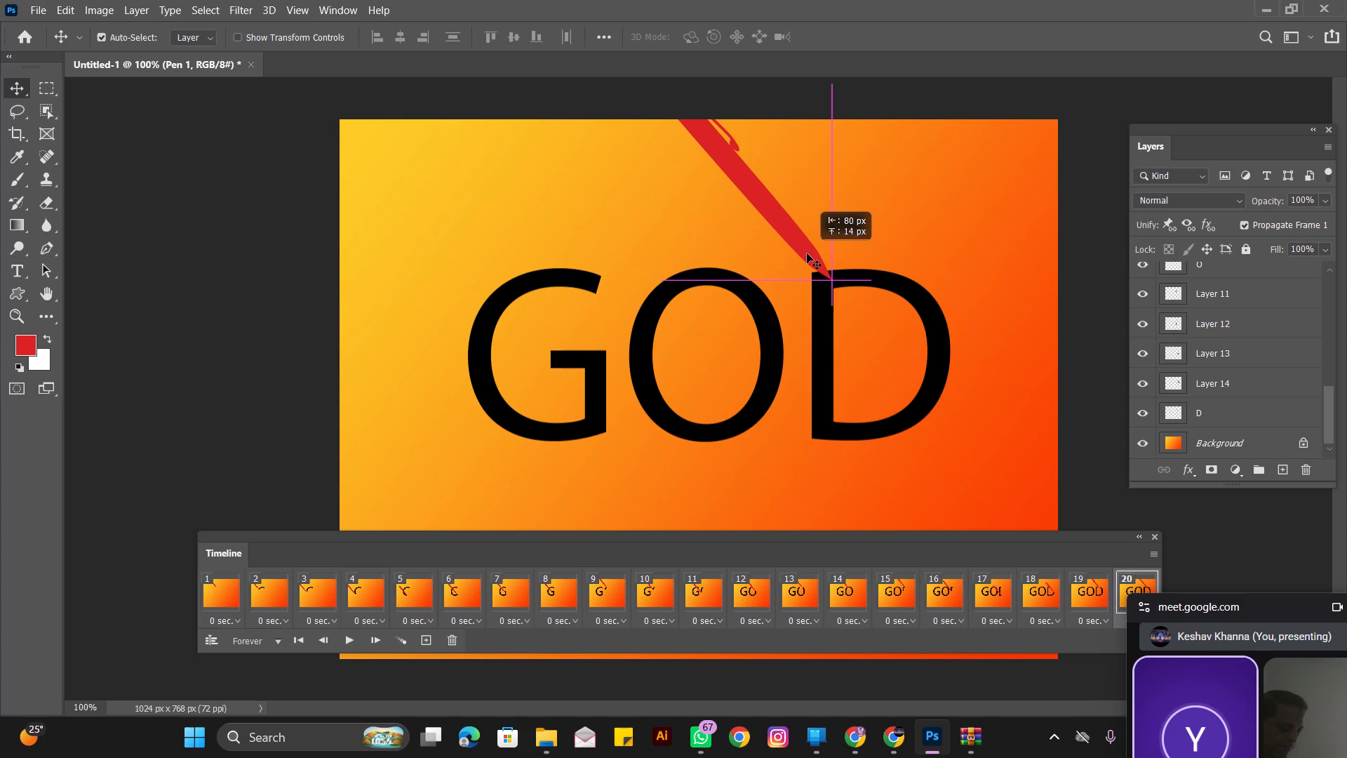
Play back the animation, stop it and examine frames 8 to 11, where the writing passes from the G to the O.
left_click(344, 642)
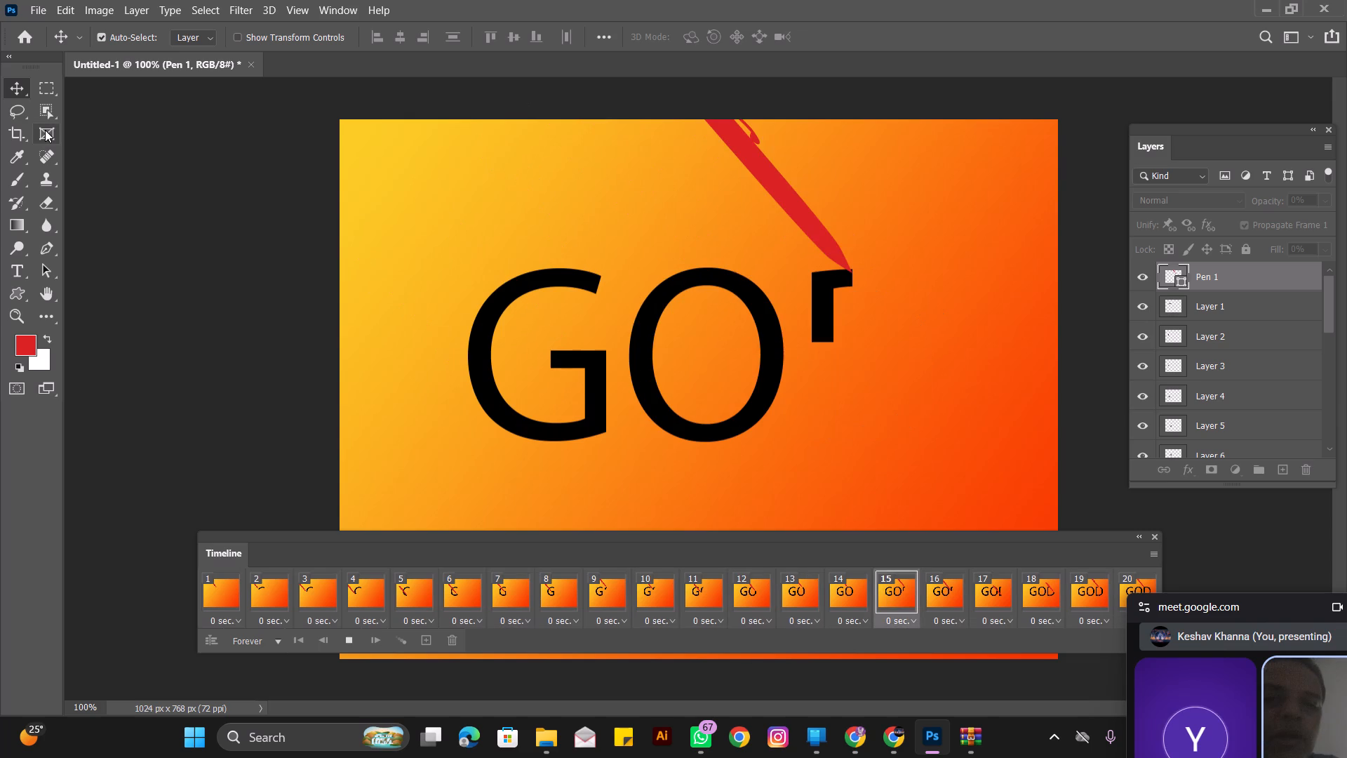
left_click(351, 643)
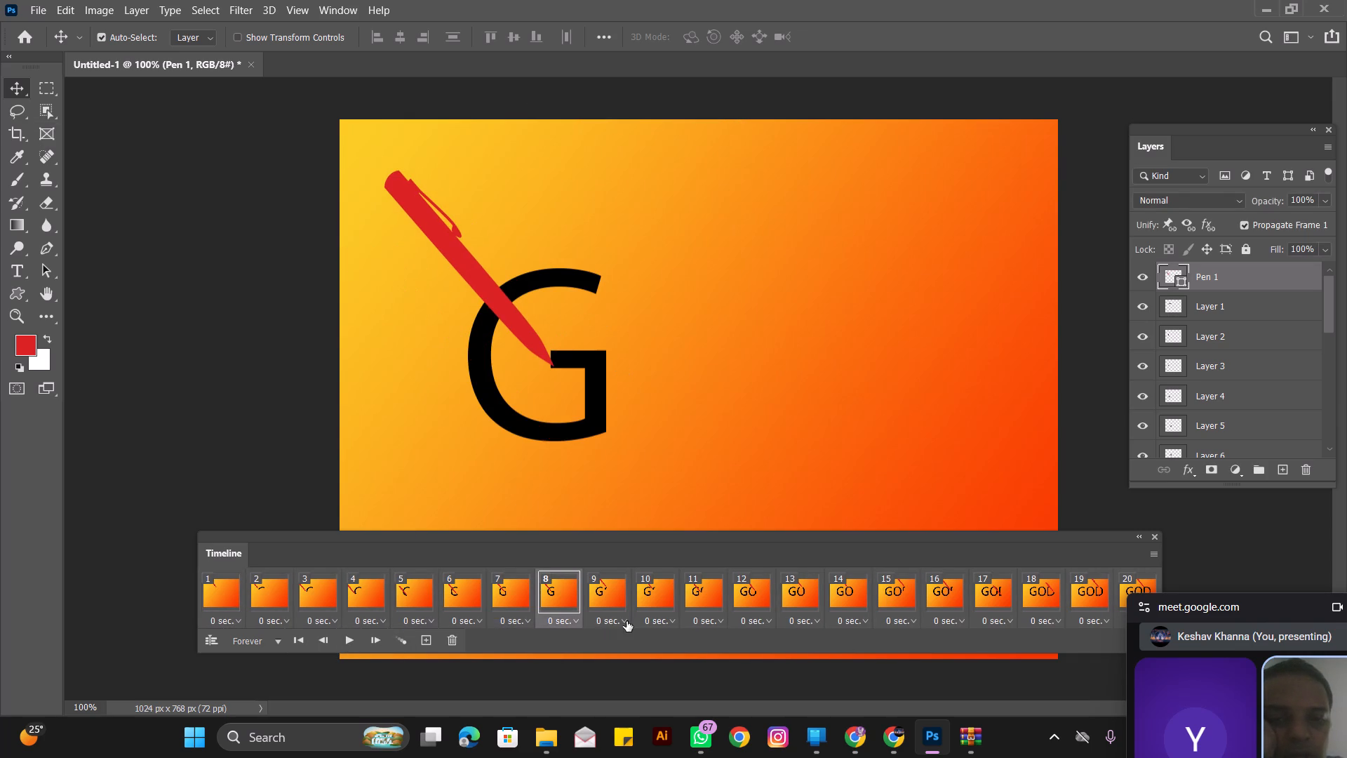
left_click(613, 595)
left_click(645, 591)
left_click(701, 587)
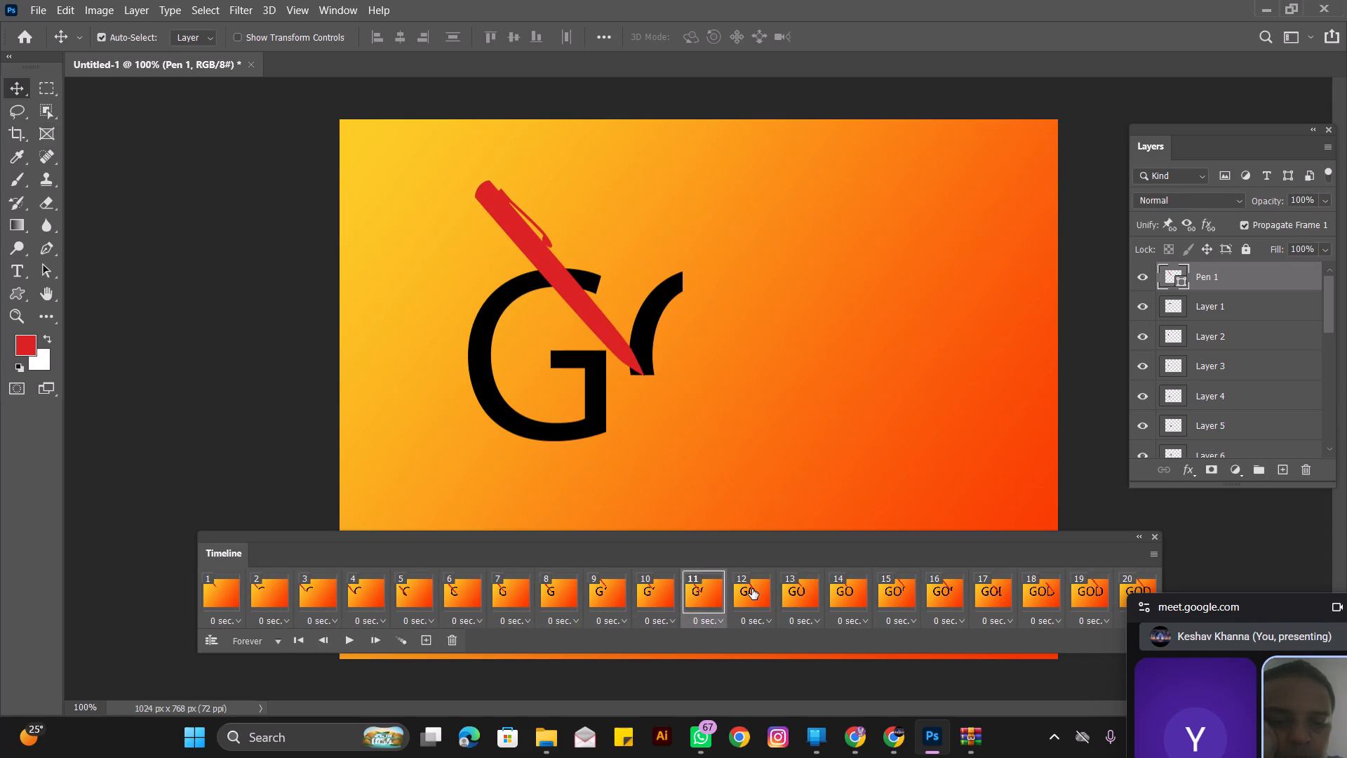
left_click(656, 597)
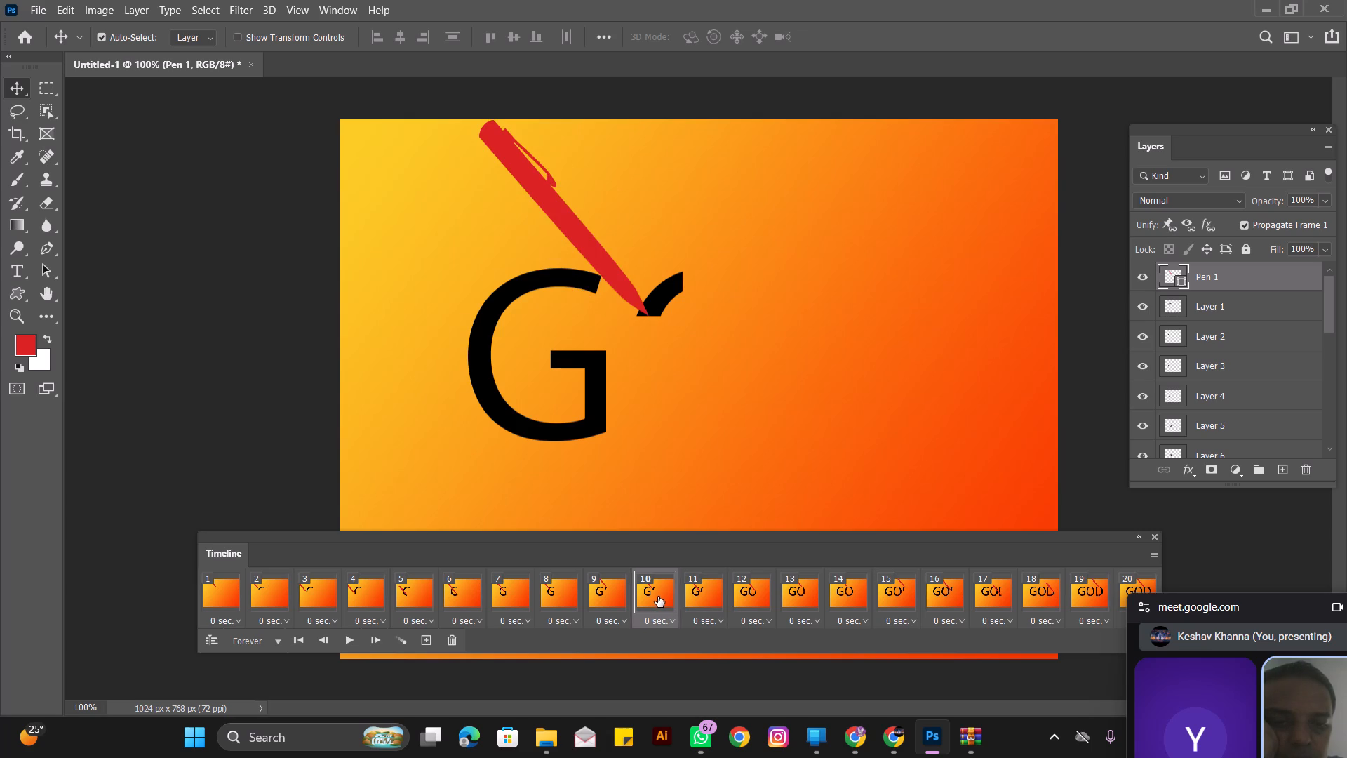
left_click(594, 586)
left_click(562, 585)
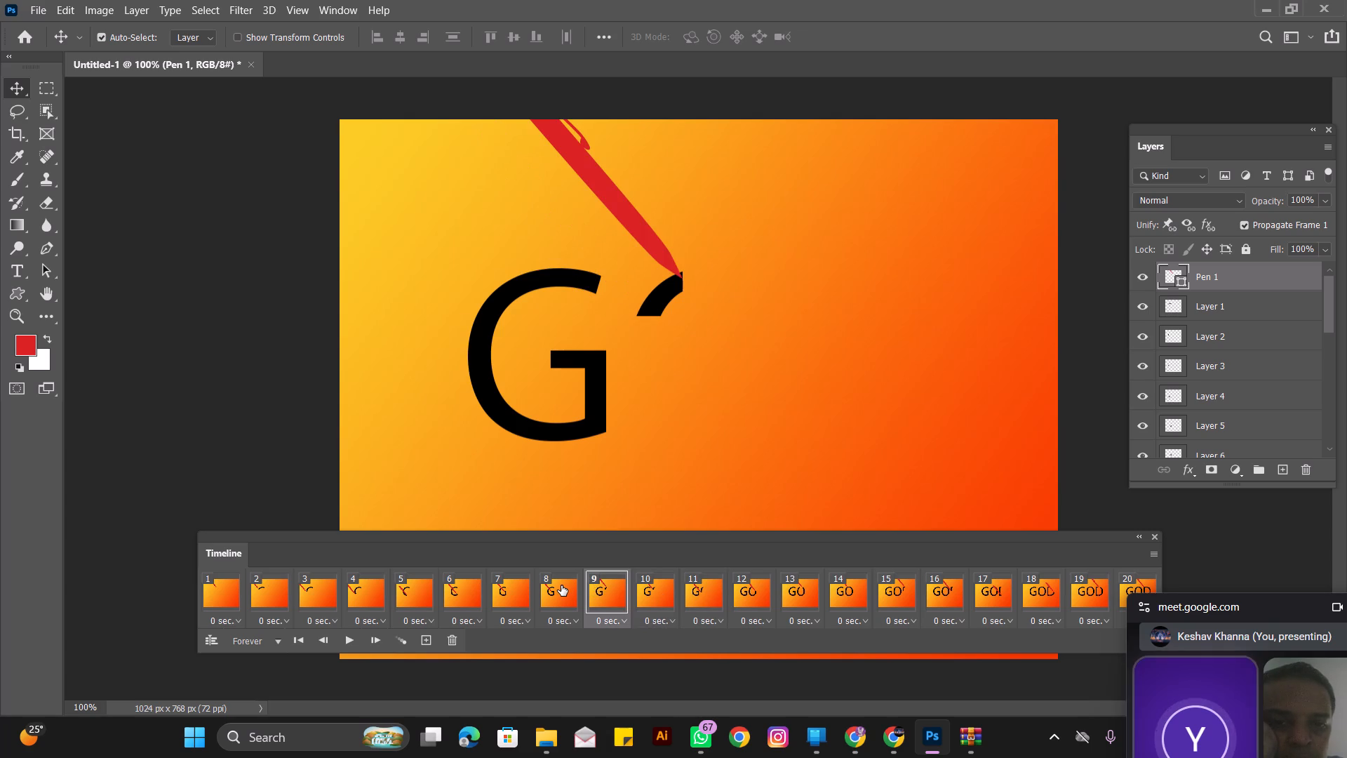
left_click(617, 585)
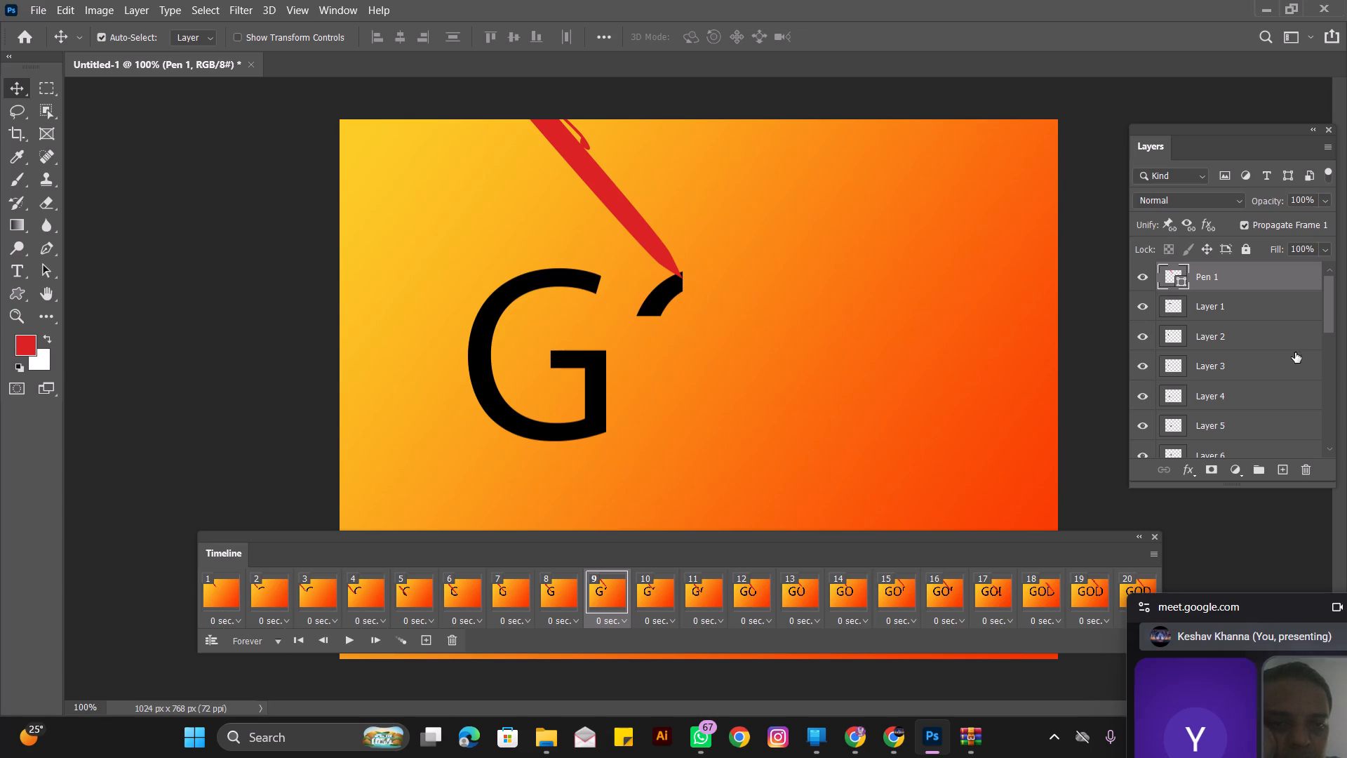
Hide Layer 7, the O's first piece, in frame 9 so only the finished G and the pen show.
left_click_drag(1334, 296, 1334, 361)
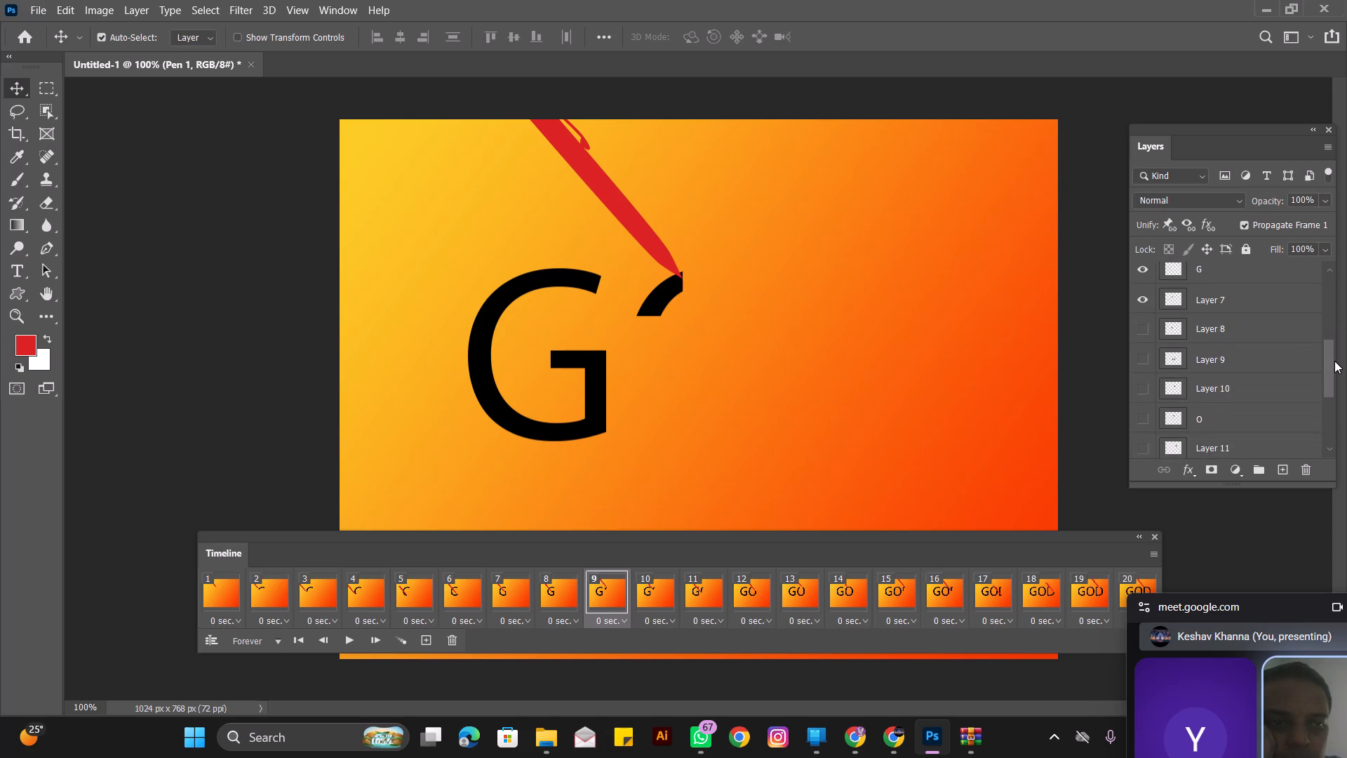
left_click_drag(1334, 361, 1329, 340)
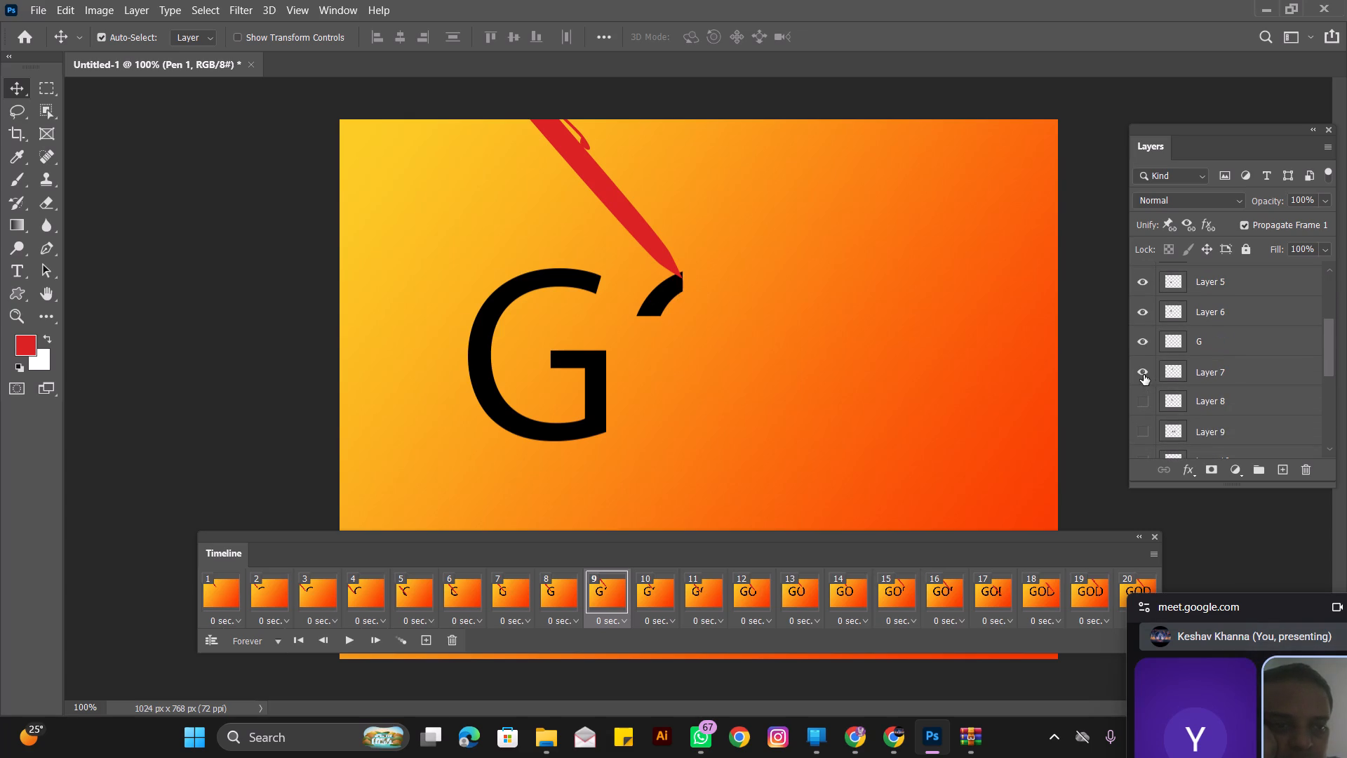
left_click(1144, 373)
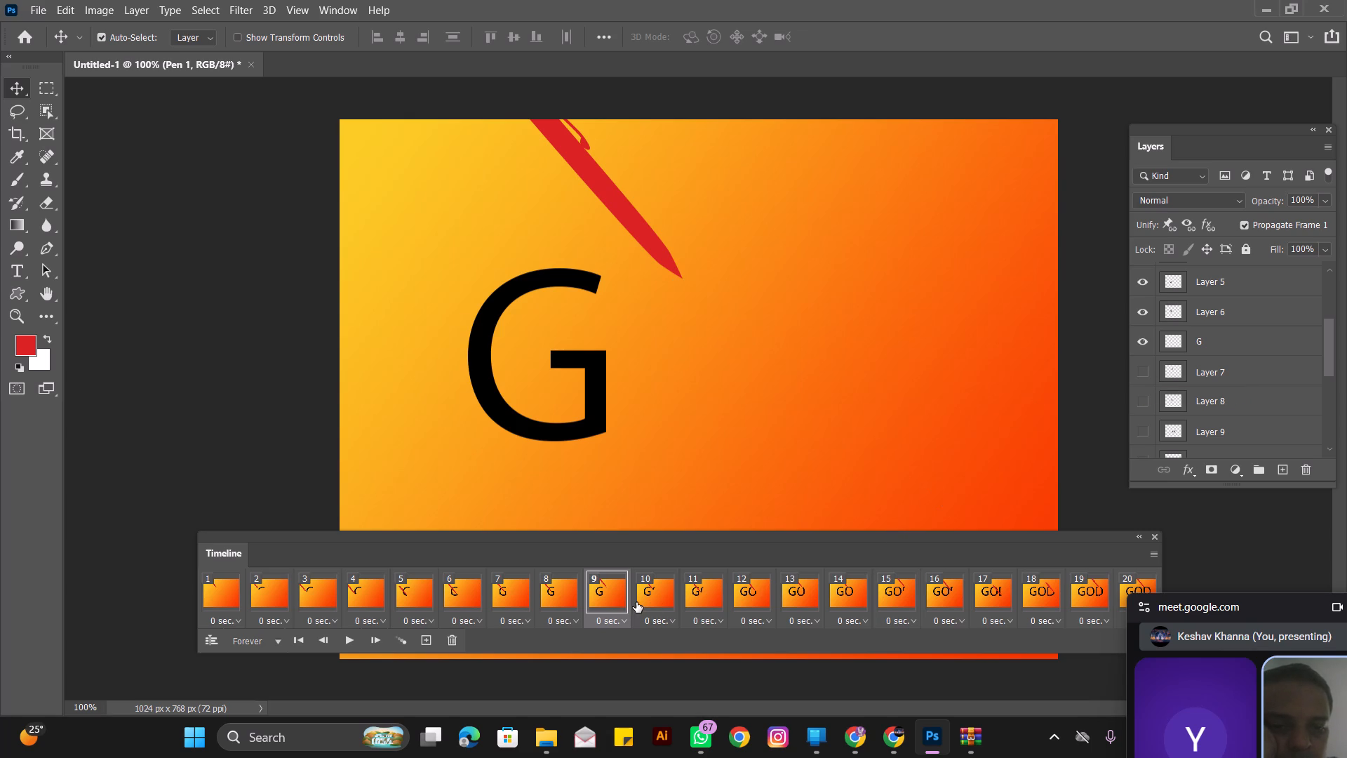
Duplicate frame 9, show Layer 7 in frame 10 and move the pen tip to the lower end of the O's first piece.
left_click_drag(643, 538, 582, 498)
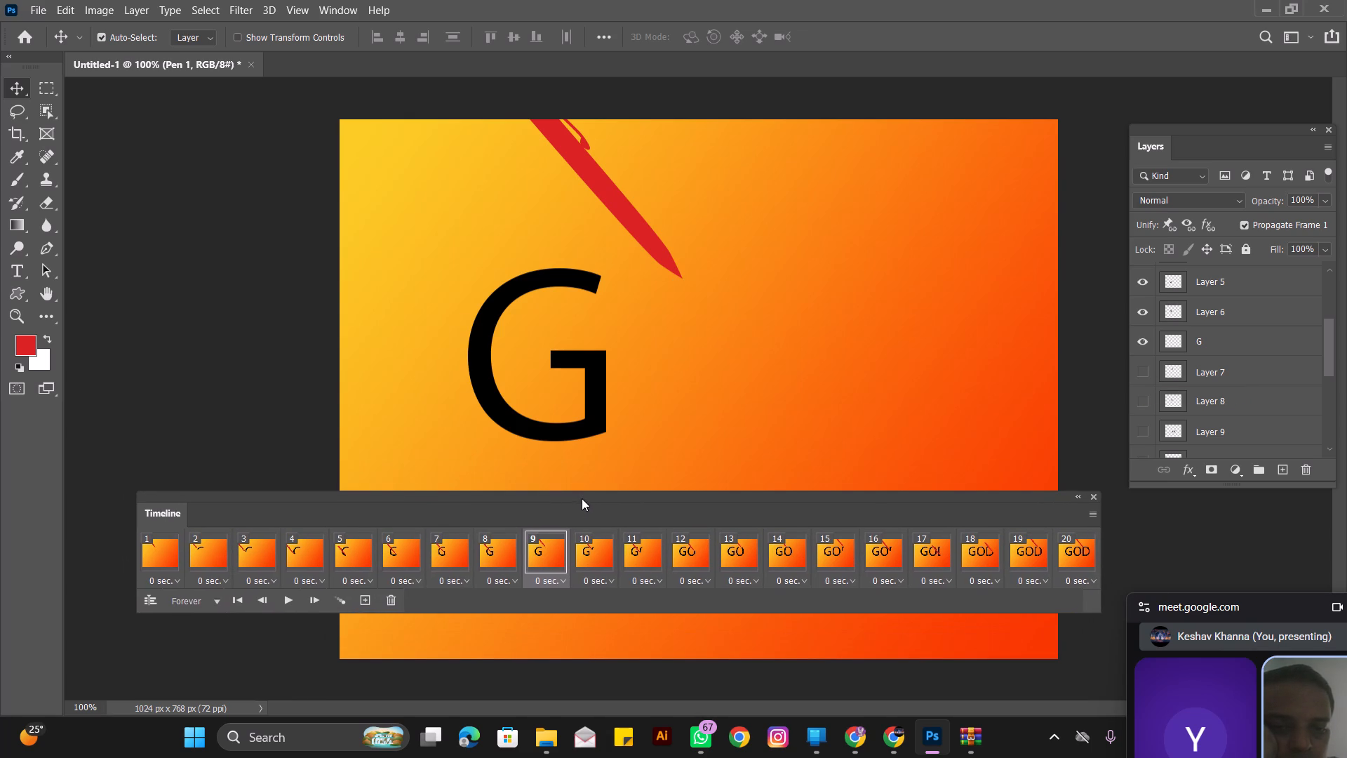
left_click(366, 599)
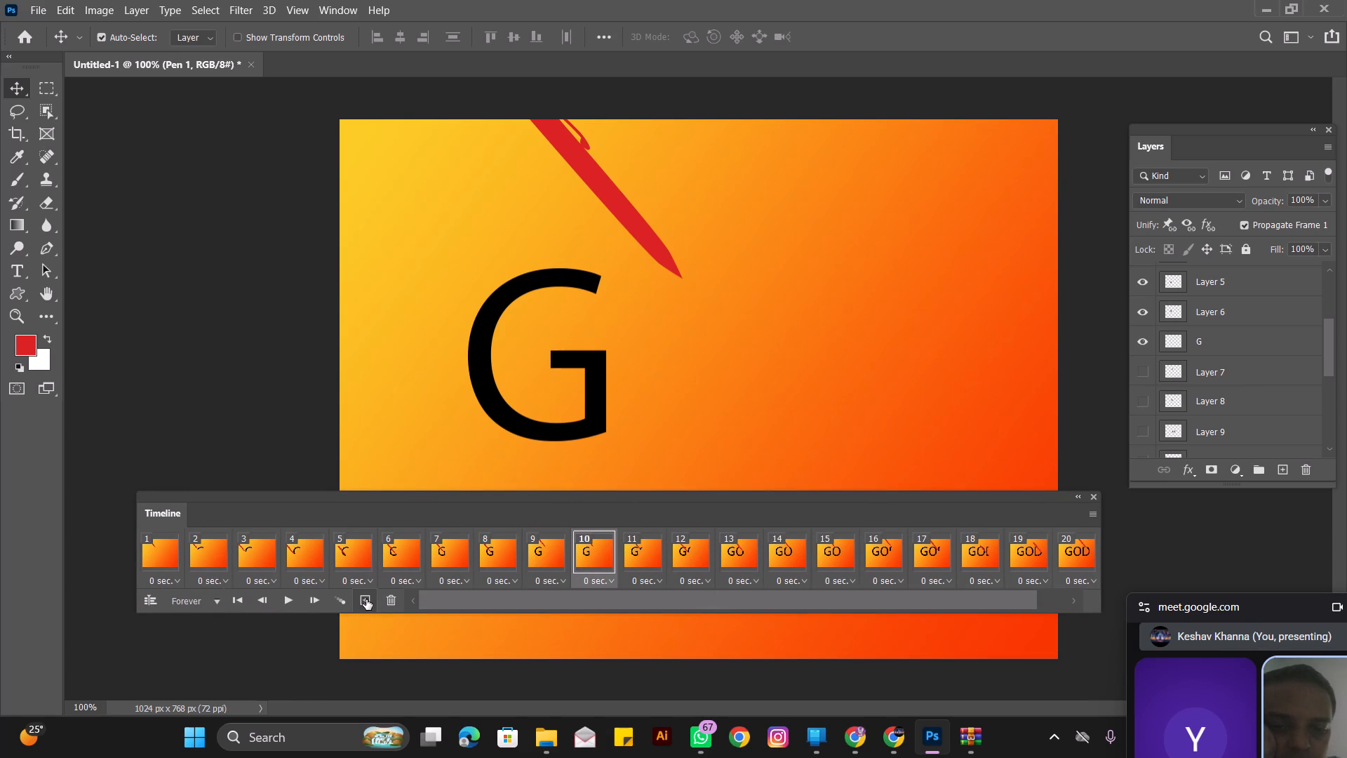
left_click(1141, 371)
left_click_drag(658, 251, 615, 291)
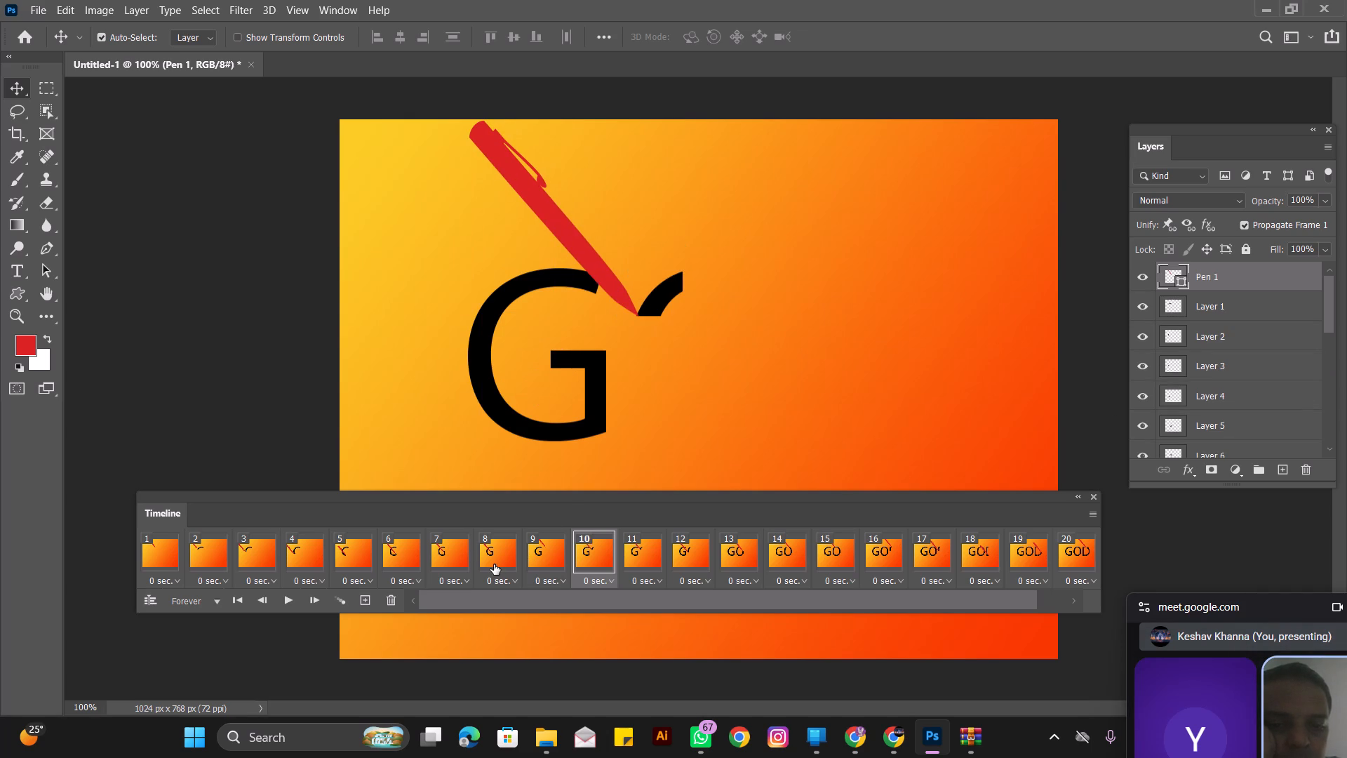
Compare frames 8 to 12 and delete frame 11, which repeats the O's first piece.
left_click(494, 564)
left_click(552, 564)
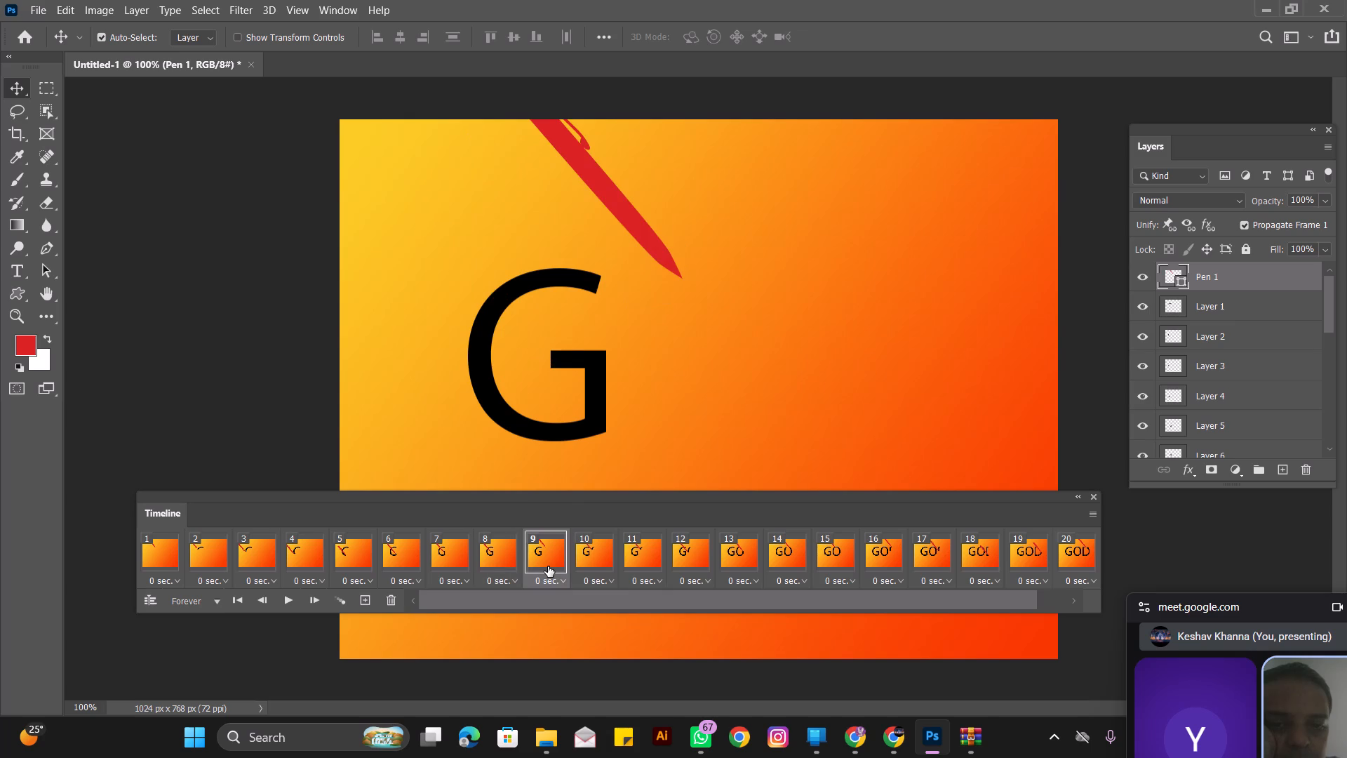
left_click(596, 552)
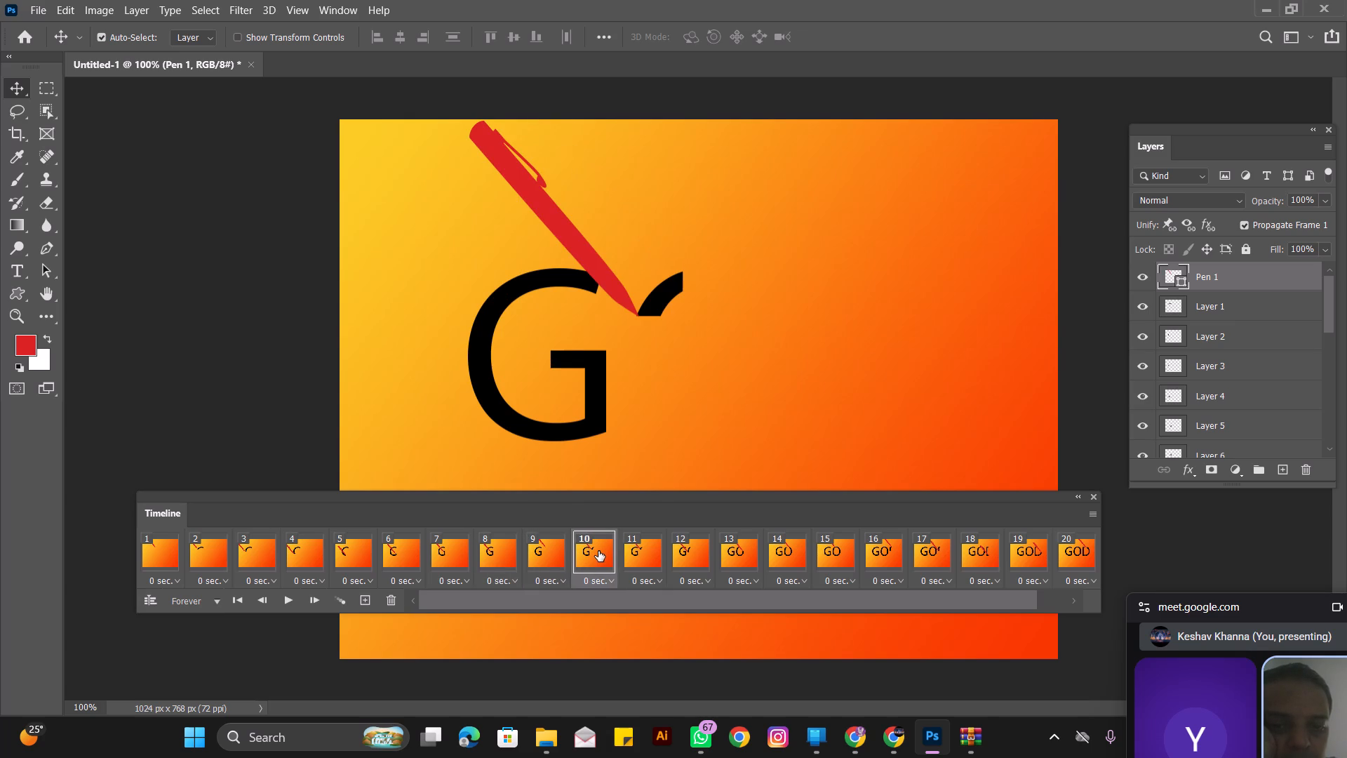
left_click(641, 547)
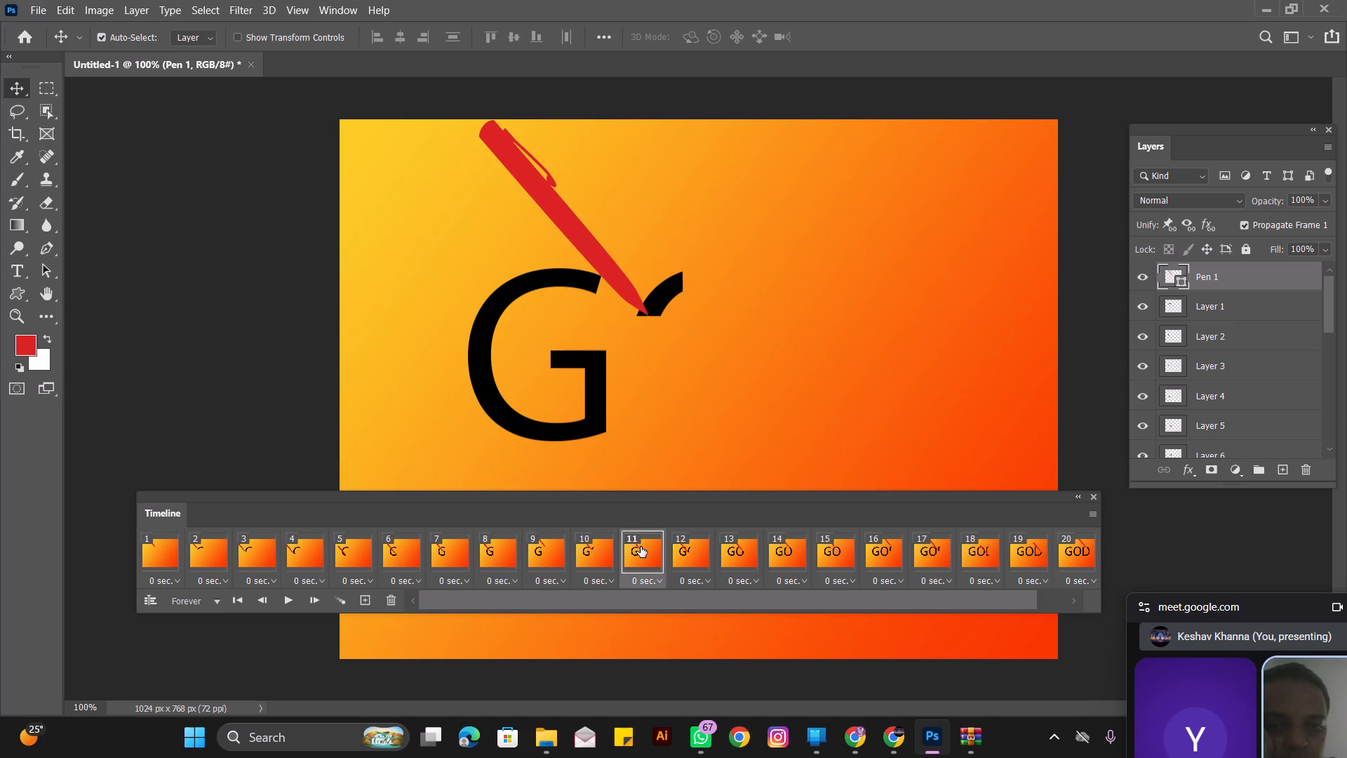
left_click(680, 545)
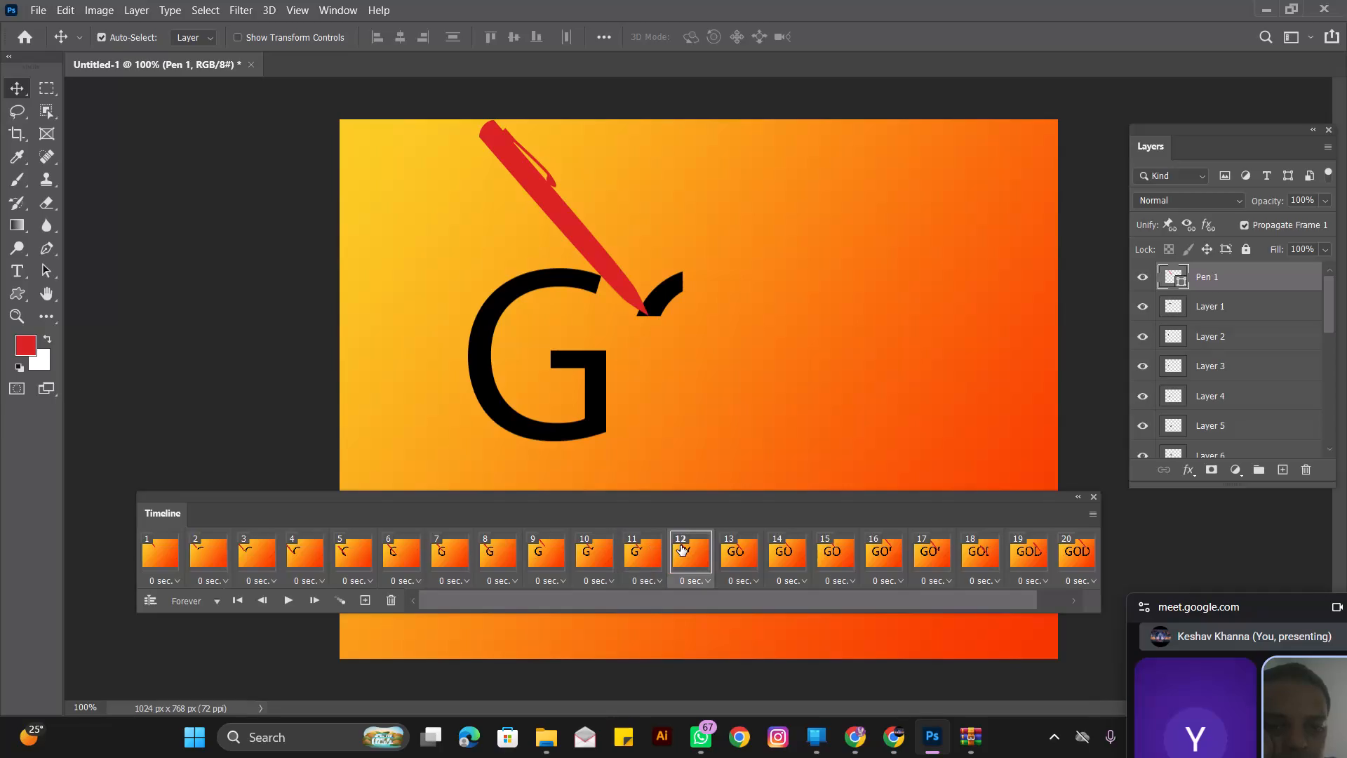
left_click(645, 545)
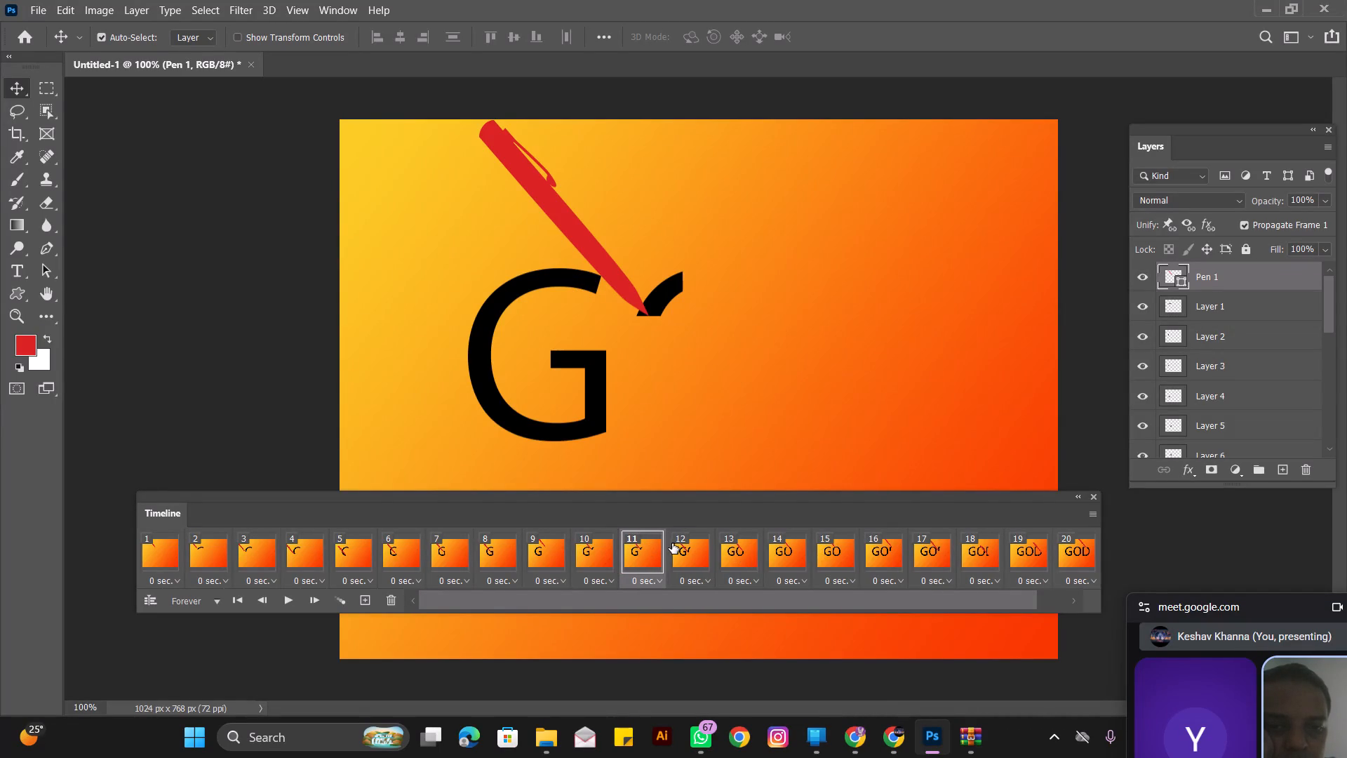
left_click(672, 543)
left_click(644, 547)
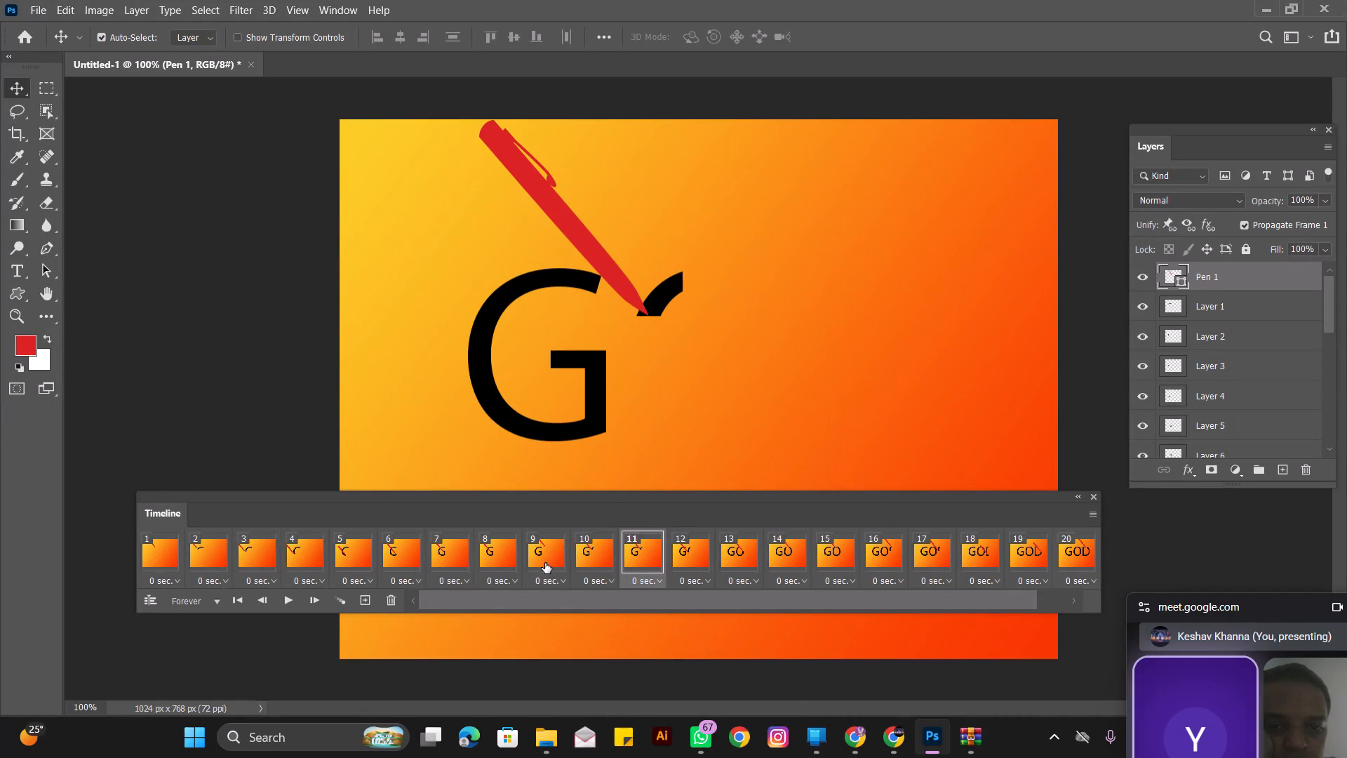
left_click(580, 555)
left_click(639, 552)
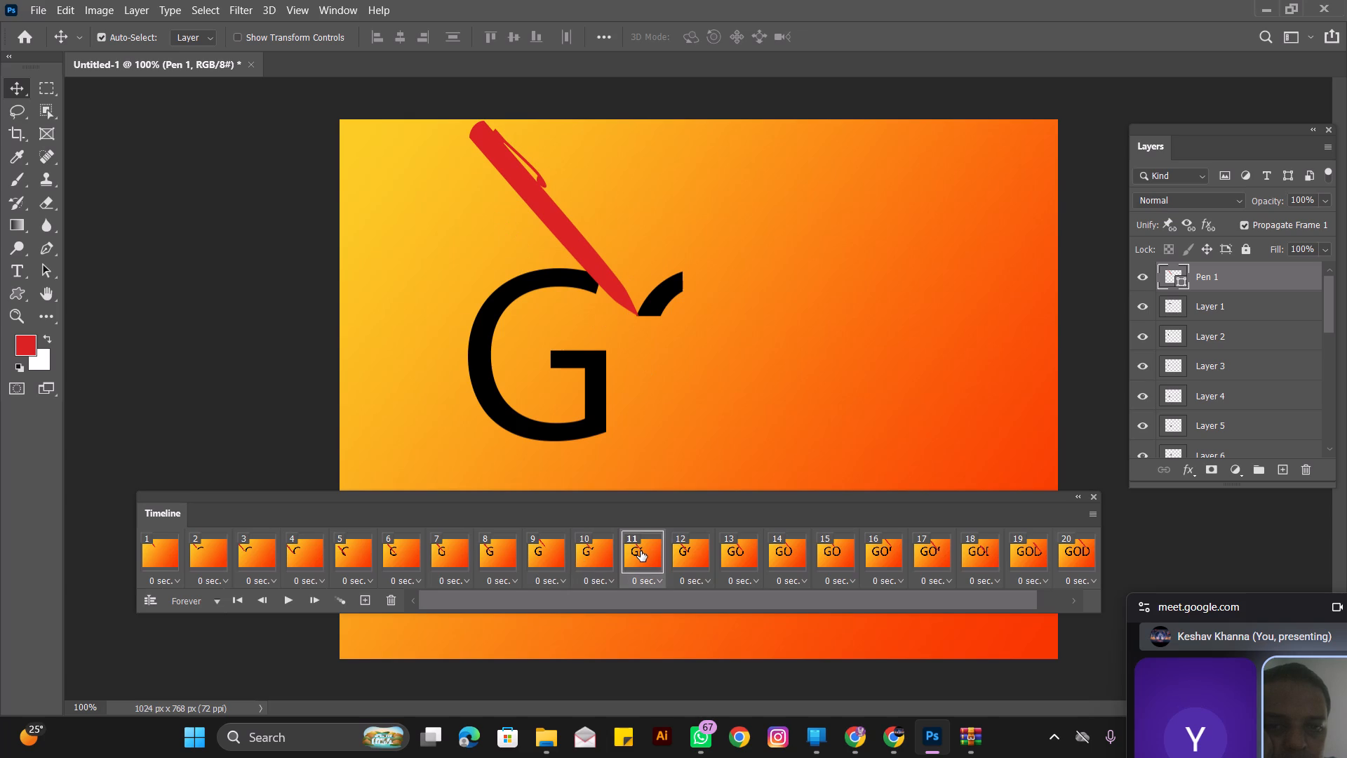
left_click(394, 598)
left_click(628, 295)
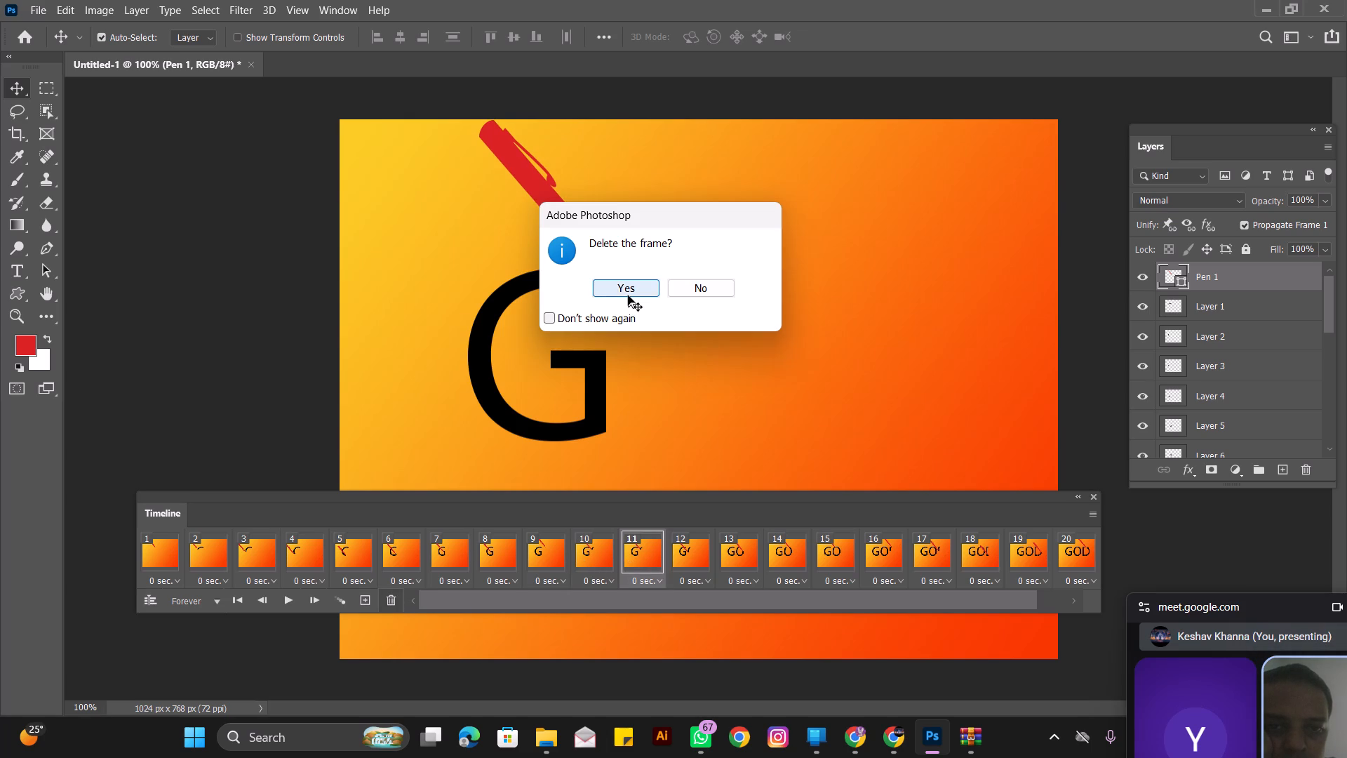
Examine frames 9 to 11 where the O begins, and frames 15 to 17 where the D begins.
left_click(592, 547)
left_click(542, 560)
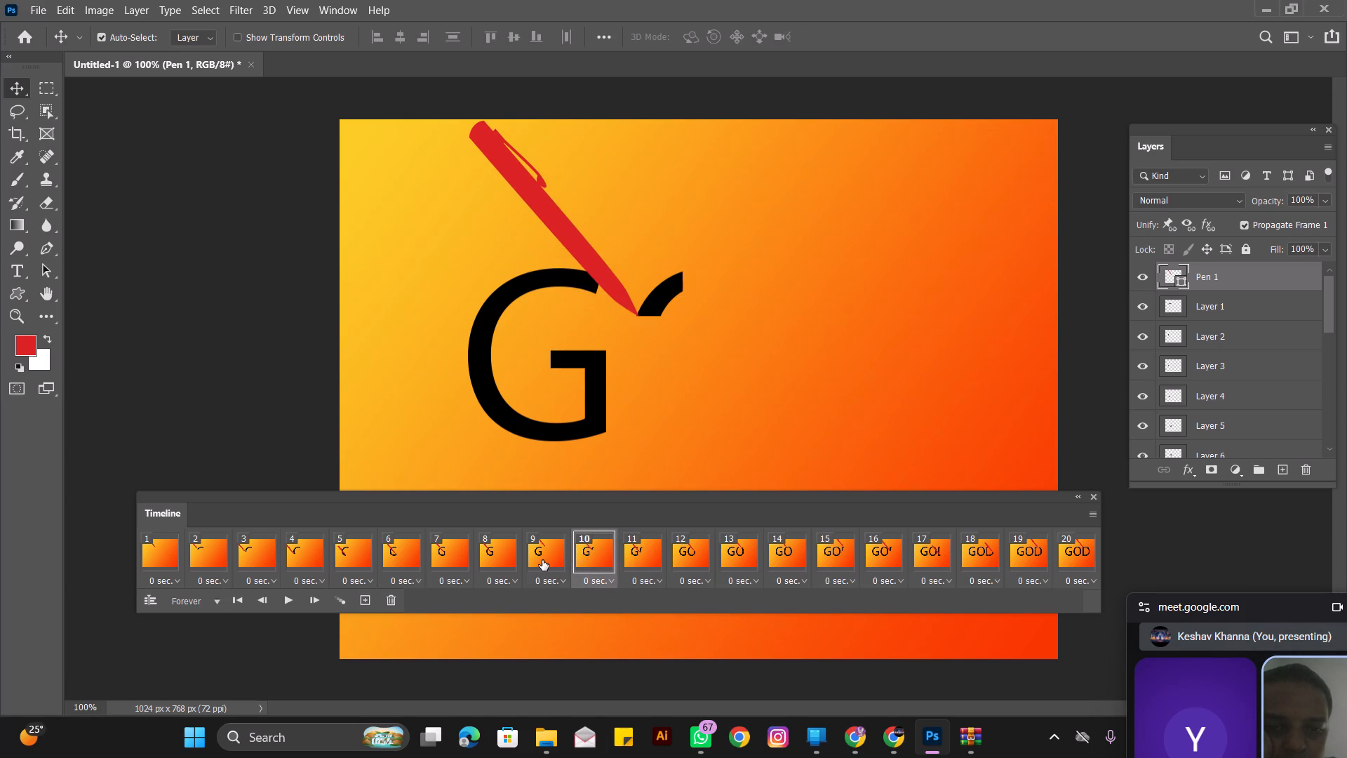
left_click(594, 553)
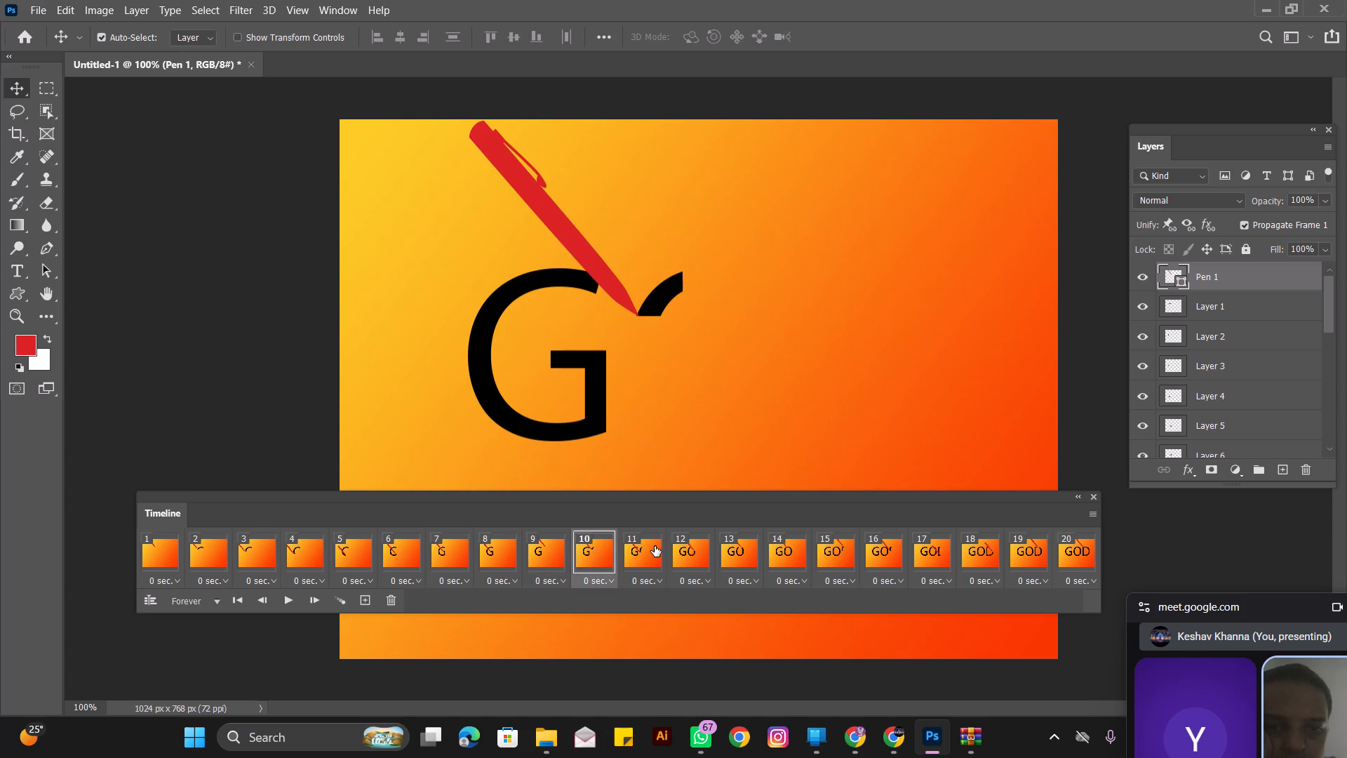
left_click(652, 547)
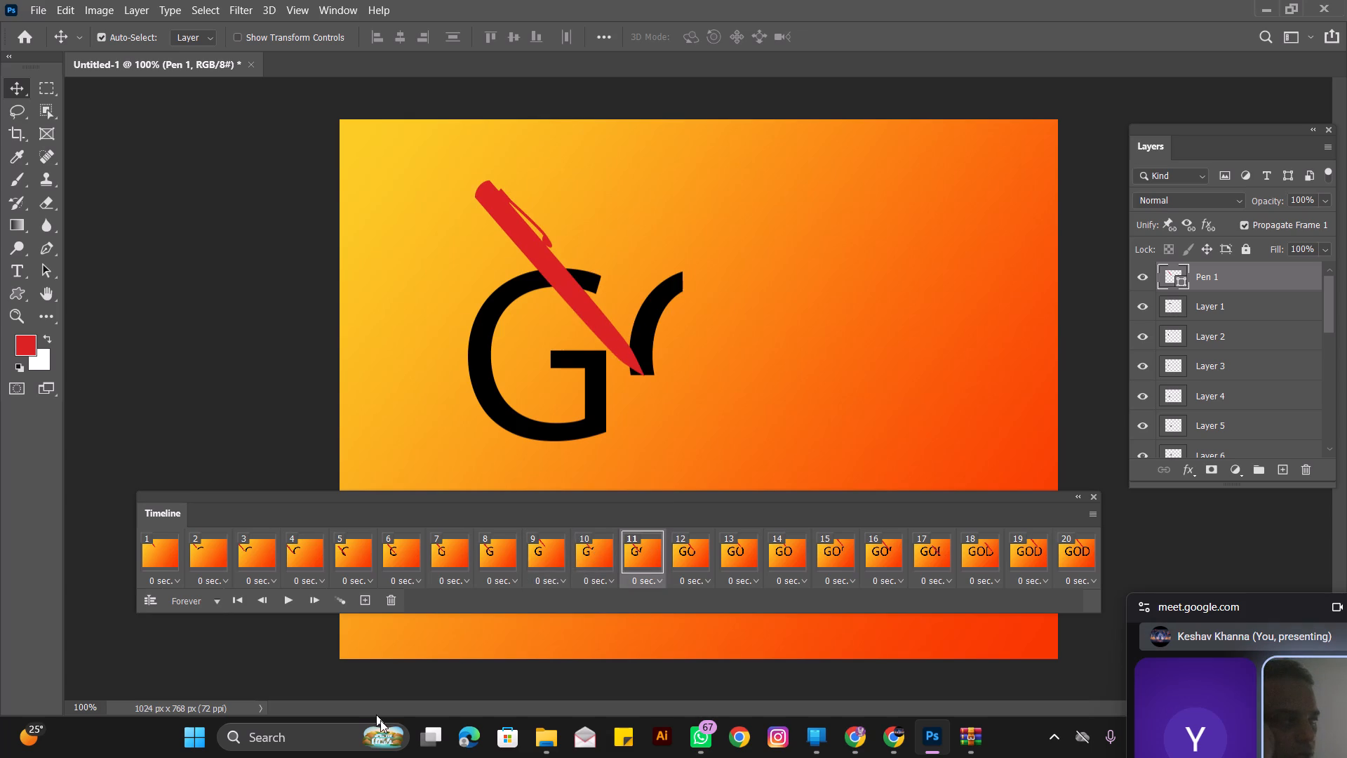
left_click(923, 541)
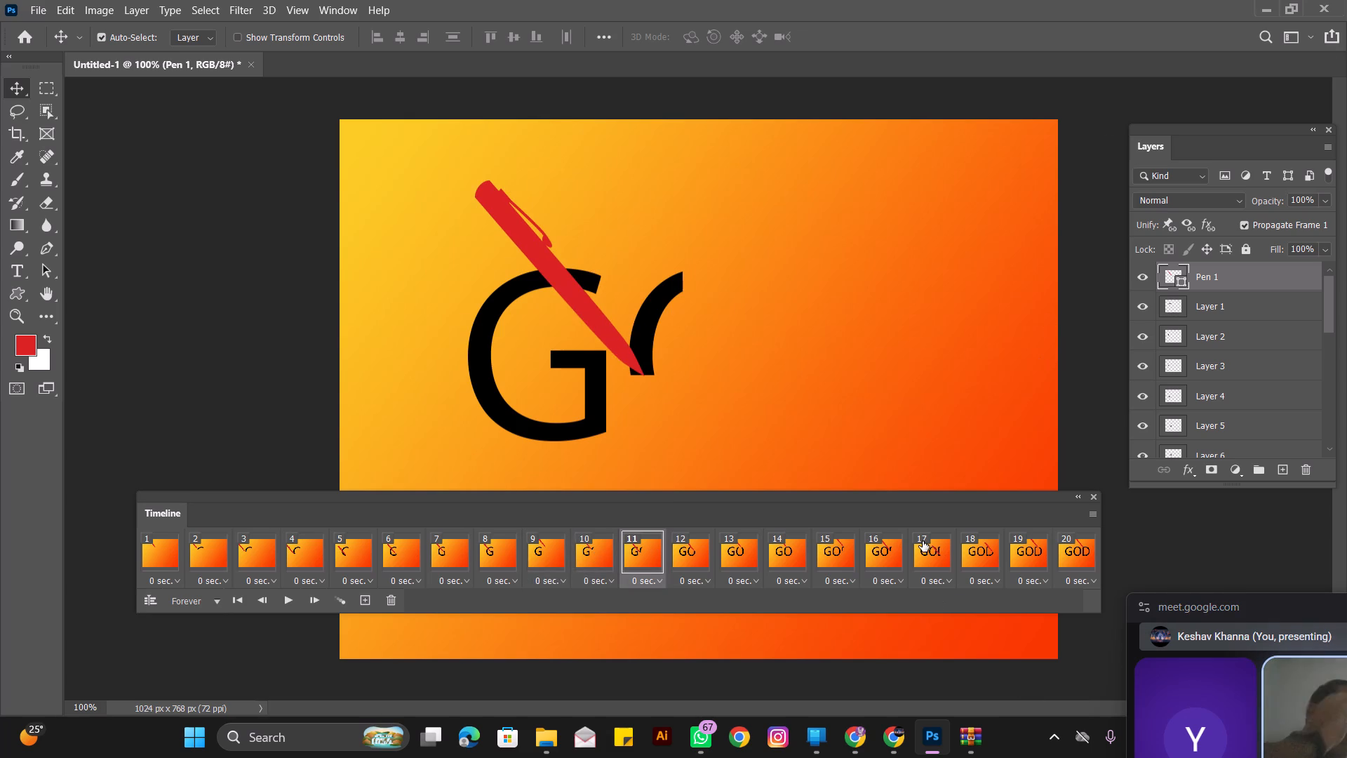
left_click(890, 554)
left_click(827, 561)
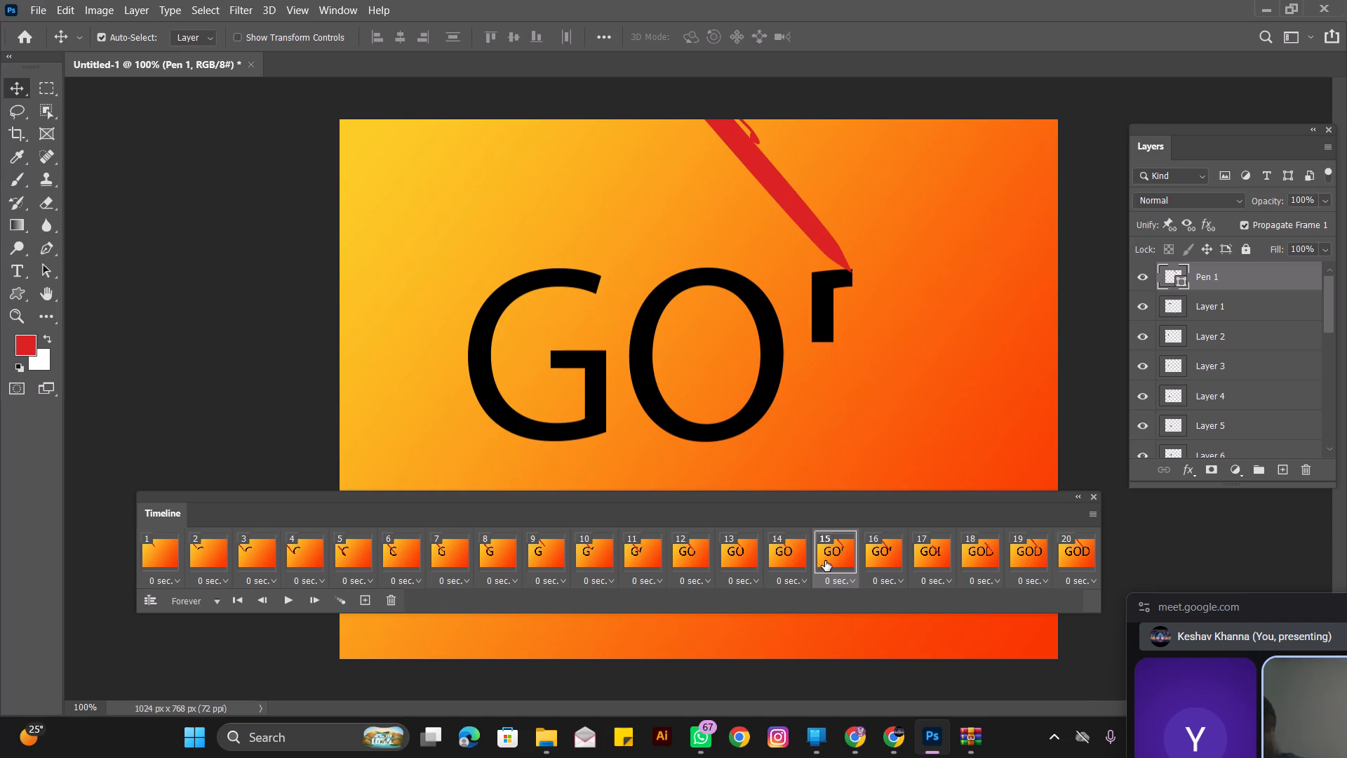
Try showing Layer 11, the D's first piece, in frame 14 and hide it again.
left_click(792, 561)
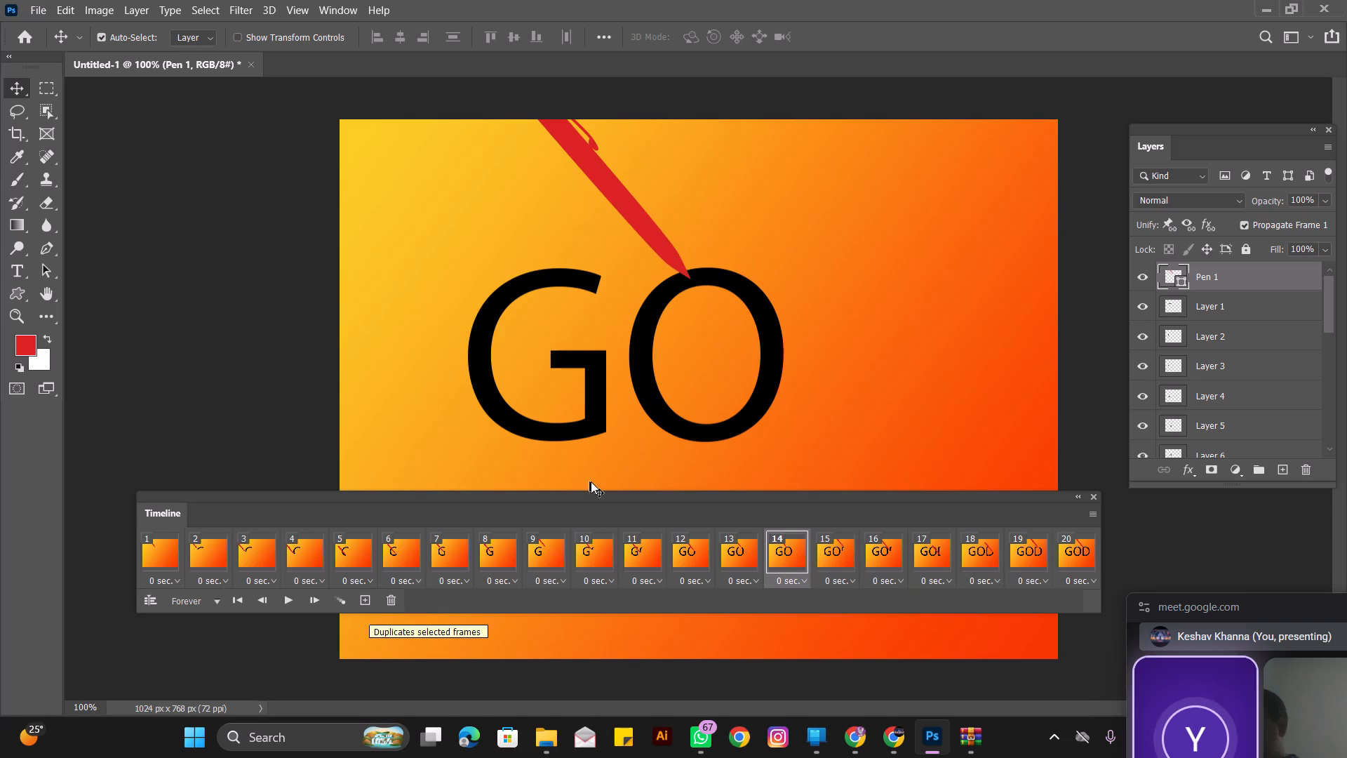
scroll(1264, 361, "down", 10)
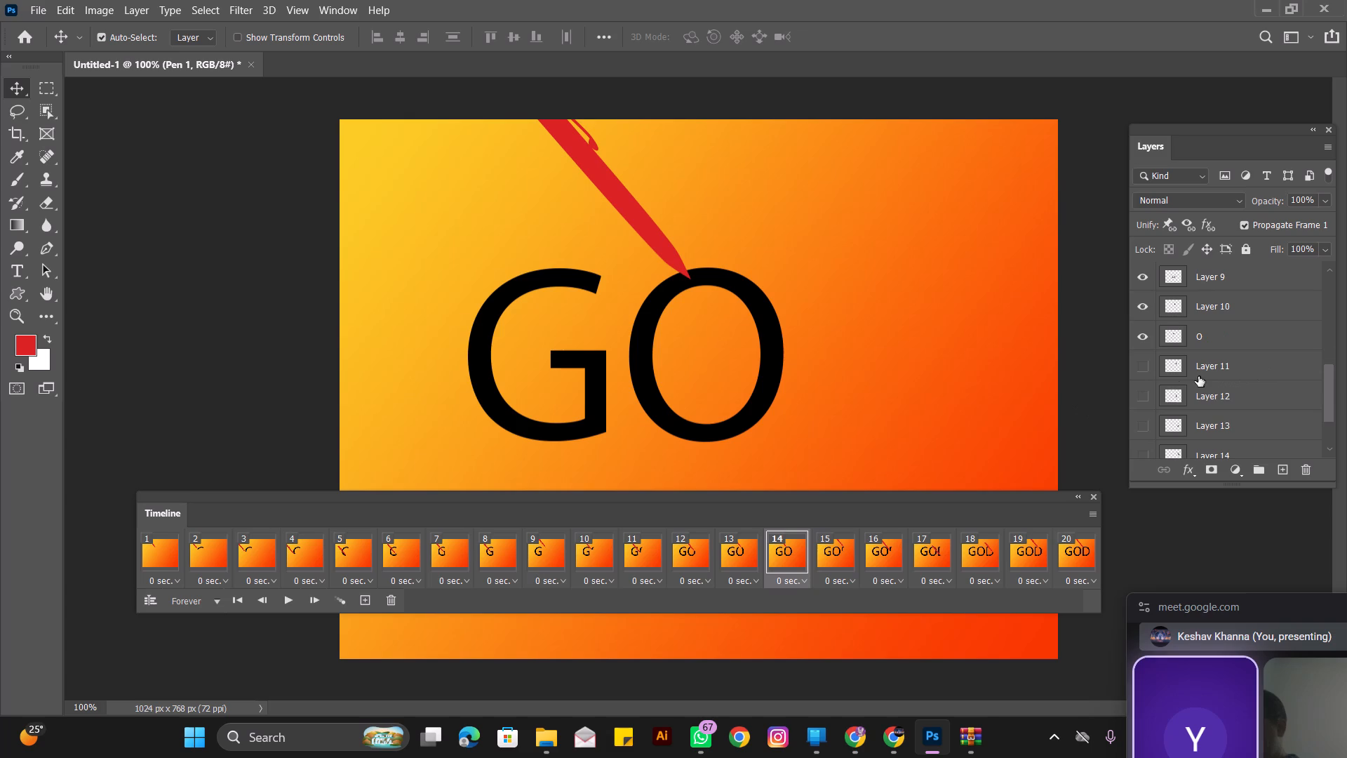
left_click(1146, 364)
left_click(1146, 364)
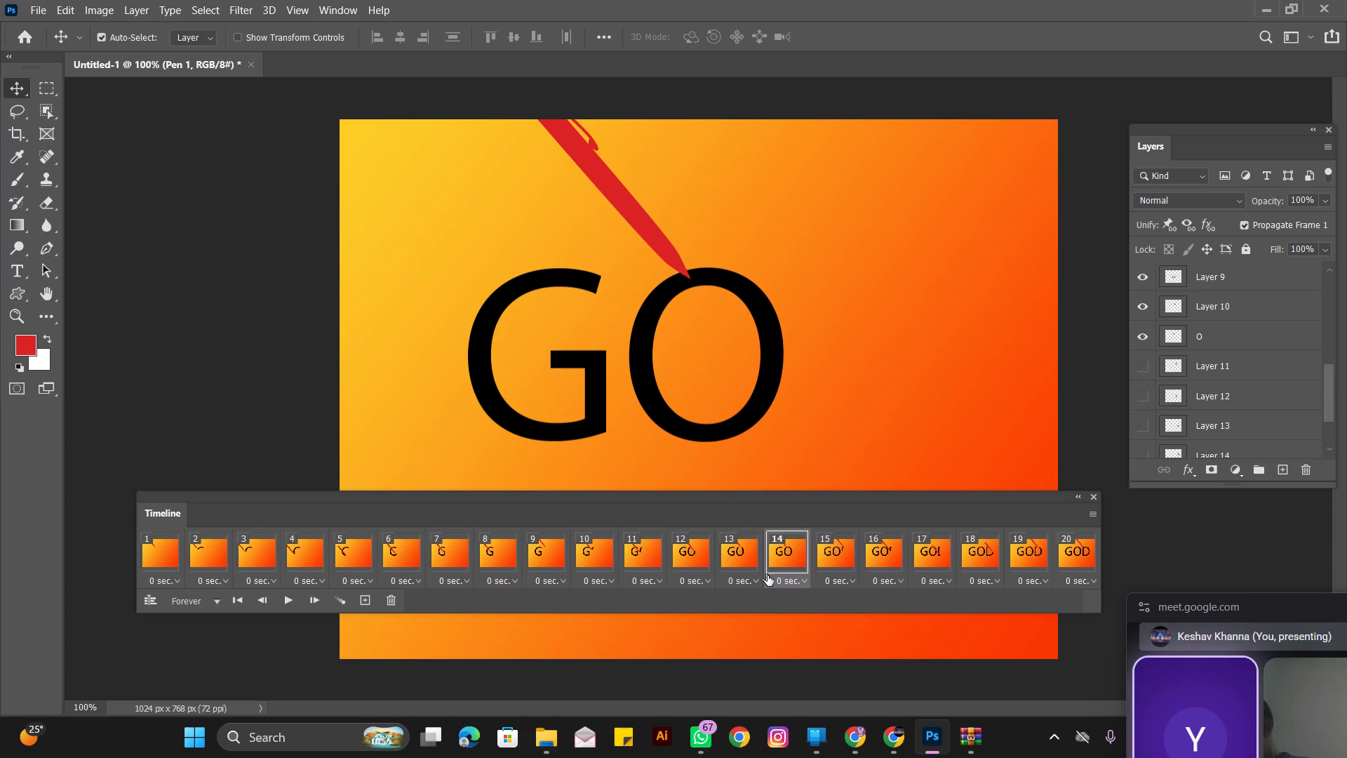
Compare frames 13 to 15 and move the pen in frame 14 about 265 px right, from the O to near the D's starting point.
left_click(749, 558)
left_click(779, 558)
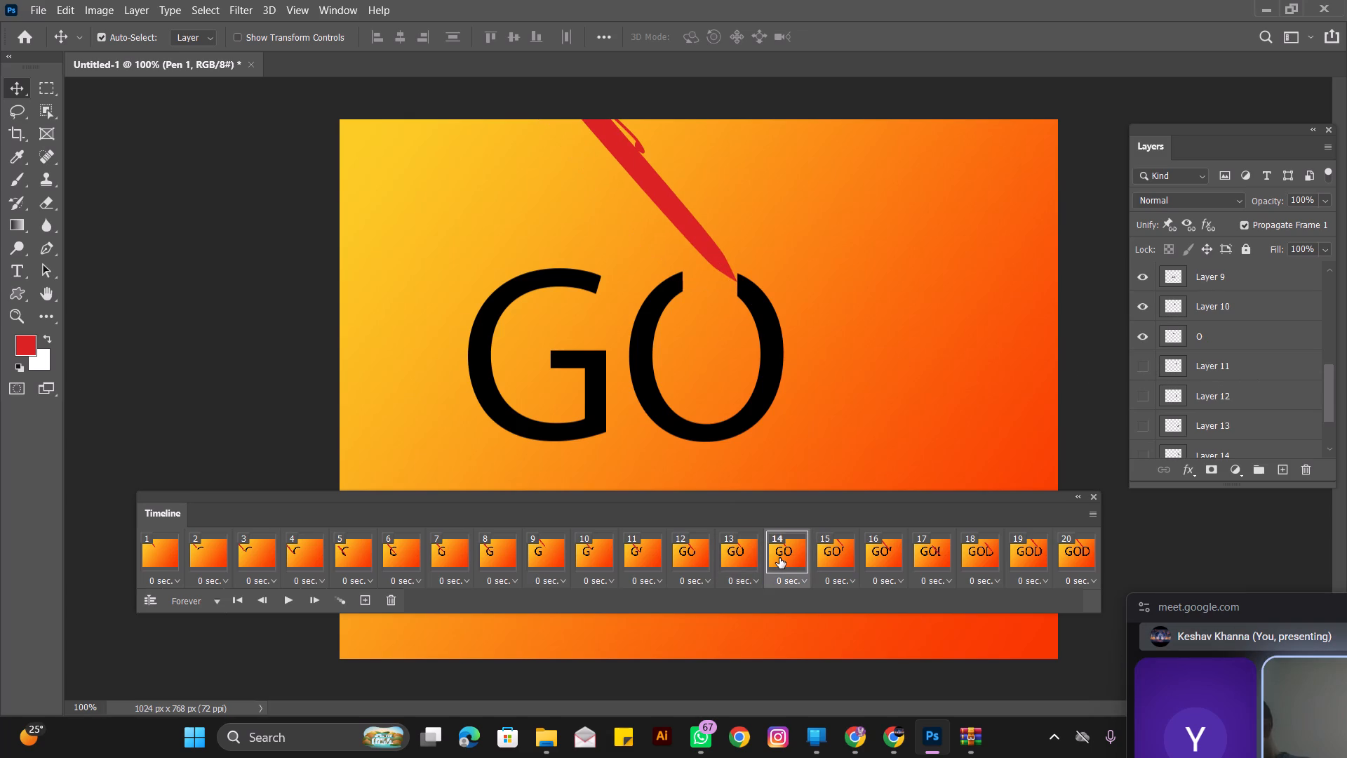
left_click(824, 554)
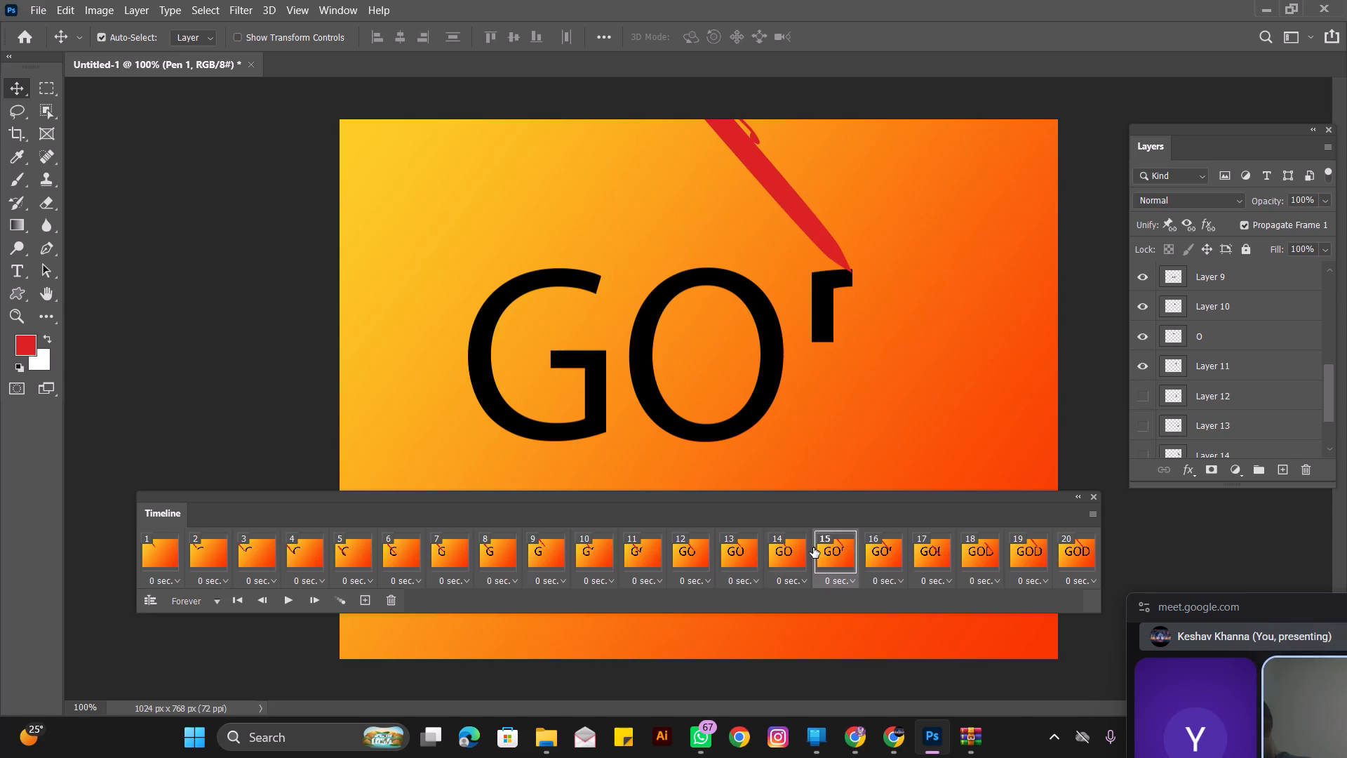
left_click(798, 550)
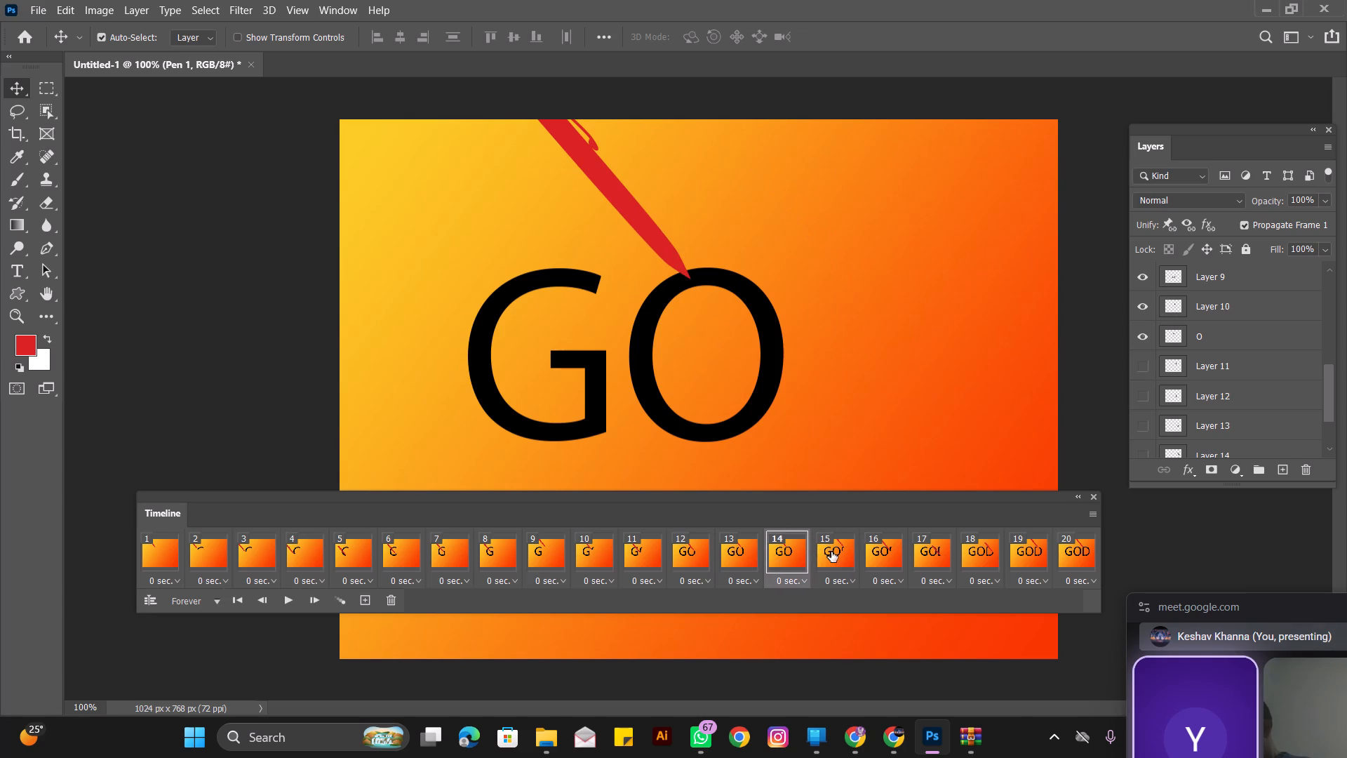
left_click(831, 552)
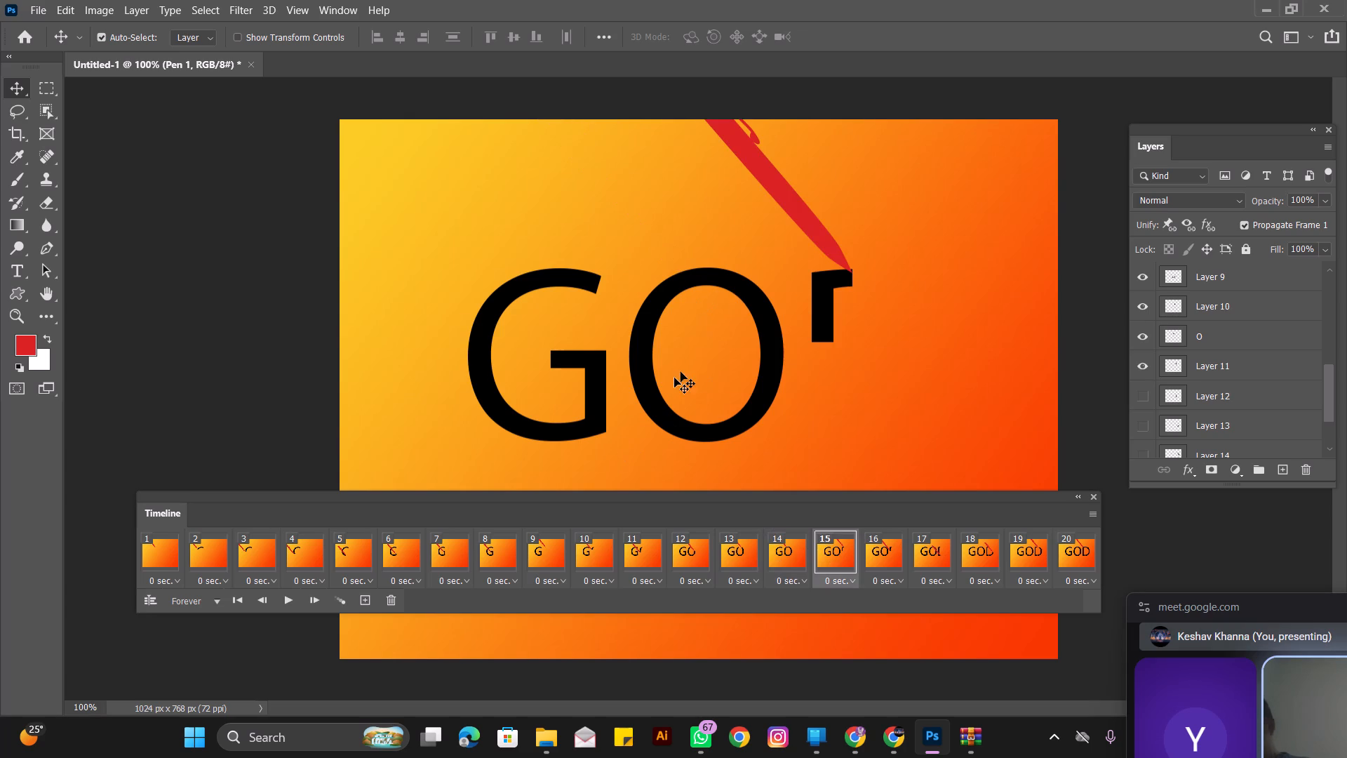
left_click(777, 549)
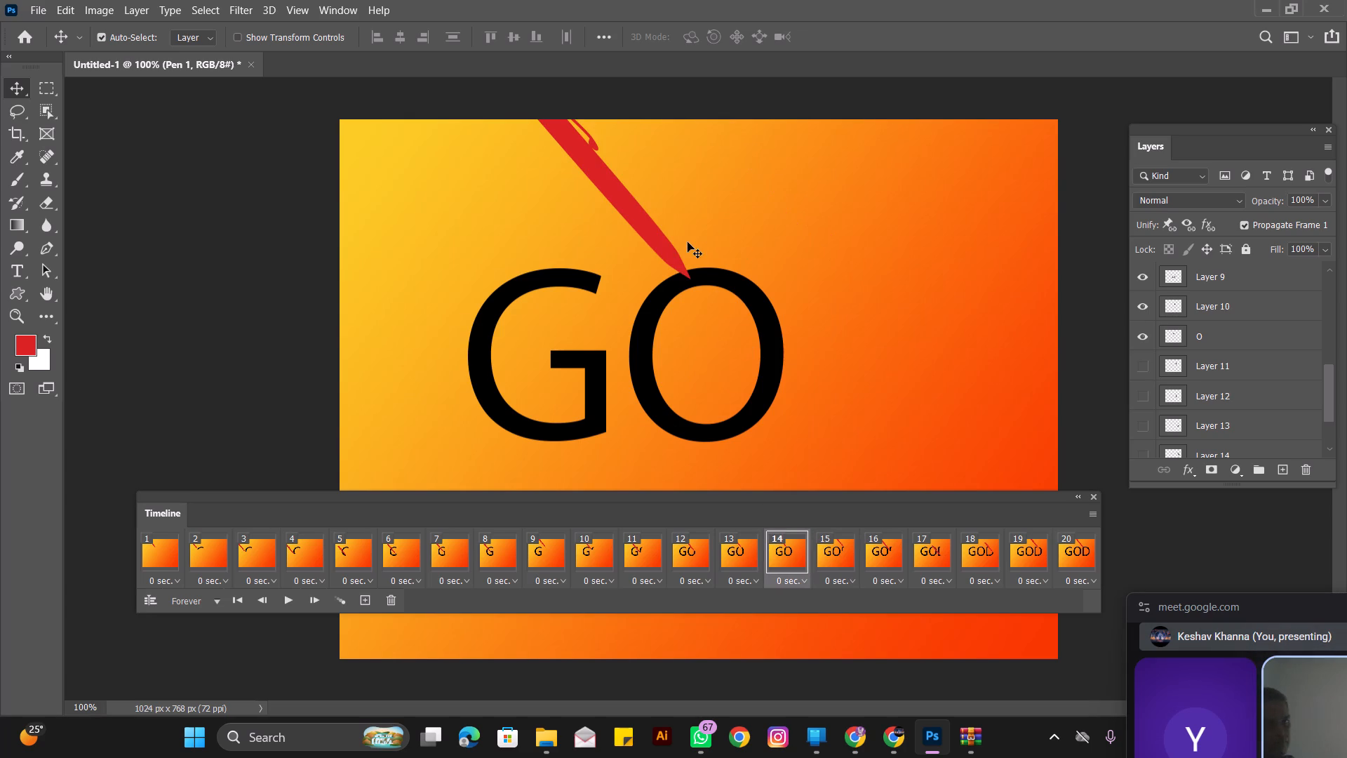
left_click_drag(663, 253, 821, 284)
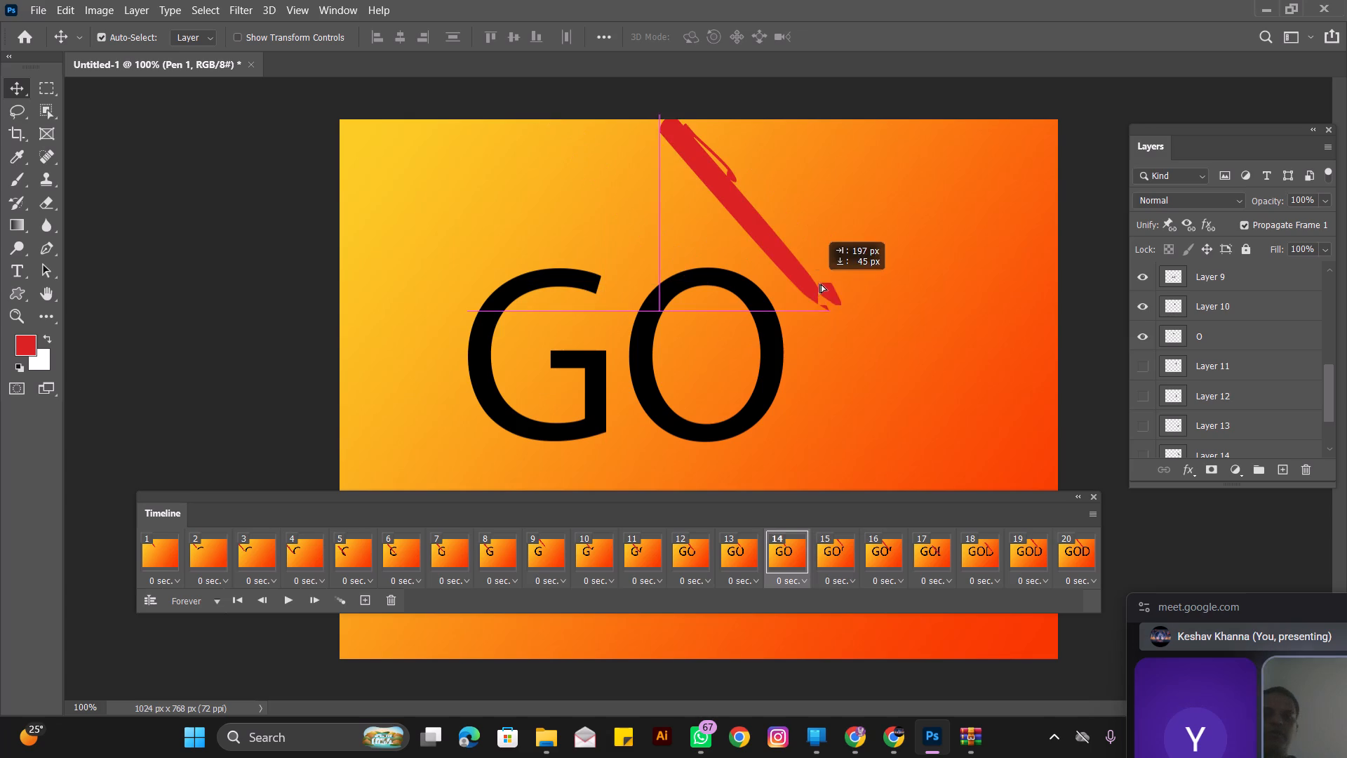
left_click_drag(821, 284, 845, 272)
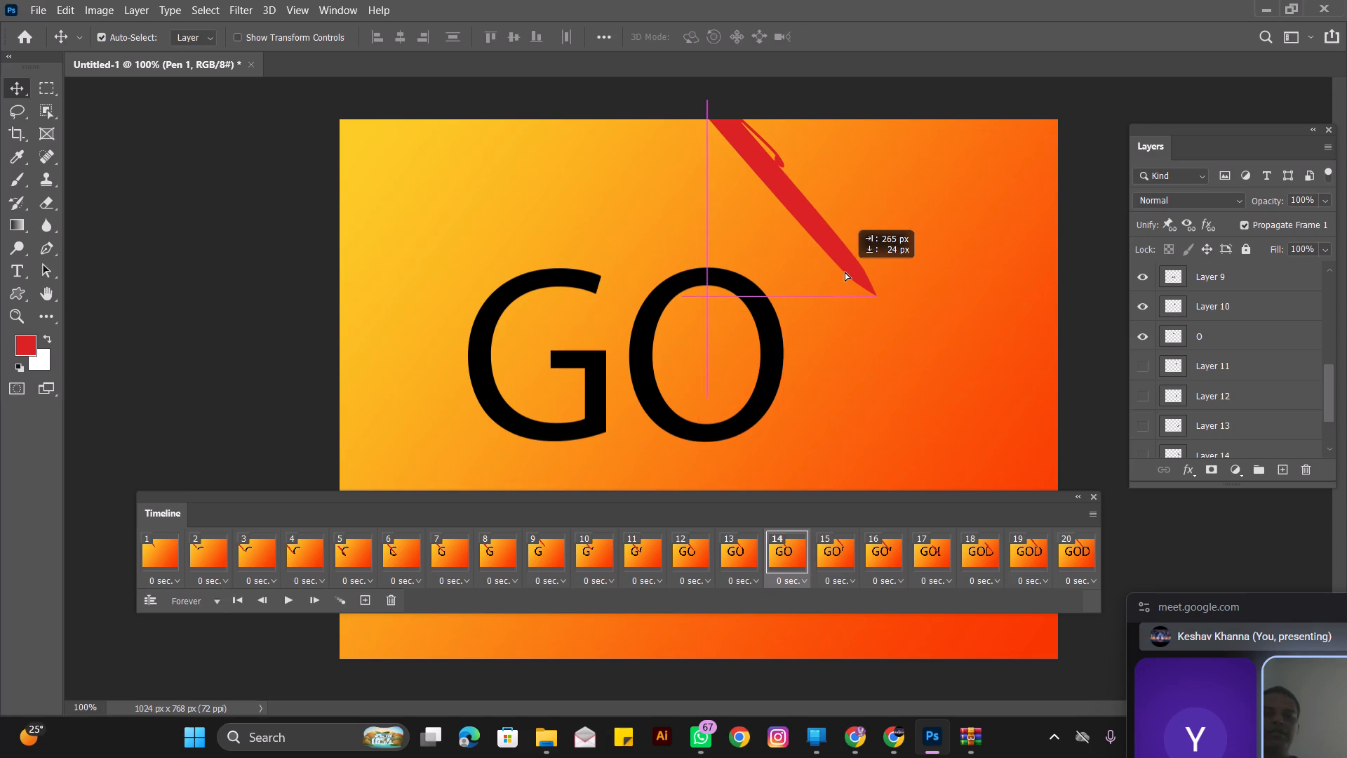
left_click_drag(845, 272, 850, 269)
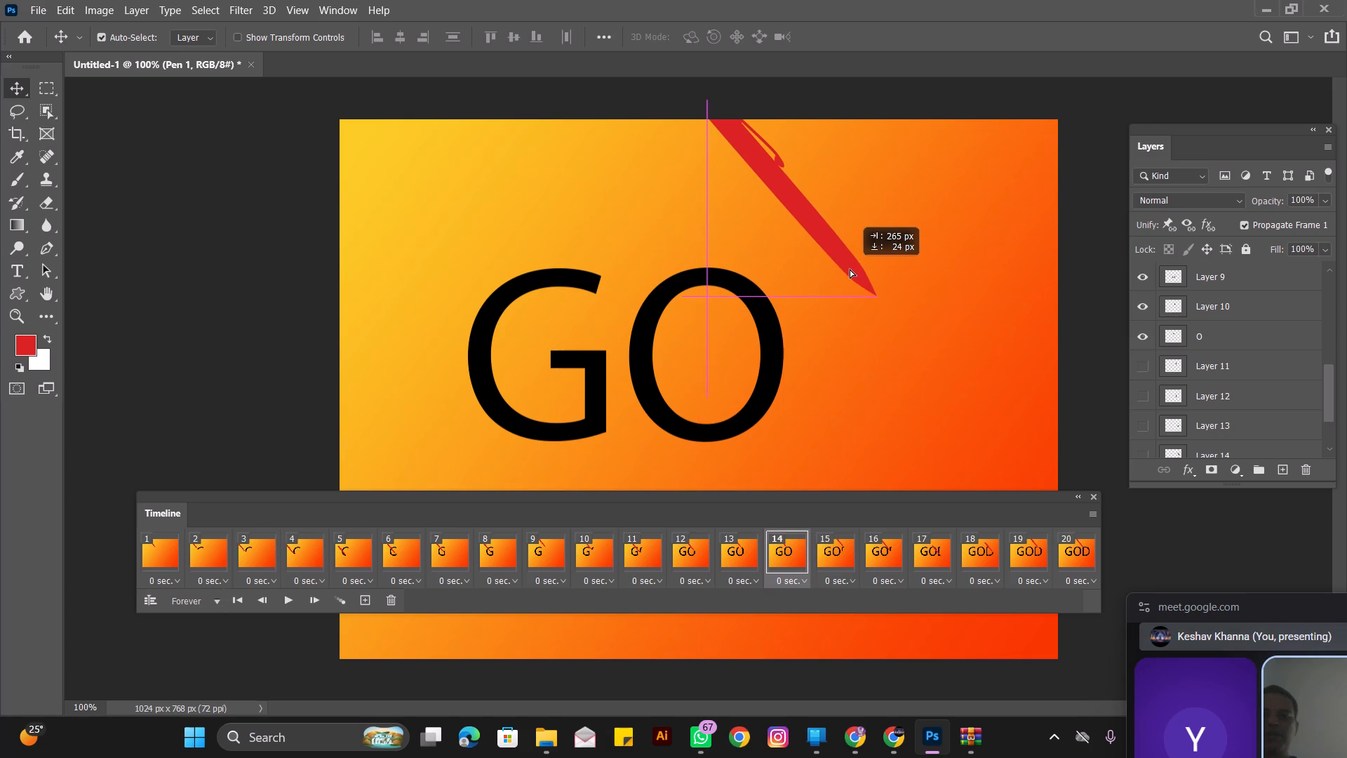
left_click_drag(850, 269, 845, 255)
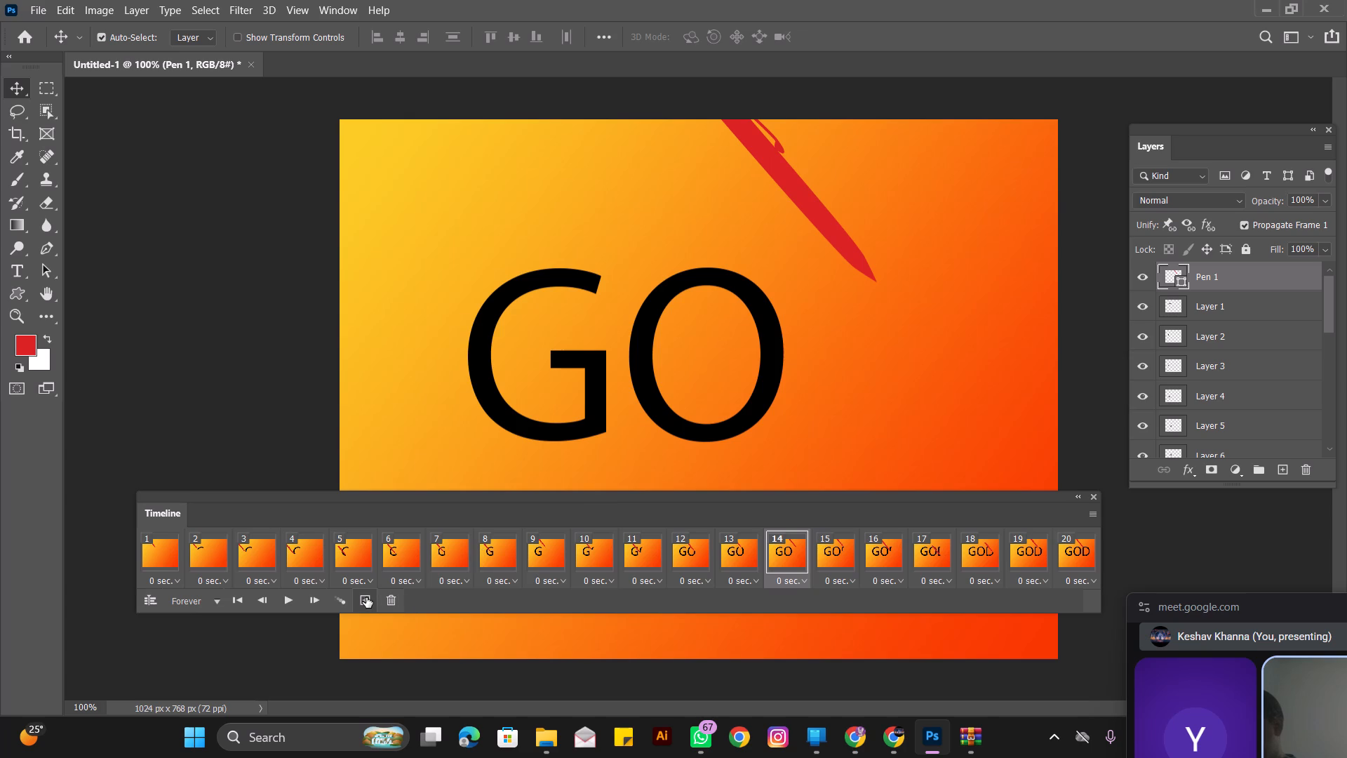
Nudge the pen slightly left in frame 14, comparing its position with the pen in frame 15.
scroll(1152, 297, "down", 2)
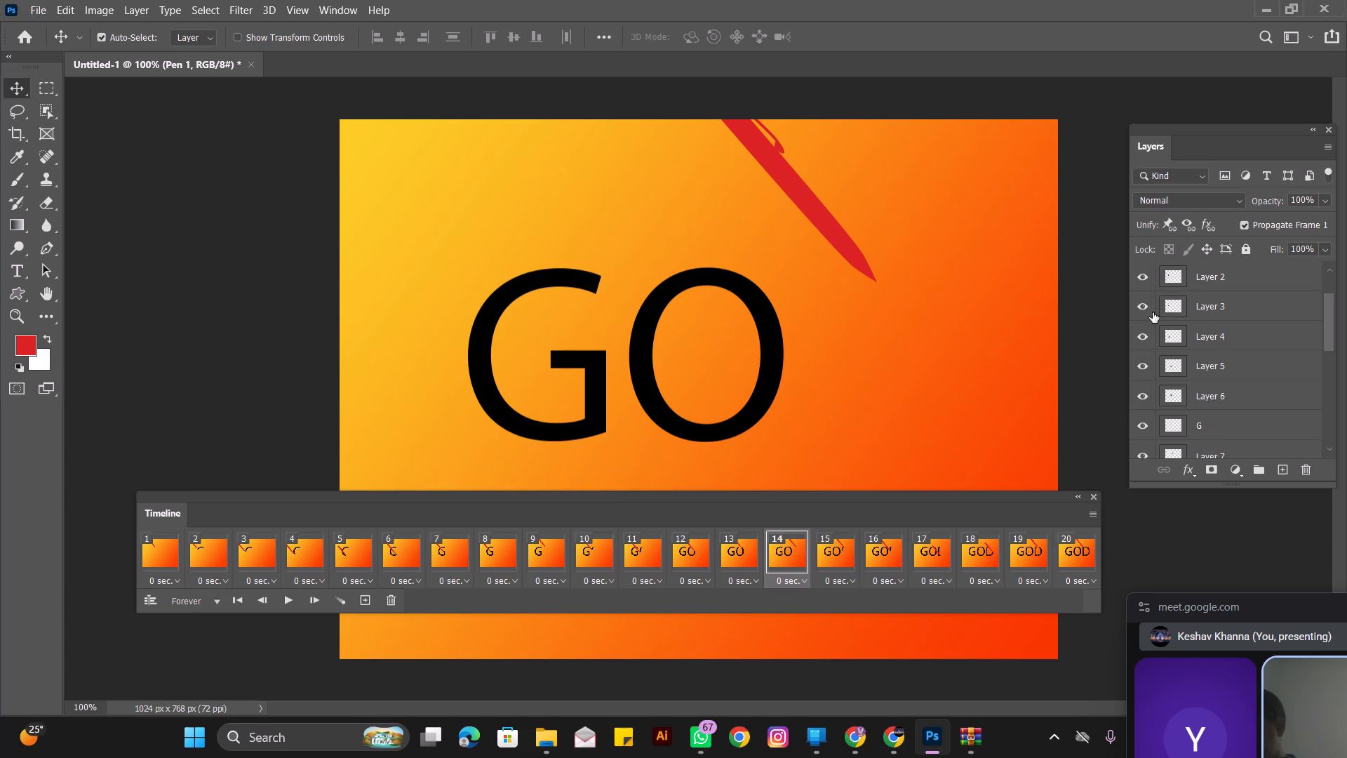
scroll(1153, 312, "down", 6)
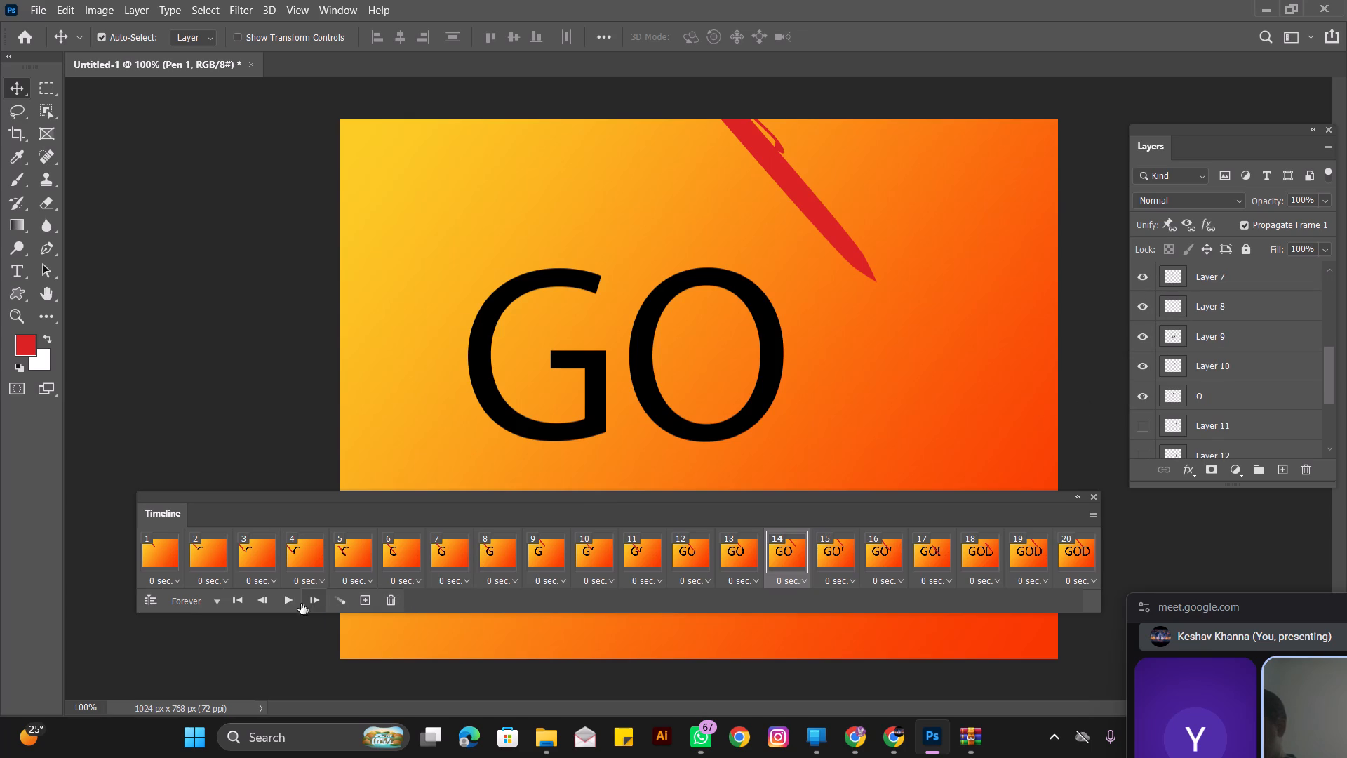
left_click(831, 553)
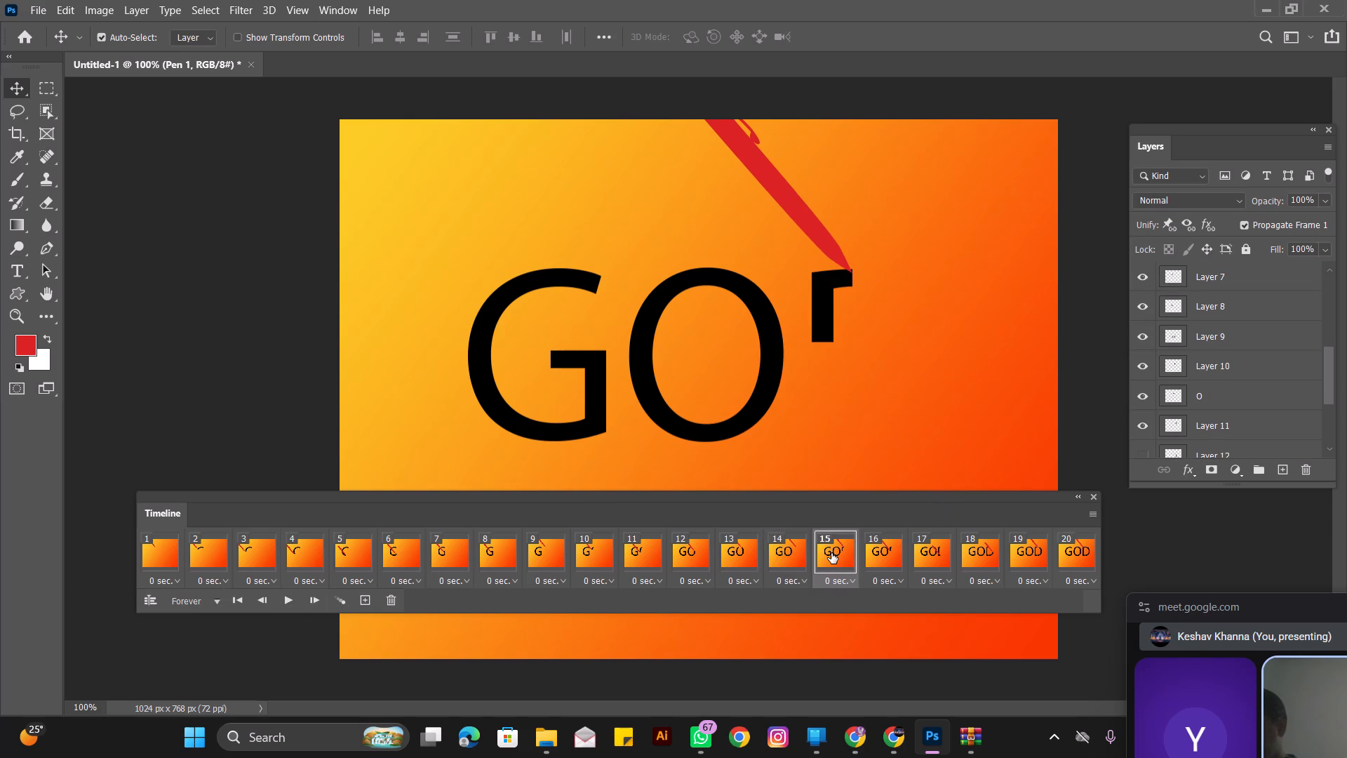
left_click(794, 556)
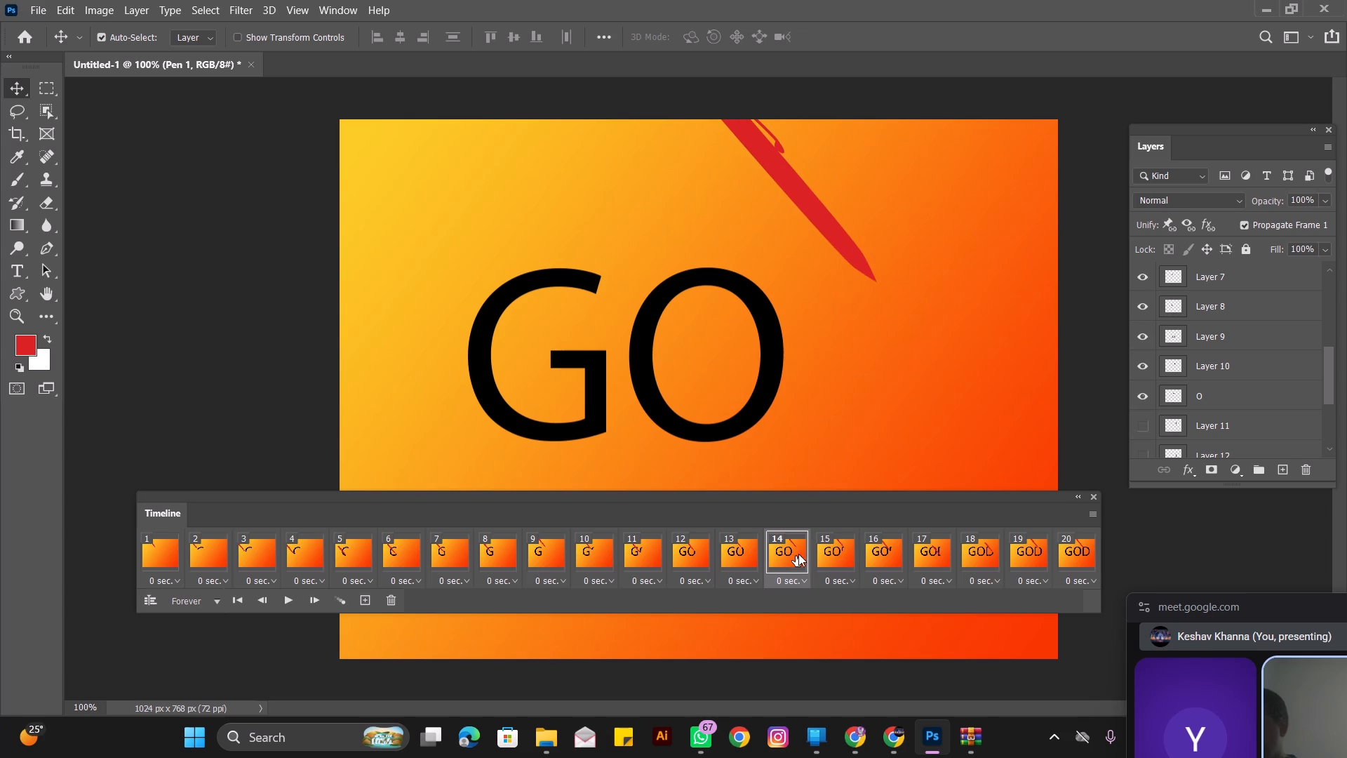
left_click(851, 263)
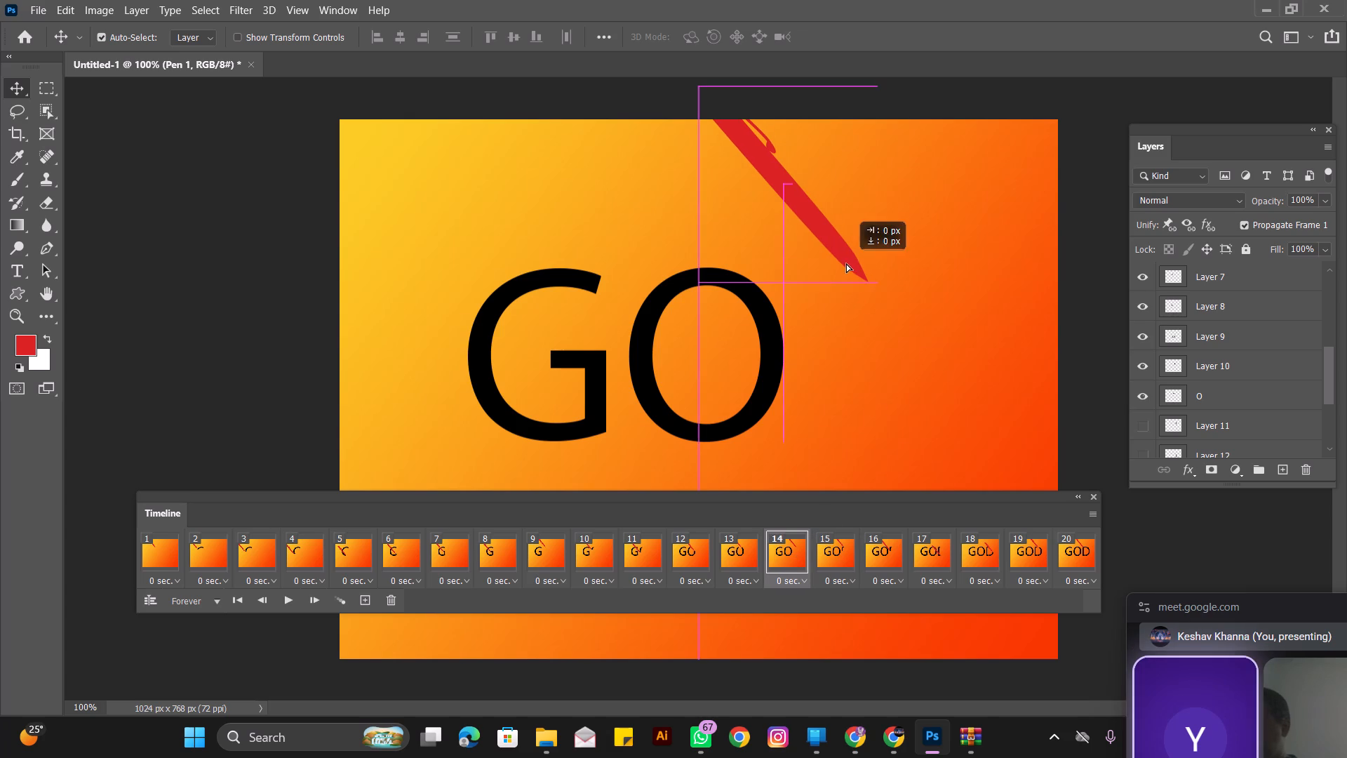
left_click(829, 561)
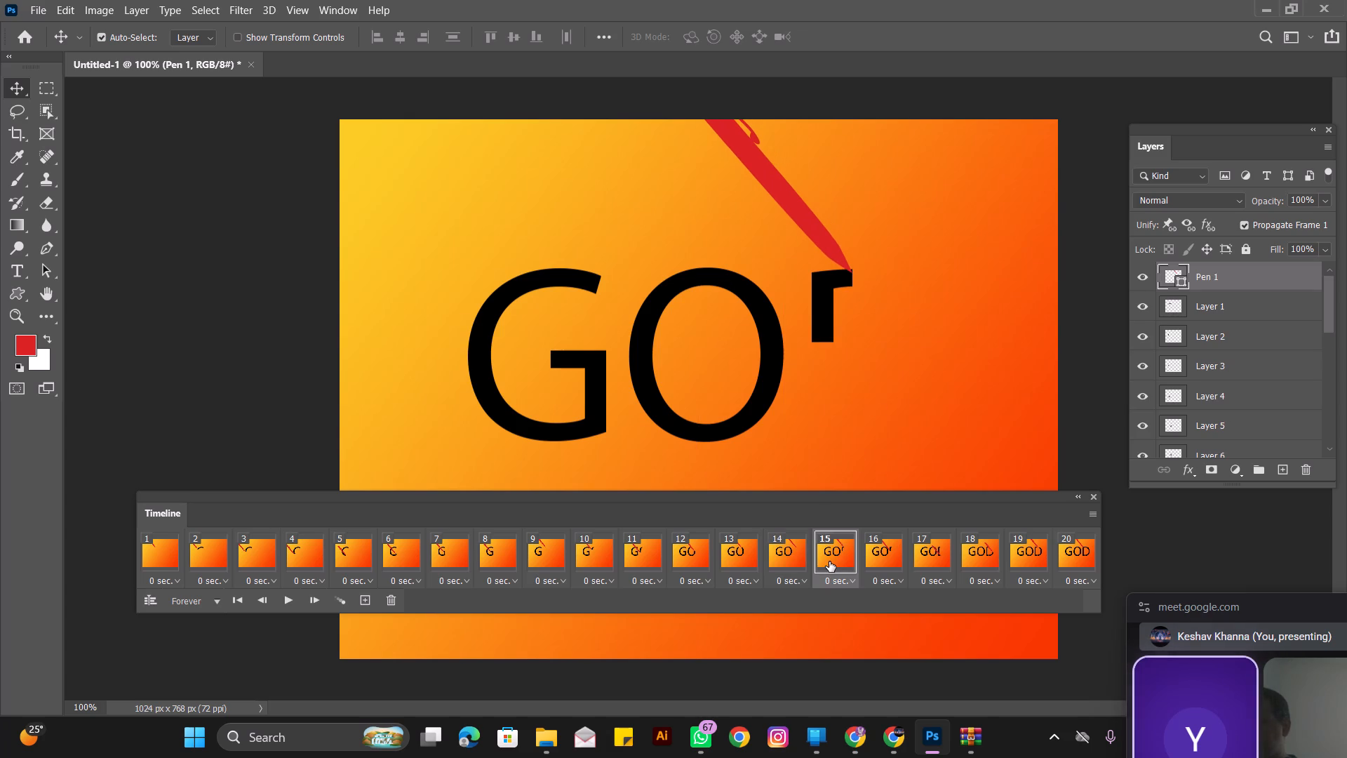
left_click(785, 562)
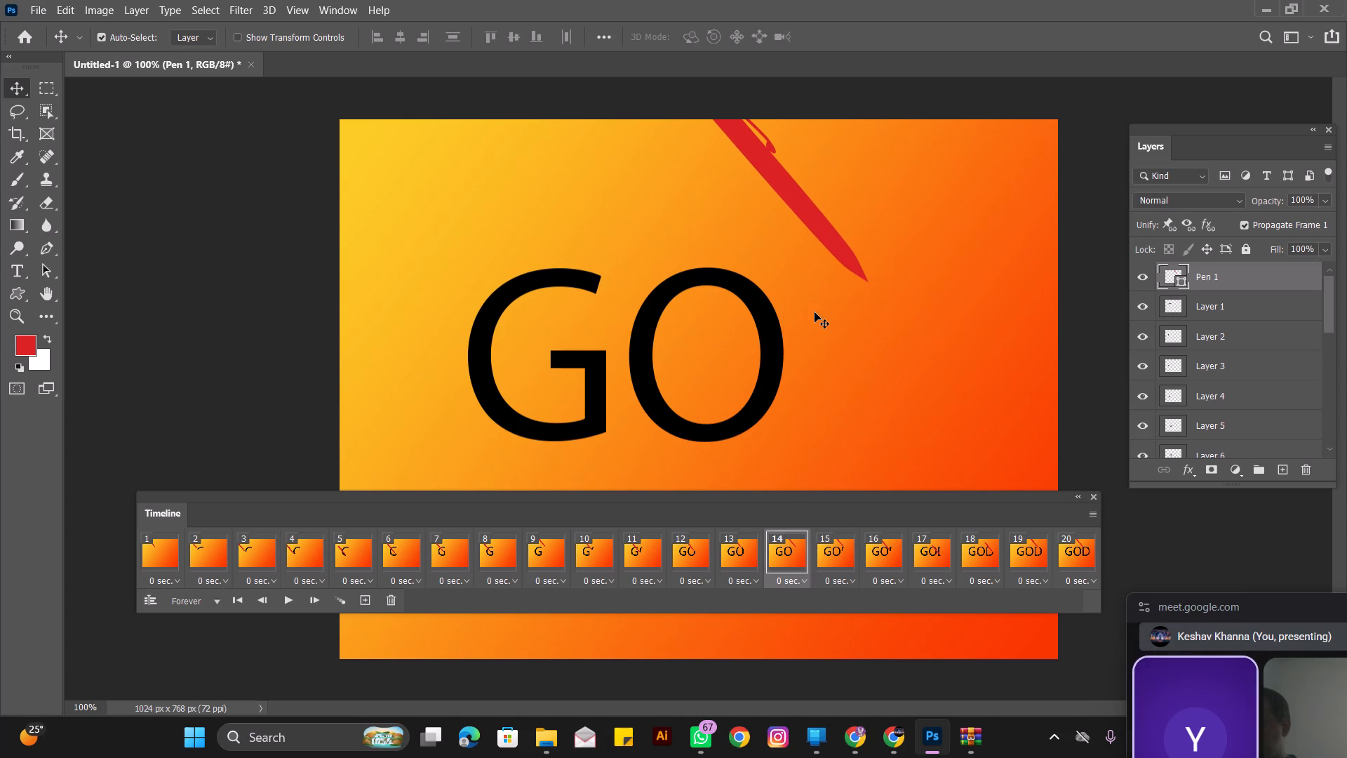
Nudge the pen about 20 px left in frame 14 and compare its position with the pen in frames 15 and 16.
left_click_drag(838, 255, 824, 255)
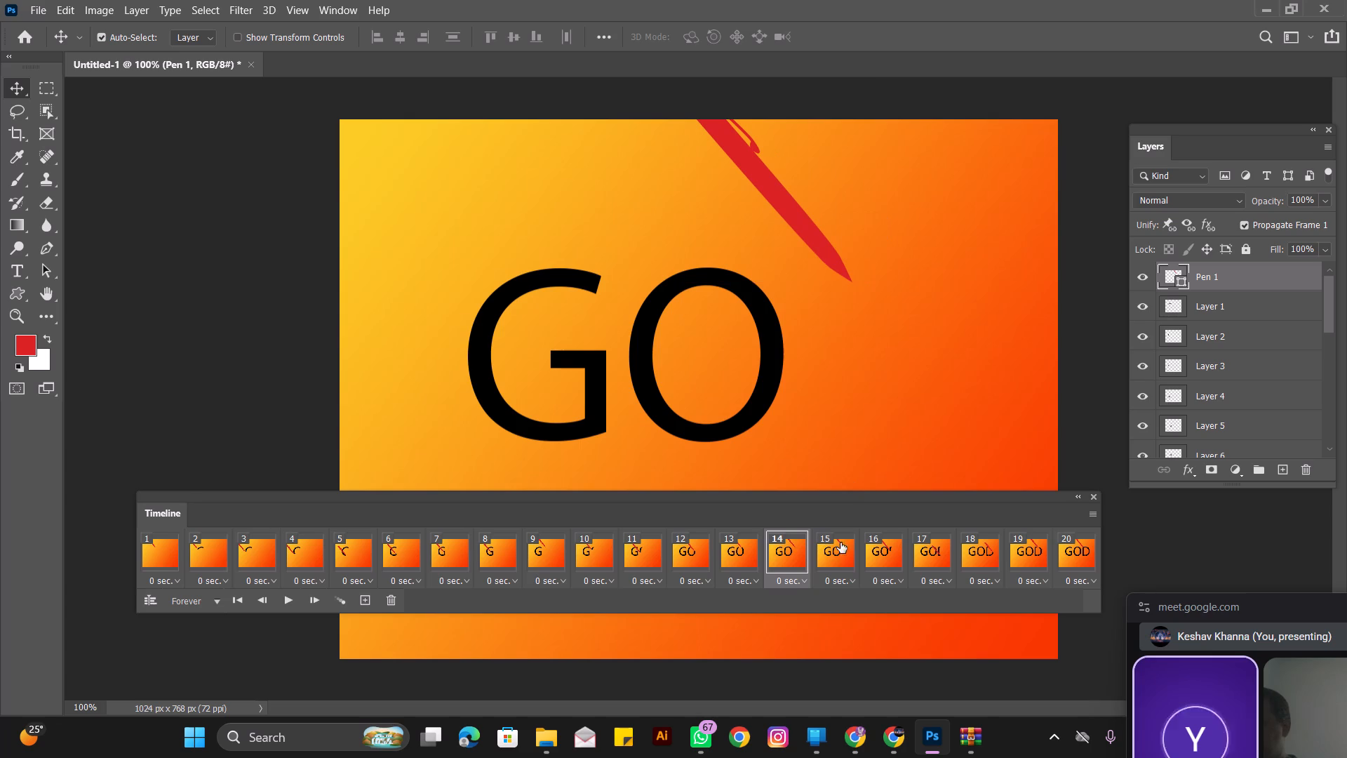
left_click(835, 553)
left_click(792, 564)
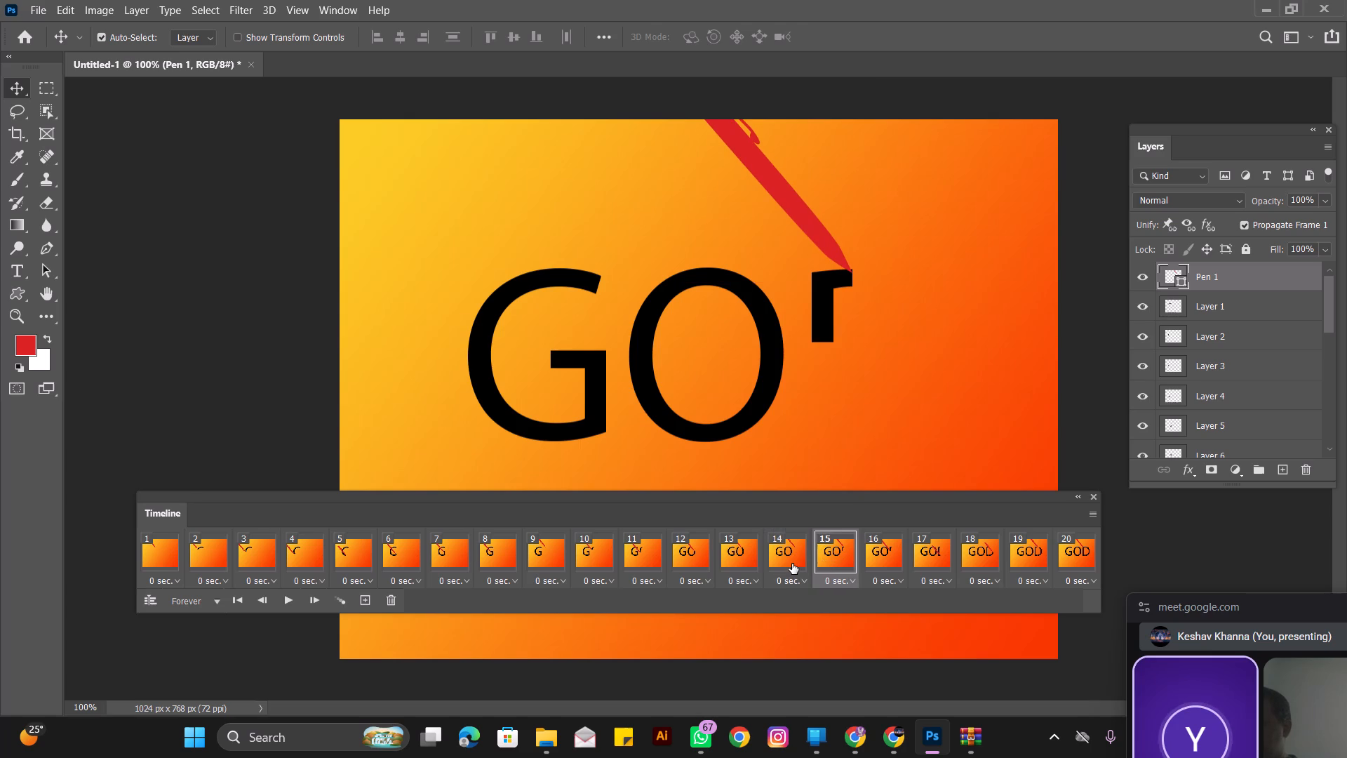
left_click(840, 553)
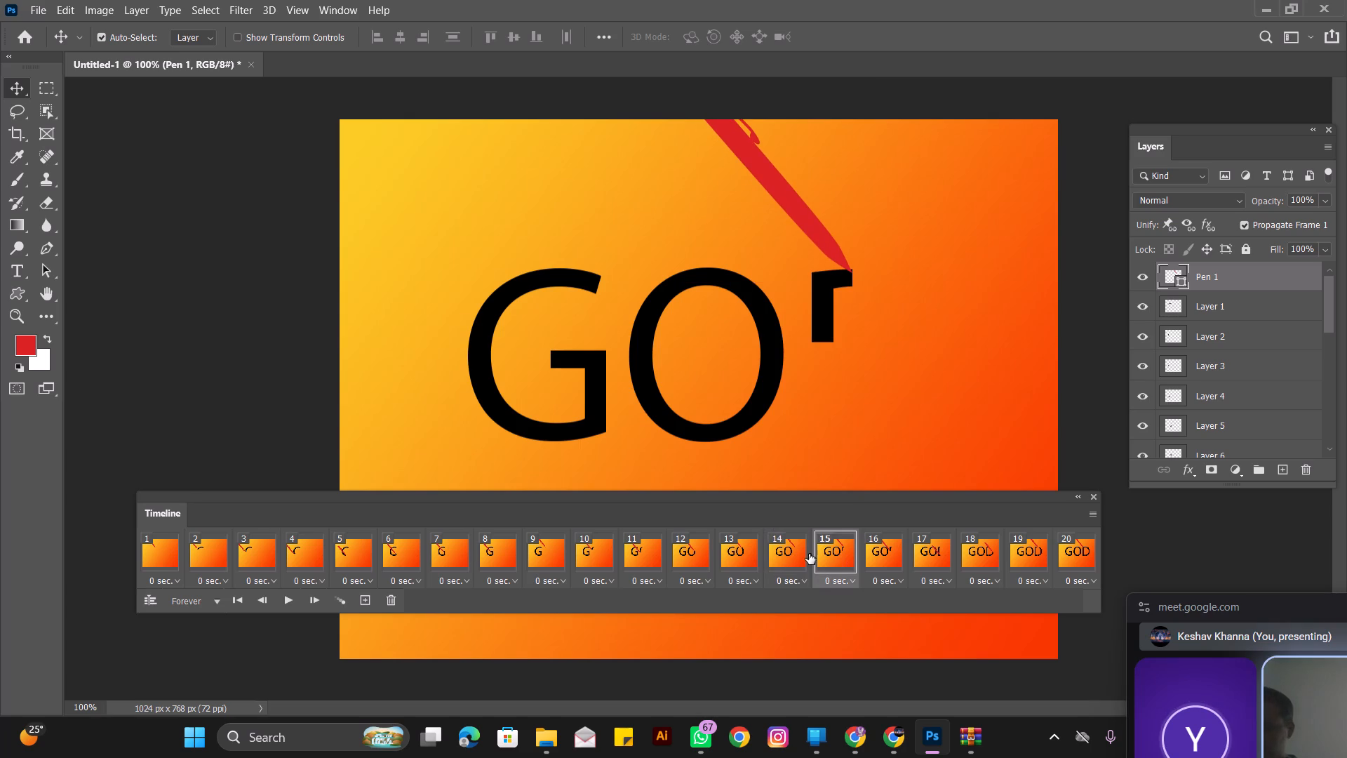
left_click(809, 554)
left_click(833, 557)
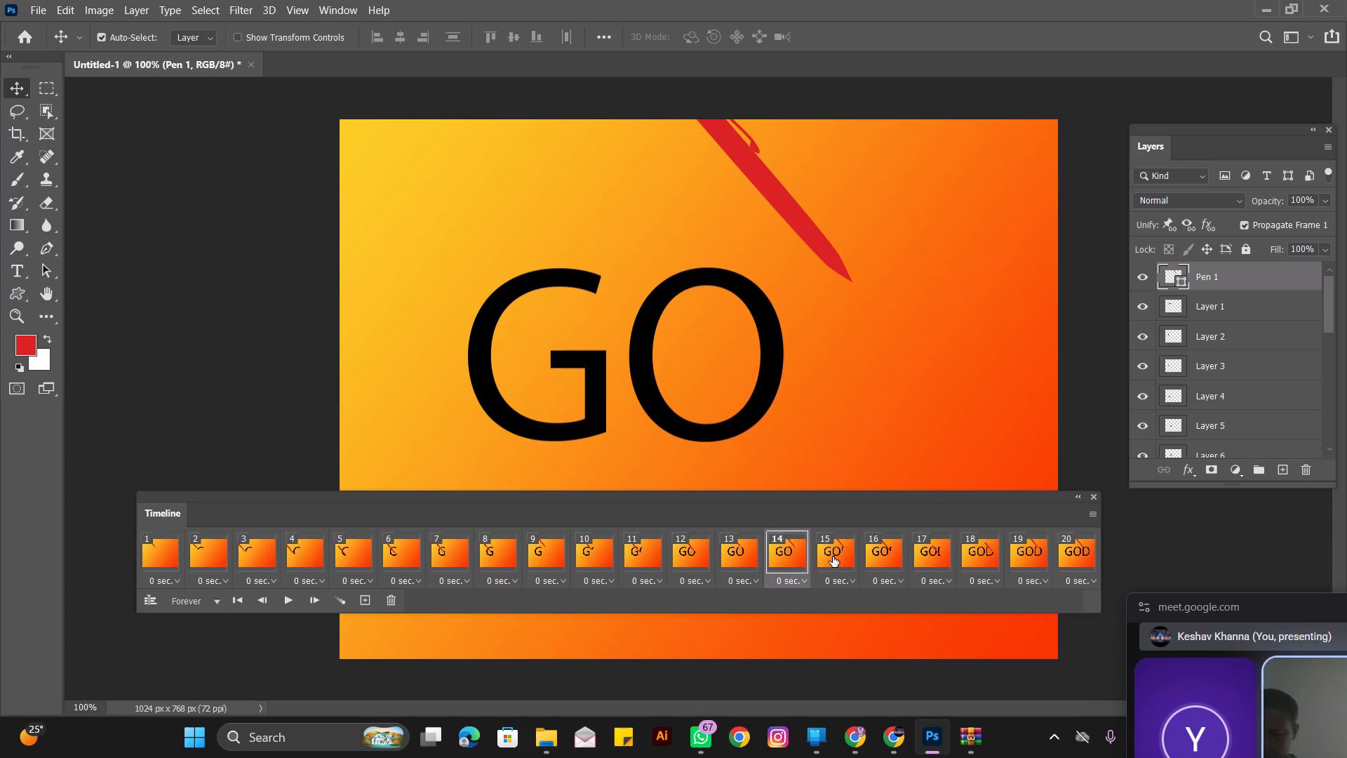
left_click(880, 549)
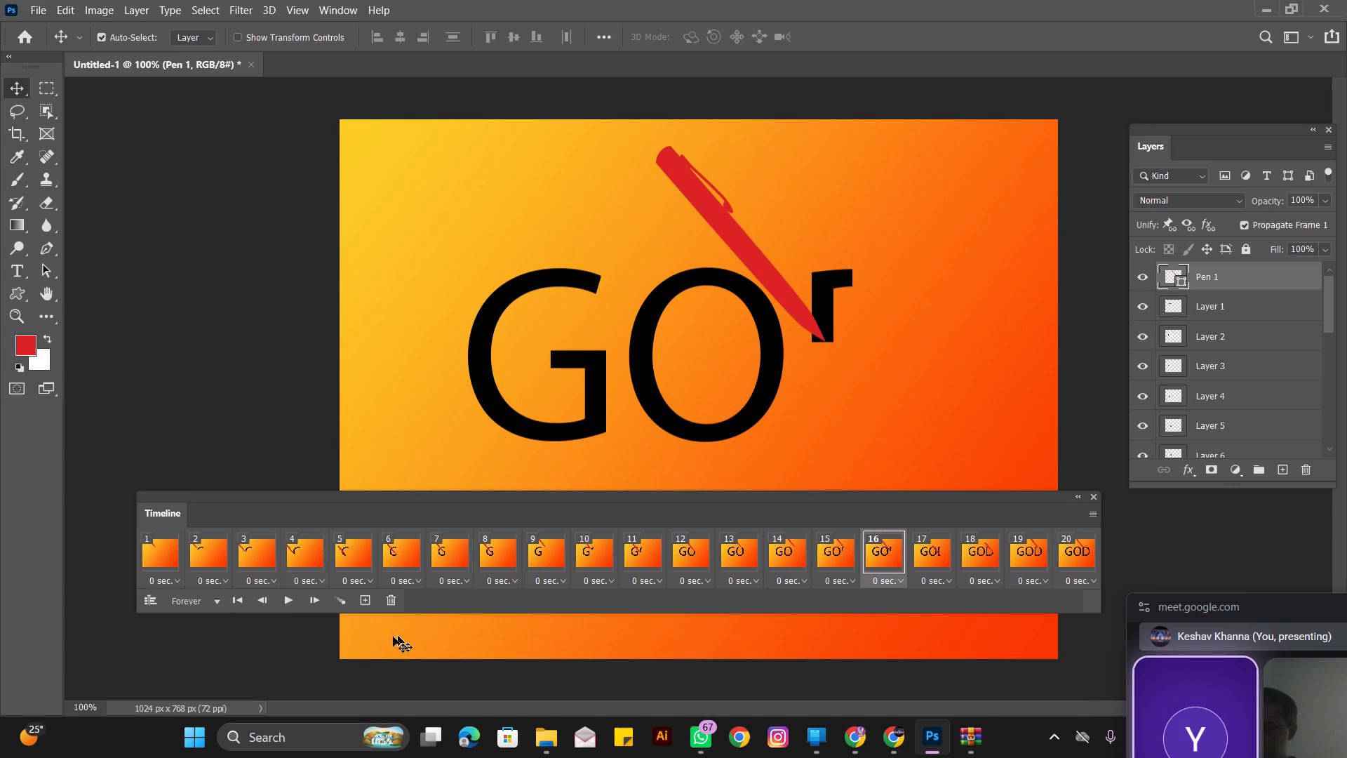
Play the frame animation to check the pen's movement between letters, and stop it.
left_click(284, 604)
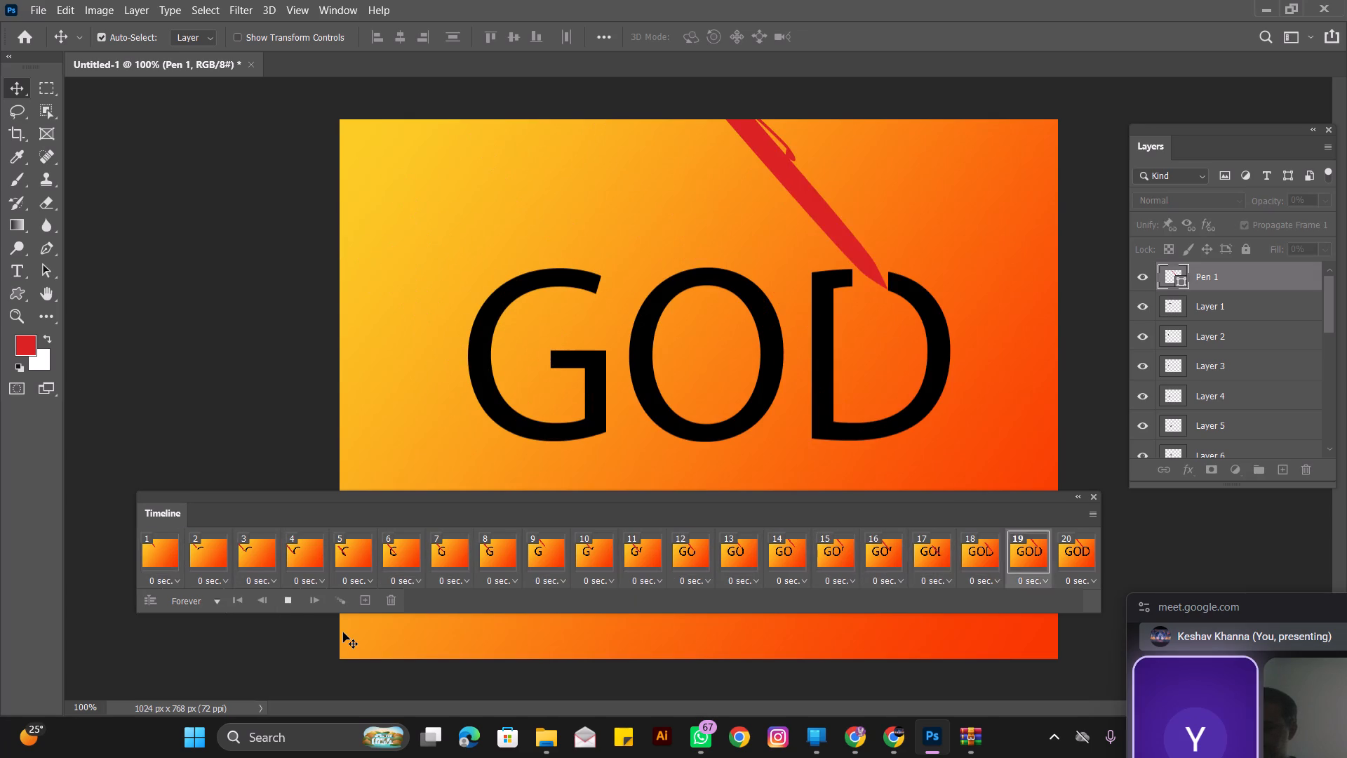
left_click(286, 597)
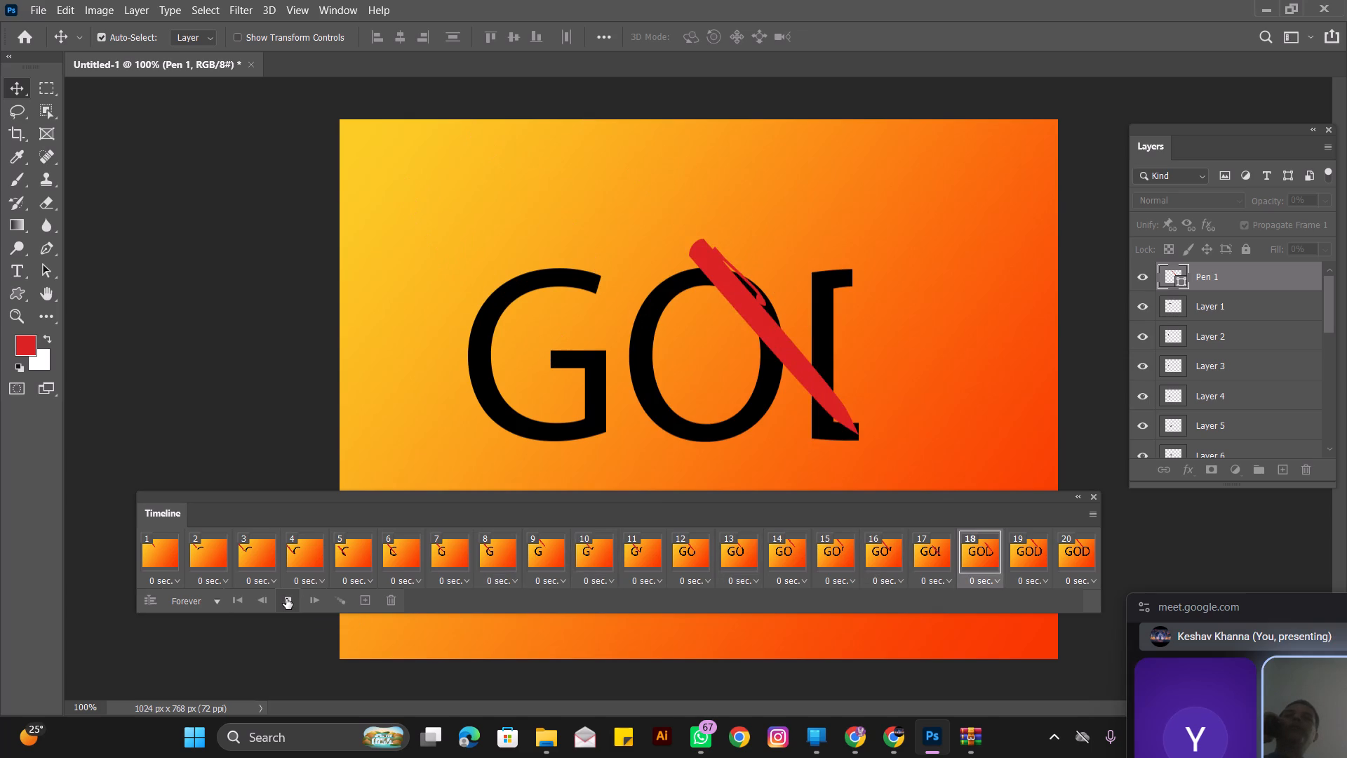
Examine frames 7 to 14 one by one, comparing the pen's transition in frame 9 with the one in frame 14.
left_click(784, 551)
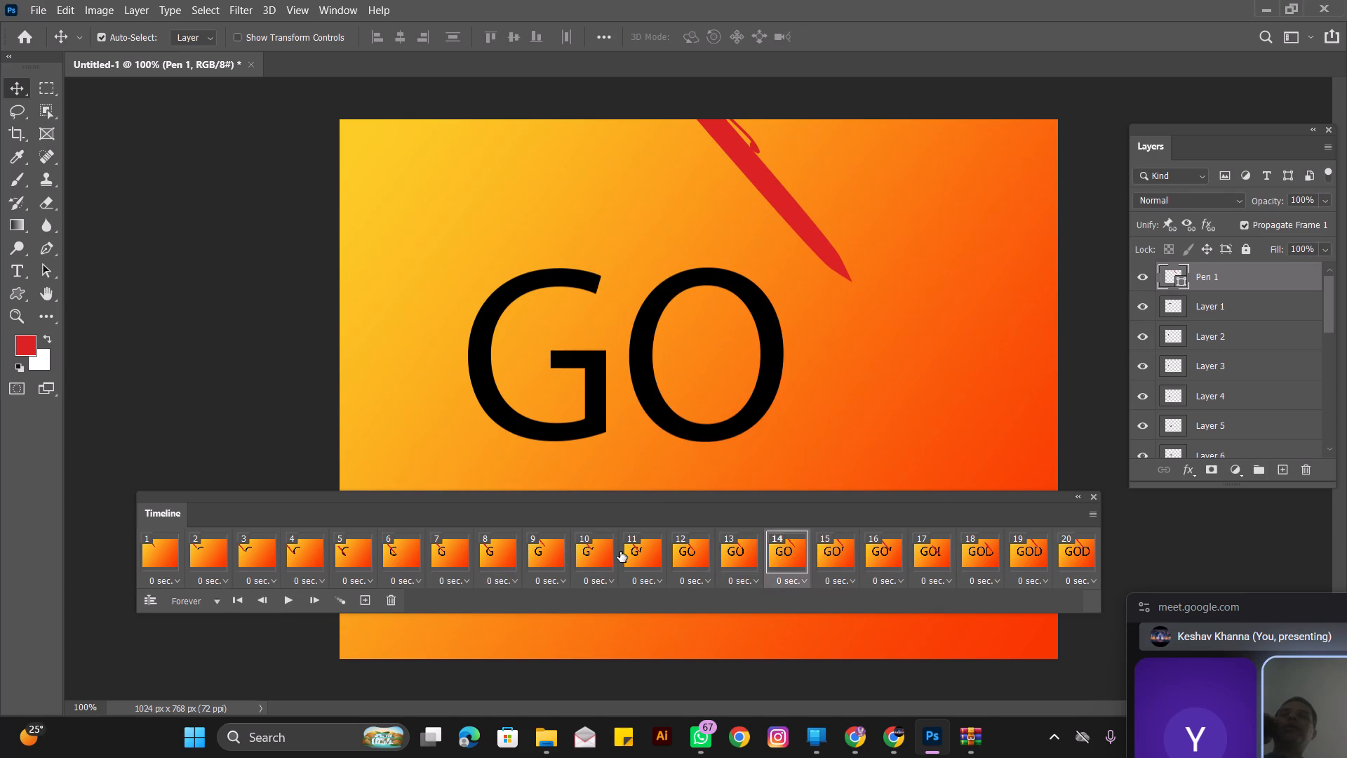
left_click(455, 564)
left_click(498, 557)
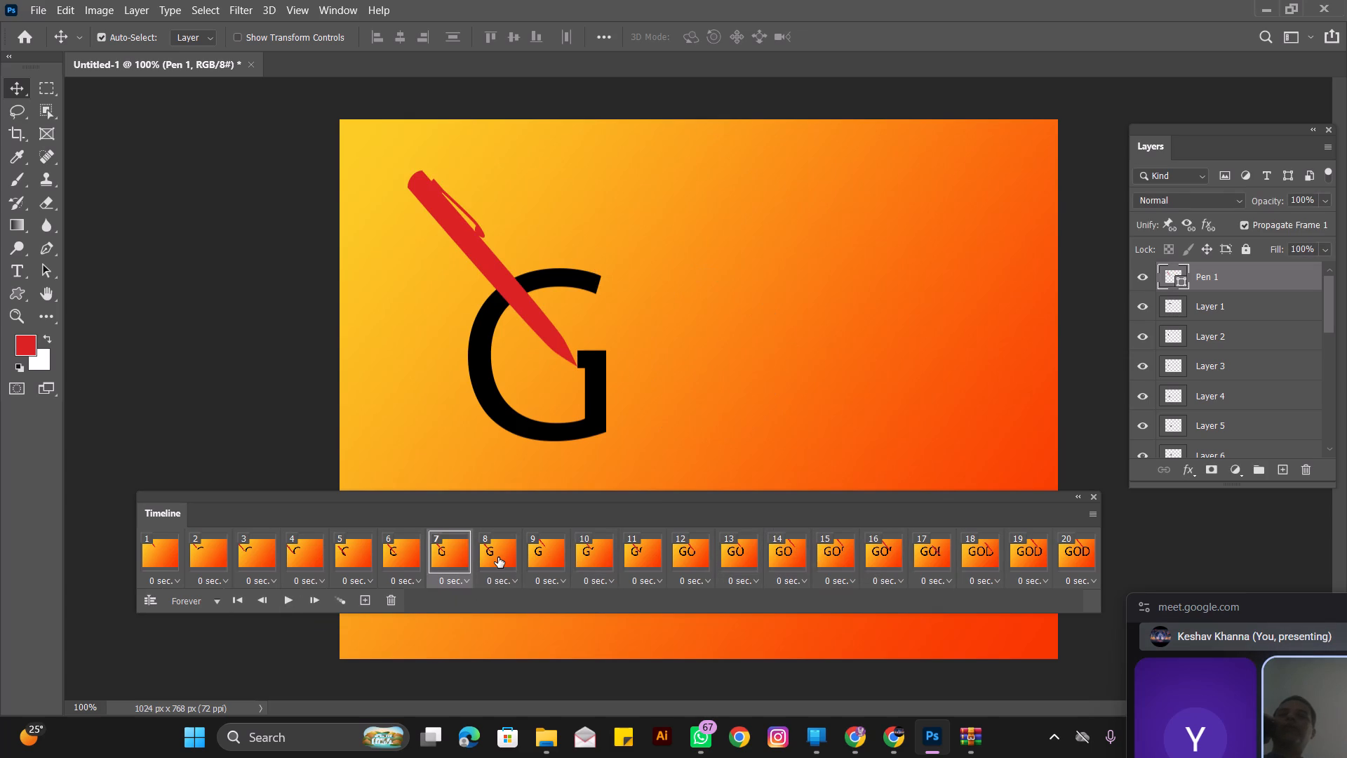
left_click(538, 557)
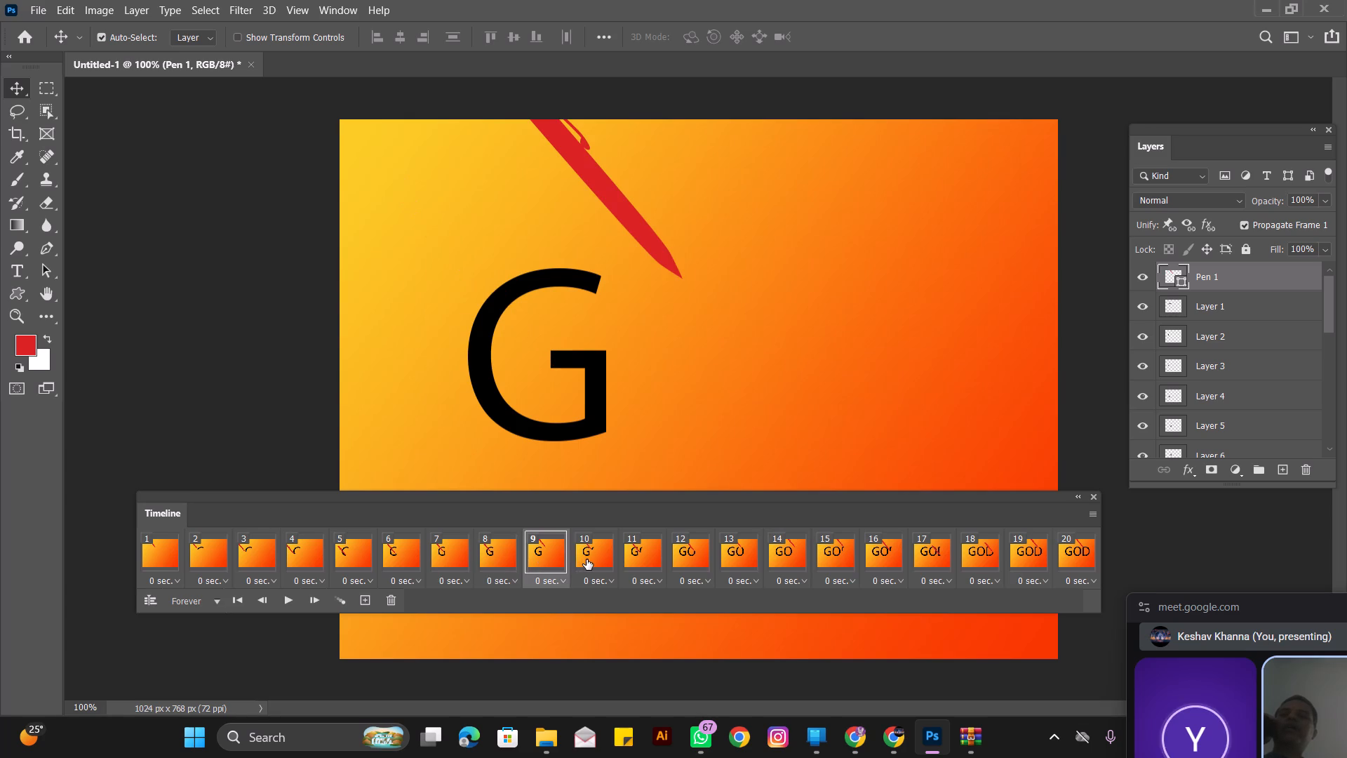
left_click(587, 559)
left_click(645, 556)
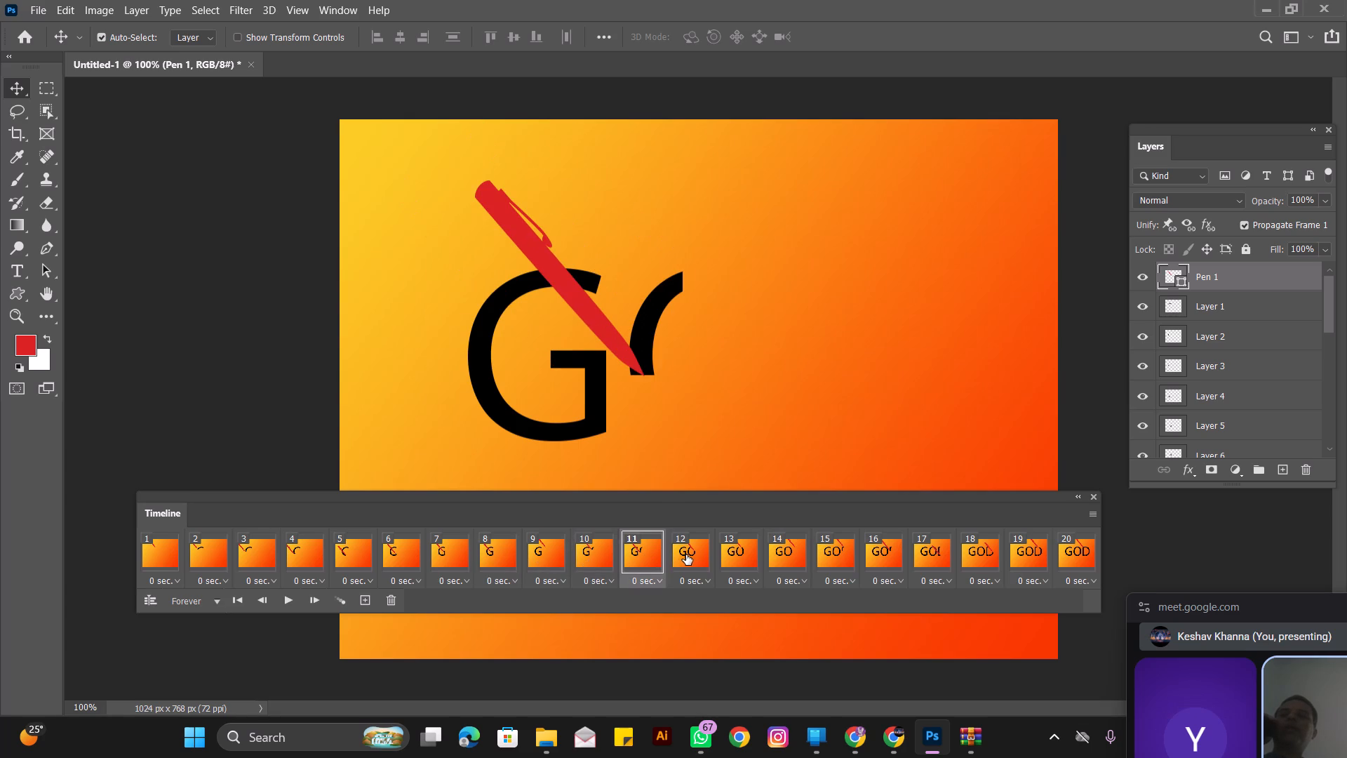
left_click(687, 554)
left_click(734, 555)
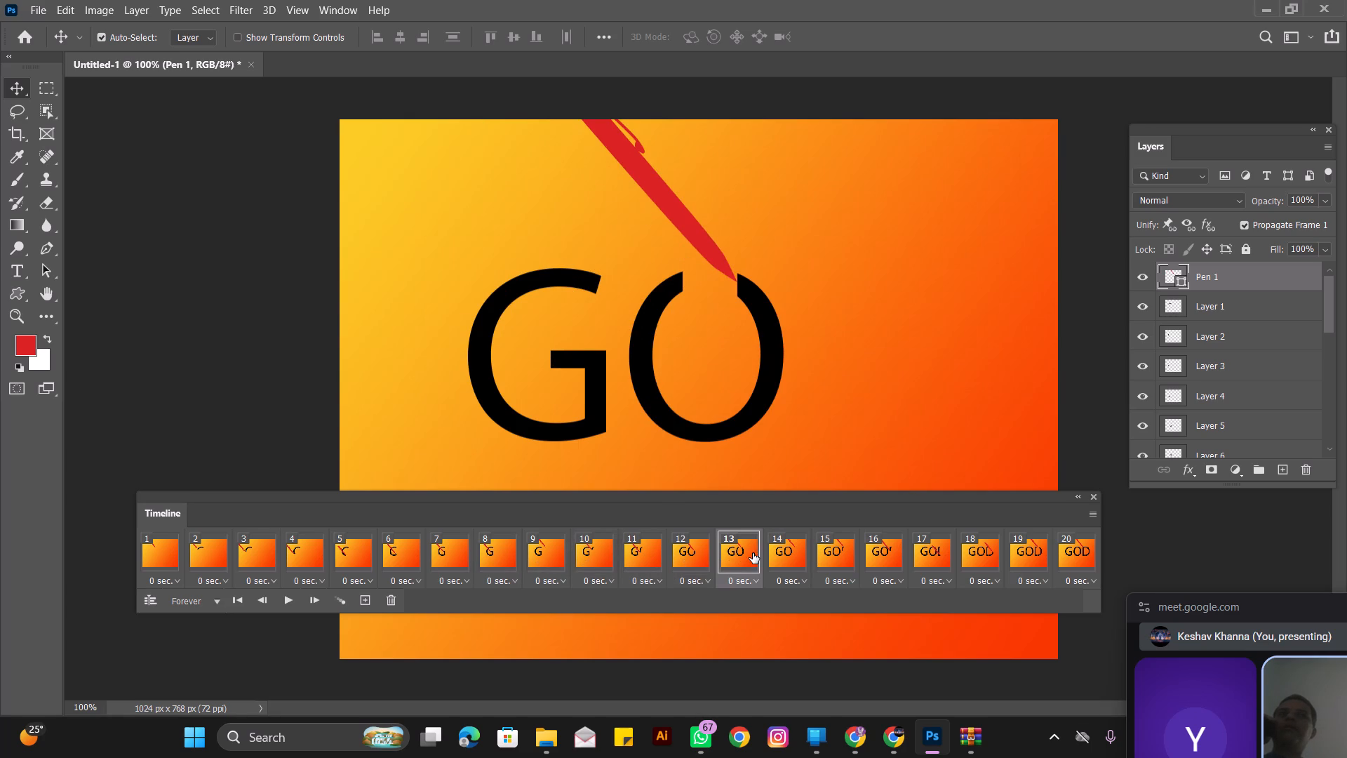
left_click(773, 552)
left_click(555, 558)
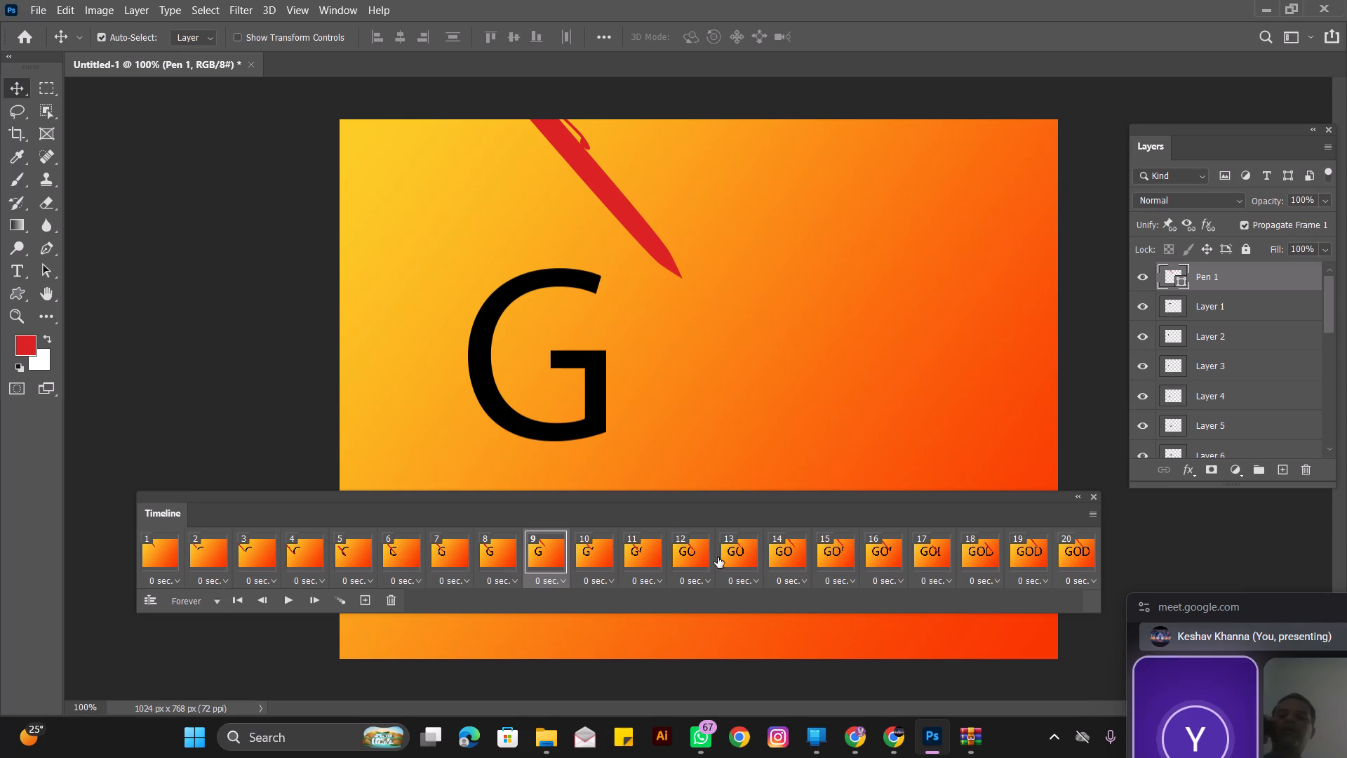
left_click(790, 556)
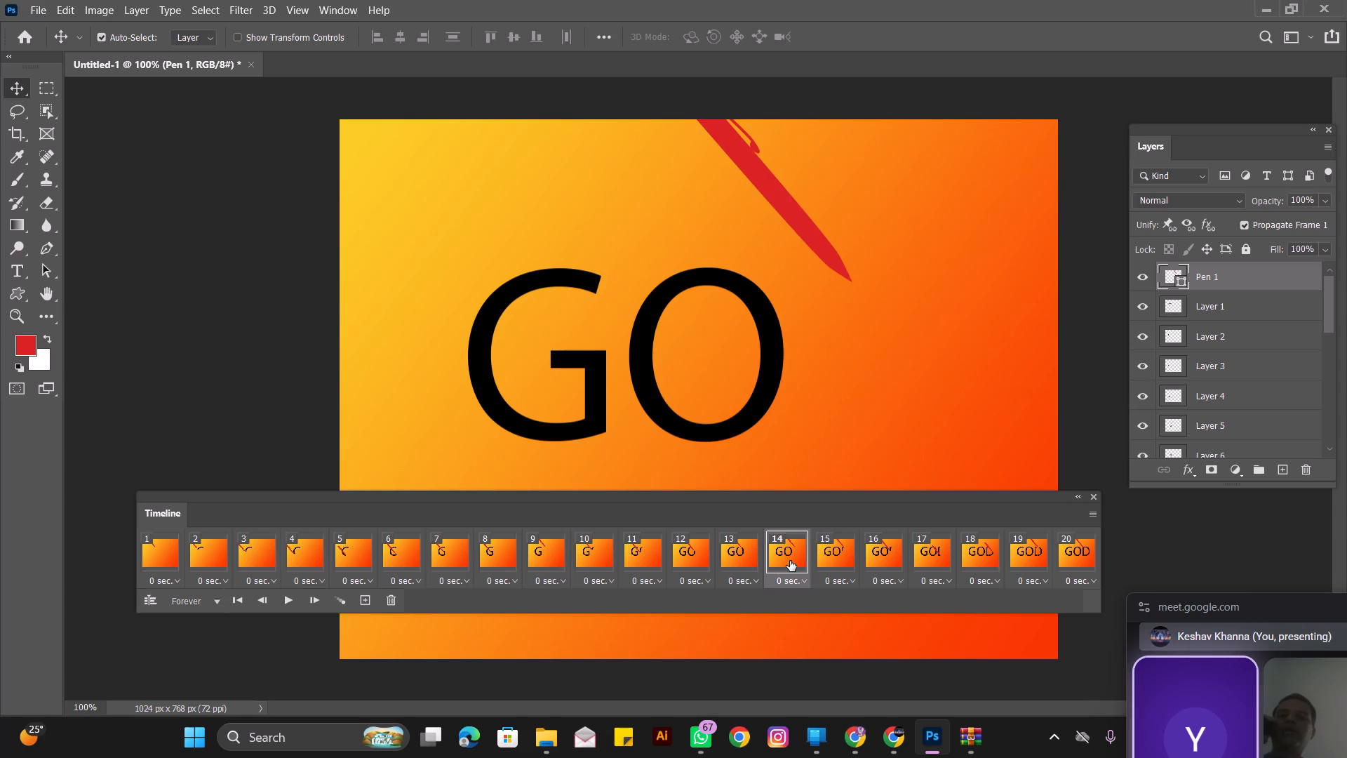
Examine frames 15 to 20, where the pen writes the D piece by piece.
left_click(835, 555)
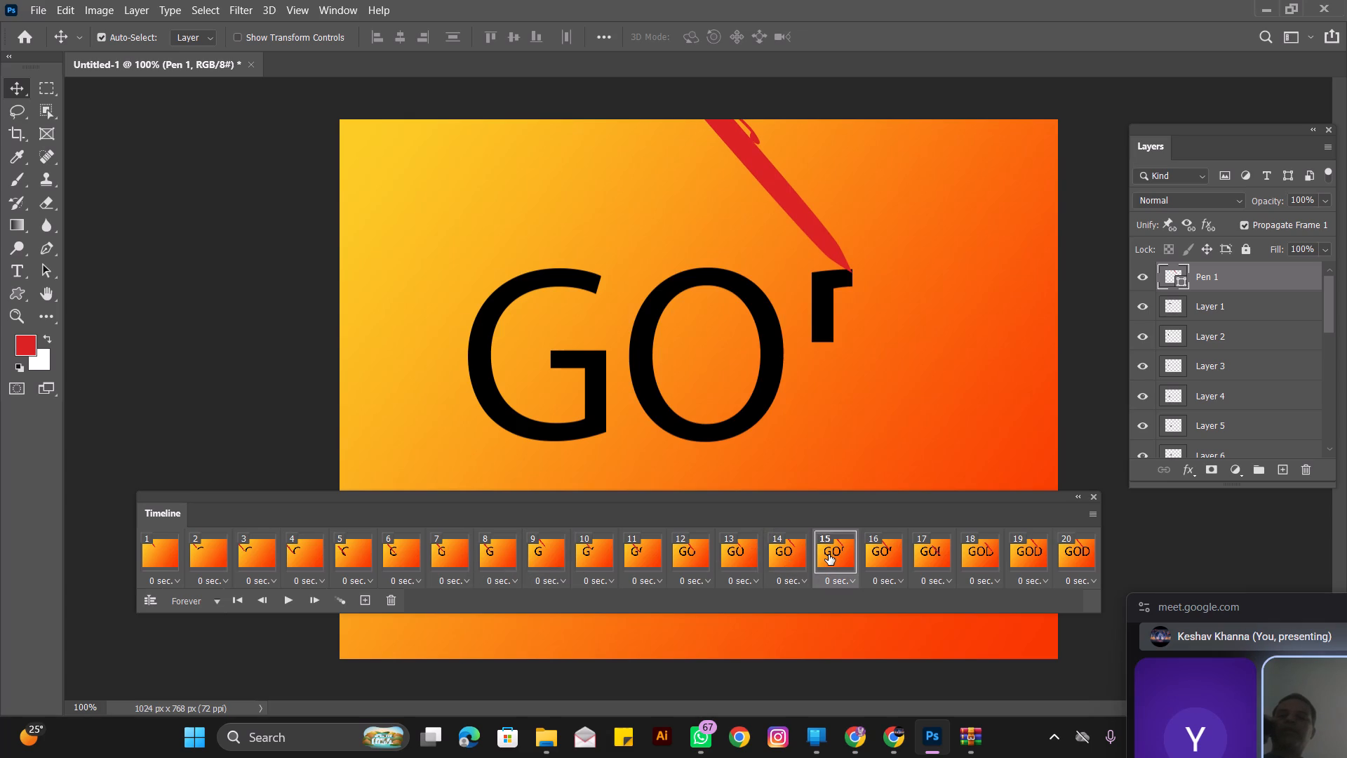
left_click(876, 550)
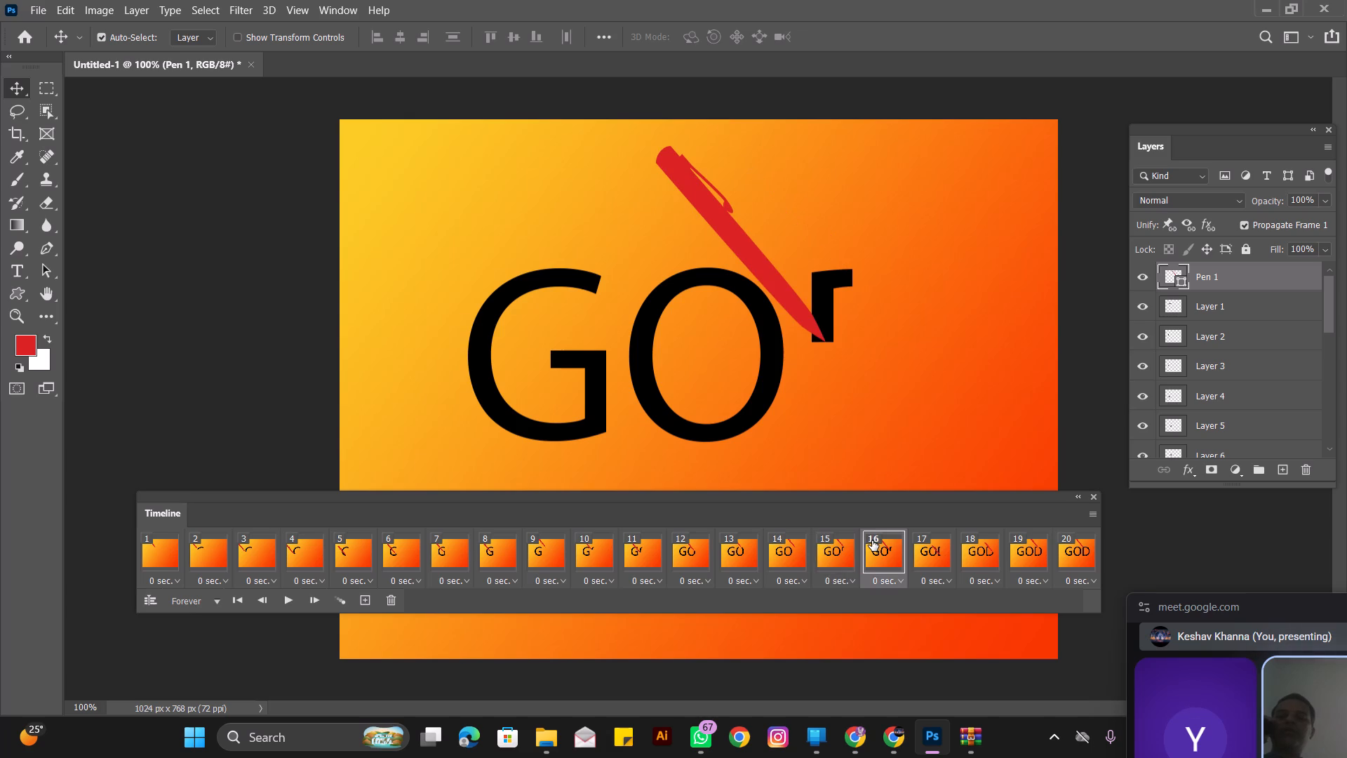
left_click(837, 554)
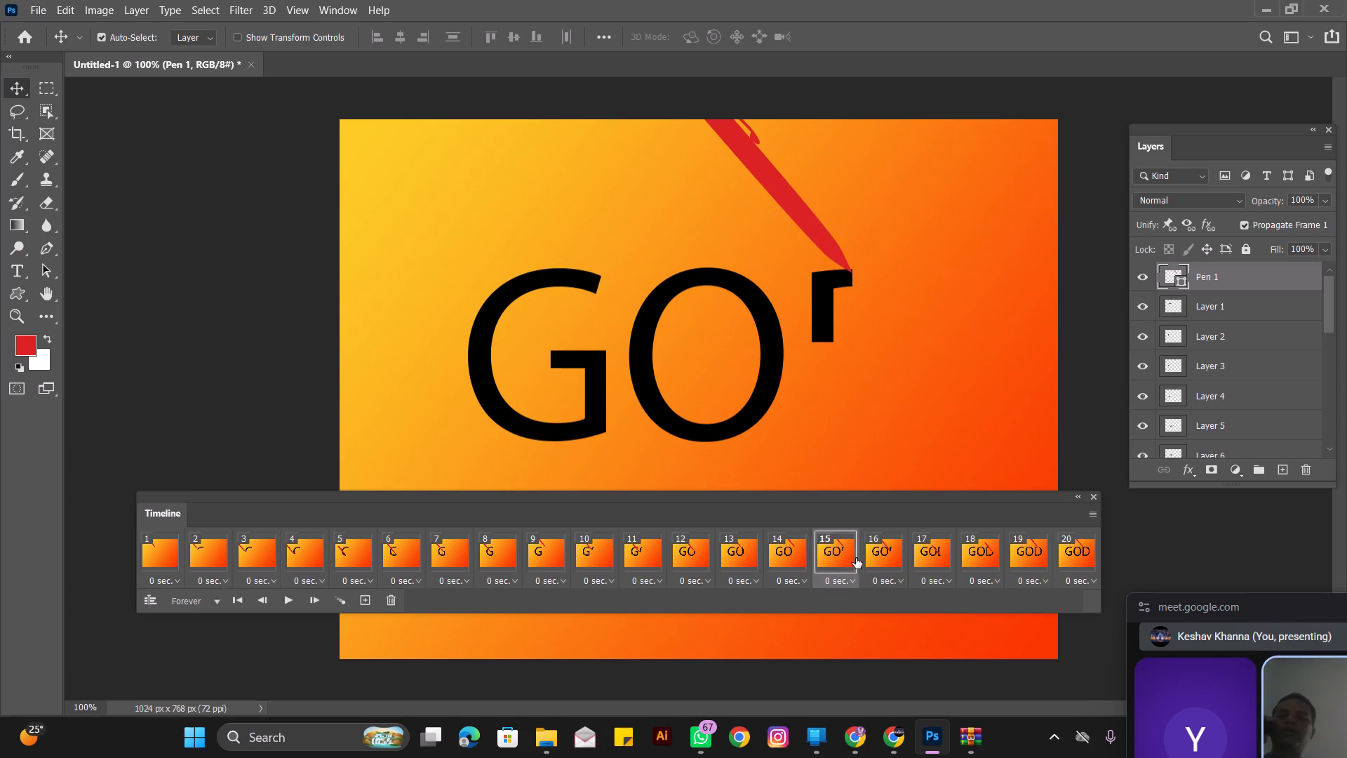
left_click(873, 559)
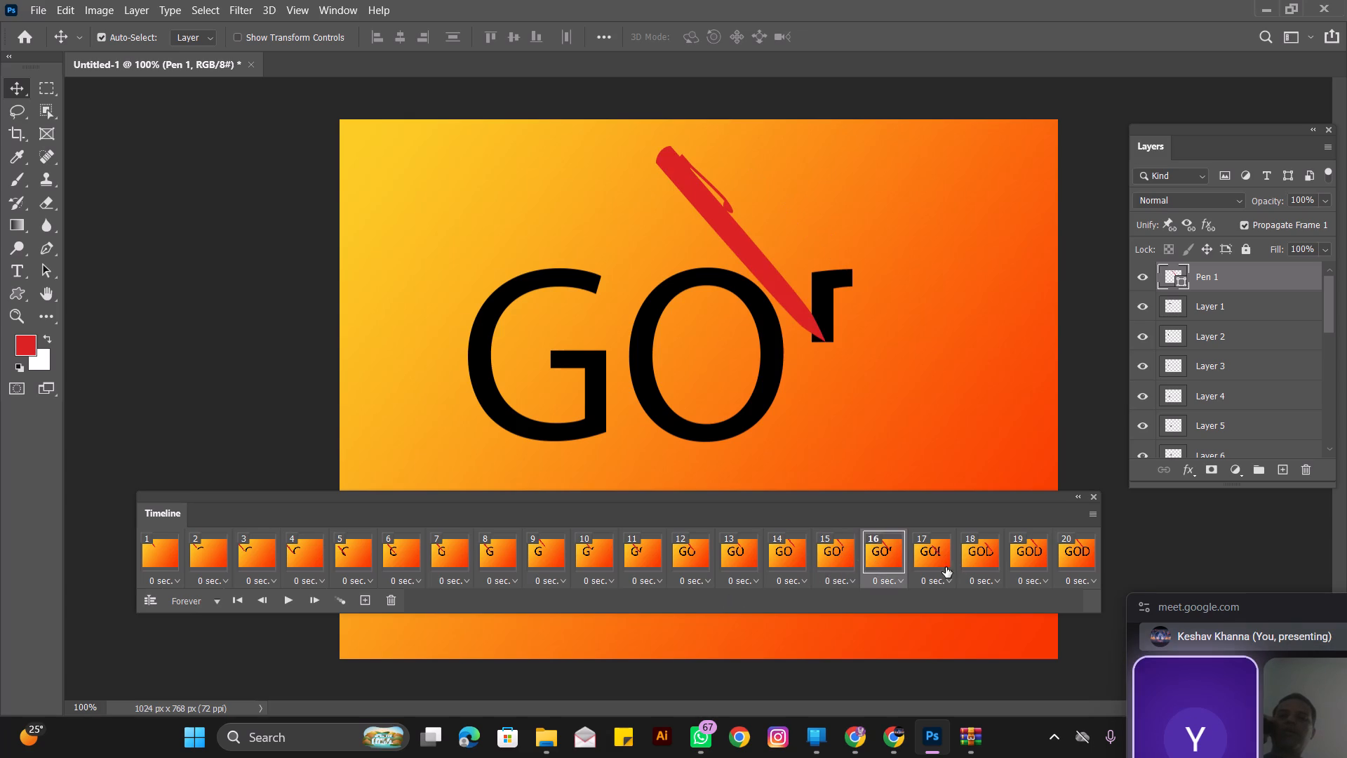
left_click(941, 567)
left_click(977, 562)
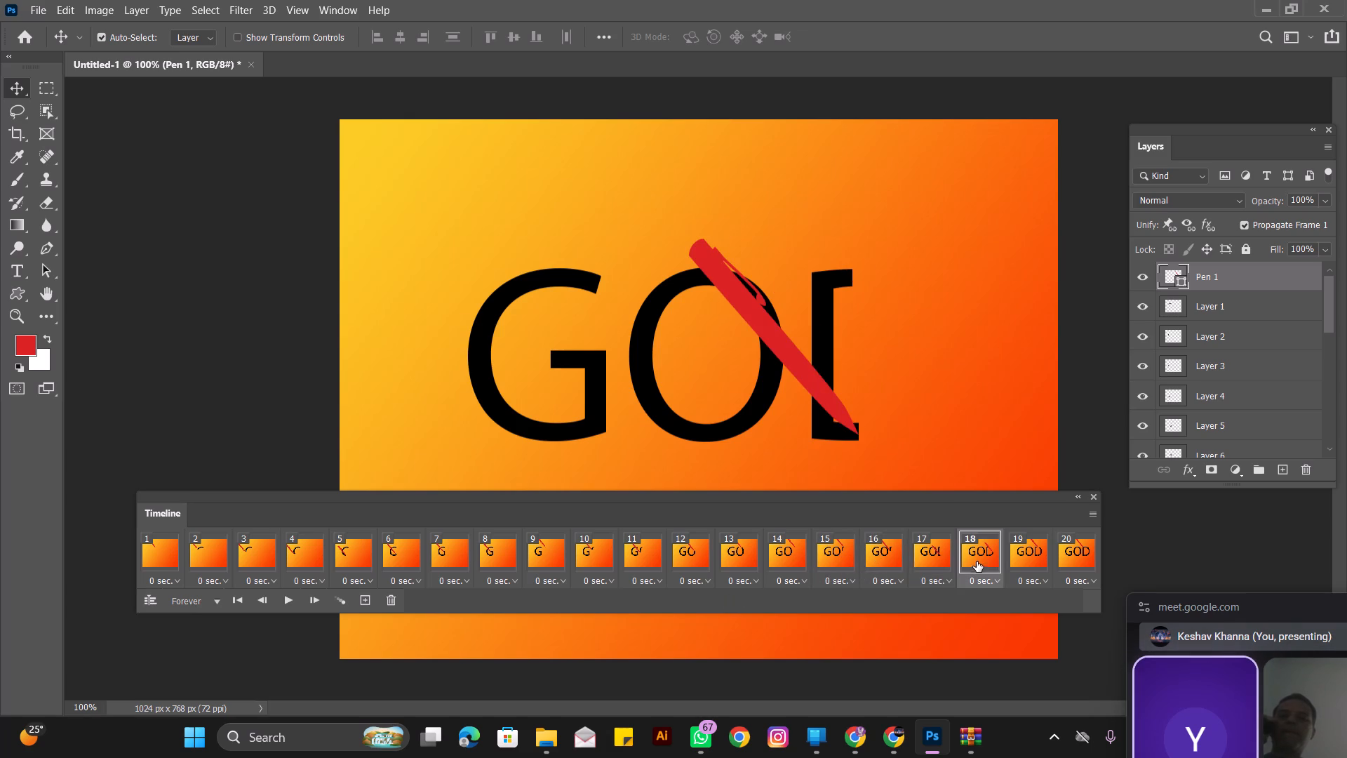
left_click(1020, 551)
left_click(1073, 549)
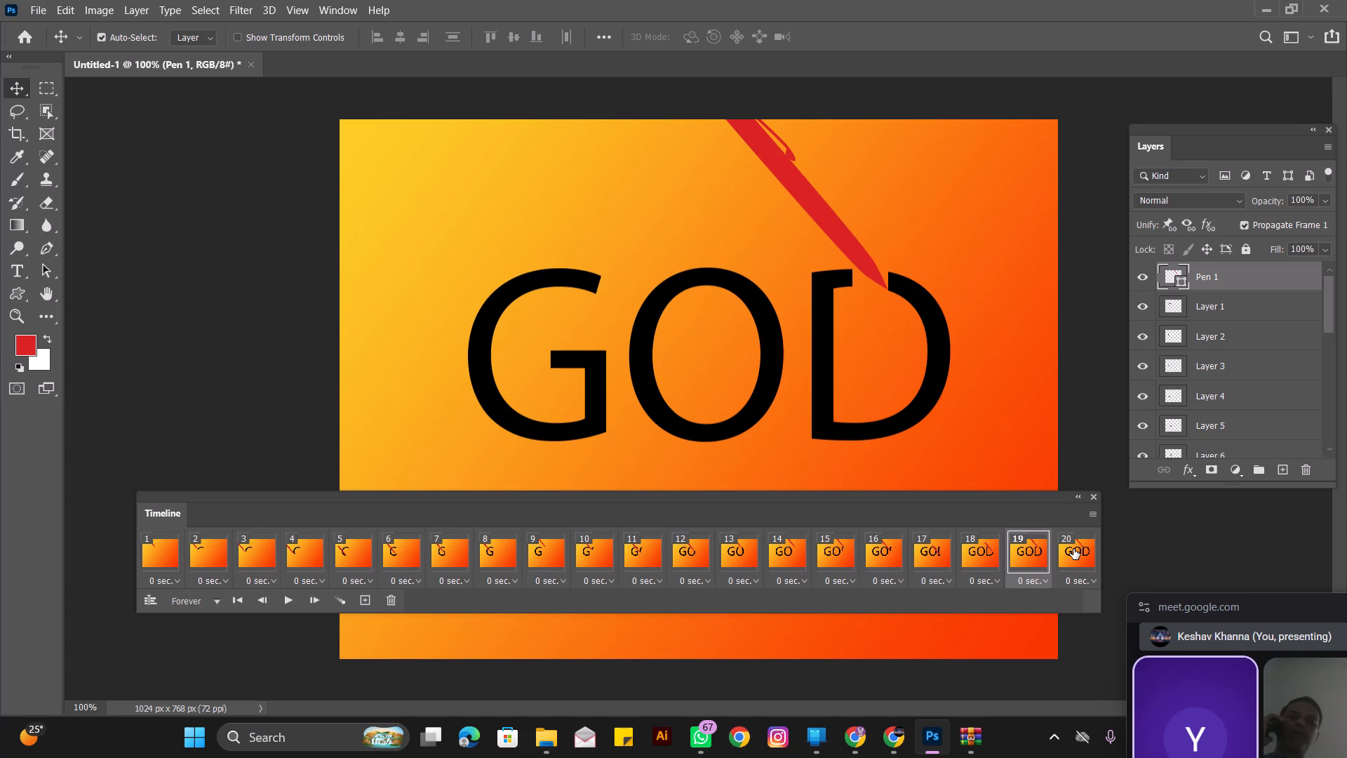
Play the animation again while checking the visibility of the D's layers, and stop it.
left_click(289, 601)
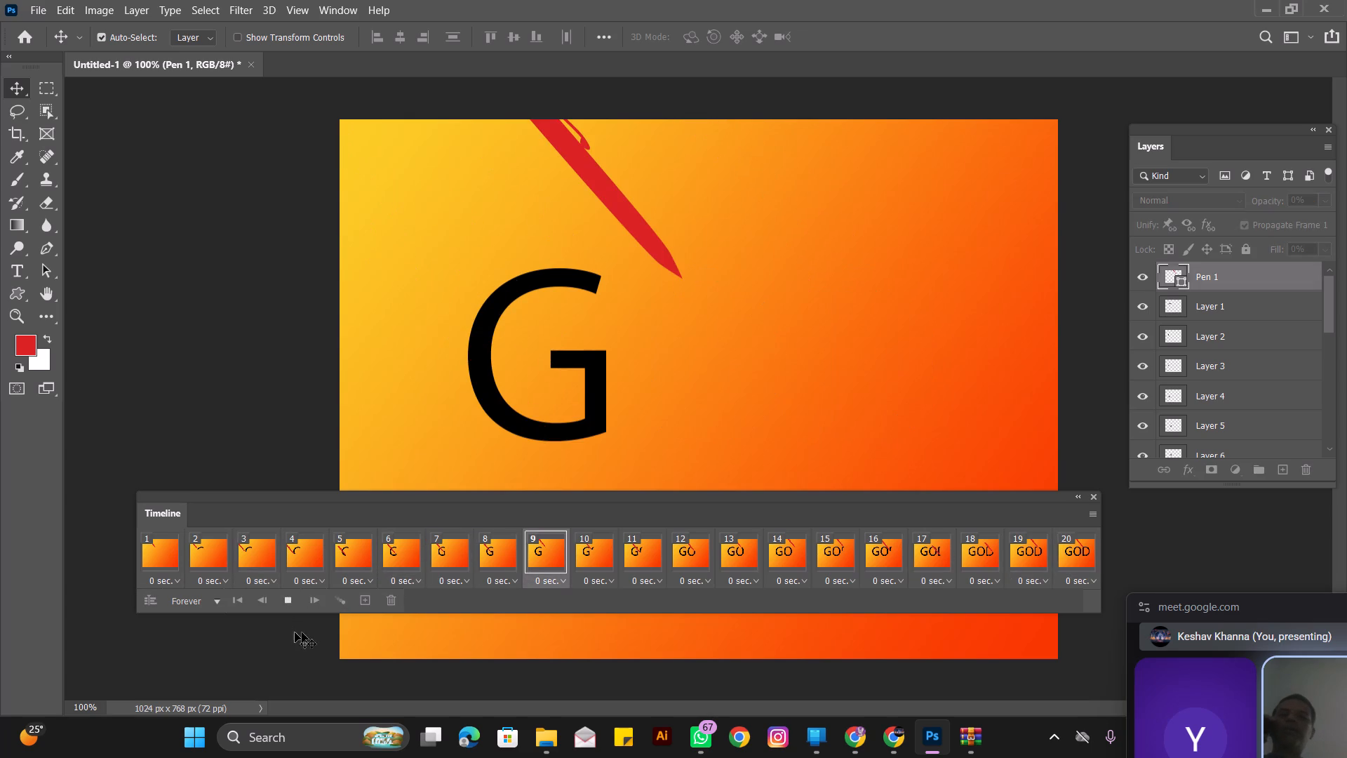
scroll(1301, 359, "down", 18)
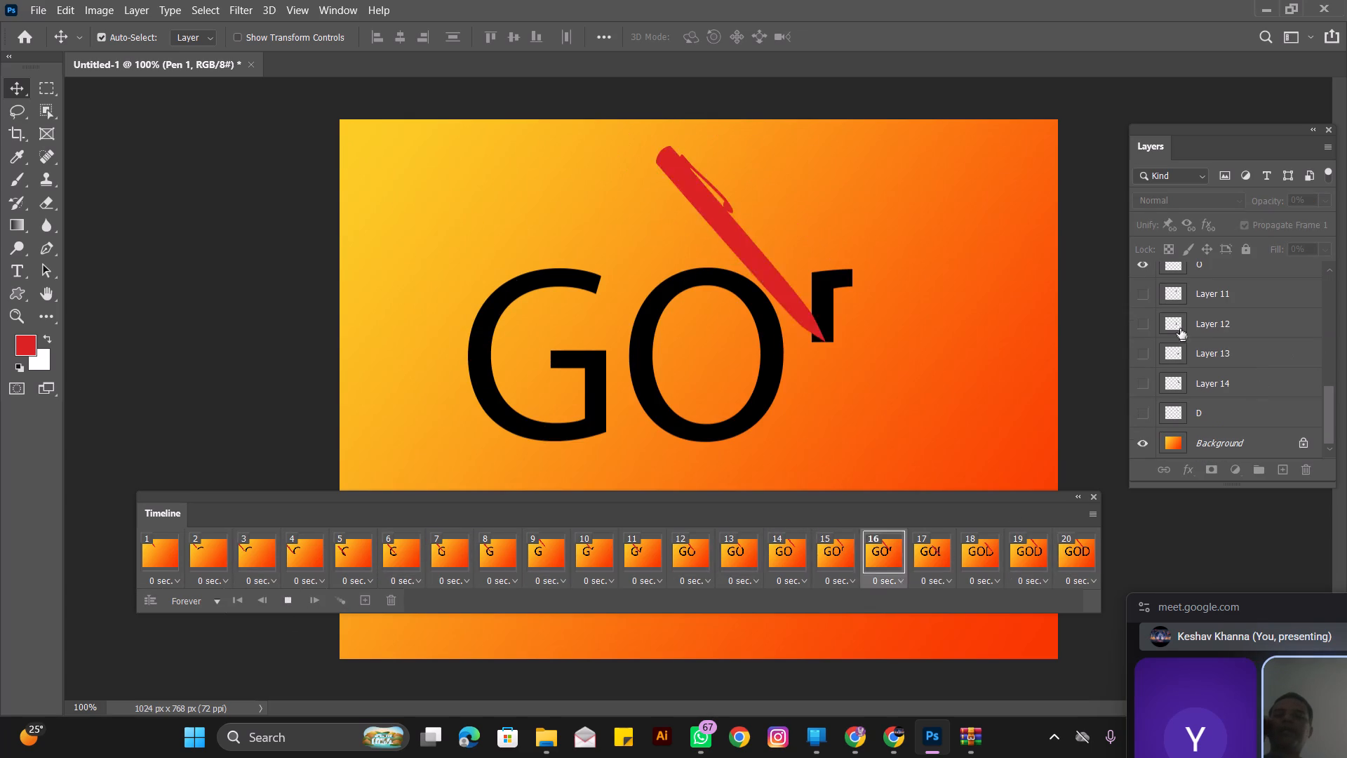
left_click(1148, 295)
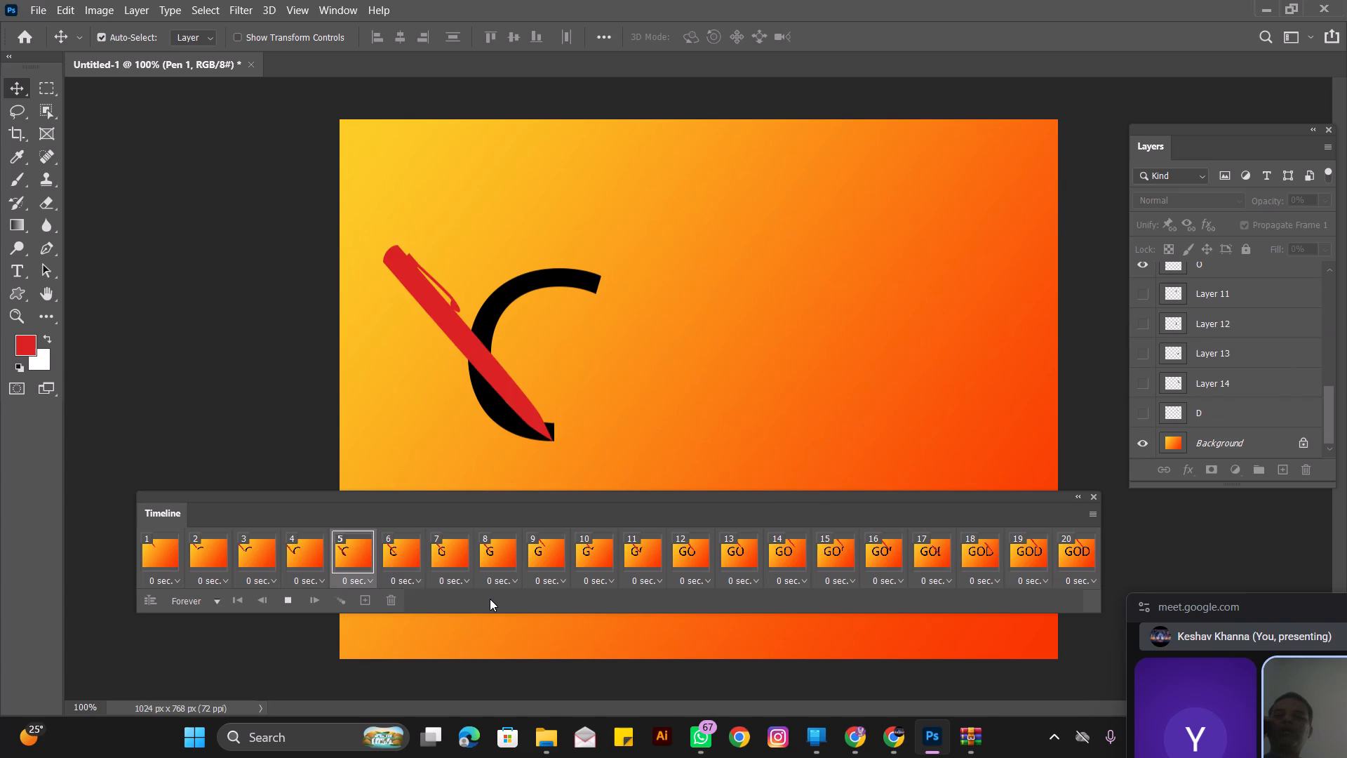
key("space")
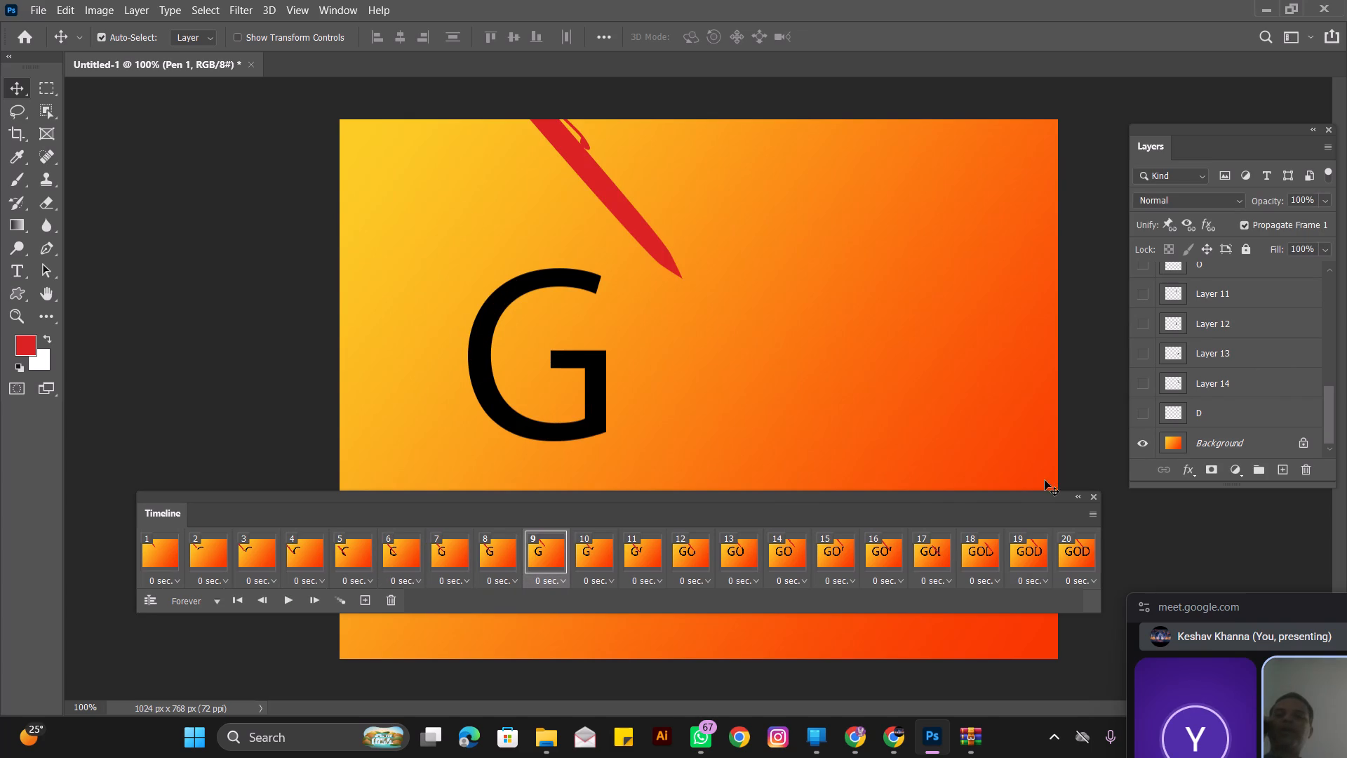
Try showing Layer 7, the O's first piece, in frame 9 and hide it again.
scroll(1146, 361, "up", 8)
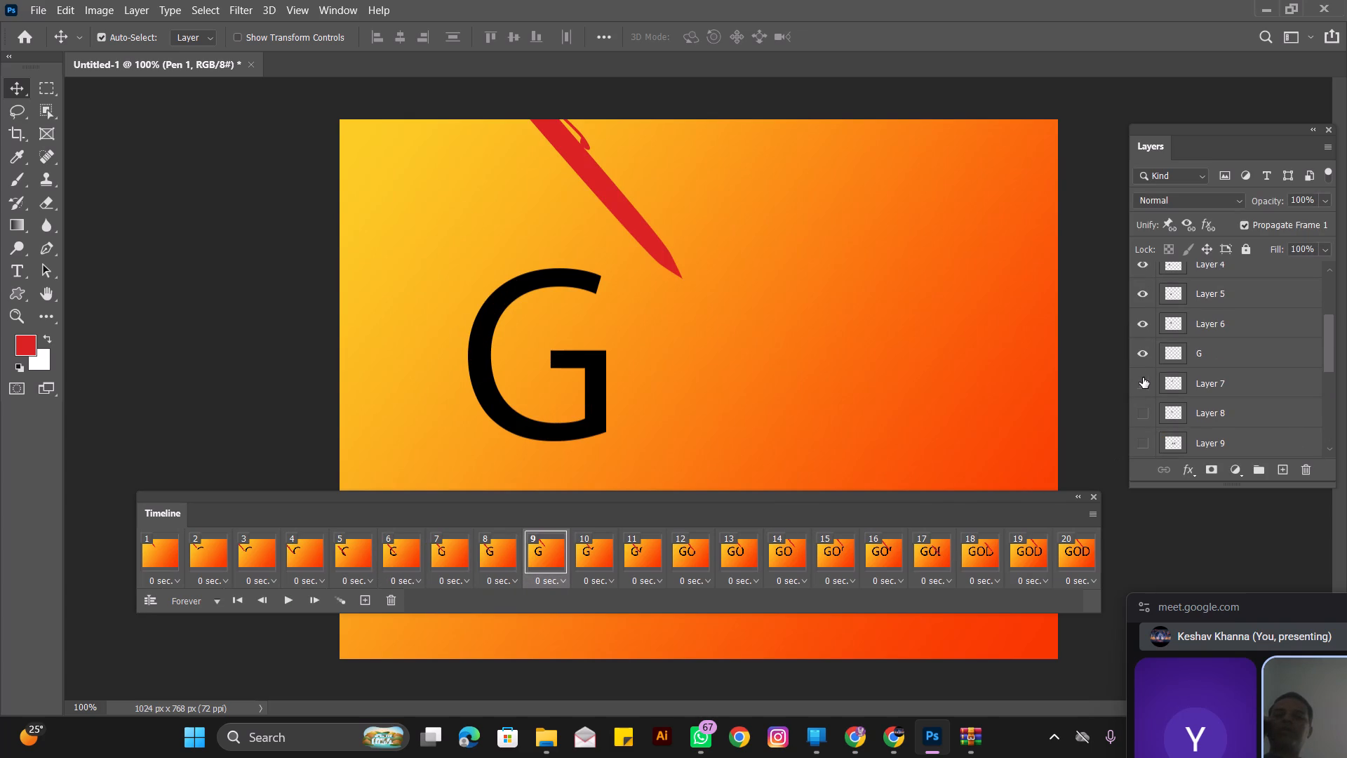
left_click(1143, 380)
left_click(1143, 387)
Check the visibility of the letter layers in frame 1, from the top of the layer stack to Background.
scroll(1143, 387, "down", 1)
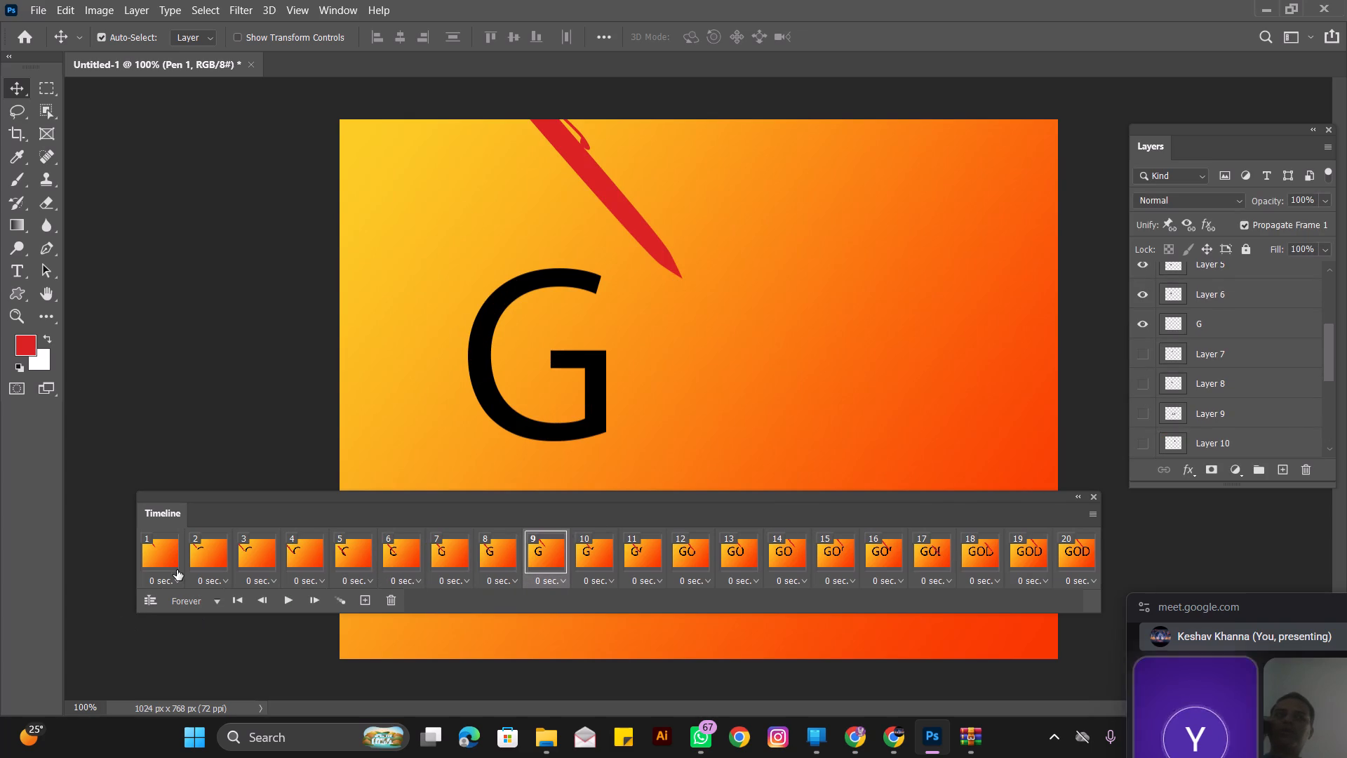
left_click(167, 563)
scroll(1116, 328, "up", 6)
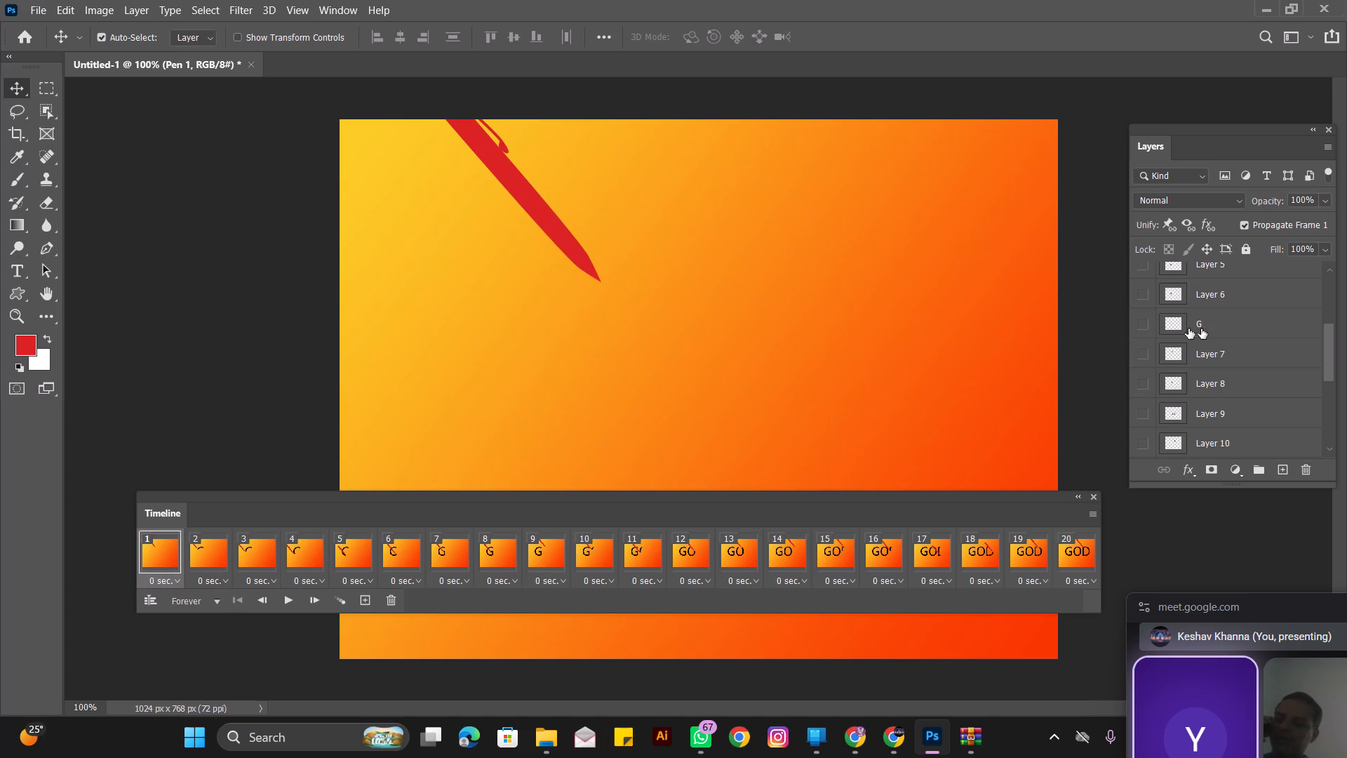
scroll(1245, 328, "up", 12)
scroll(1239, 328, "down", 16)
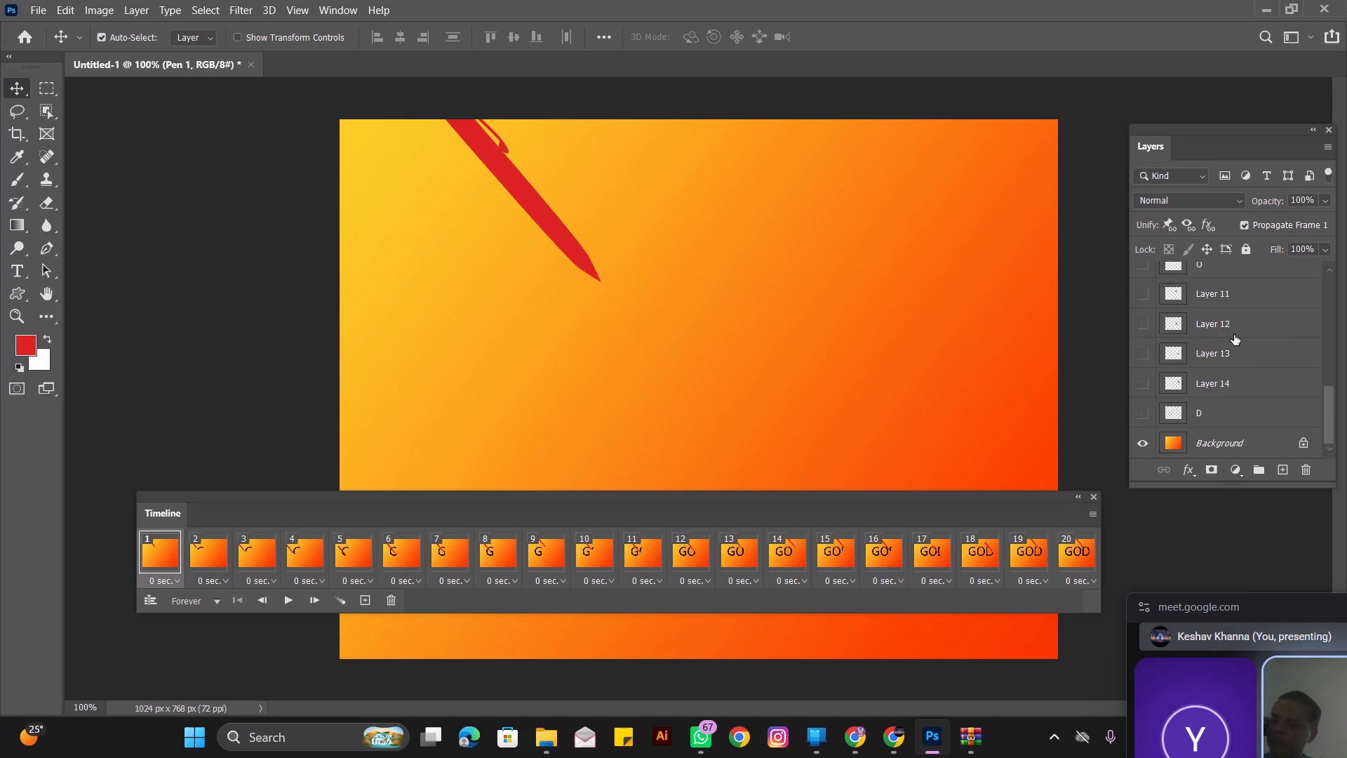
scroll(1234, 335, "down", 7)
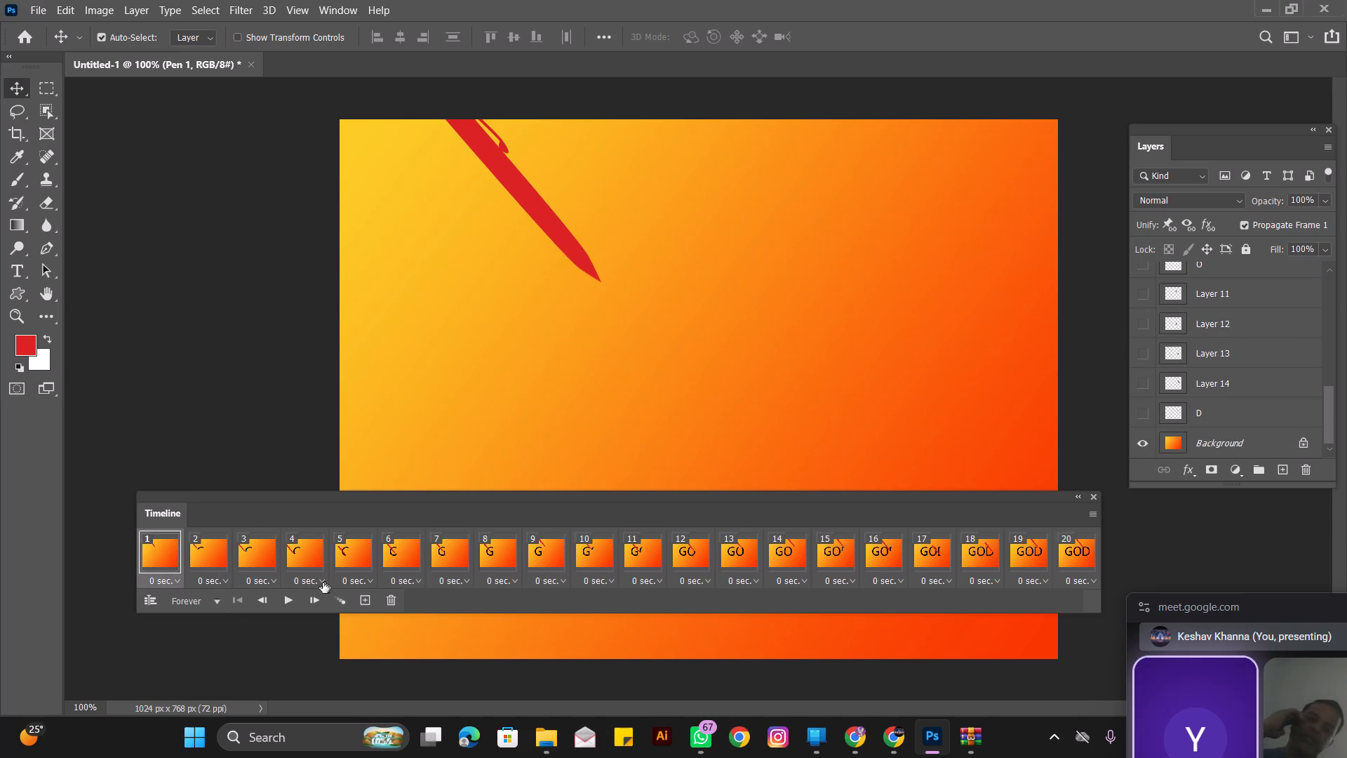
Play the animation from frame 1 while checking layer visibility, and stop it.
left_click(293, 600)
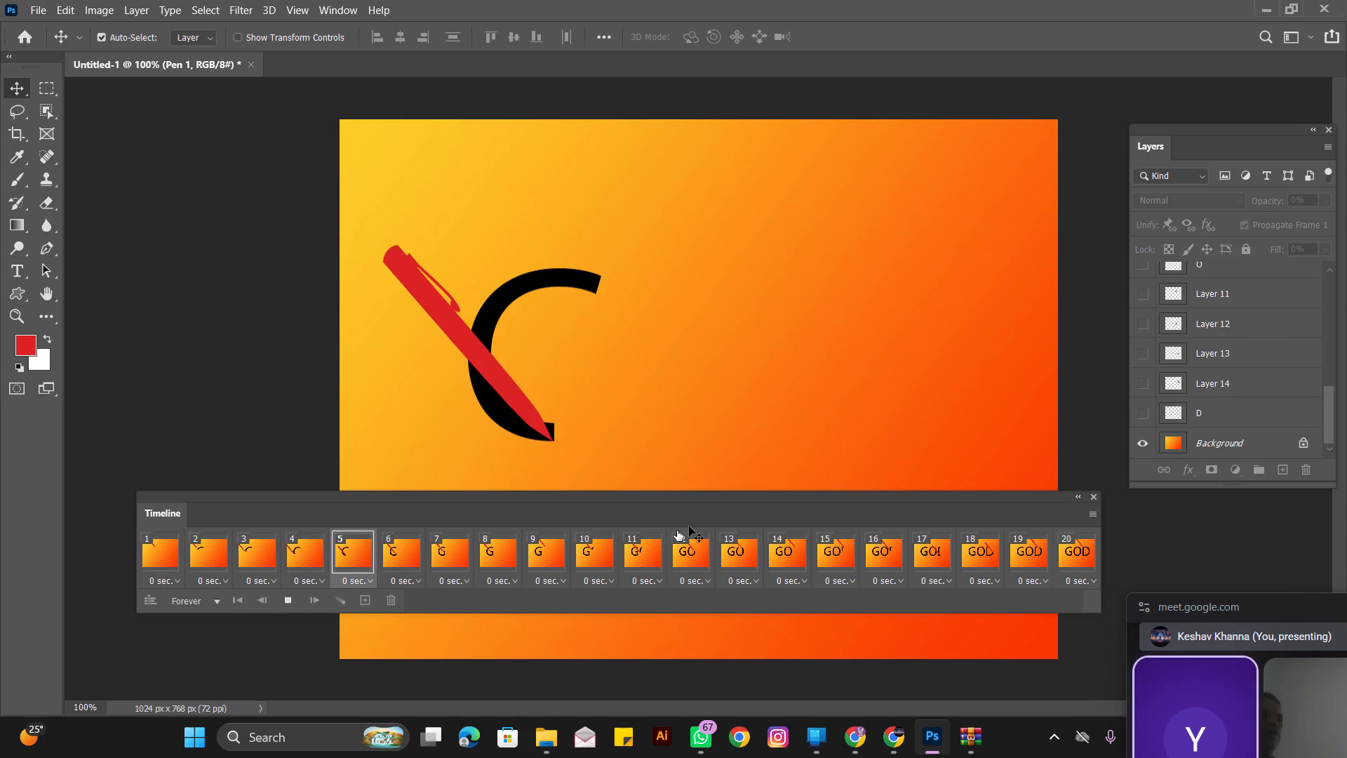
scroll(1185, 306, "up", 6)
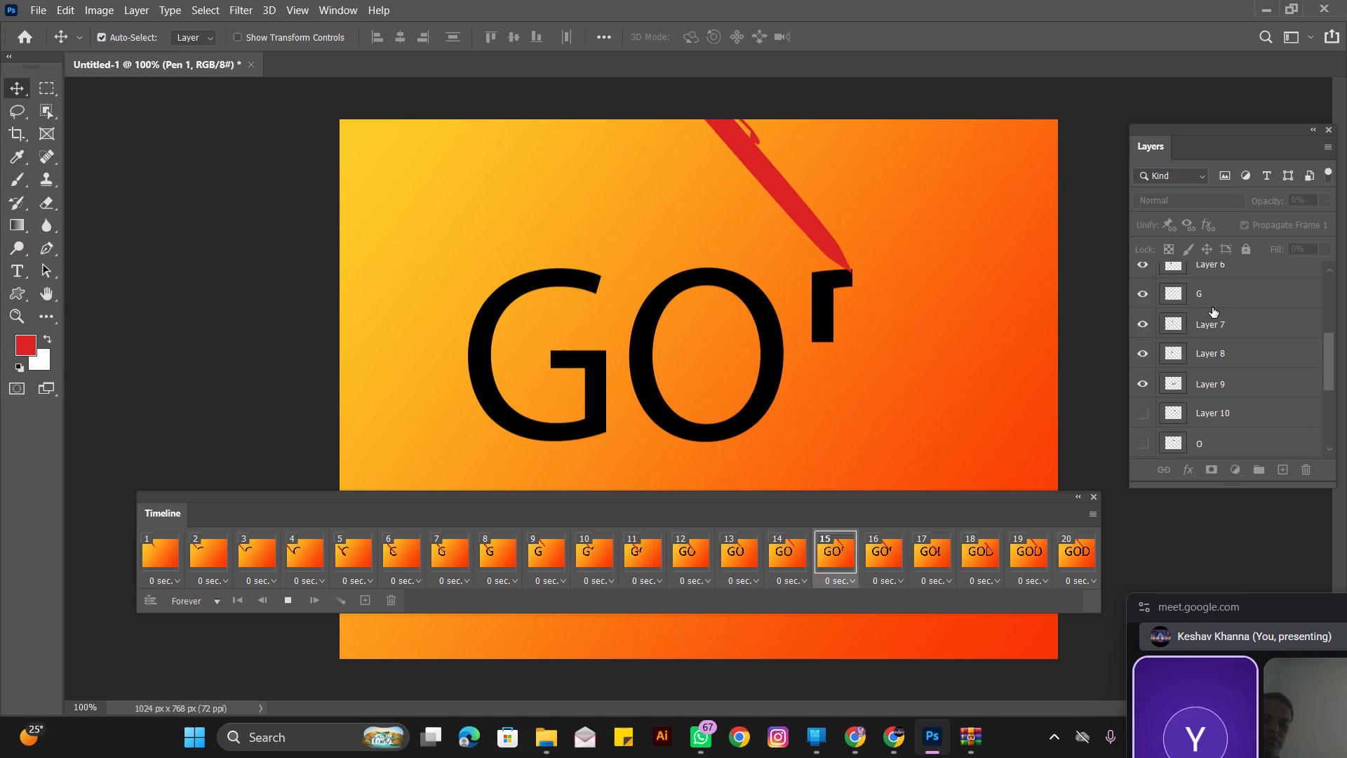
scroll(1174, 362, "down", 1)
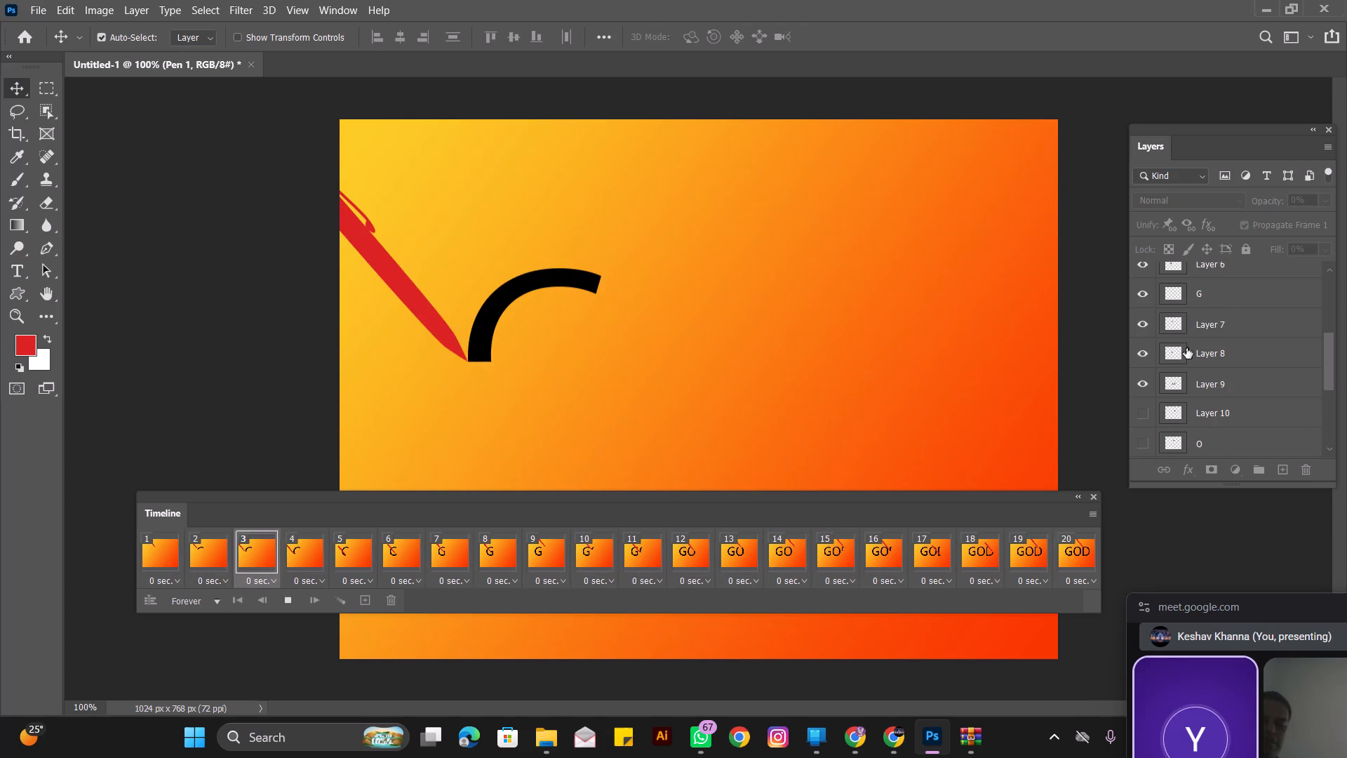
scroll(1160, 378, "up", 1)
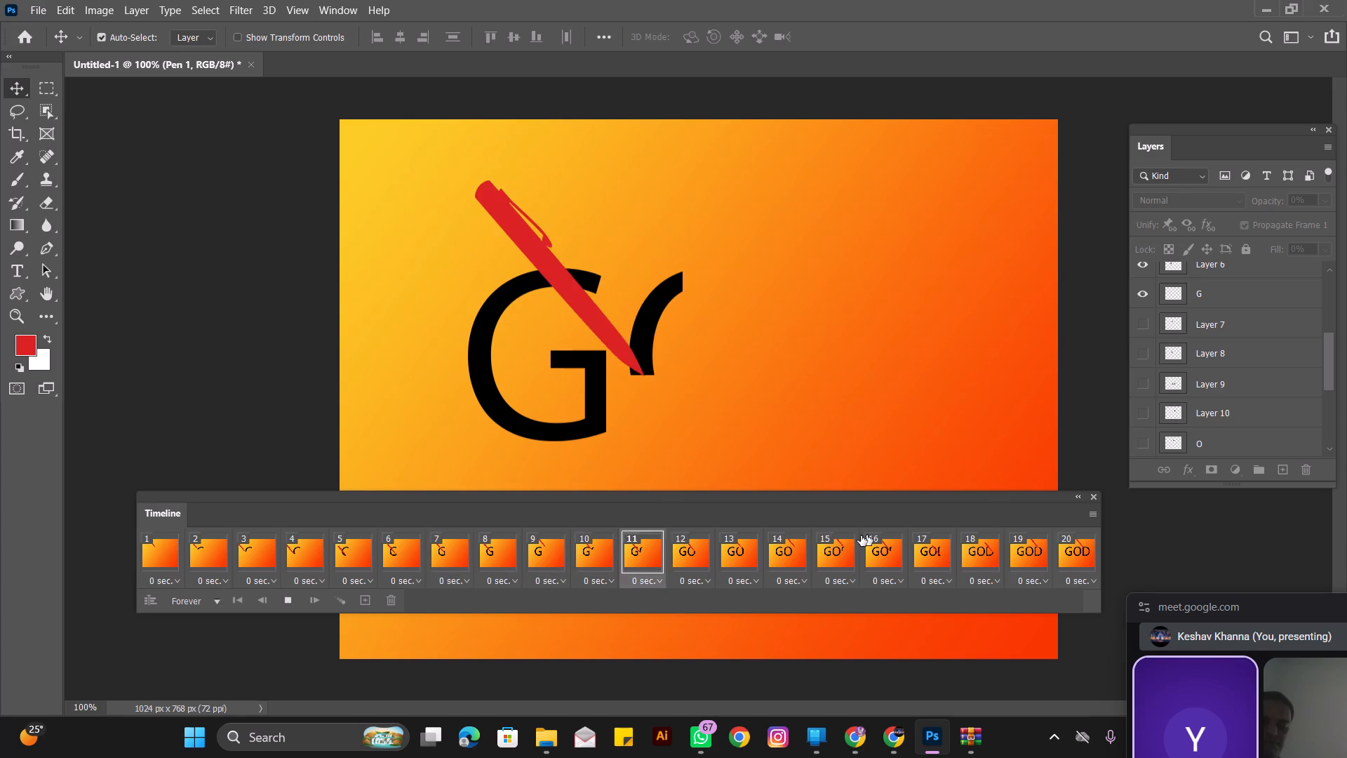
left_click(292, 592)
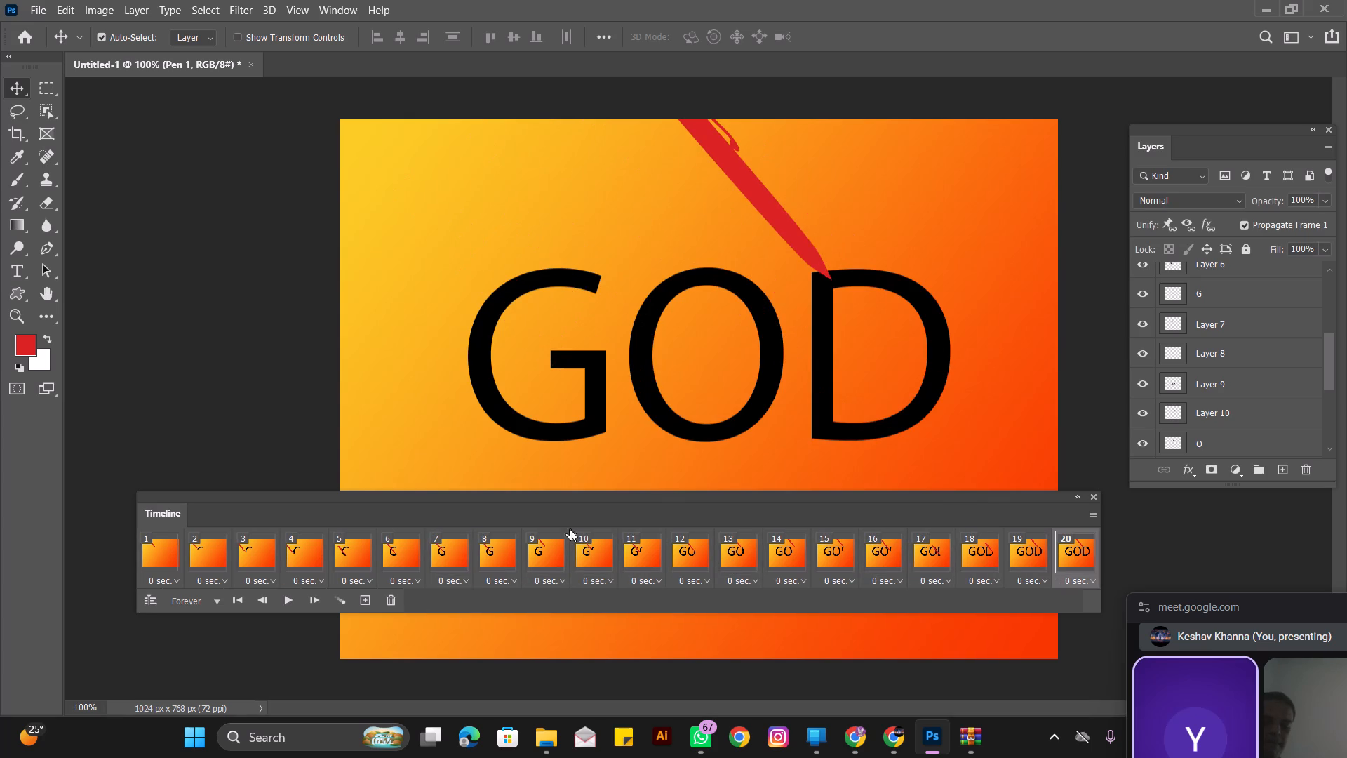
Check the layer visibility in frame 20, and play the animation through once more before stopping it.
scroll(1285, 349, "down", 11)
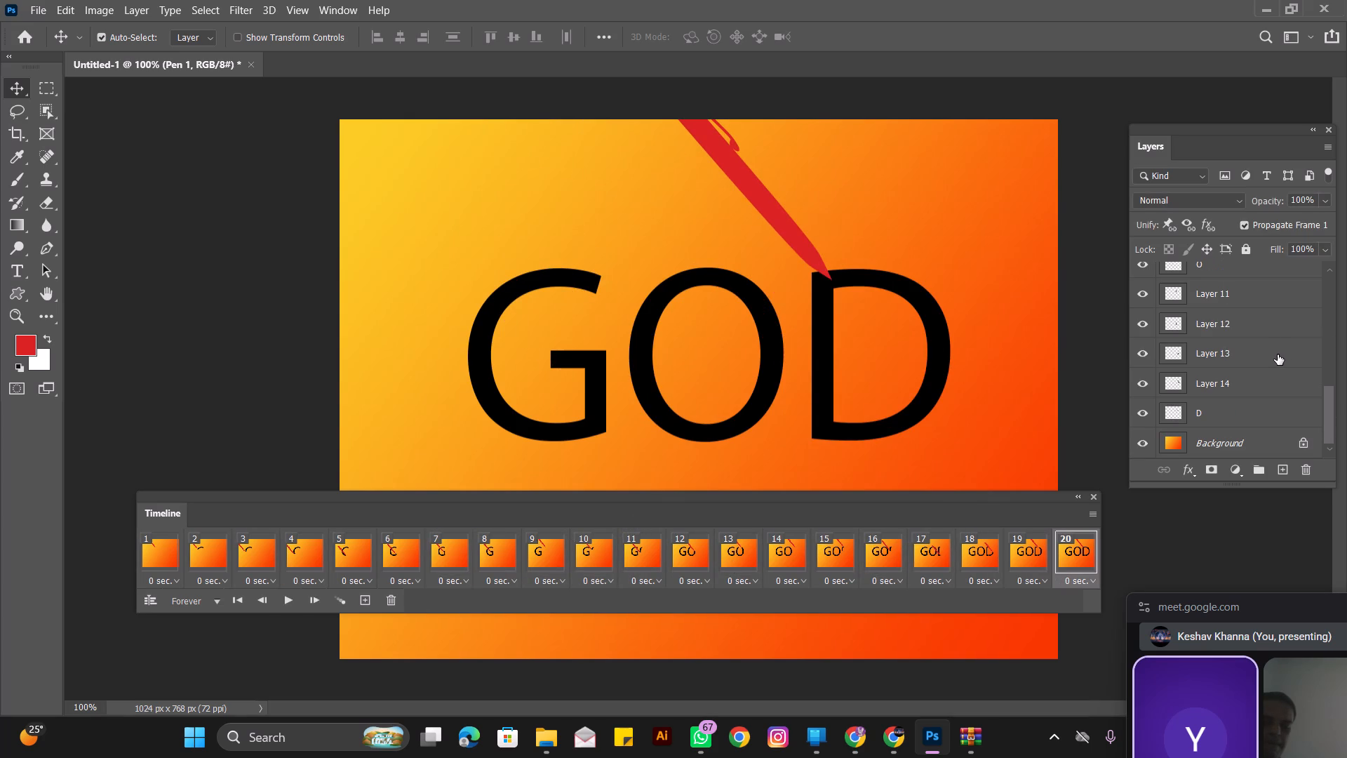
scroll(1275, 357, "down", 4)
scroll(1271, 359, "up", 19)
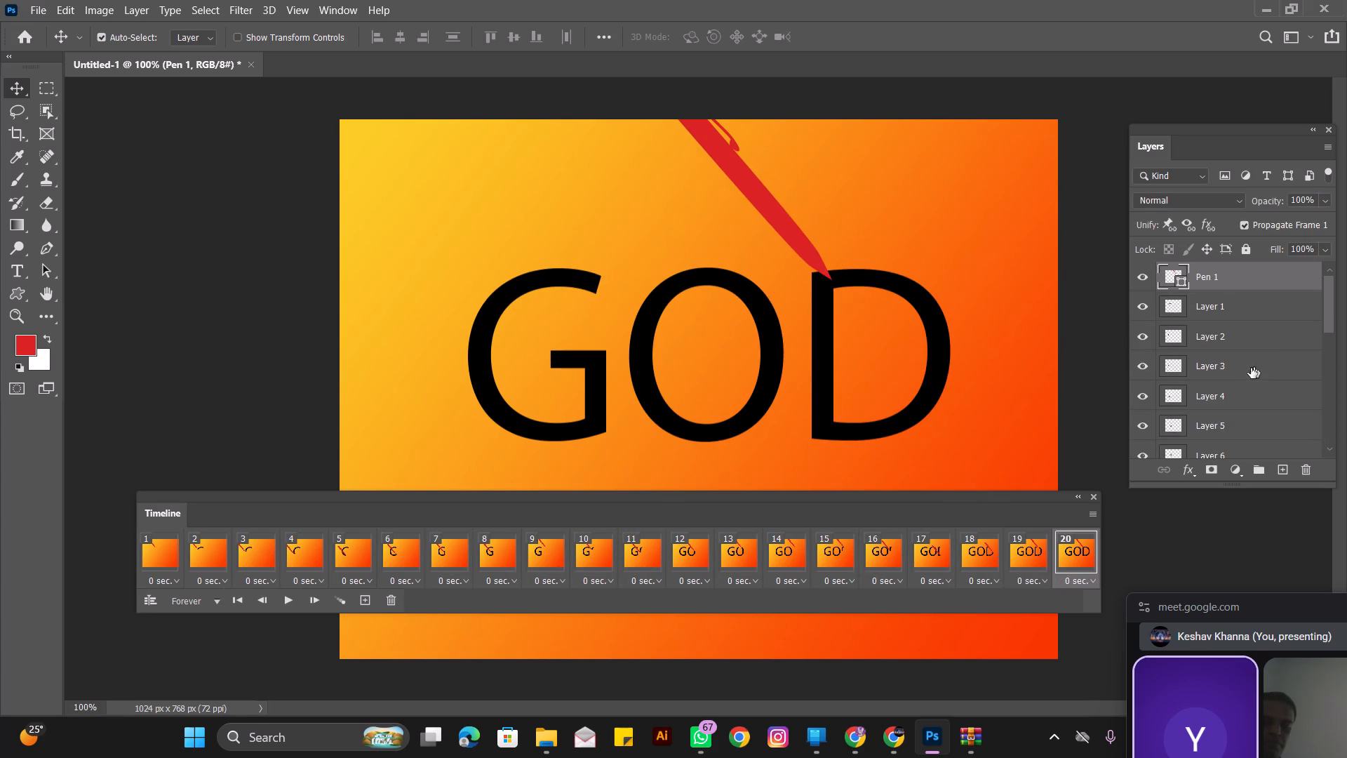
left_click(276, 604)
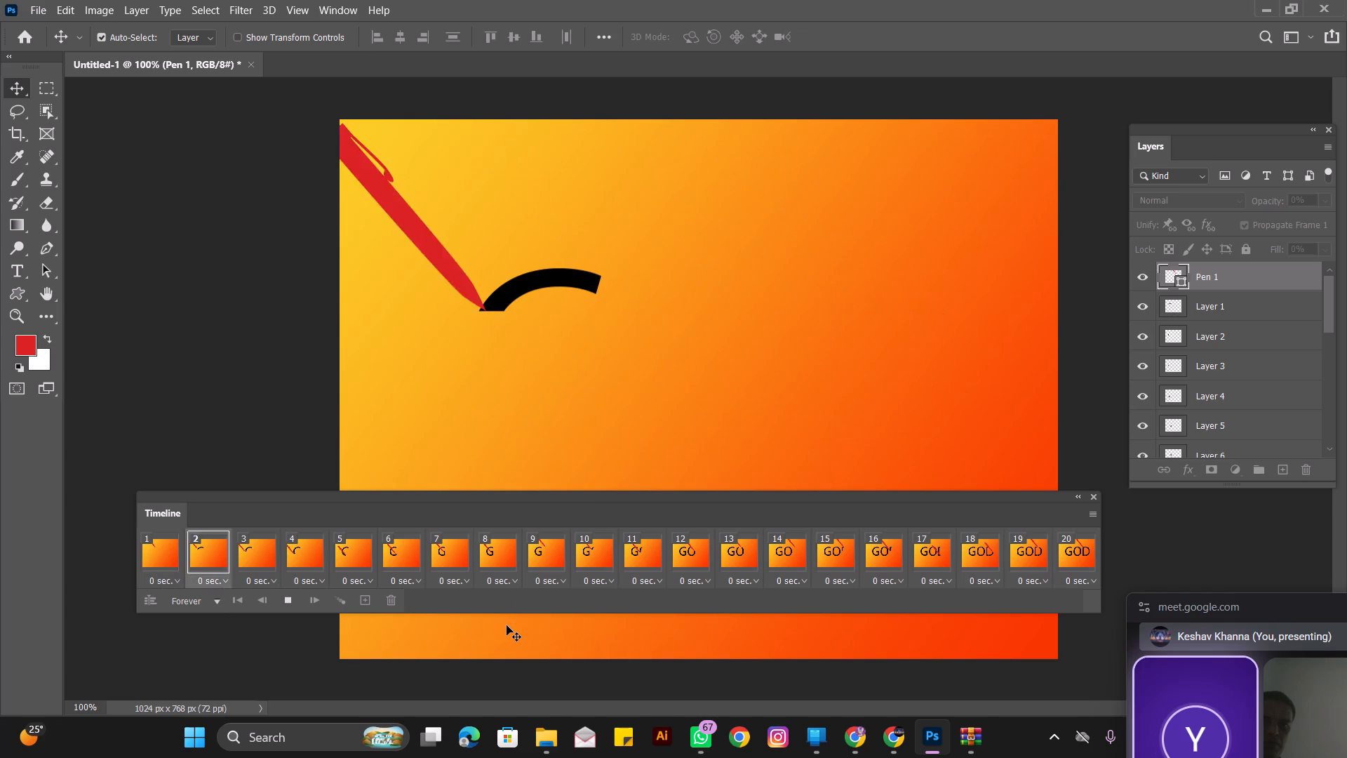
left_click(293, 609)
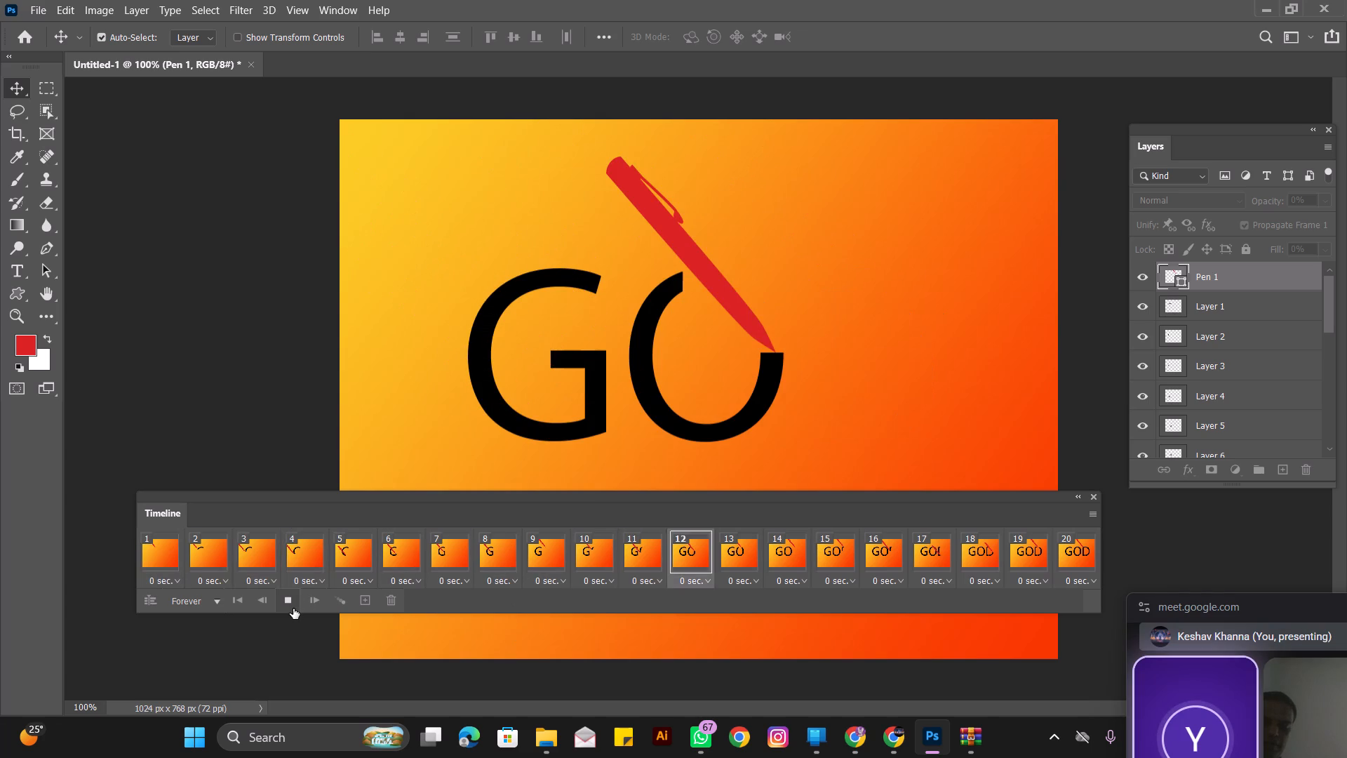
Compare frames 13, 14 and 15 to examine the transition from the end of the O to the start of the D.
left_click(786, 554)
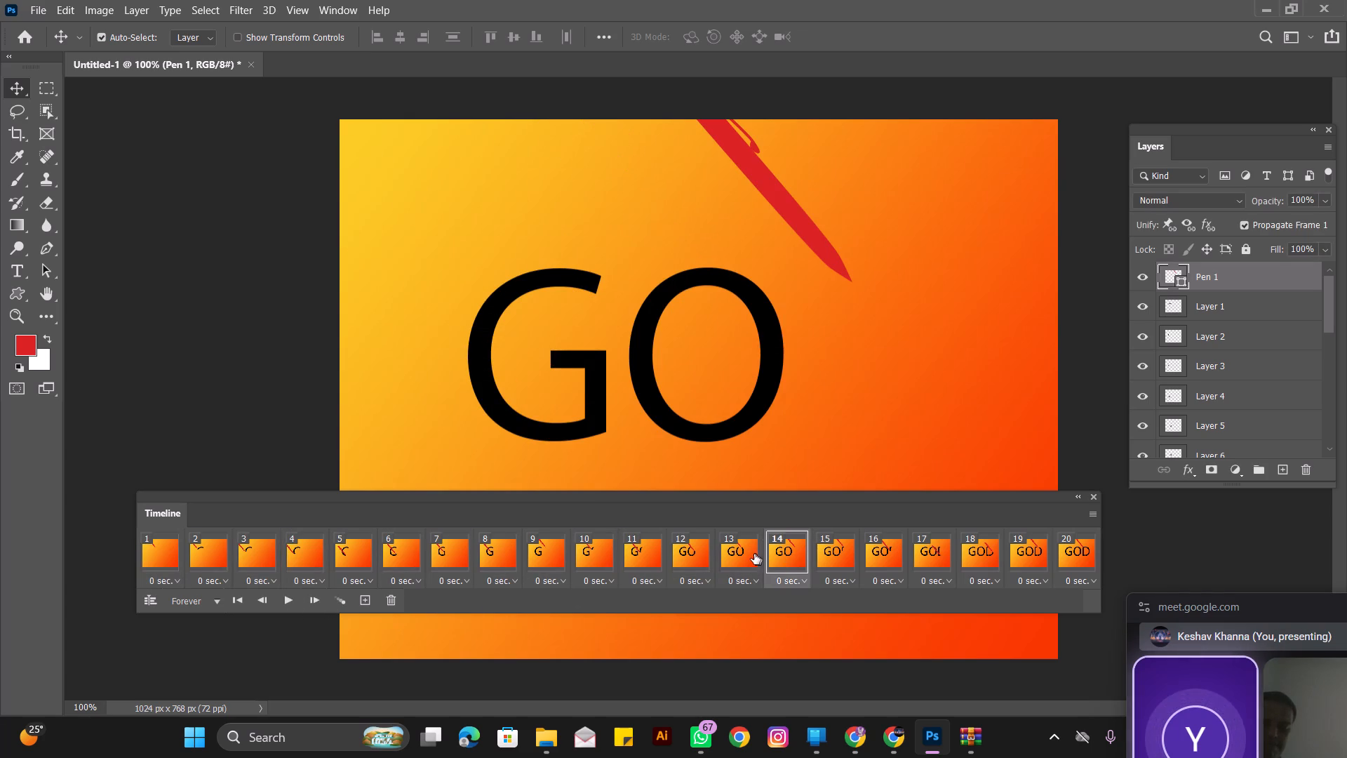
left_click(744, 552)
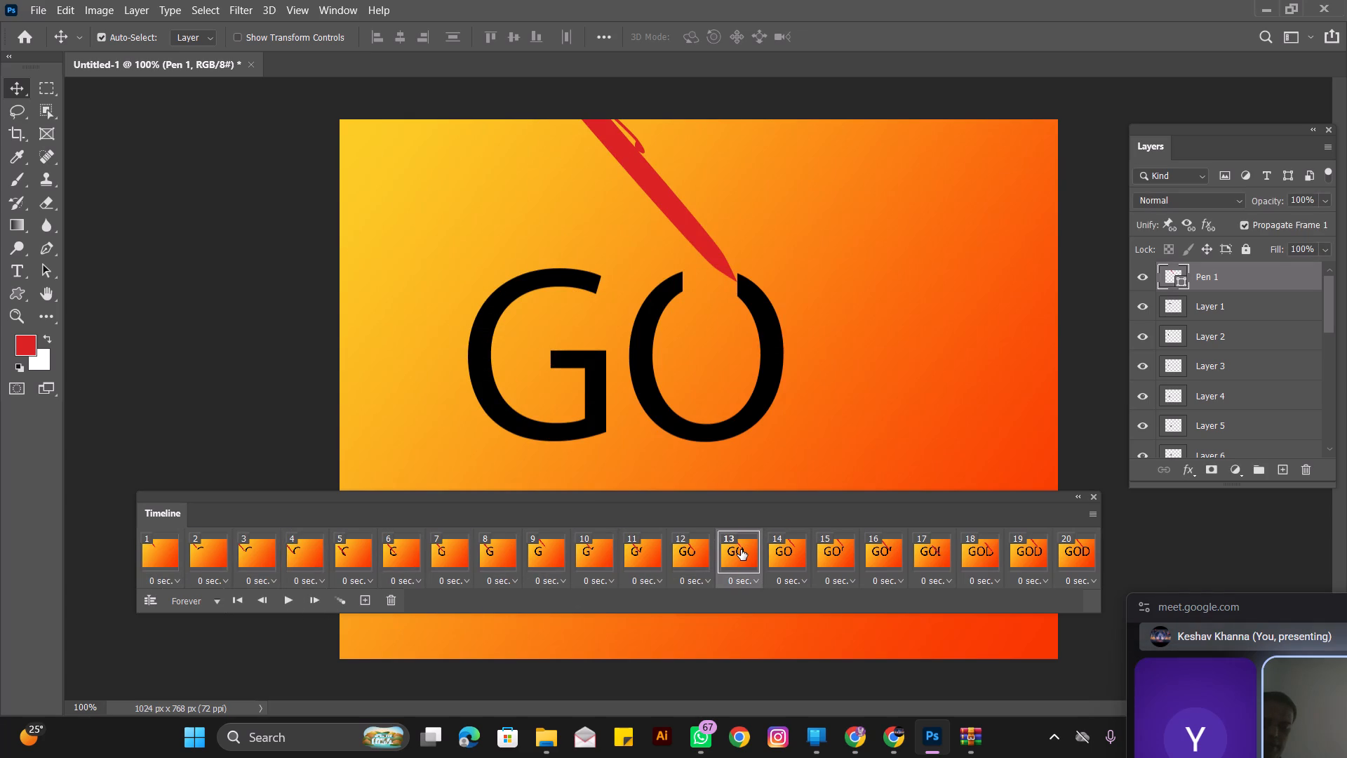
left_click_drag(796, 557, 788, 557)
left_click(835, 553)
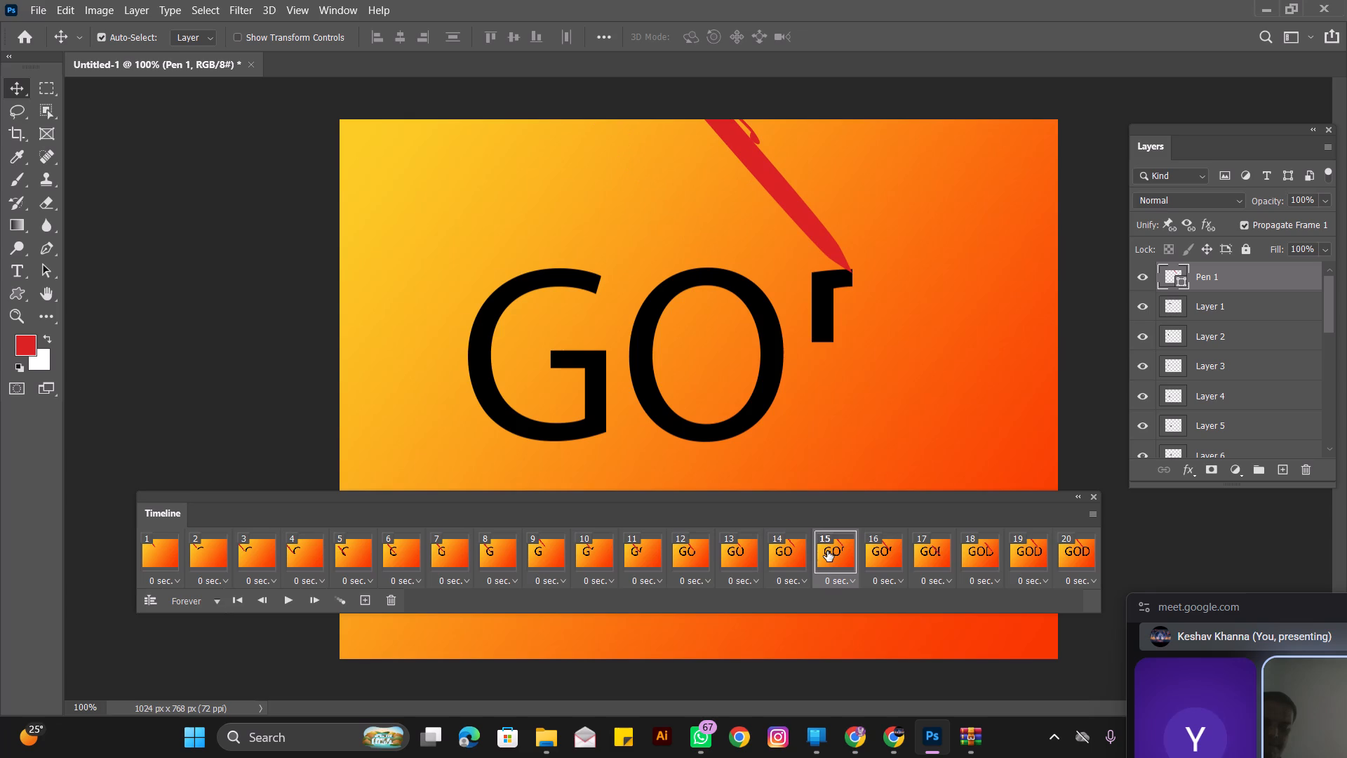
left_click(789, 547)
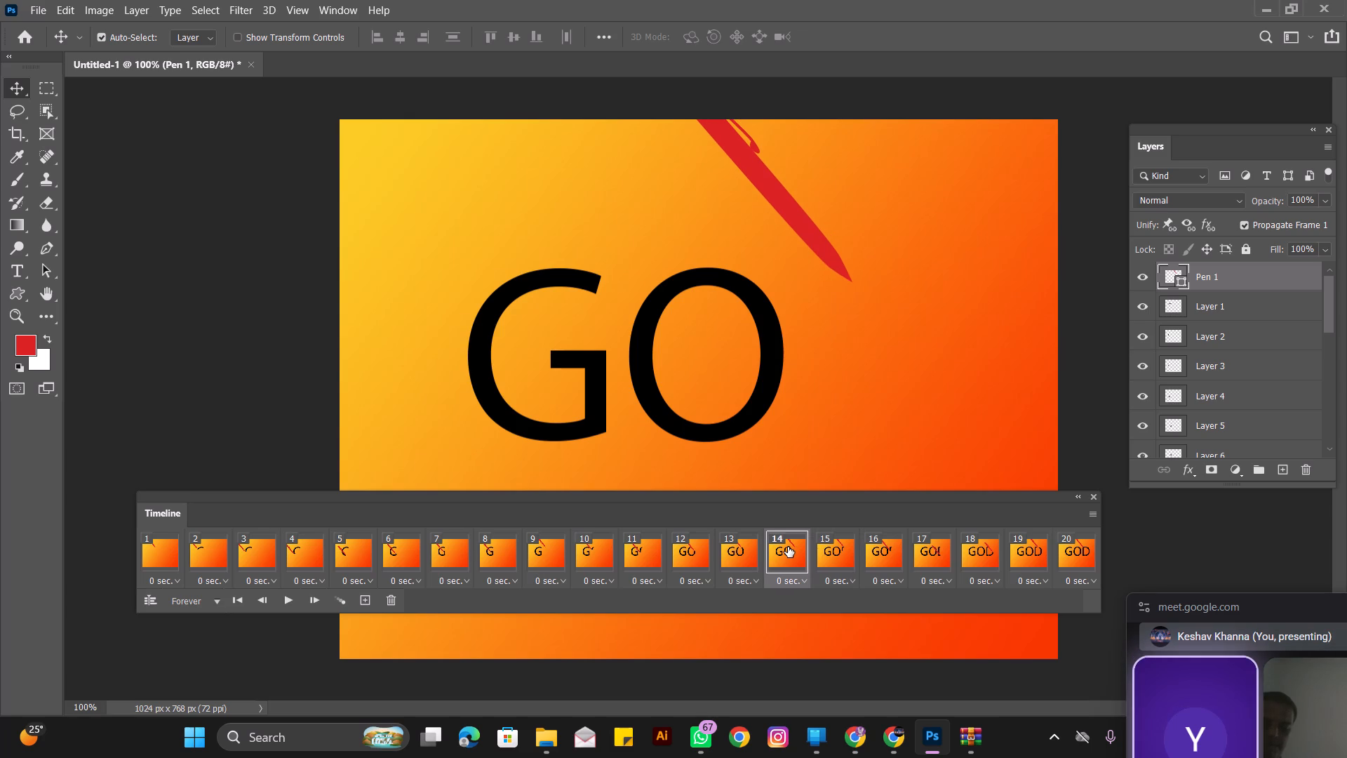
left_click(734, 557)
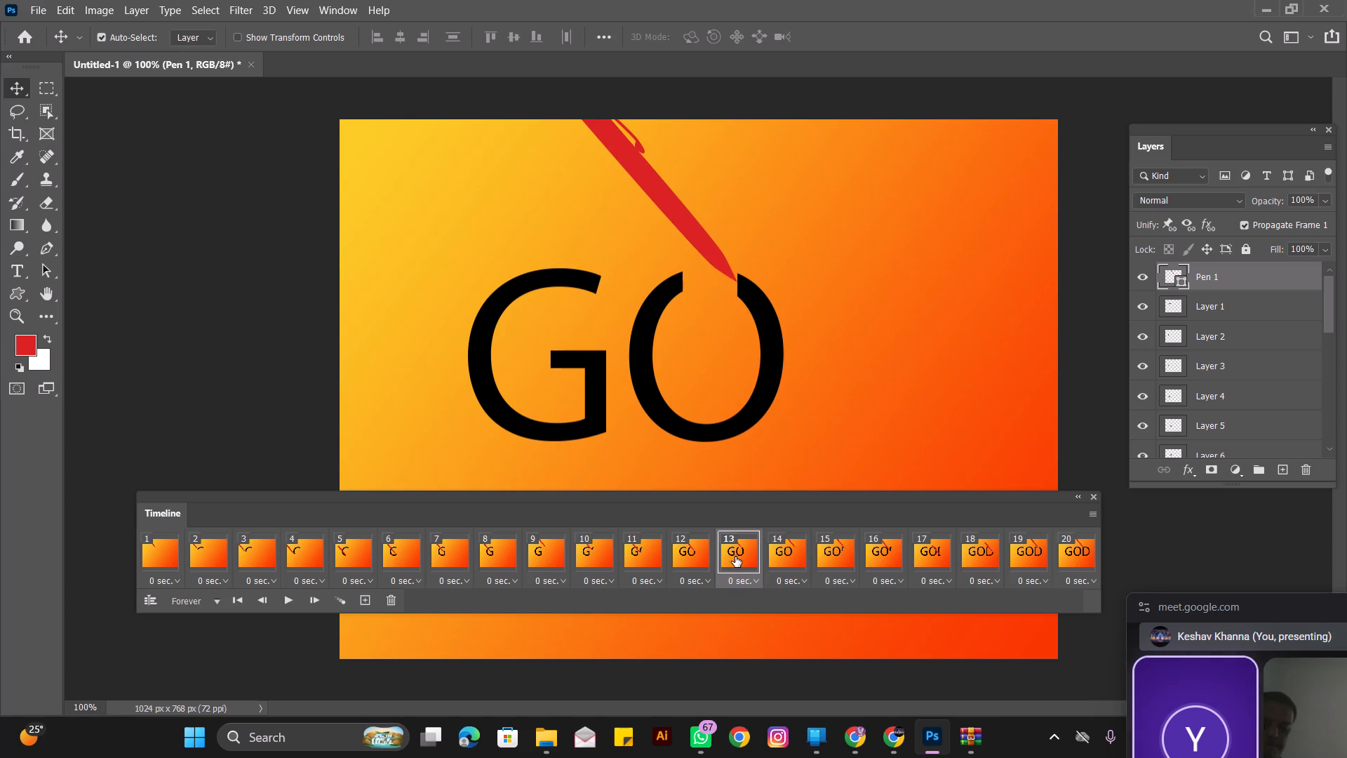
left_click(784, 558)
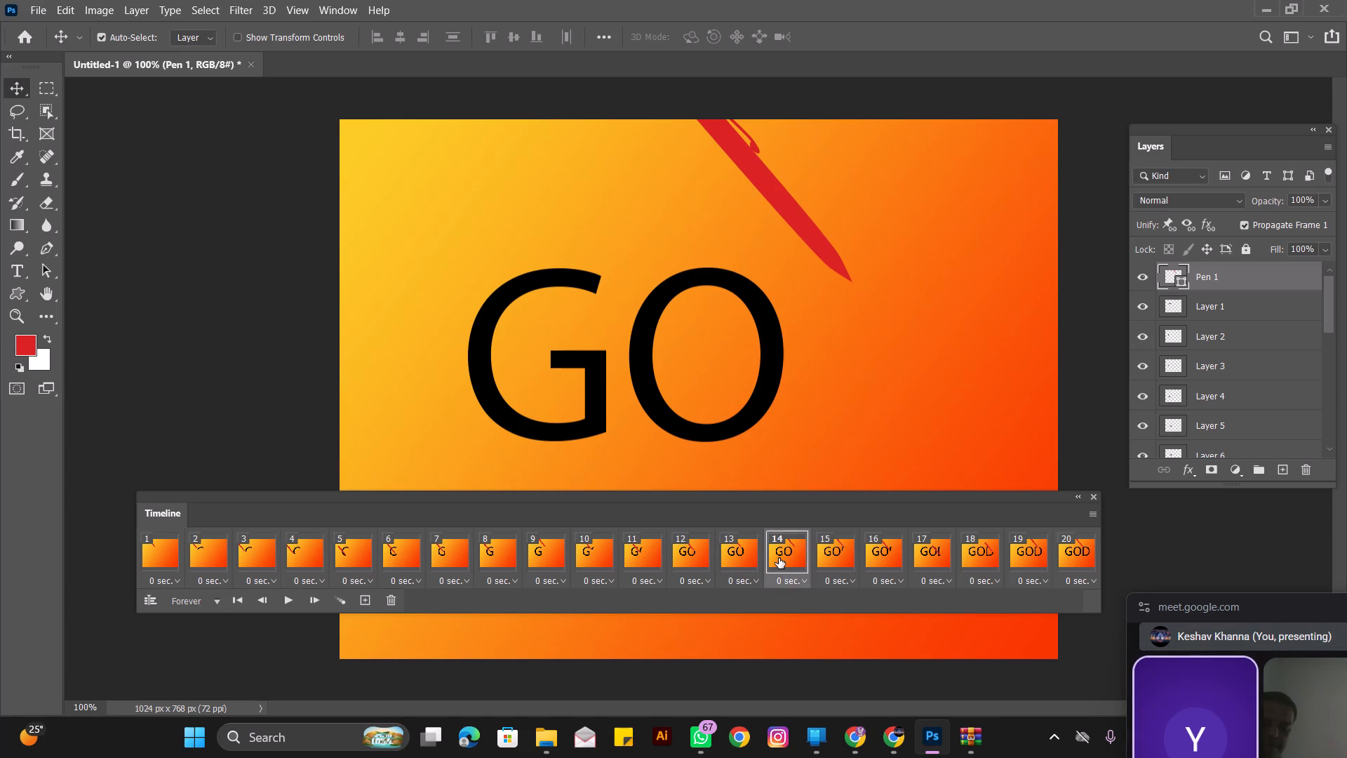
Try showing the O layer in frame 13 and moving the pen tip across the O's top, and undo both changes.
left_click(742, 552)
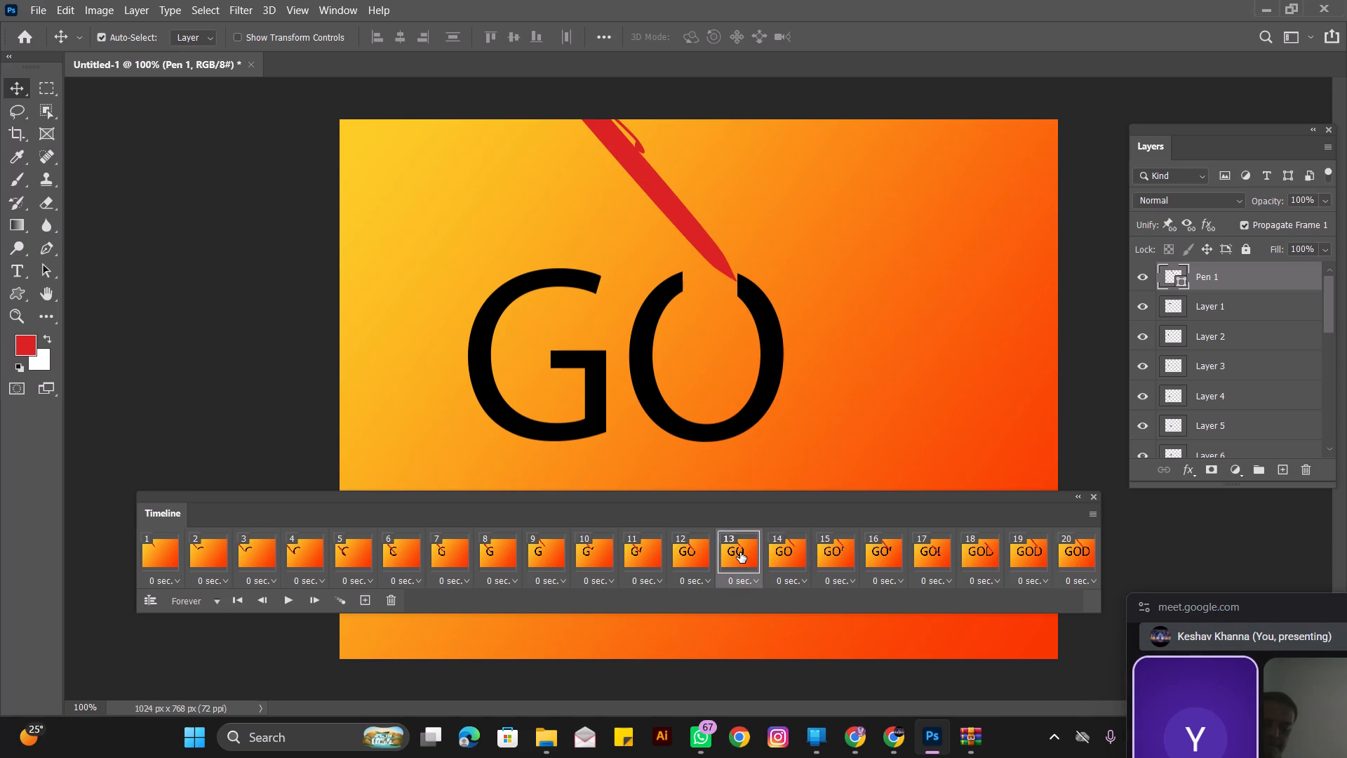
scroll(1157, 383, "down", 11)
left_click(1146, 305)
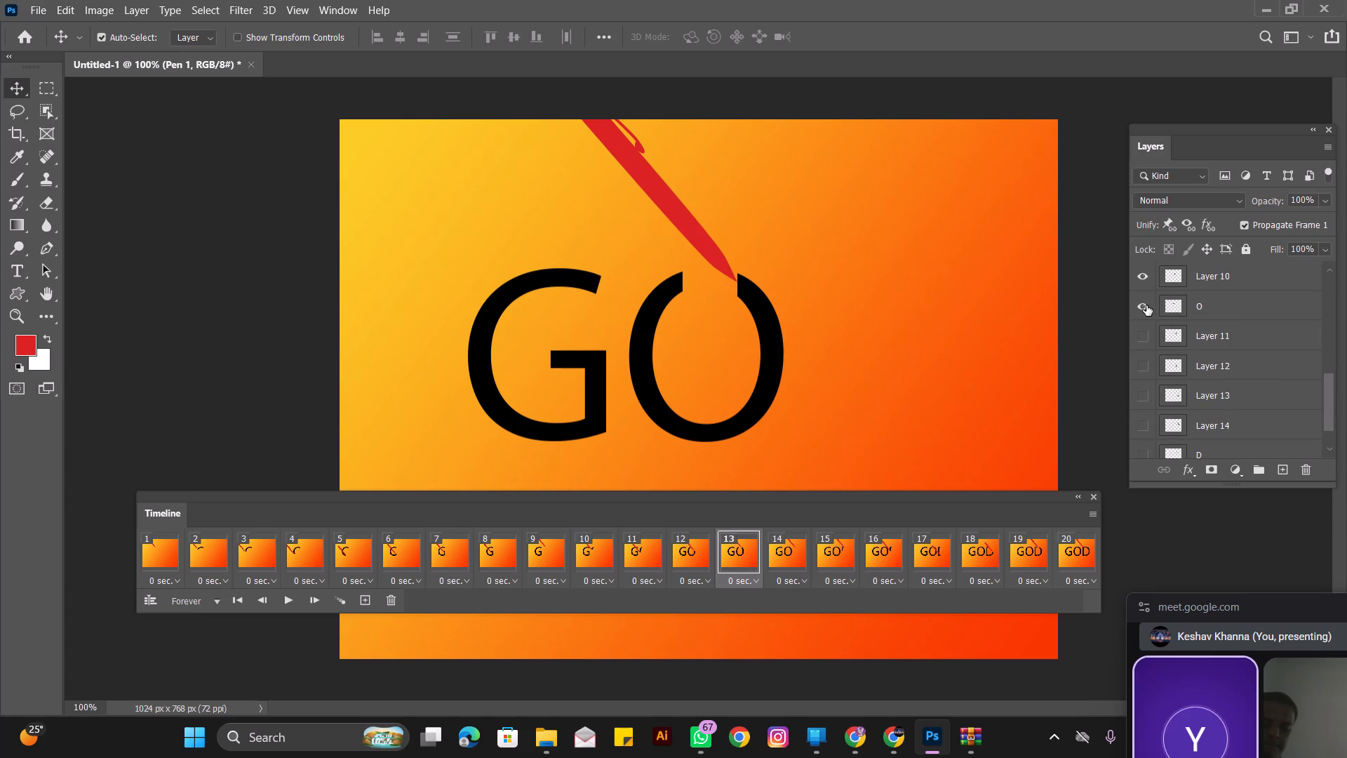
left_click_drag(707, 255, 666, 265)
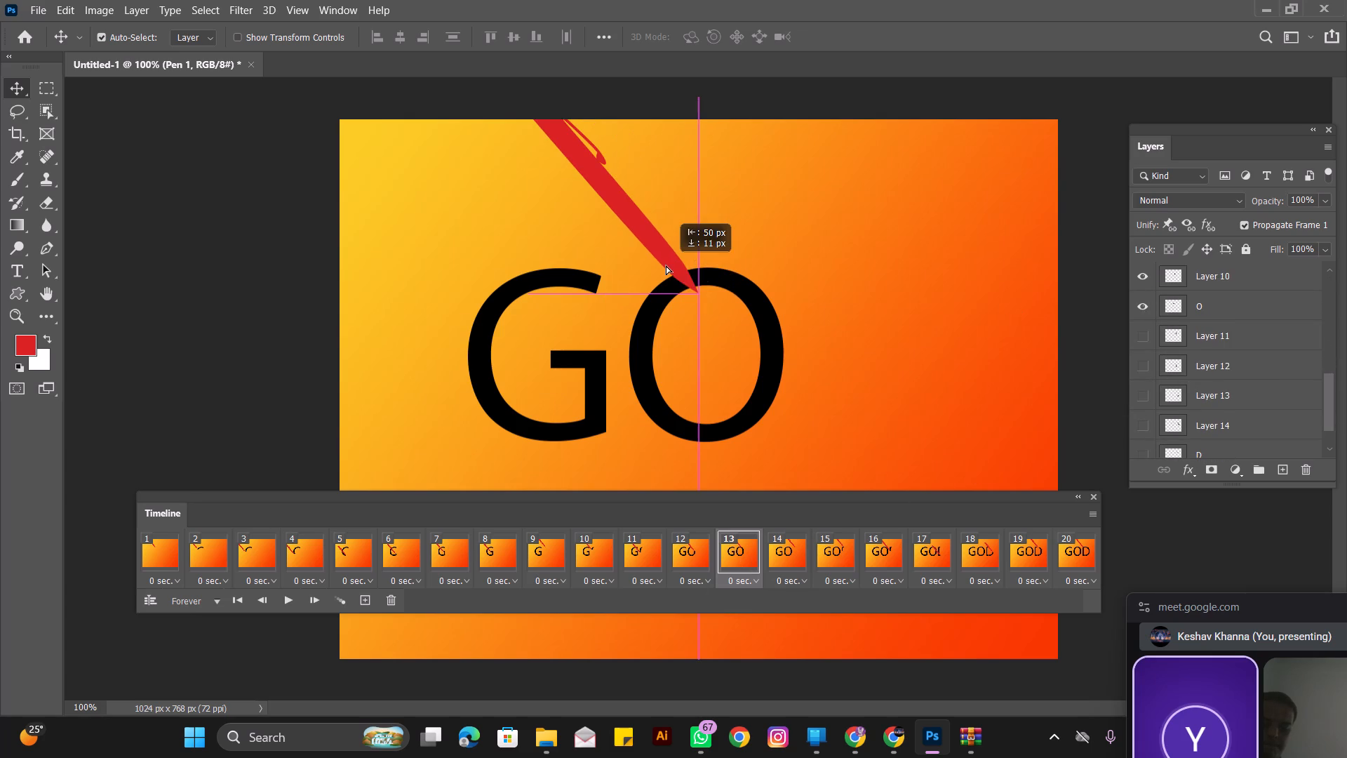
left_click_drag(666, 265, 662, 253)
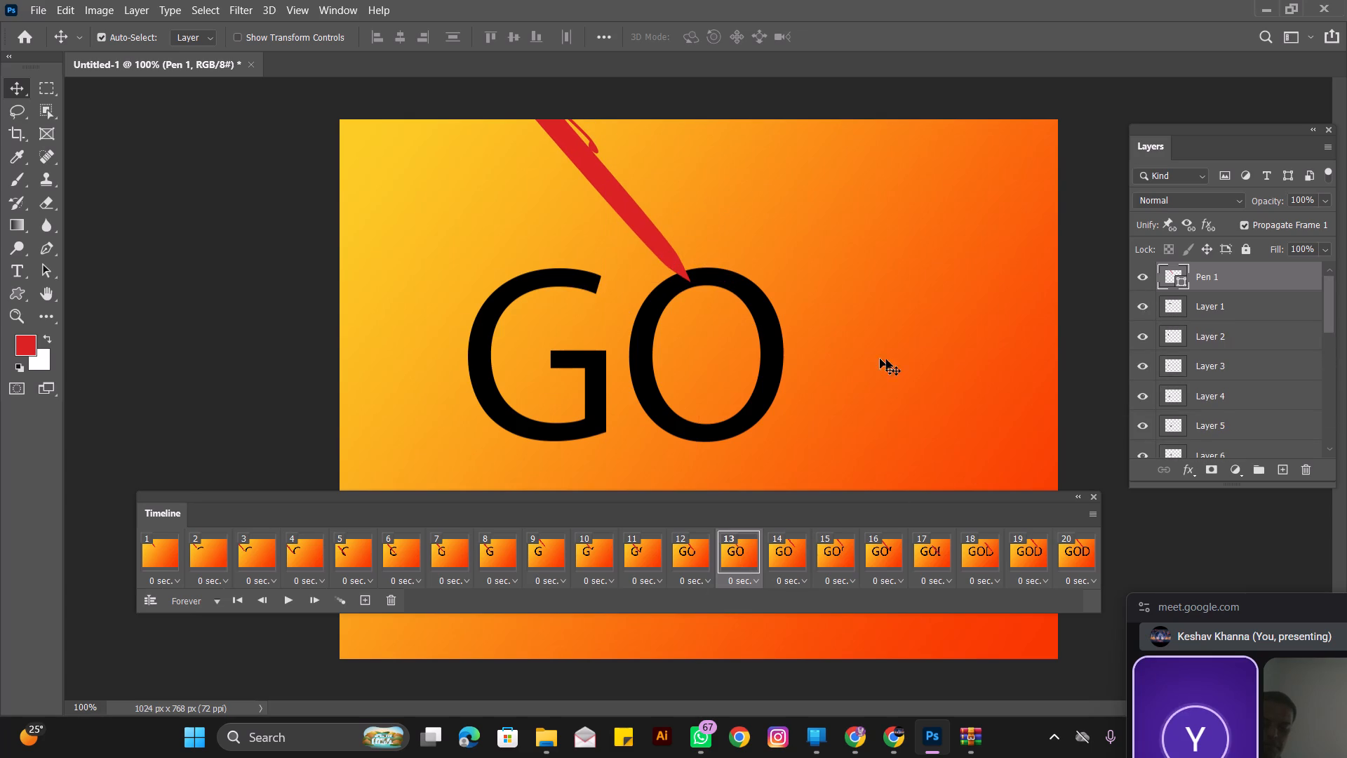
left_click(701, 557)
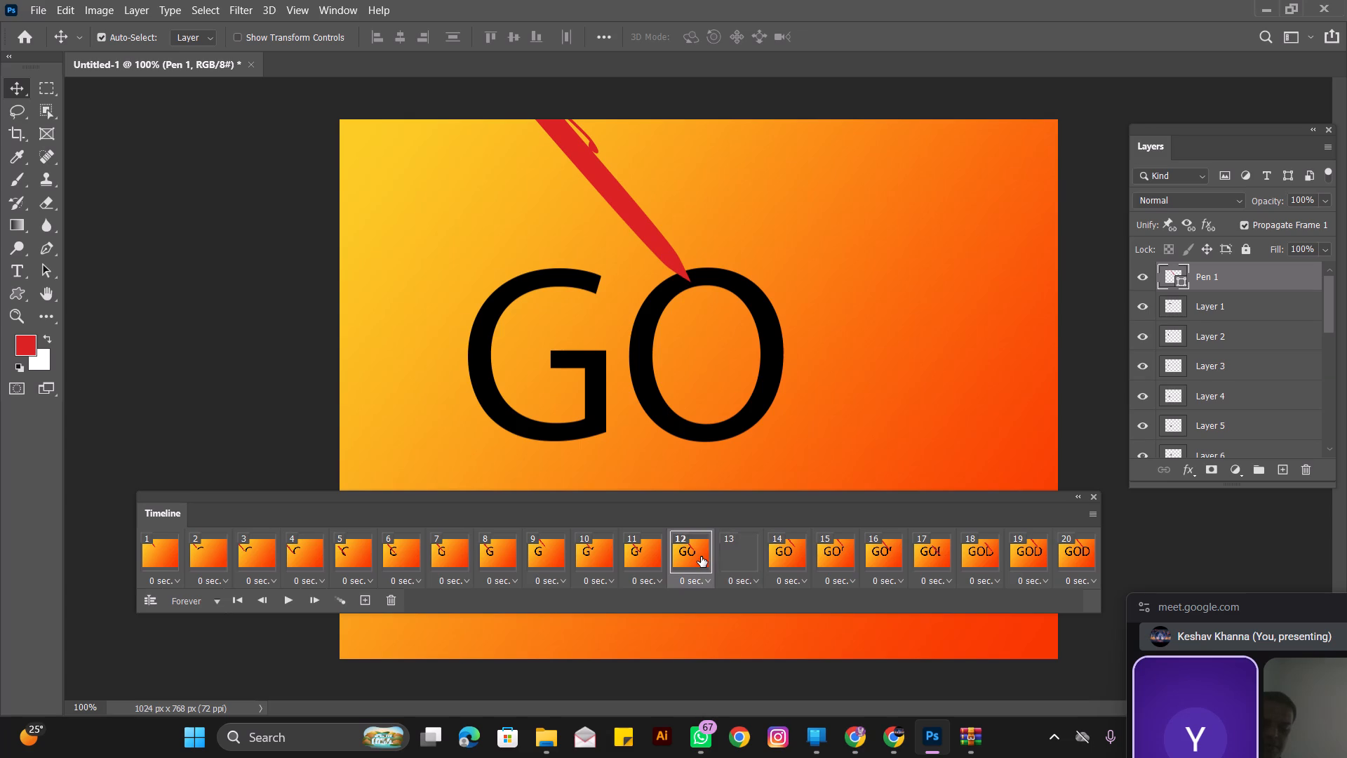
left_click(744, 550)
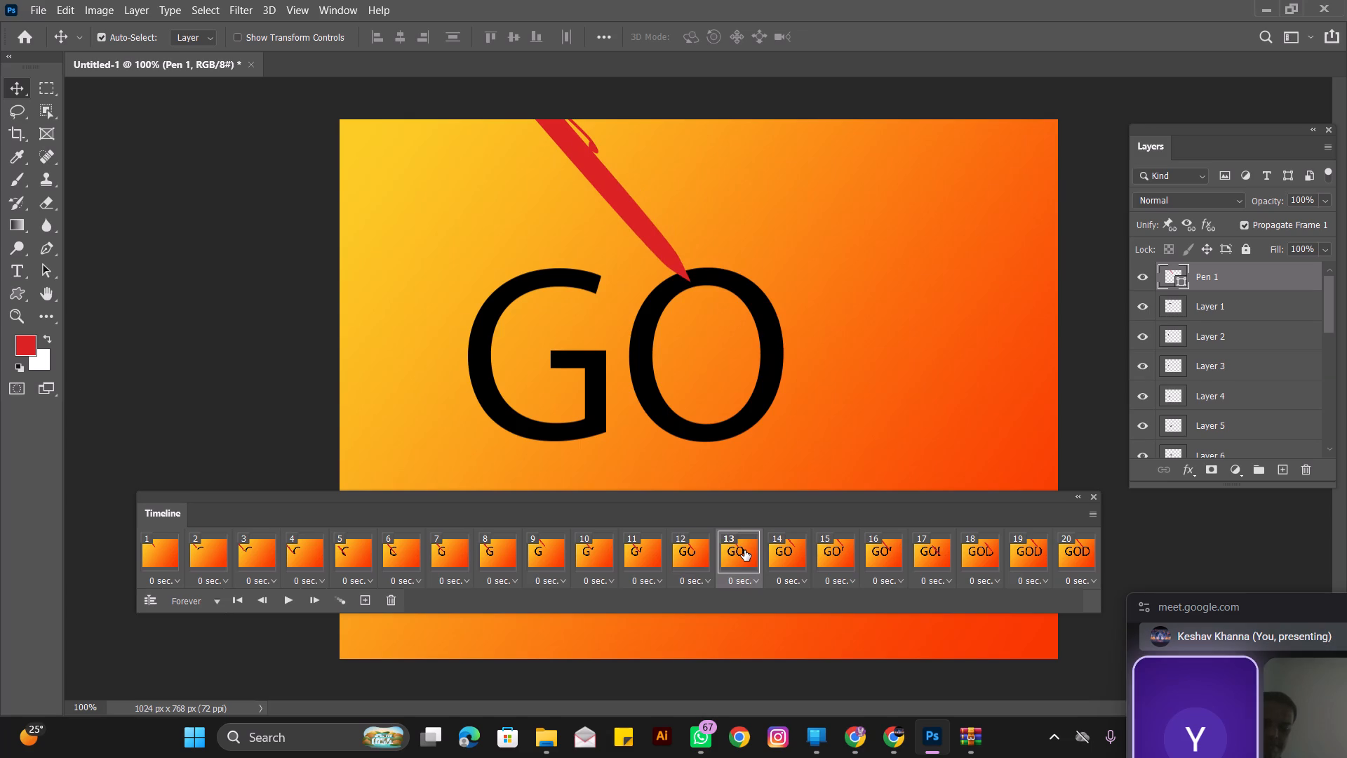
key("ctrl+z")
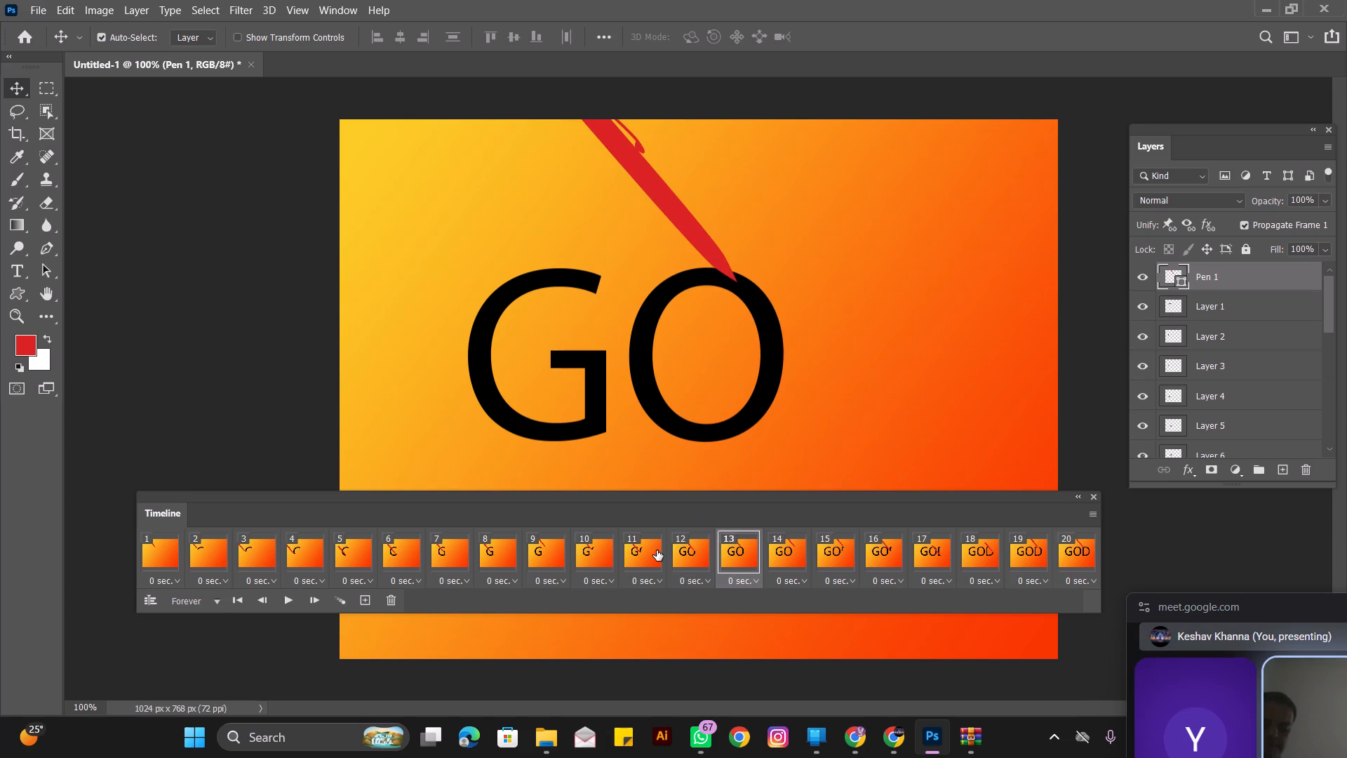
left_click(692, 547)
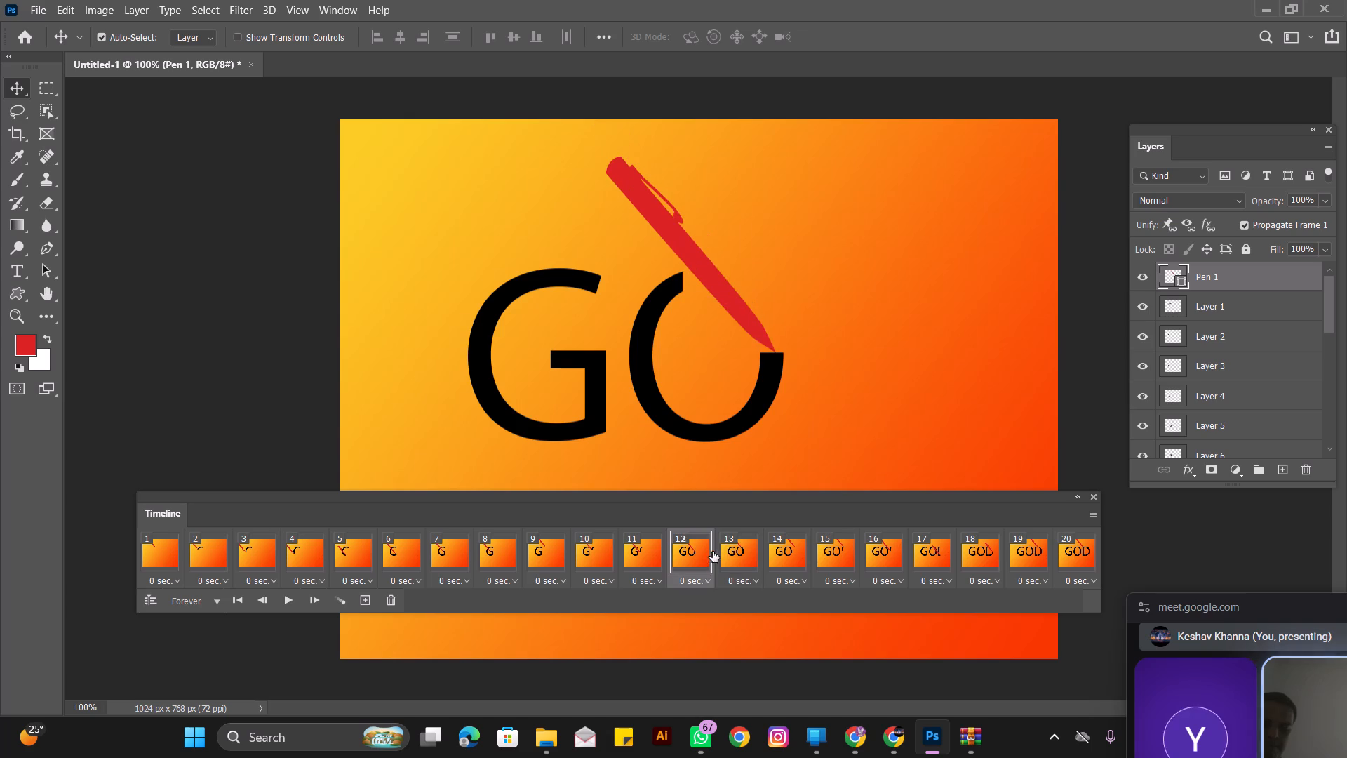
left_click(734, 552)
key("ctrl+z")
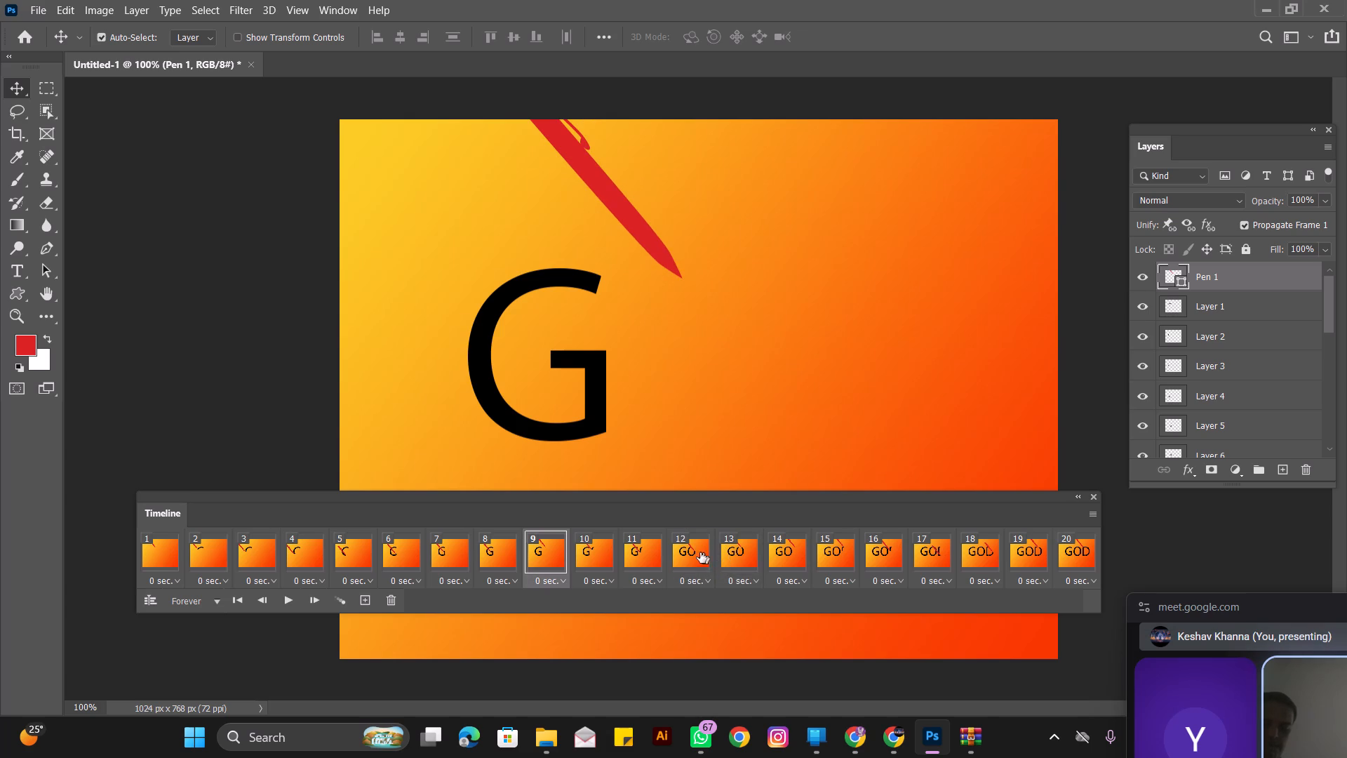
Step through frames 10 to 14 to examine how the O is completed.
left_click(601, 547)
left_click(641, 557)
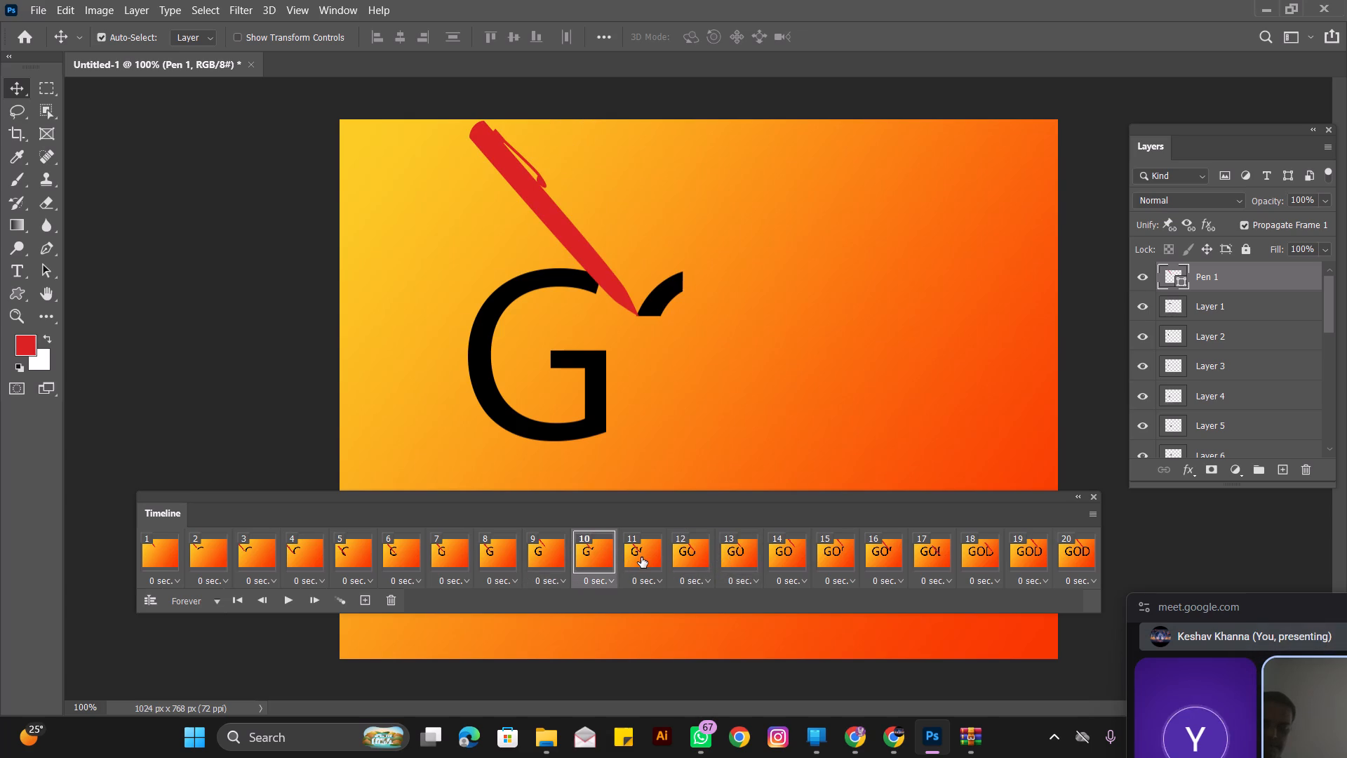
left_click(683, 556)
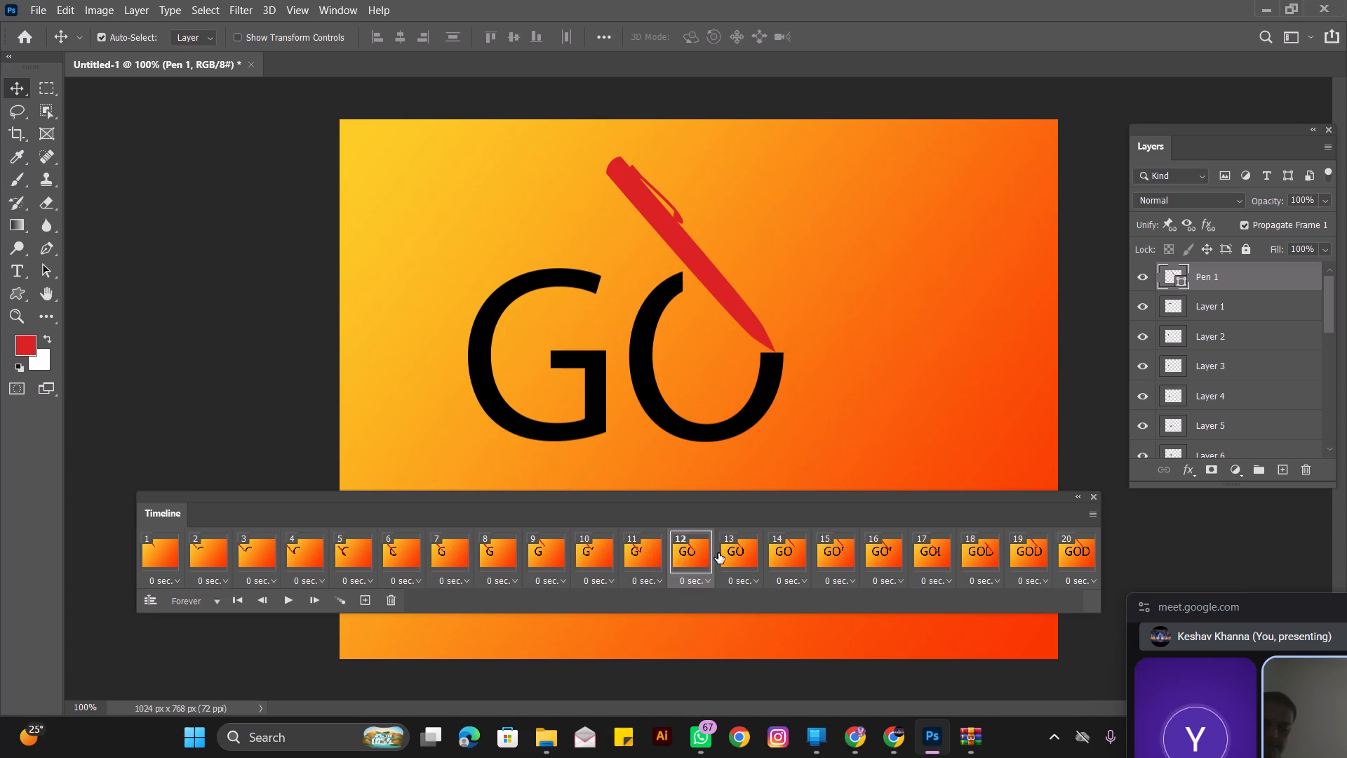
left_click(739, 553)
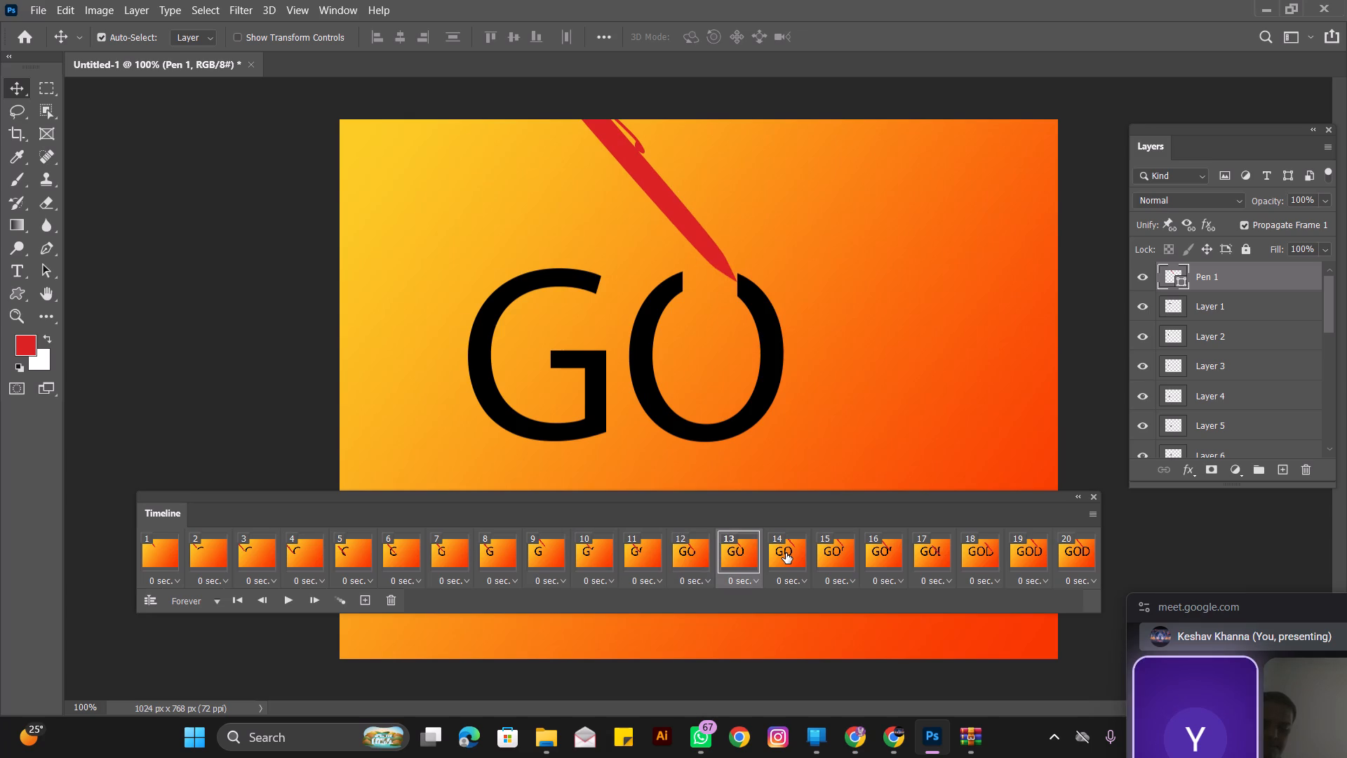
left_click(786, 553)
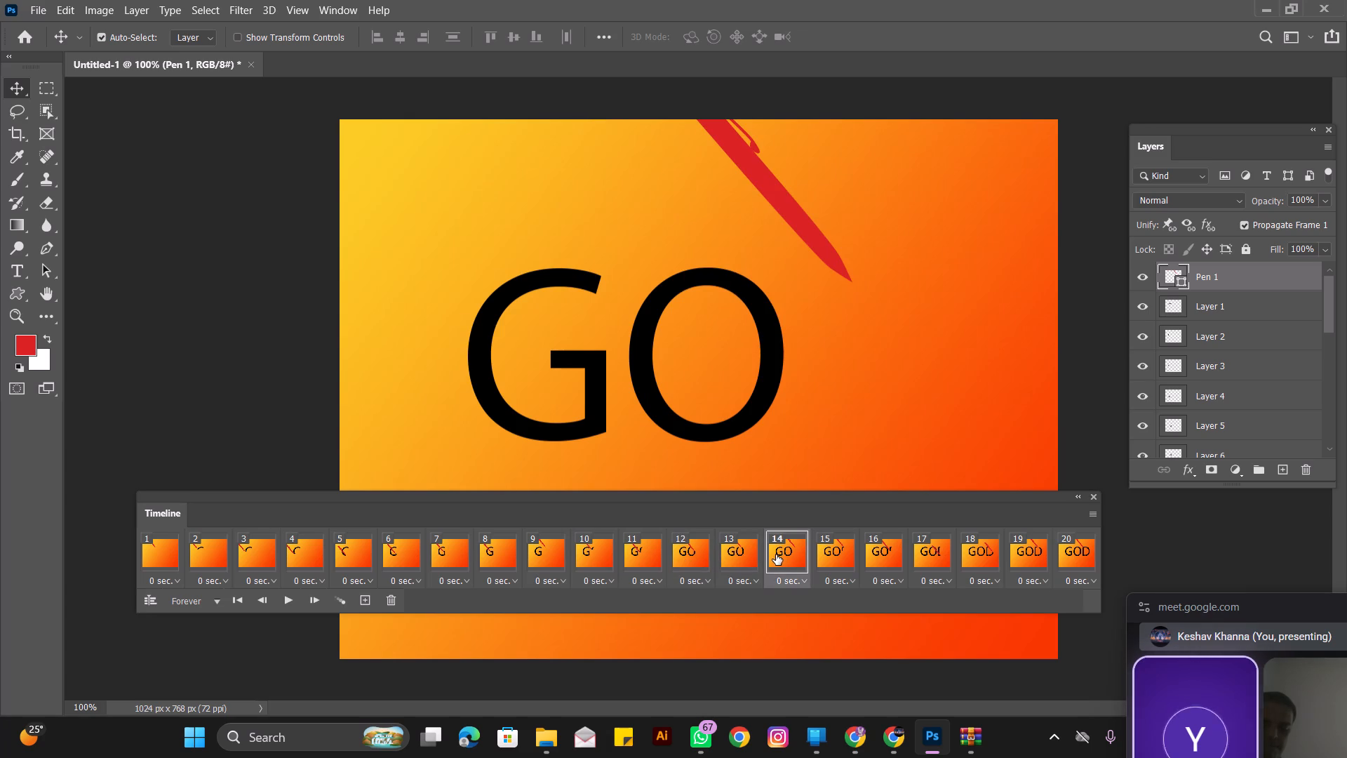
left_click(738, 554)
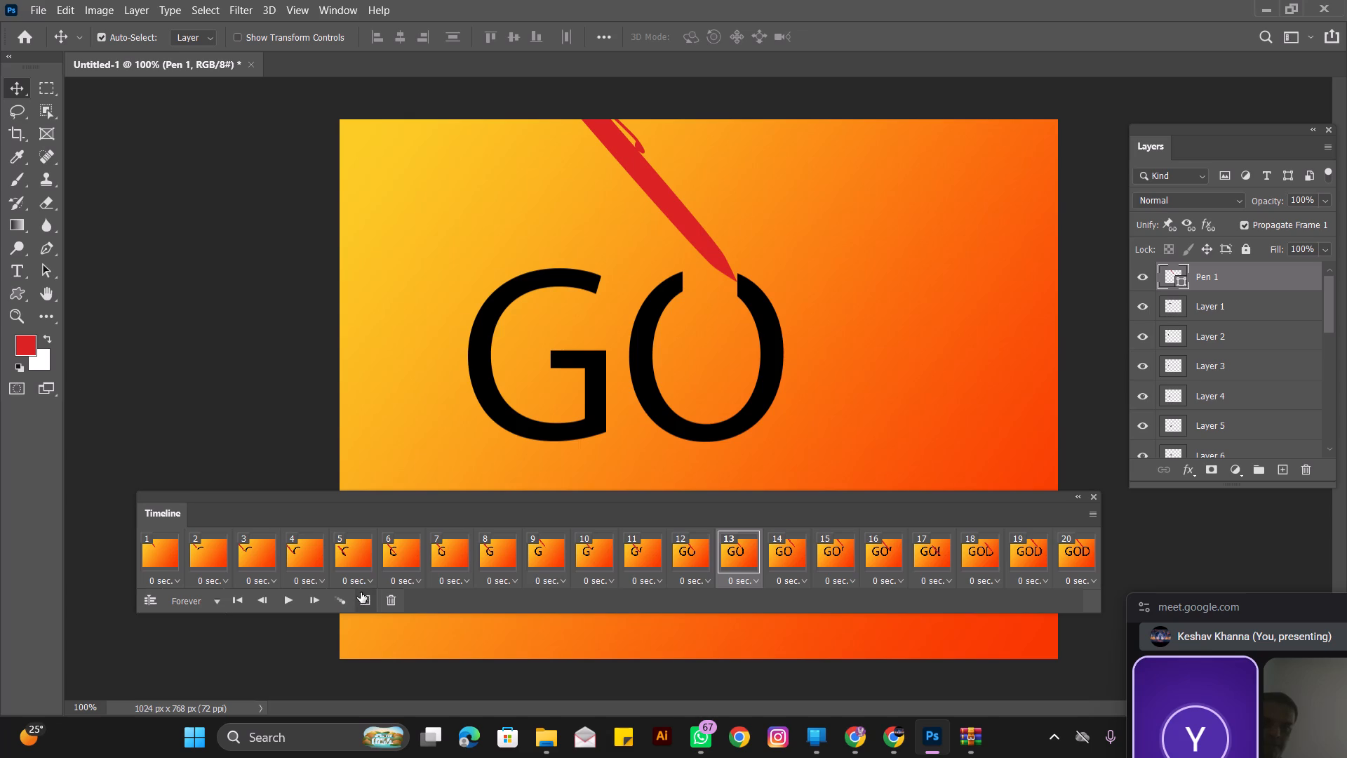
Duplicate frame 14, which has the complete GO with the pen at the D's start.
left_click(782, 561)
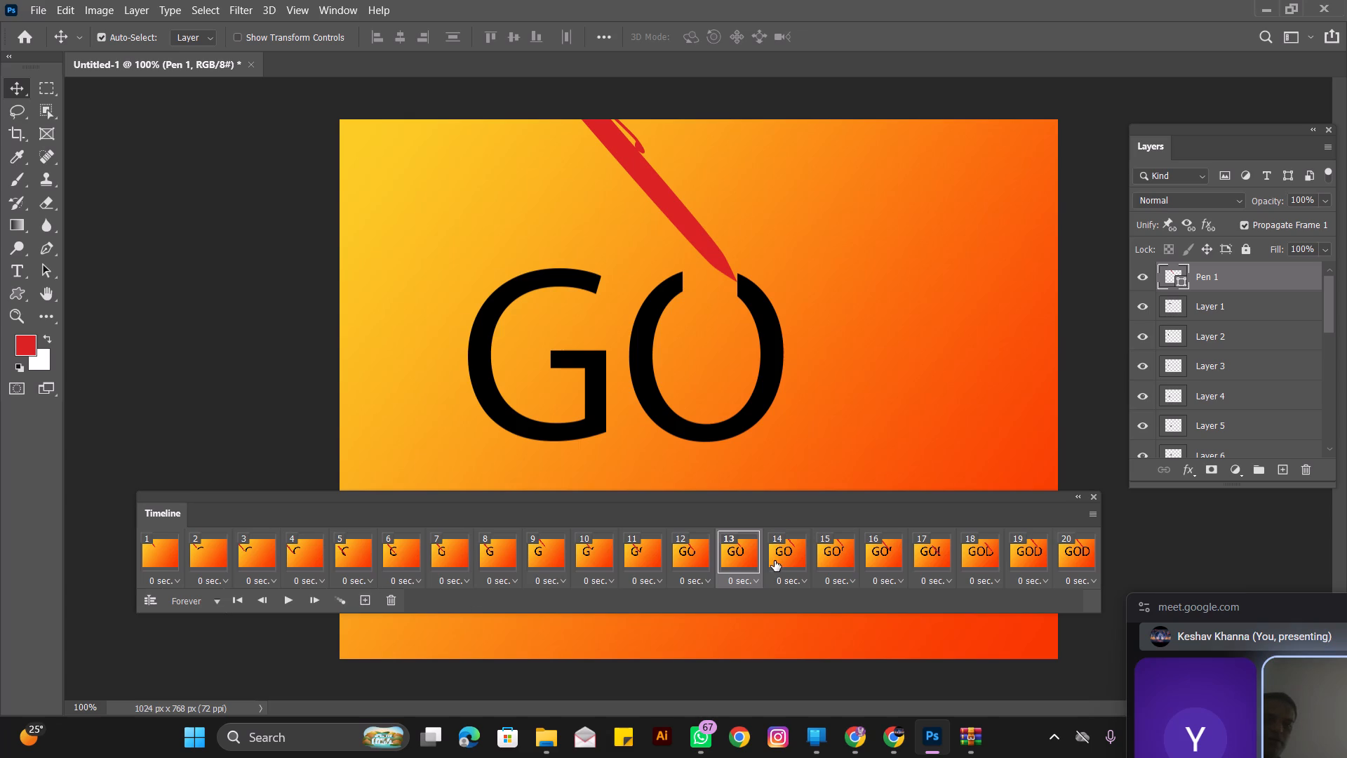
left_click(366, 594)
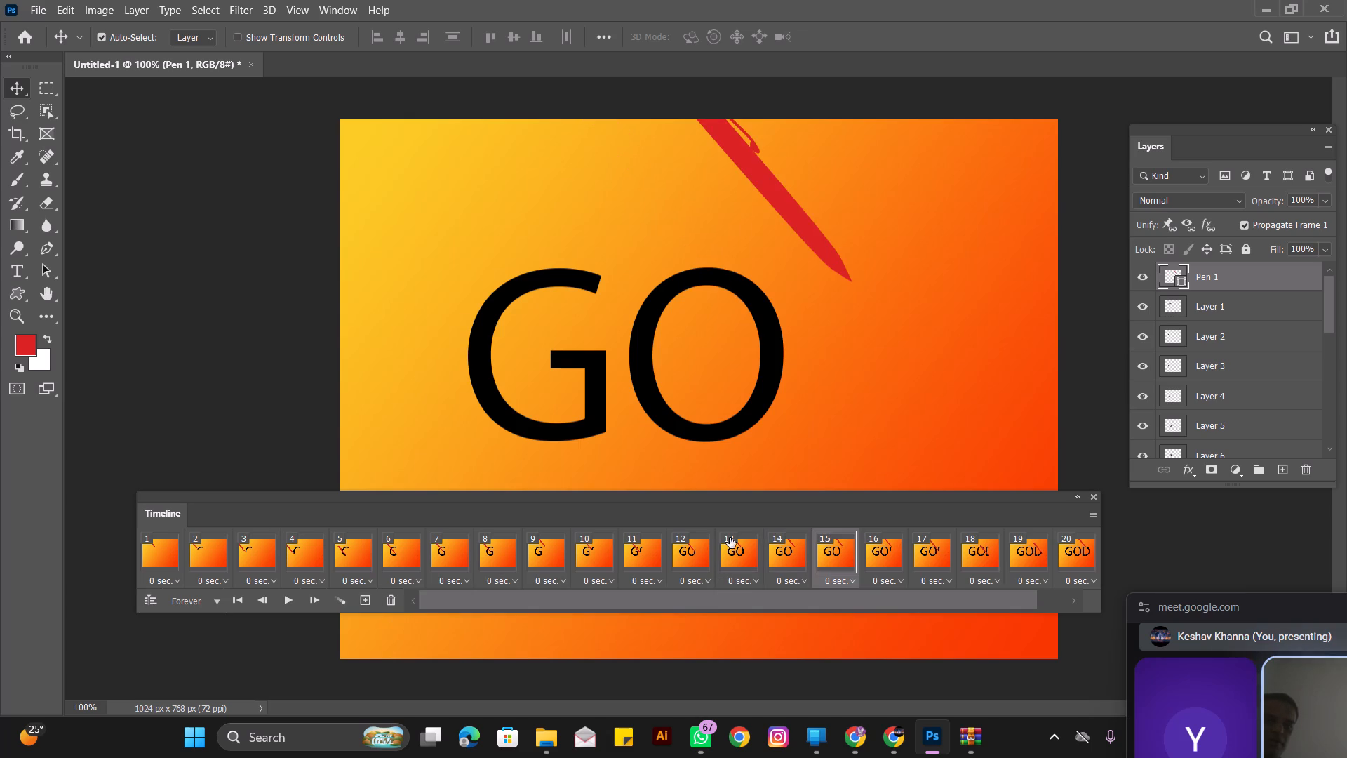
In frame 13, show the O layer and move the pen tip to the left side of the O's top, where its stroke began.
left_click(804, 554)
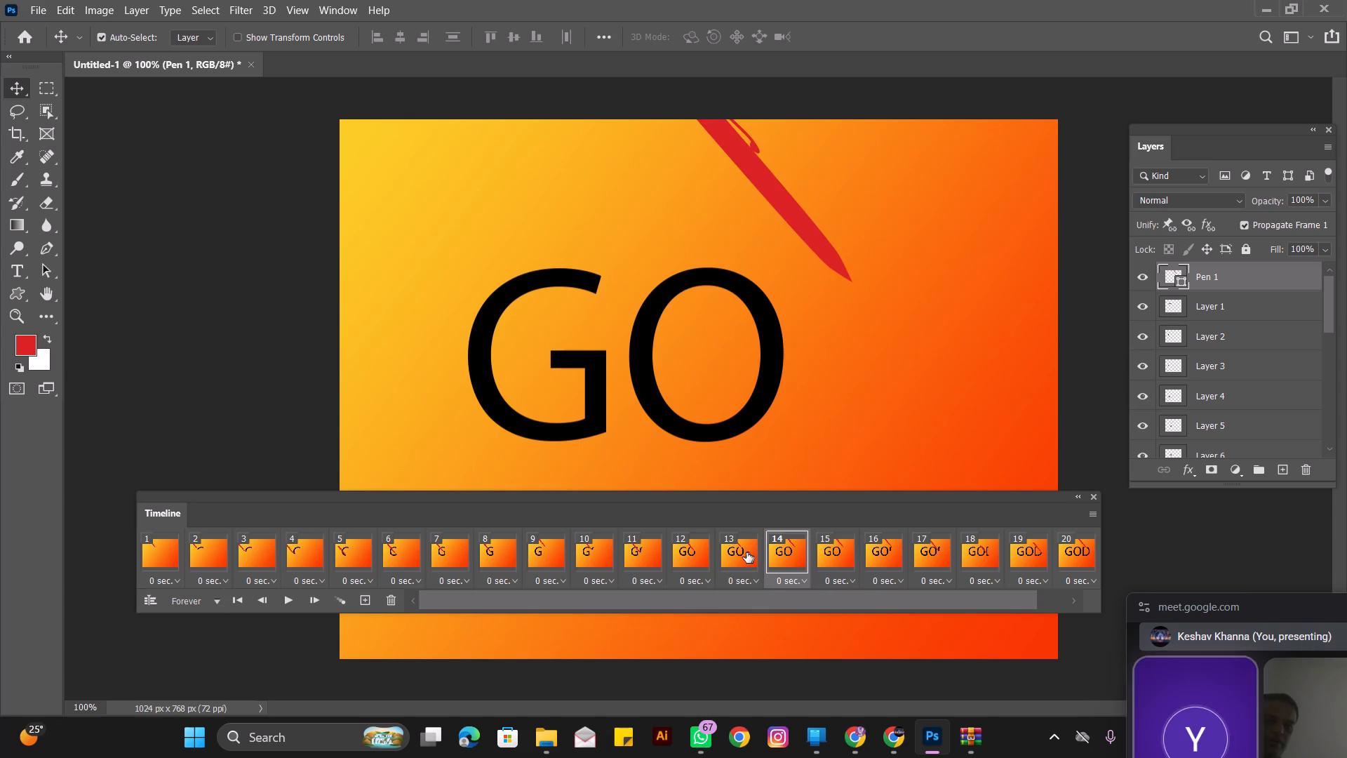
left_click(730, 552)
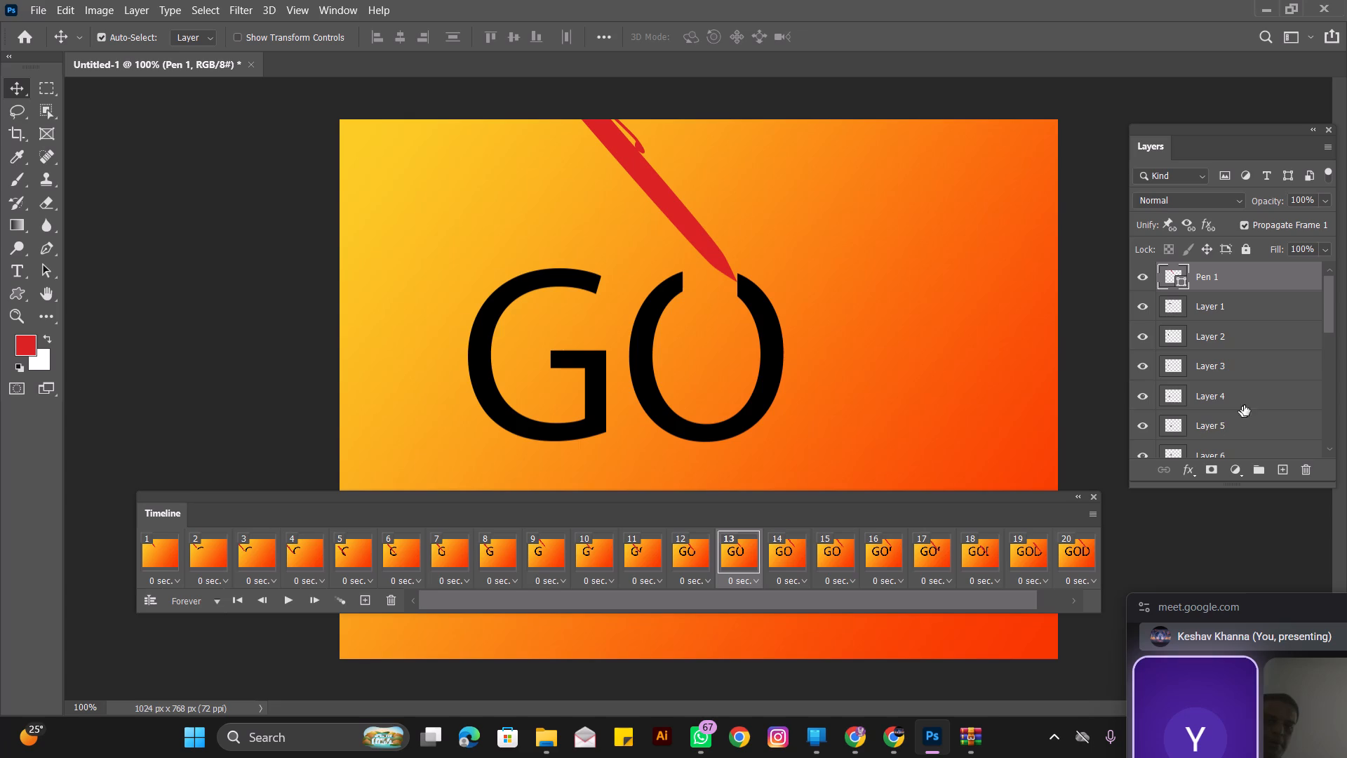
scroll(1258, 380, "down", 7)
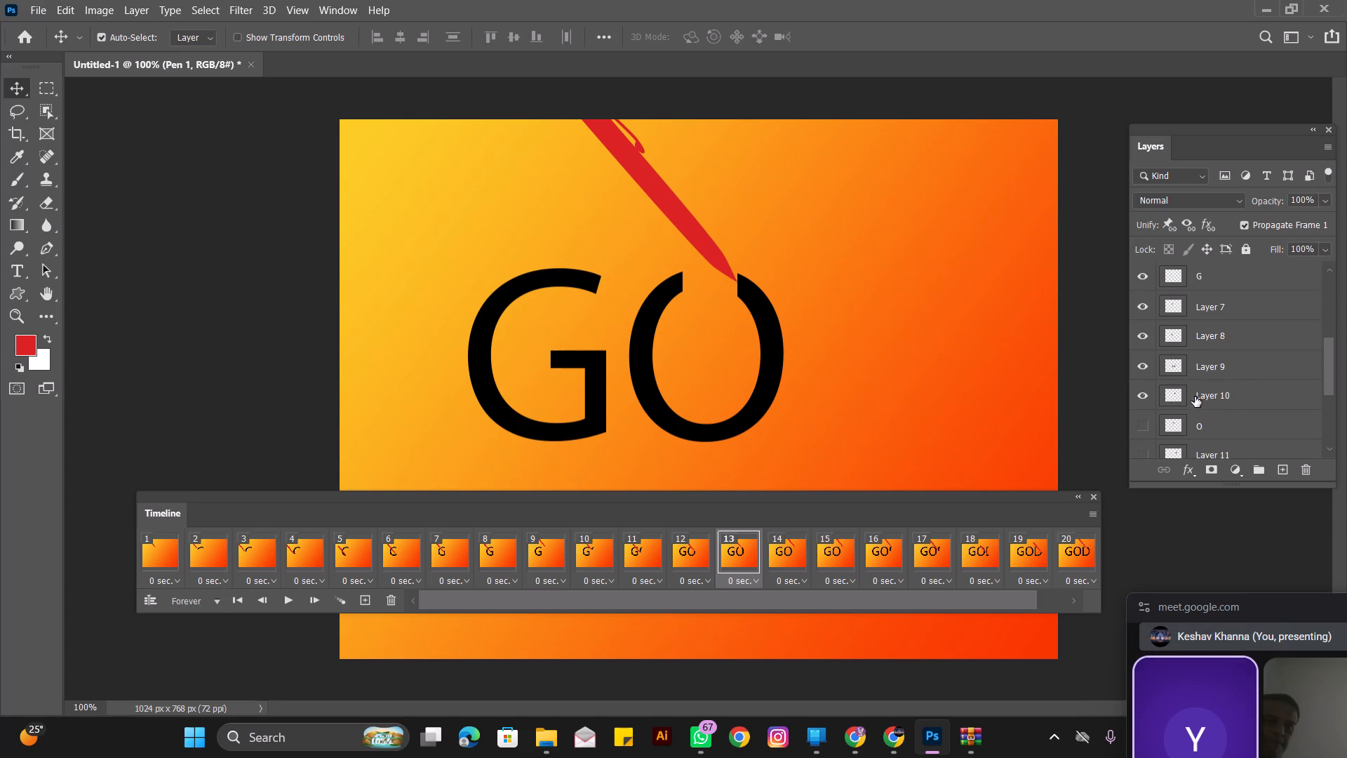
left_click(1144, 423)
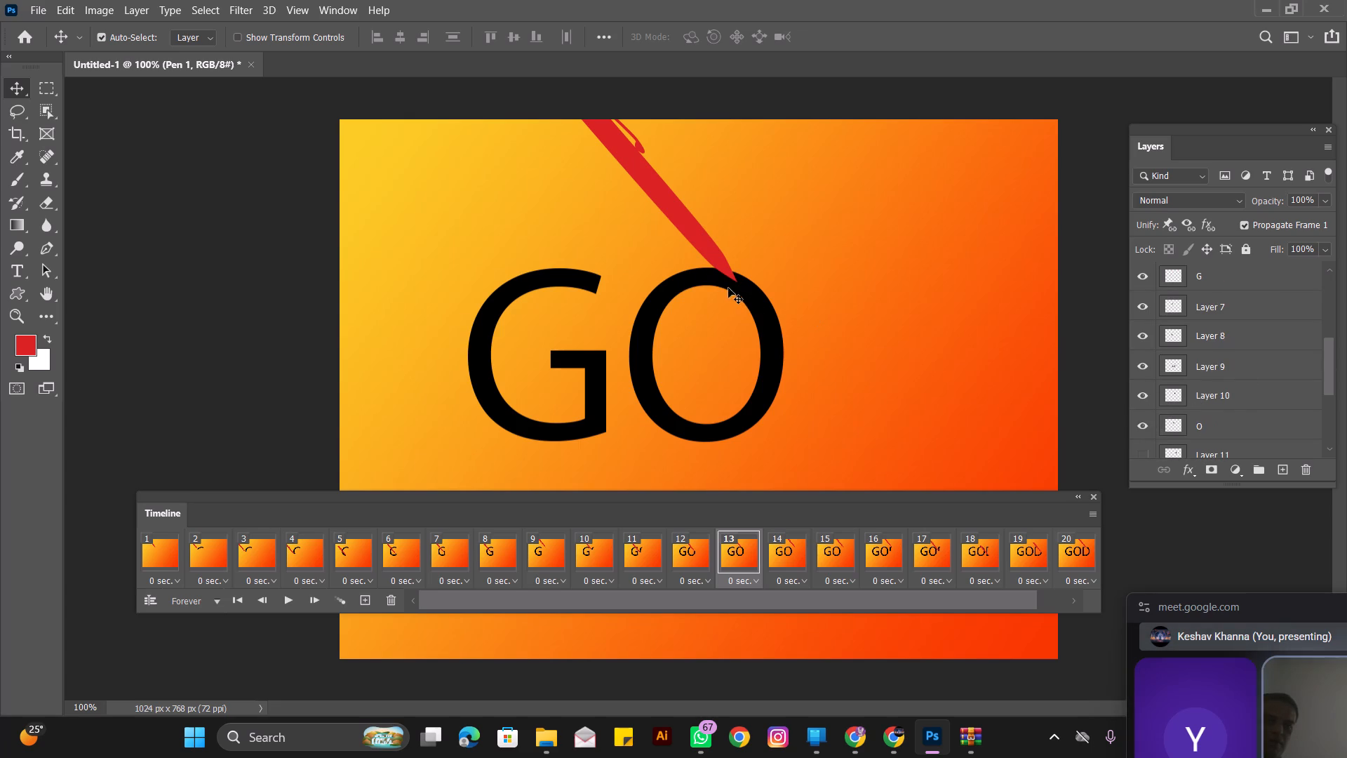
left_click_drag(713, 256, 676, 261)
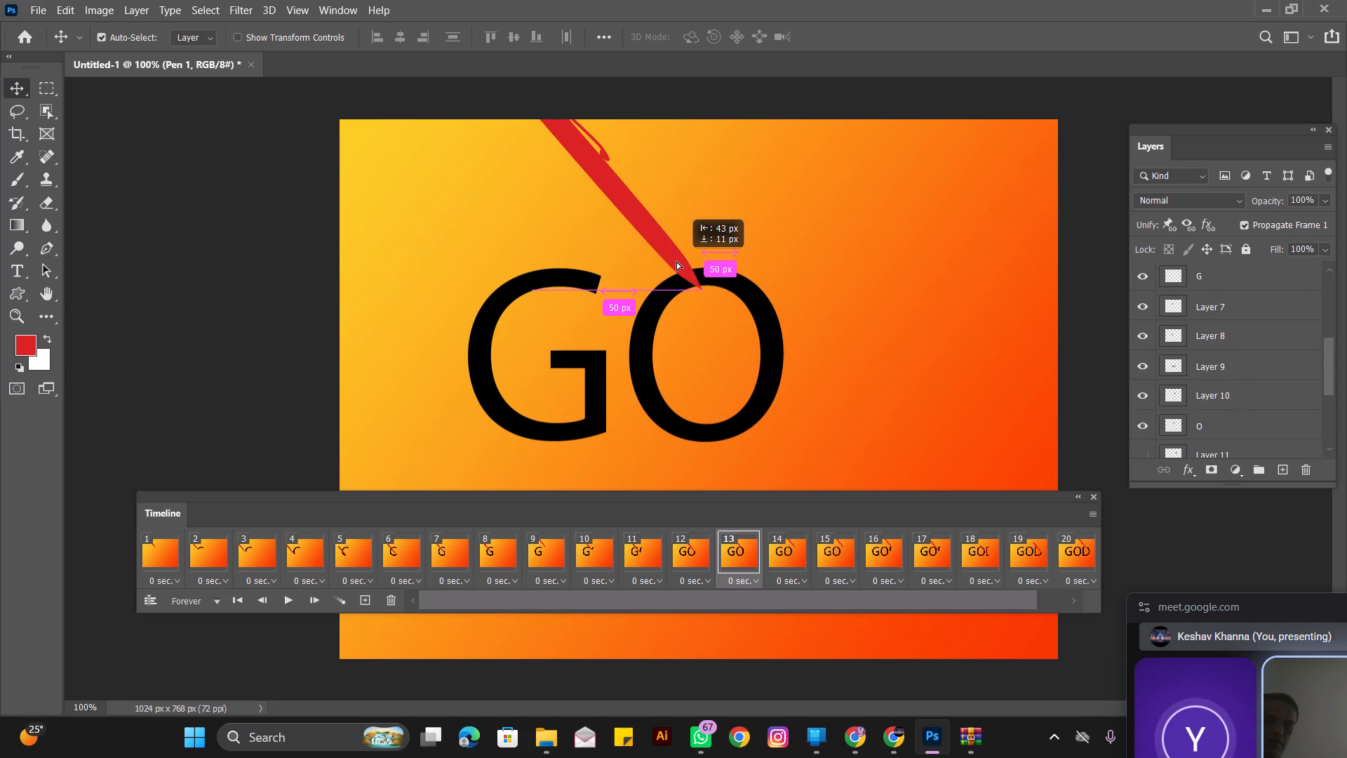
left_click_drag(676, 261, 664, 258)
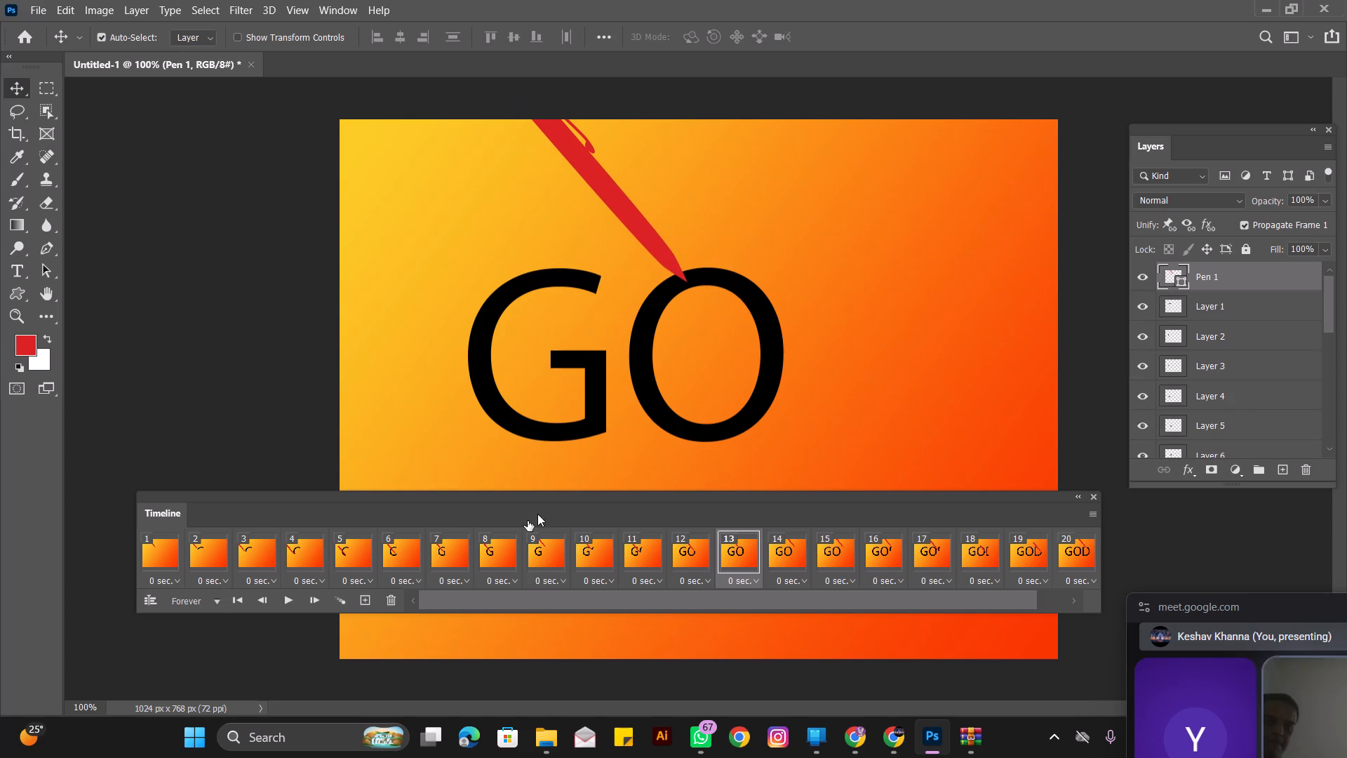
Step through frames 11 to 13 to check the O's closing stroke.
left_click(641, 554)
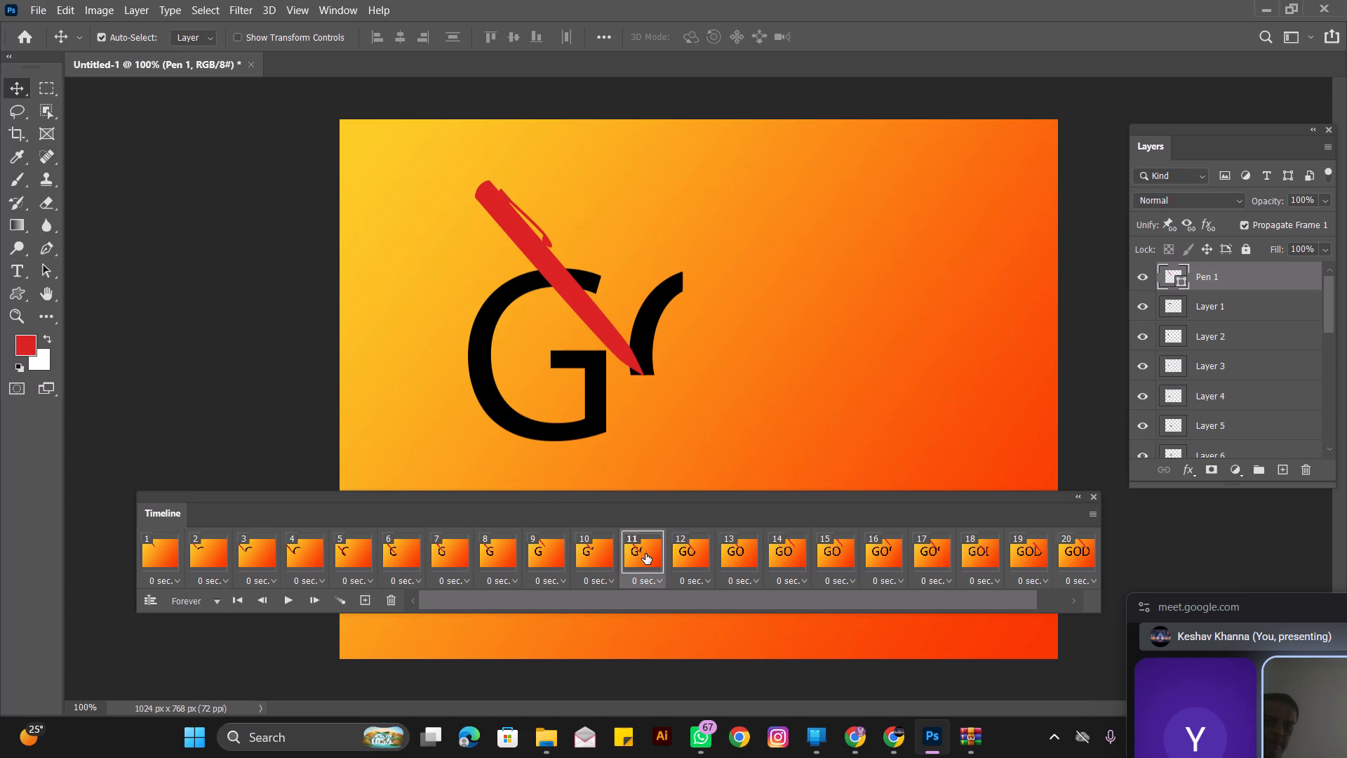
left_click(686, 554)
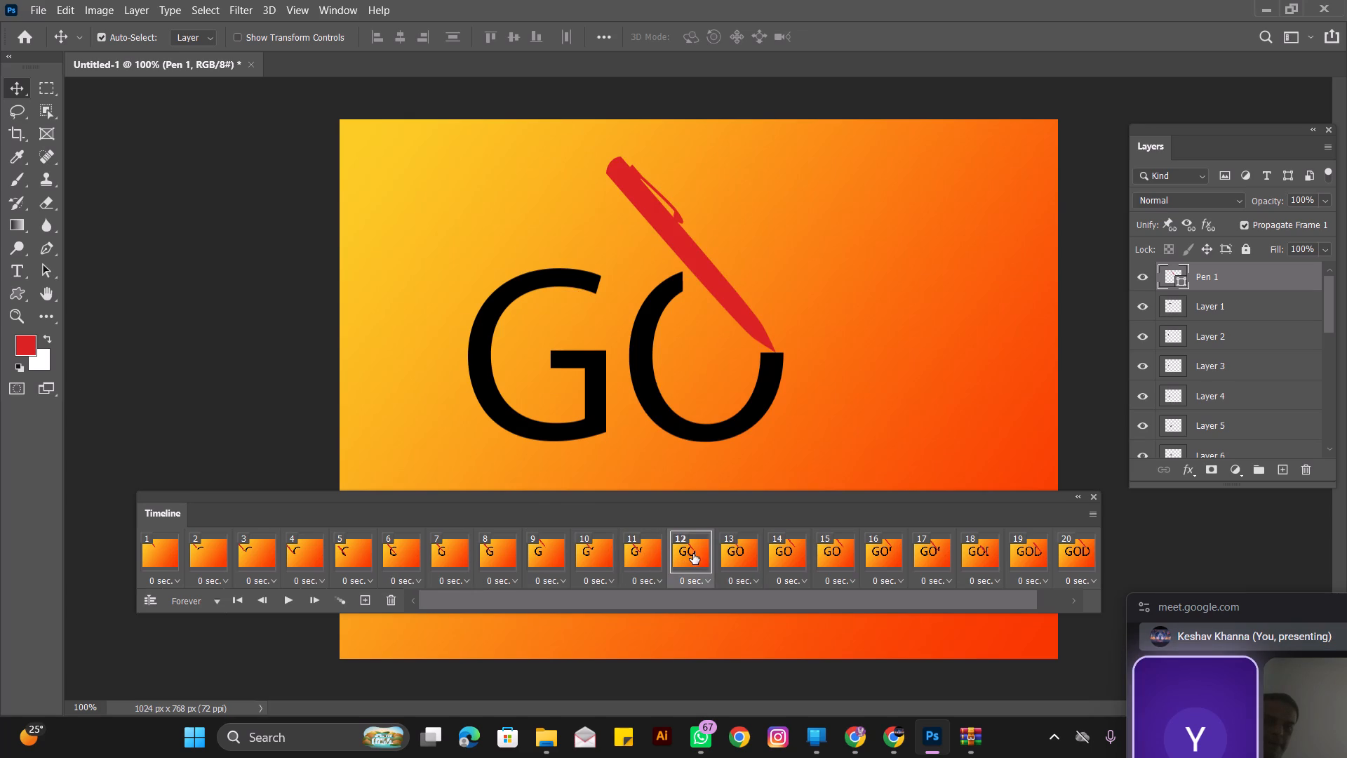
left_click(730, 552)
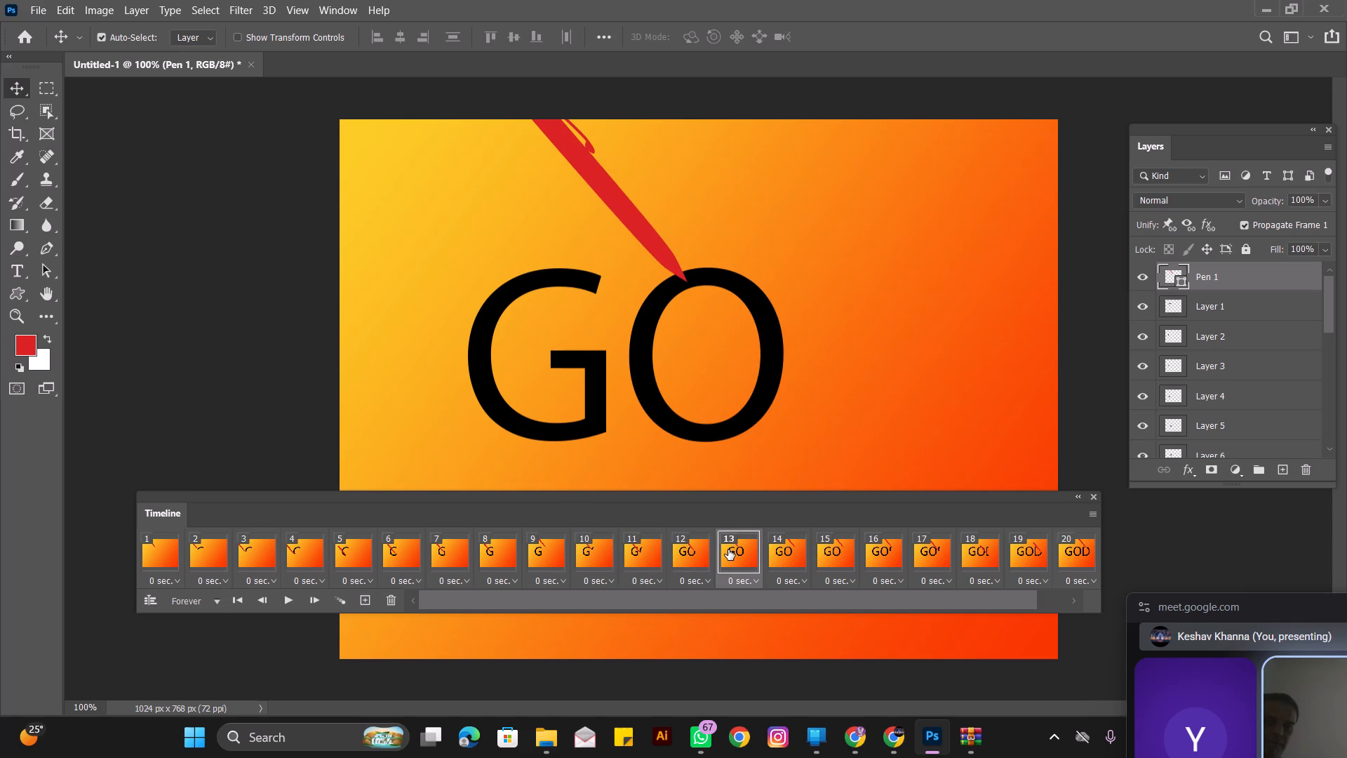
Step back and forth through frames 14 to 16 to examine the transition from the finished O to the D.
left_click(784, 552)
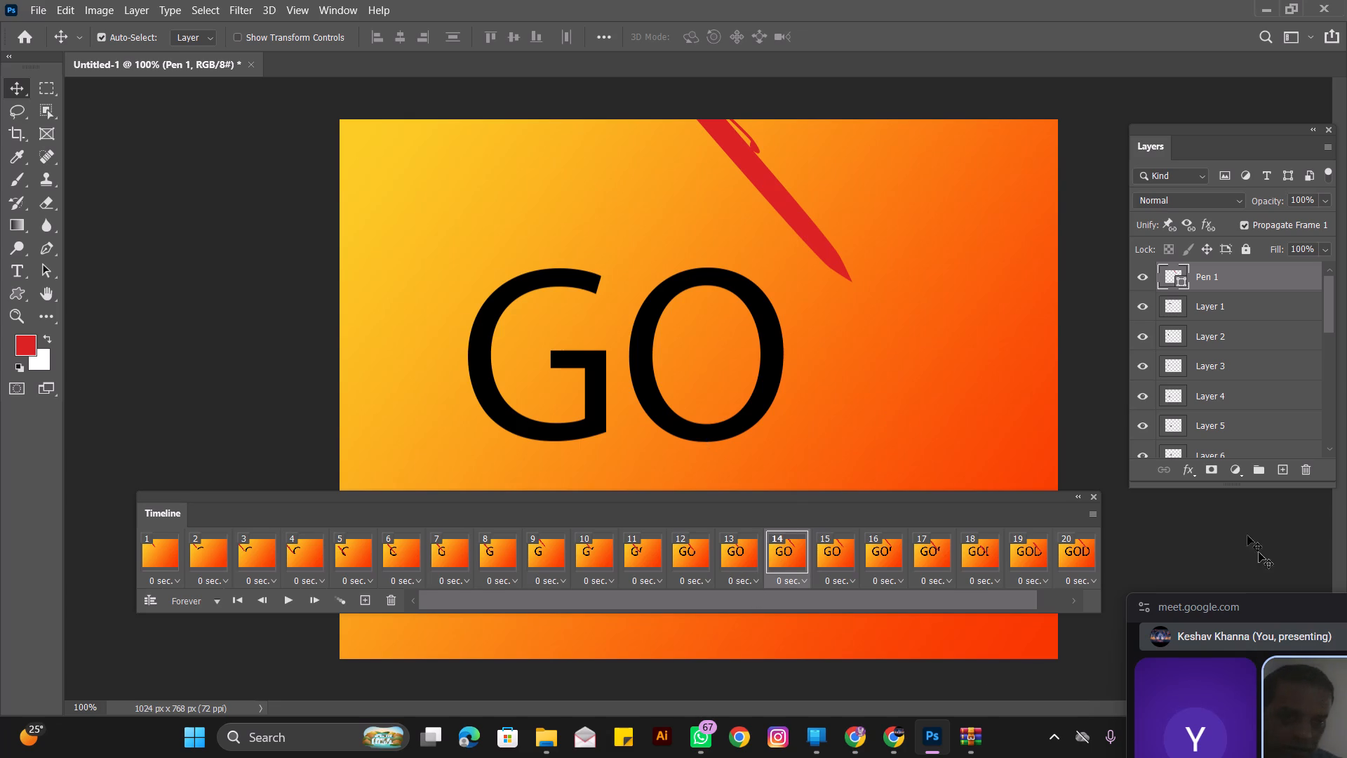
left_click(835, 559)
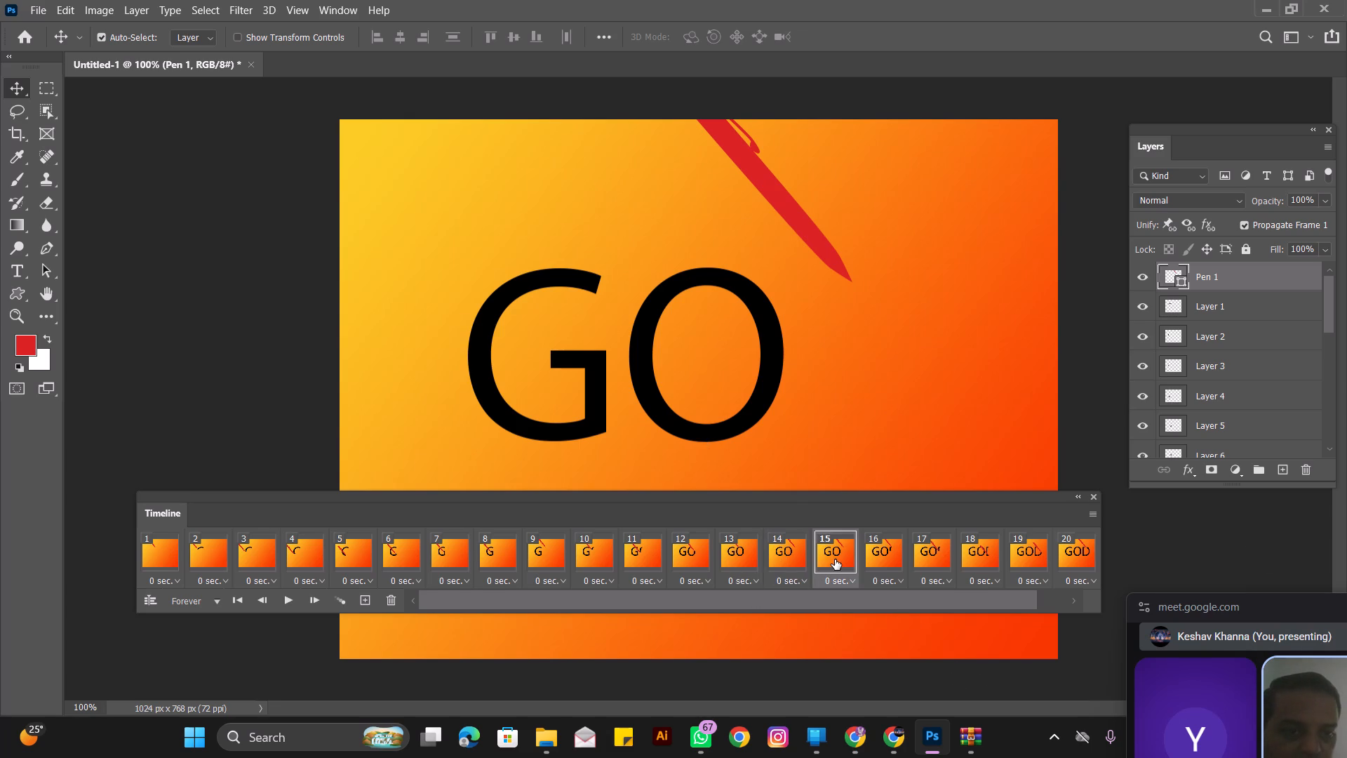
left_click(882, 552)
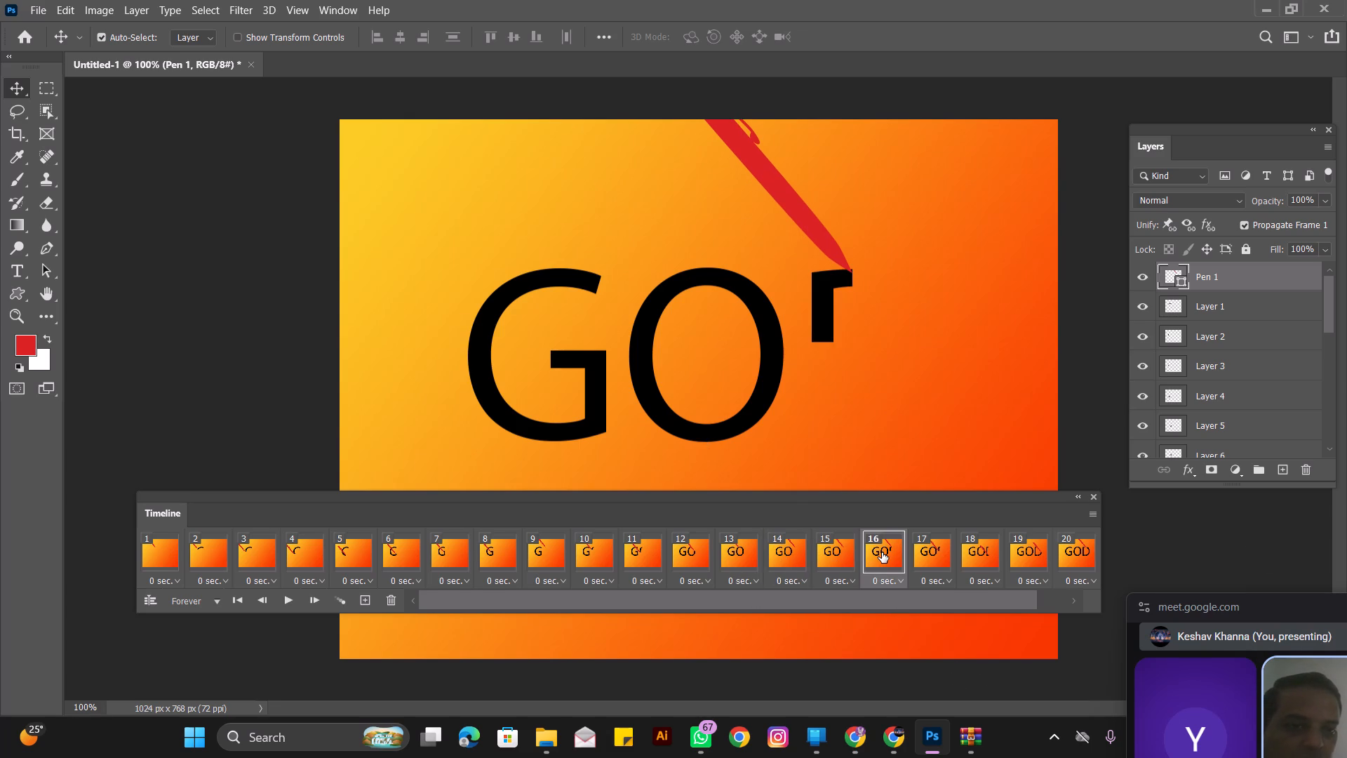
left_click(832, 550)
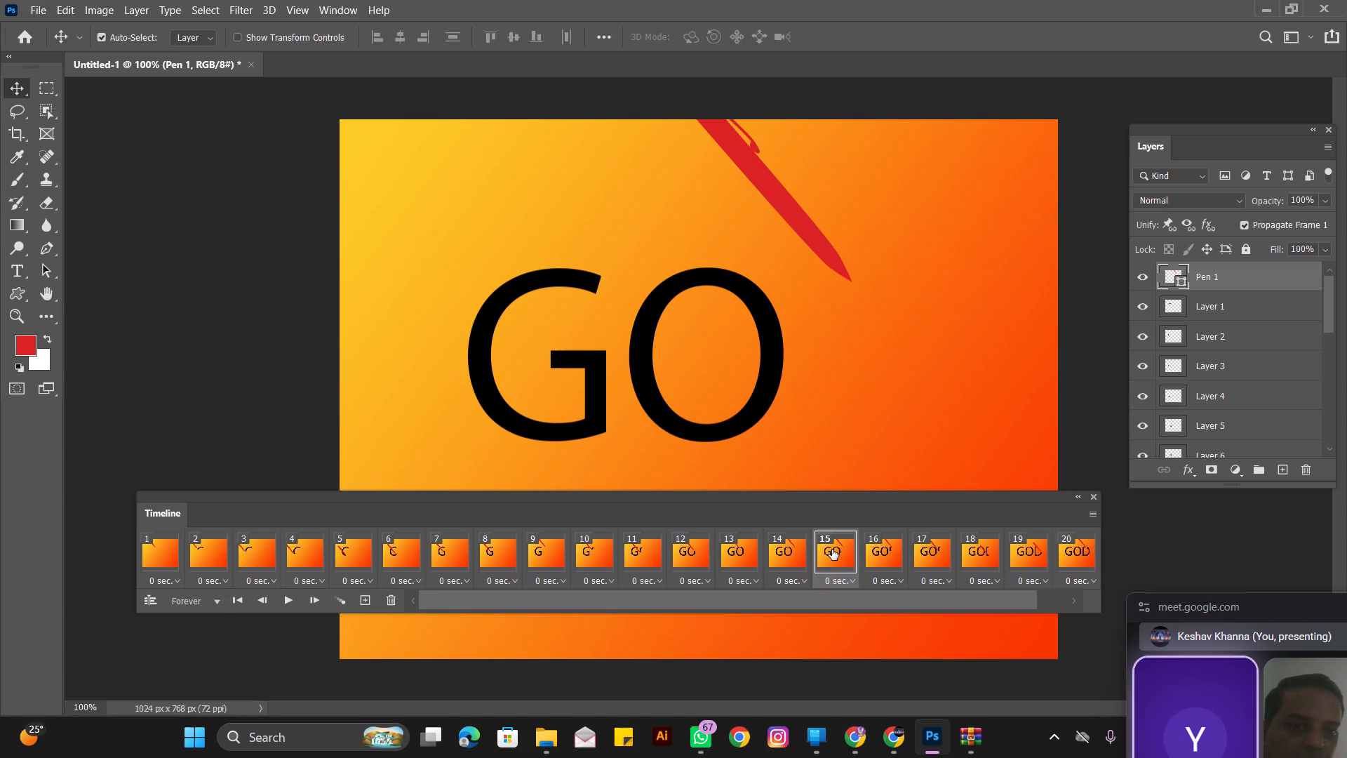
left_click(831, 260)
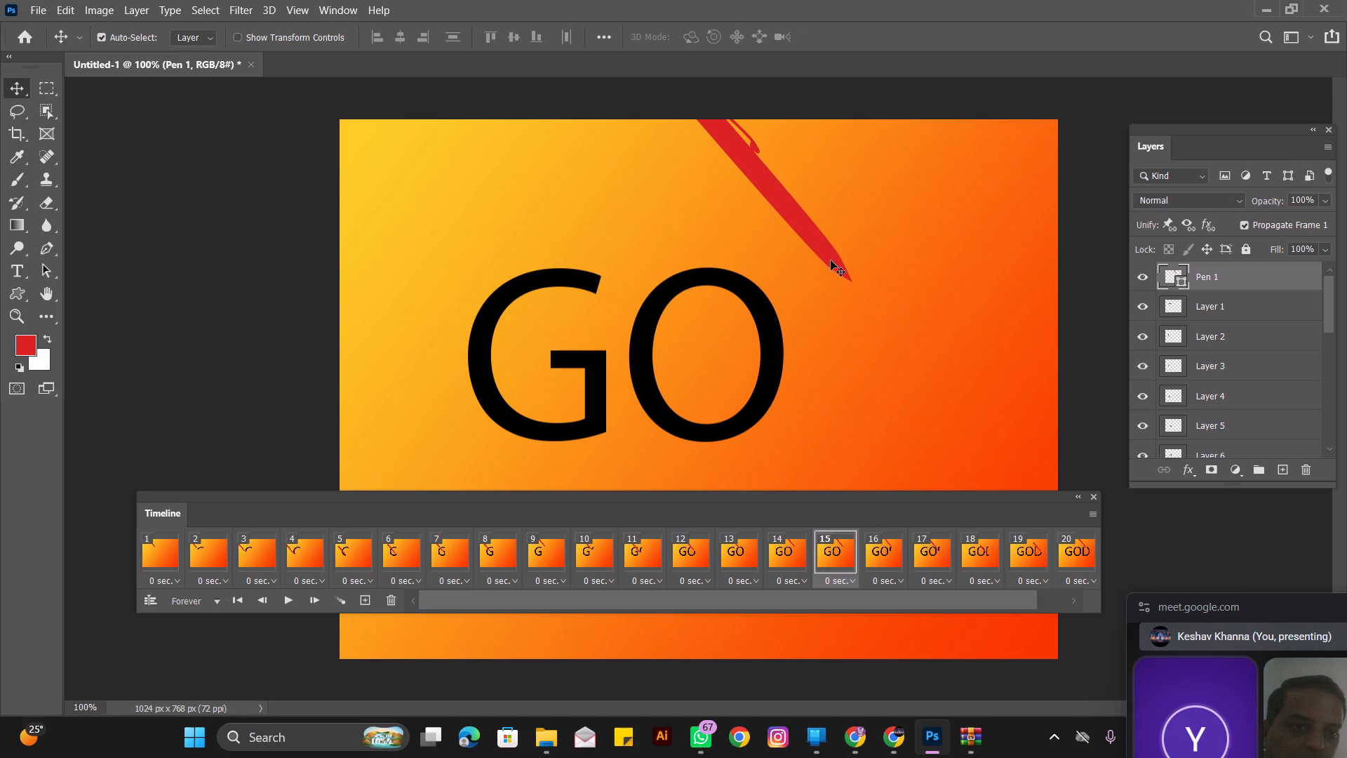
left_click(885, 557)
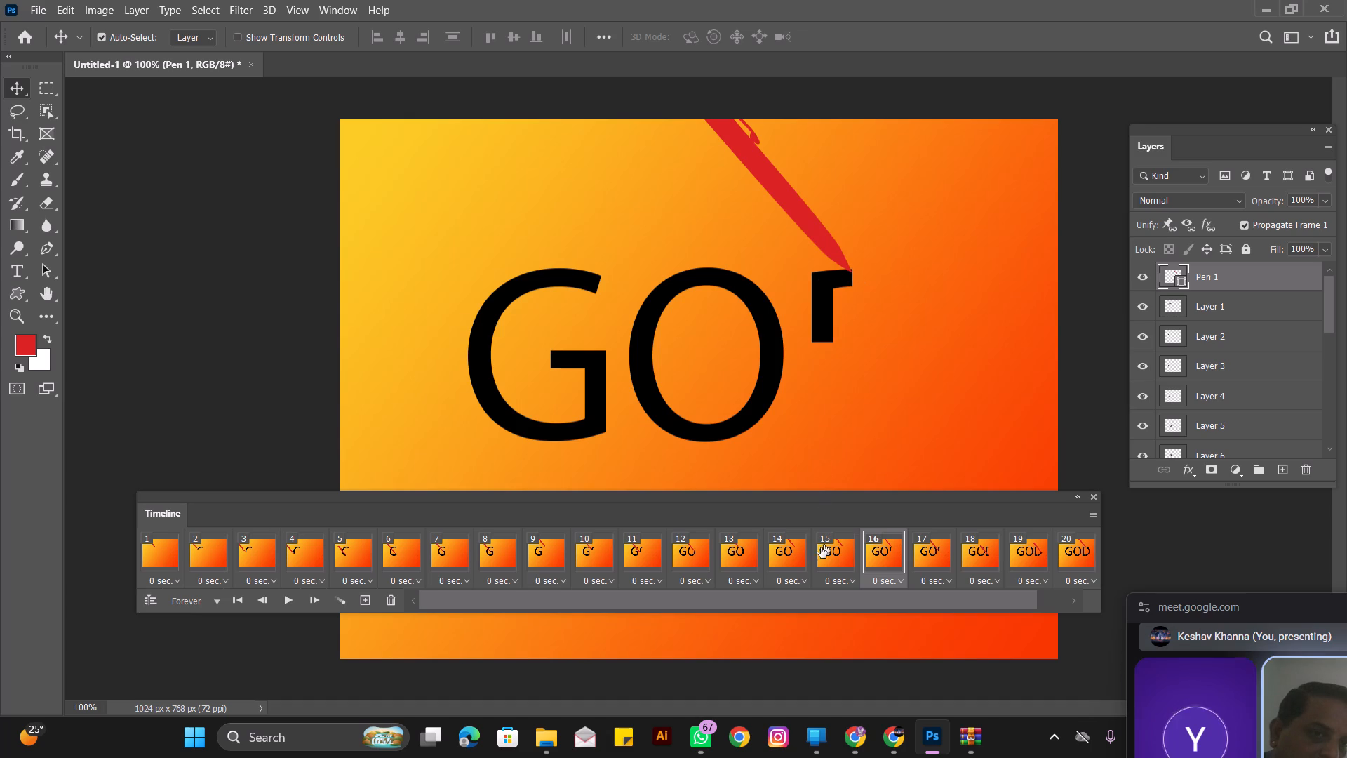
left_click(793, 548)
left_click(843, 554)
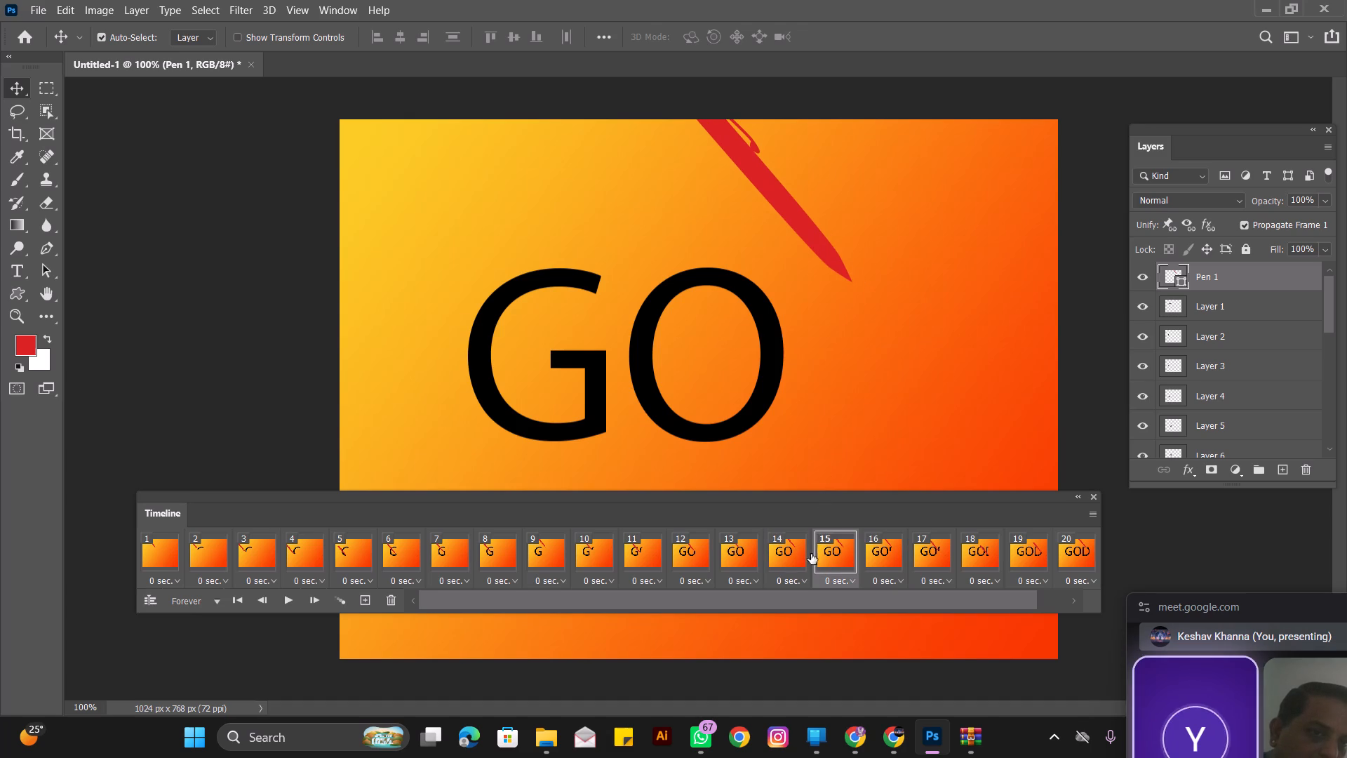
left_click(799, 555)
left_click(823, 552)
left_click(782, 555)
left_click(815, 550)
left_click(779, 552)
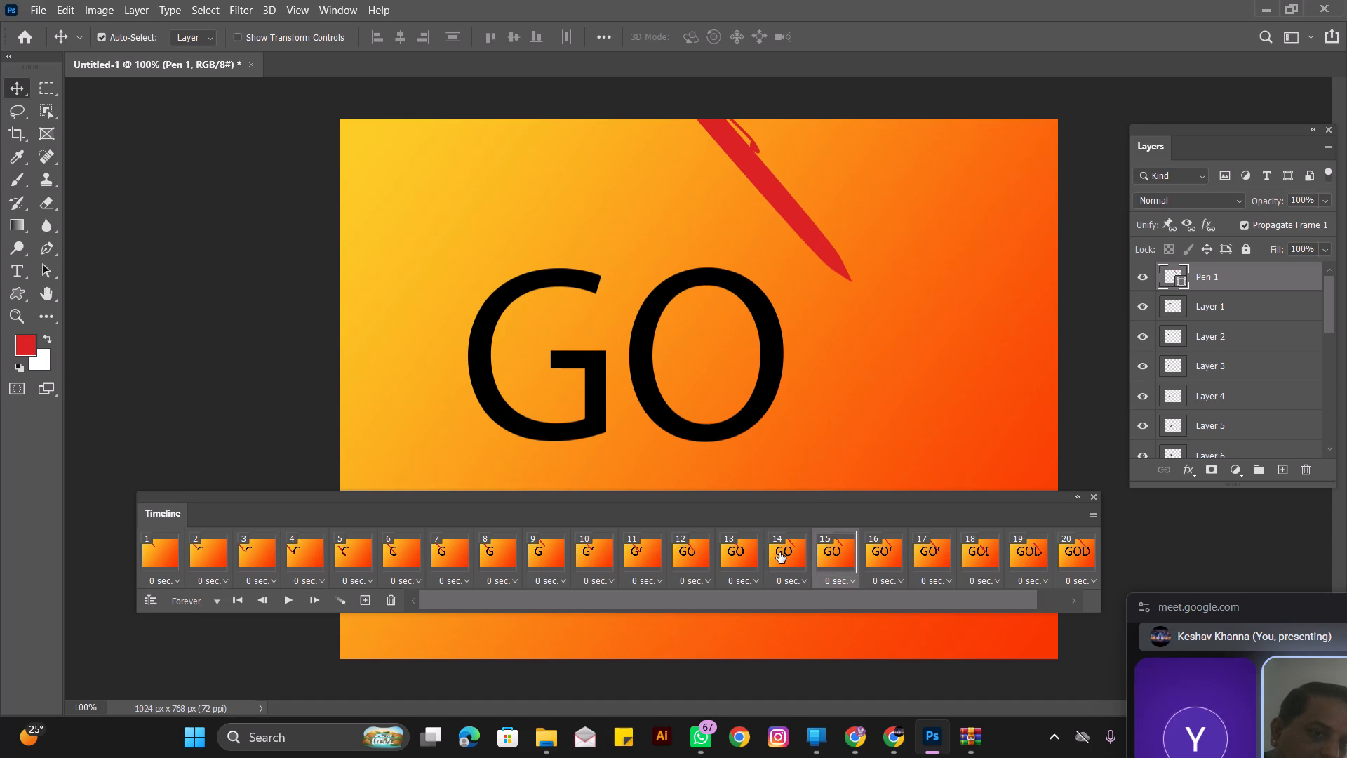
left_click(803, 550)
left_click(815, 548)
left_click(826, 548)
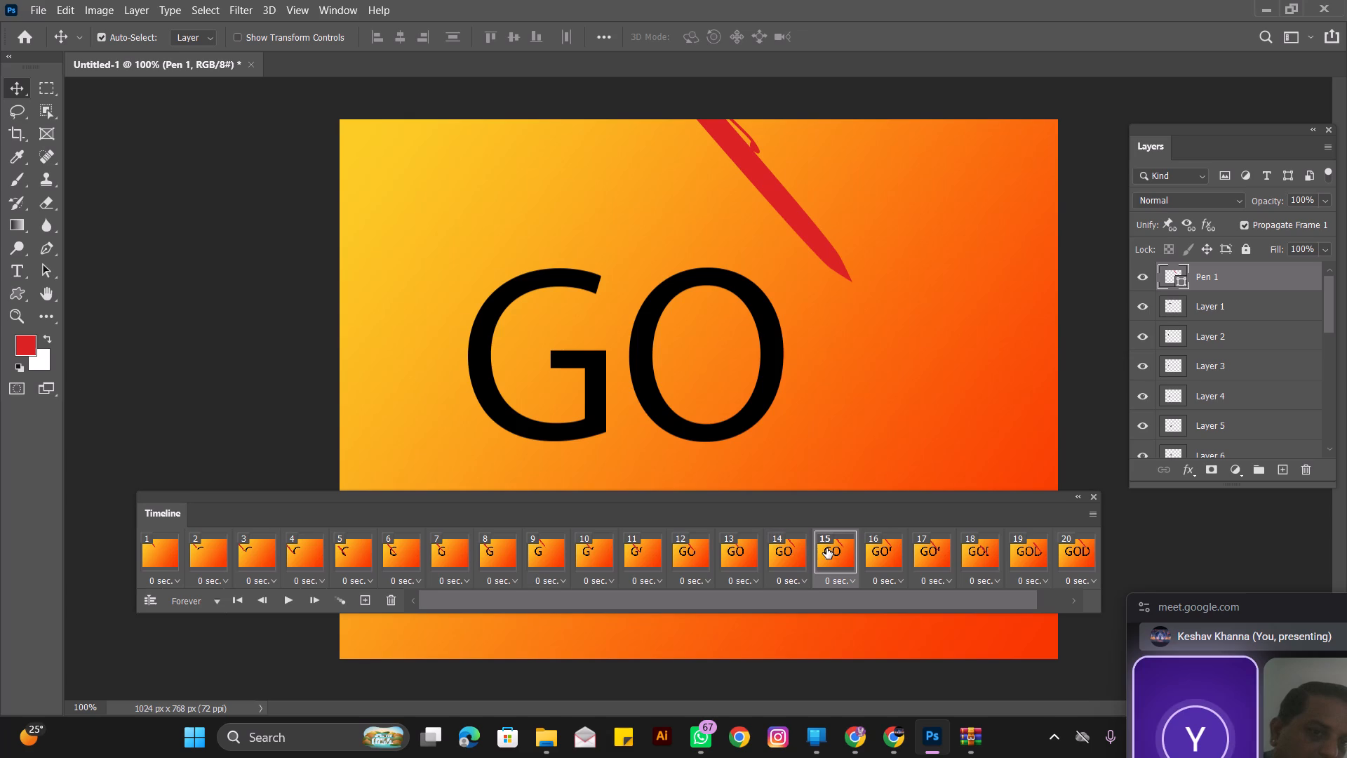
left_click(783, 549)
In frame 15, show Layer 11, the D's first piece, while keeping the O layer visible.
left_click(838, 553)
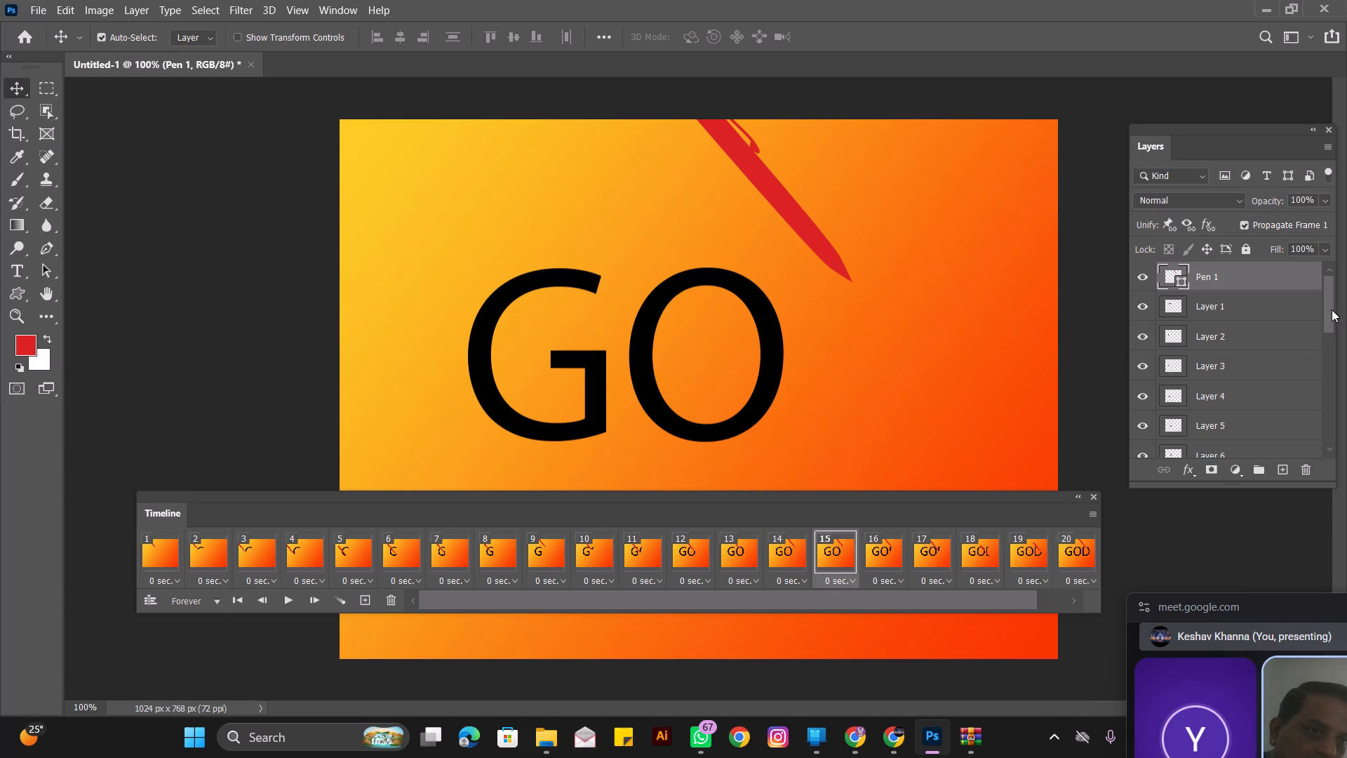
left_click_drag(1329, 312, 1346, 403)
left_click(1141, 361)
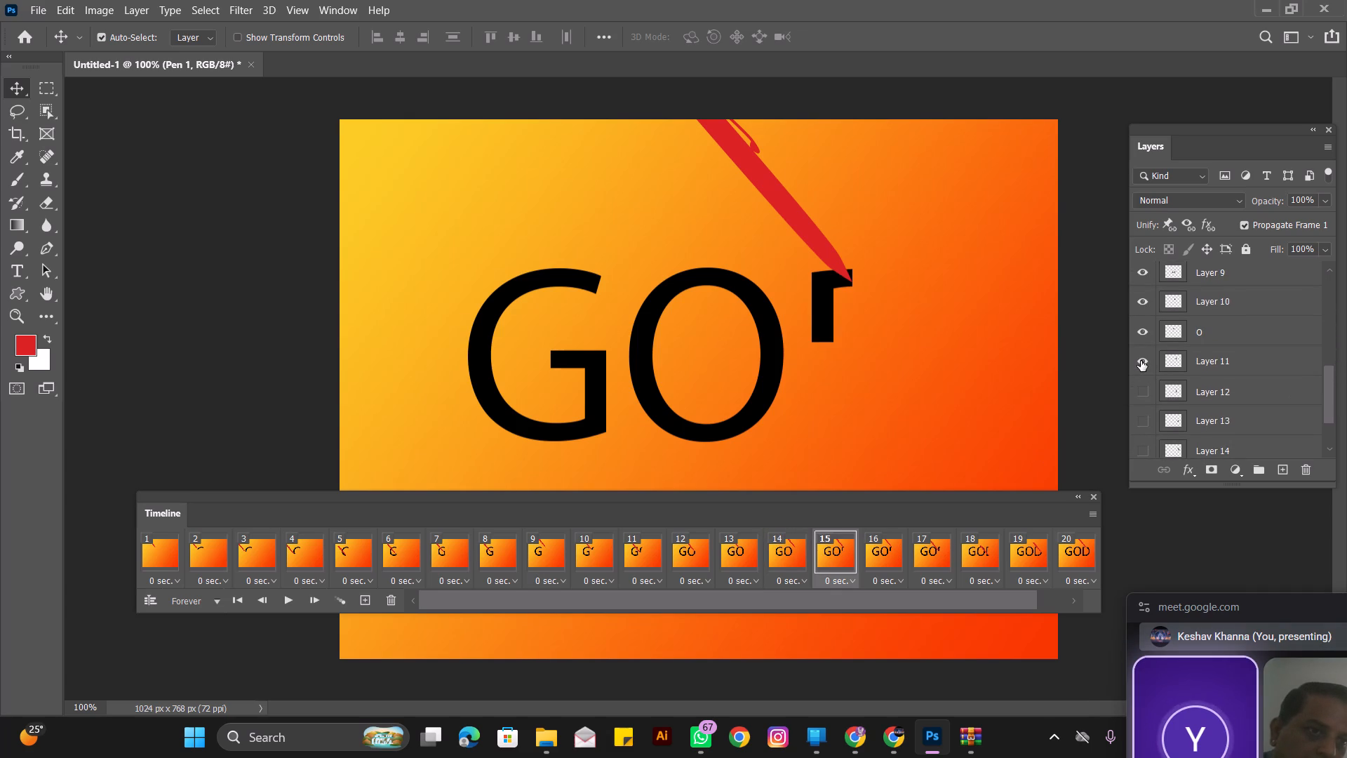
left_click(1141, 361)
left_click(1141, 339)
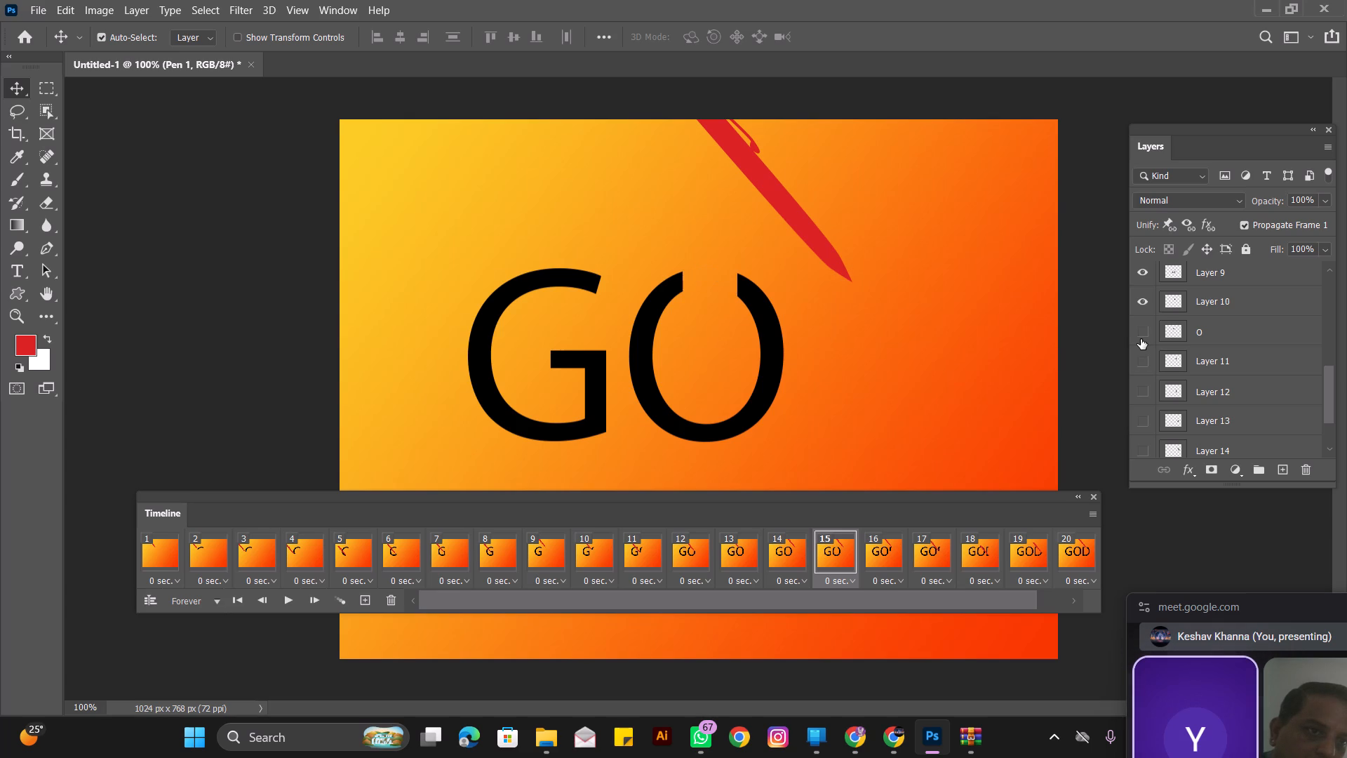
left_click(1141, 339)
left_click(1146, 361)
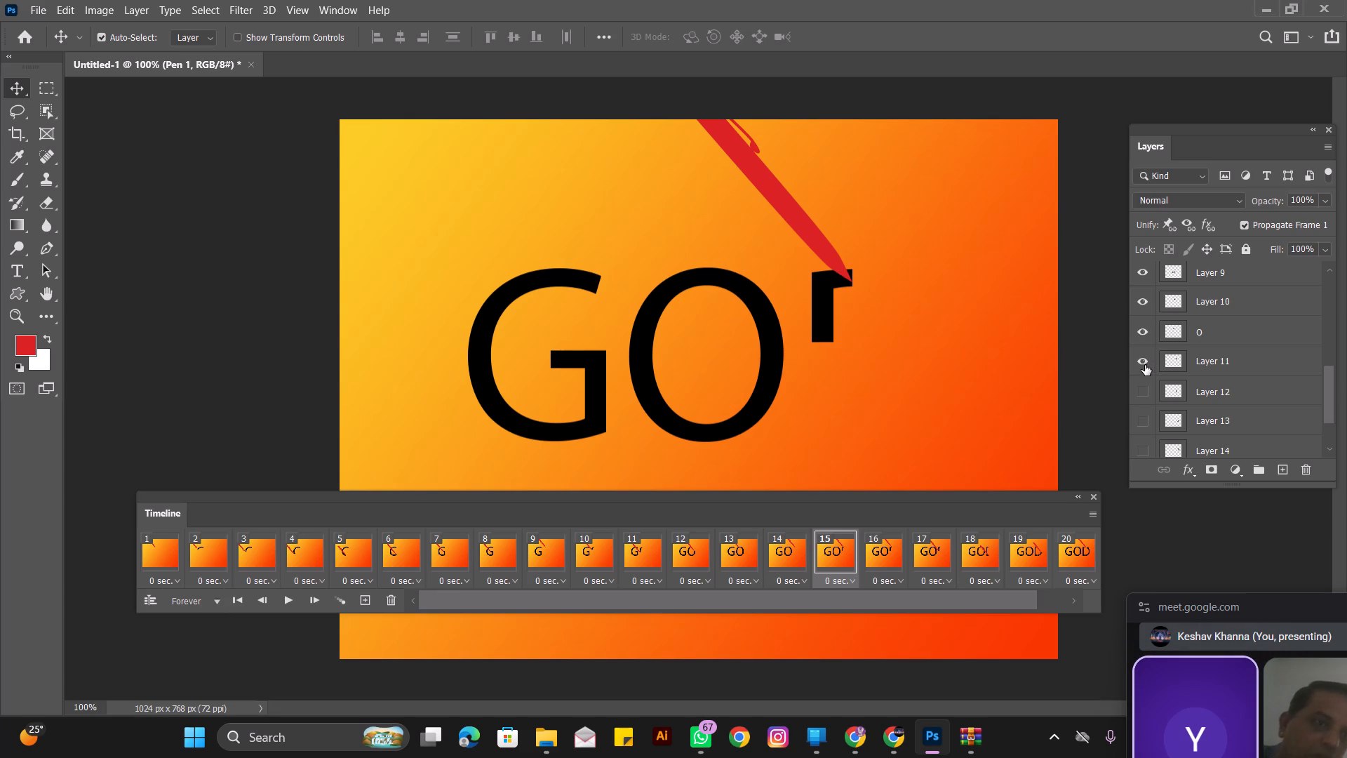
In frame 15, move the pen tip to the lower left corner of the D's partial stem.
left_click_drag(806, 233, 775, 237)
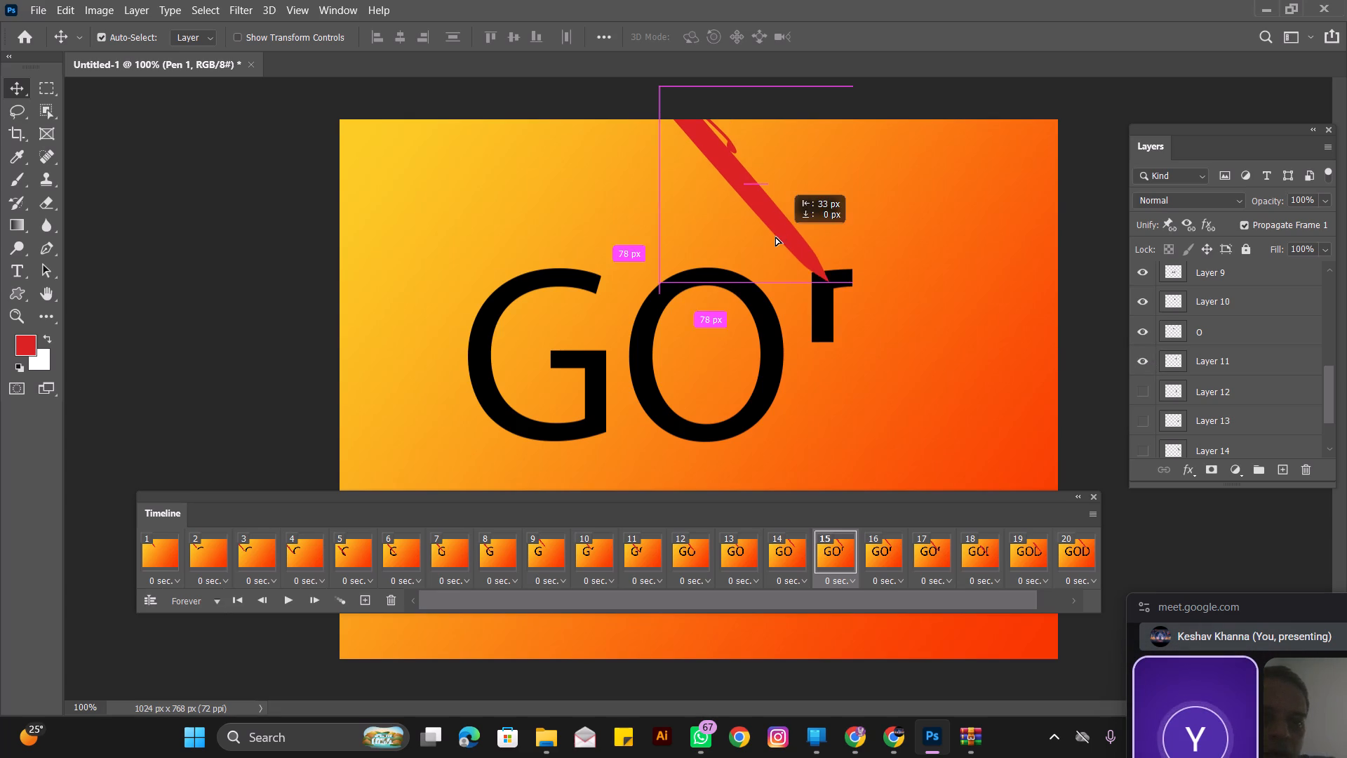
left_click_drag(775, 237, 770, 230)
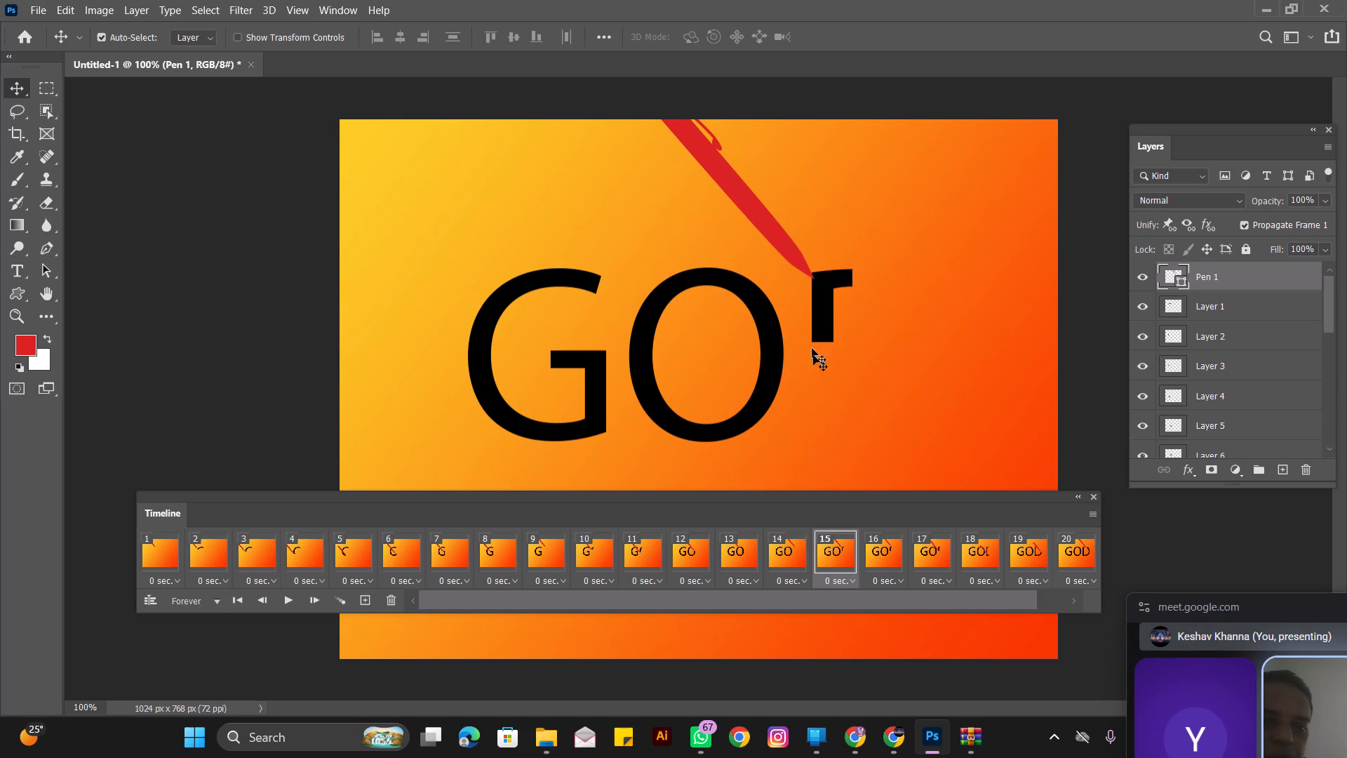
left_click(735, 559)
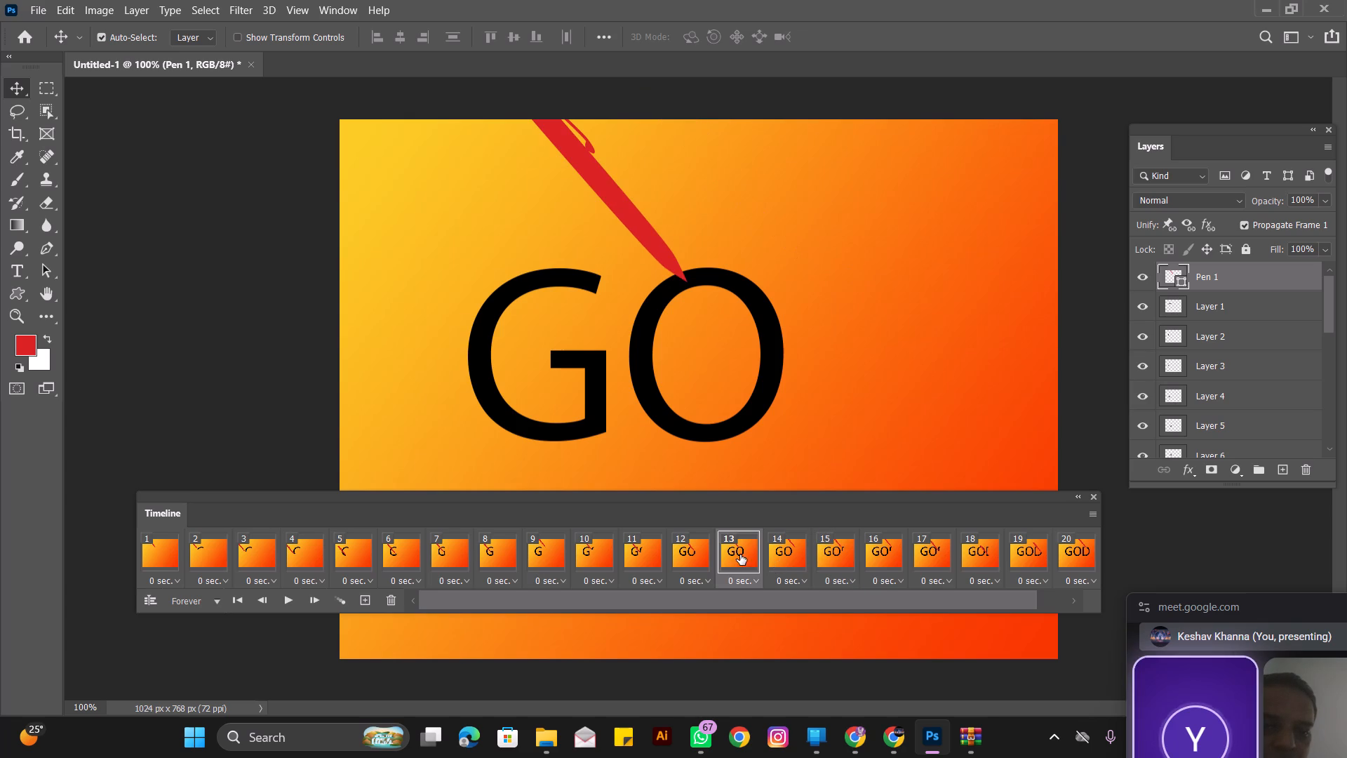
left_click(784, 544)
left_click(838, 547)
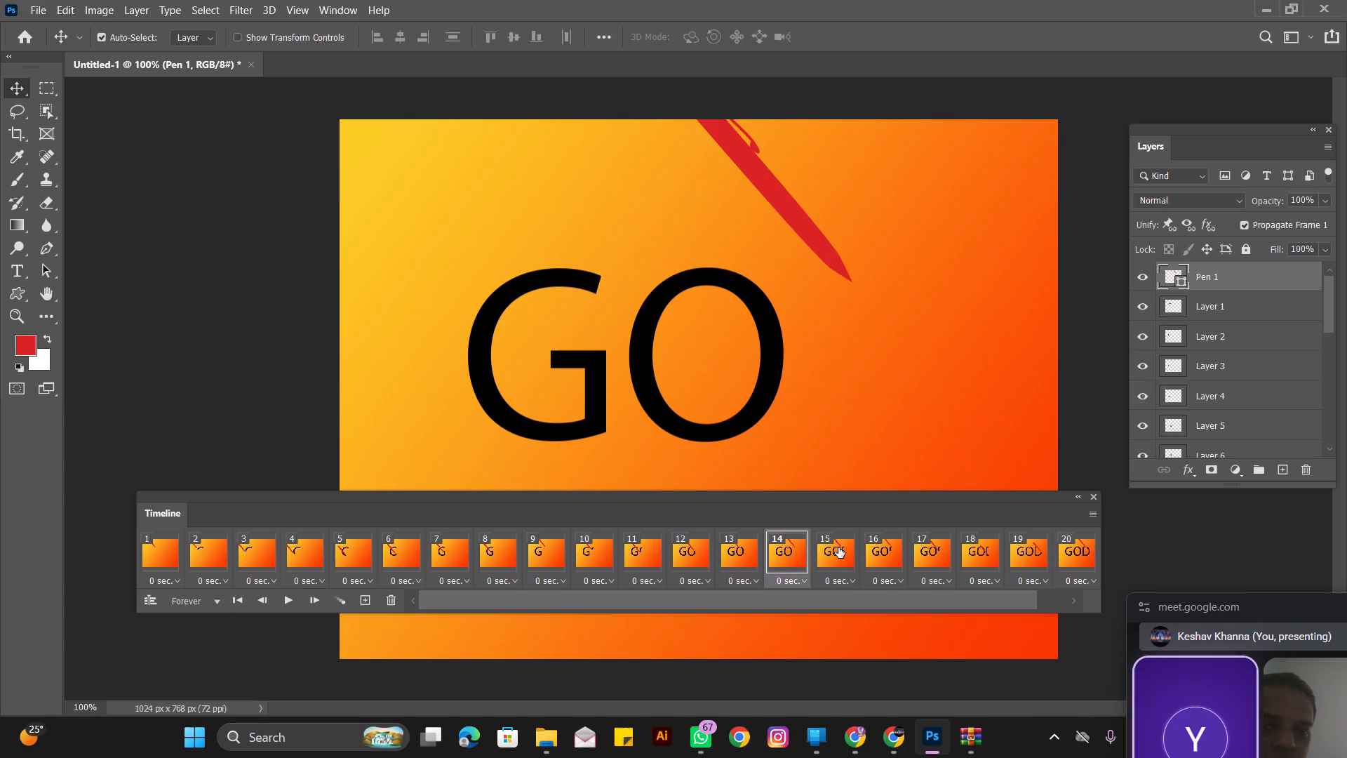
left_click_drag(784, 247, 784, 246)
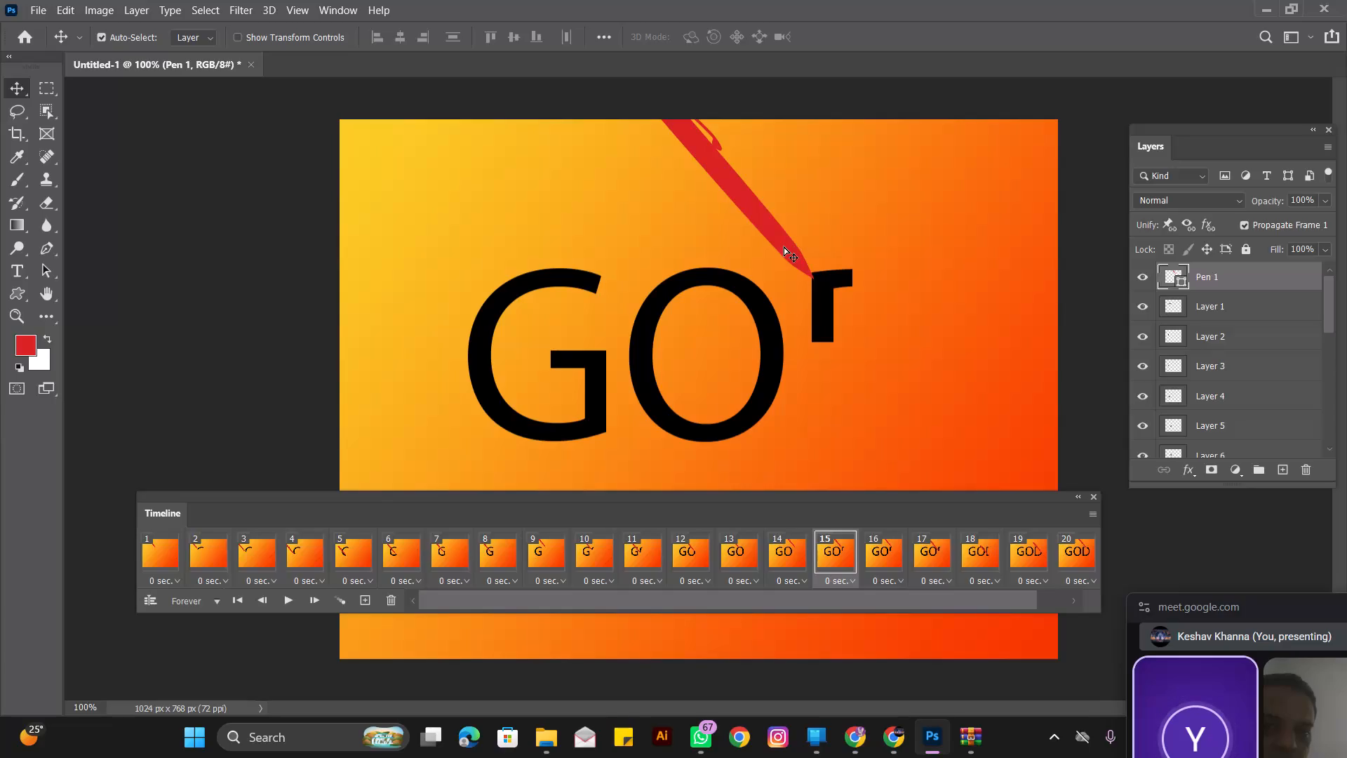
left_click_drag(784, 246, 787, 308)
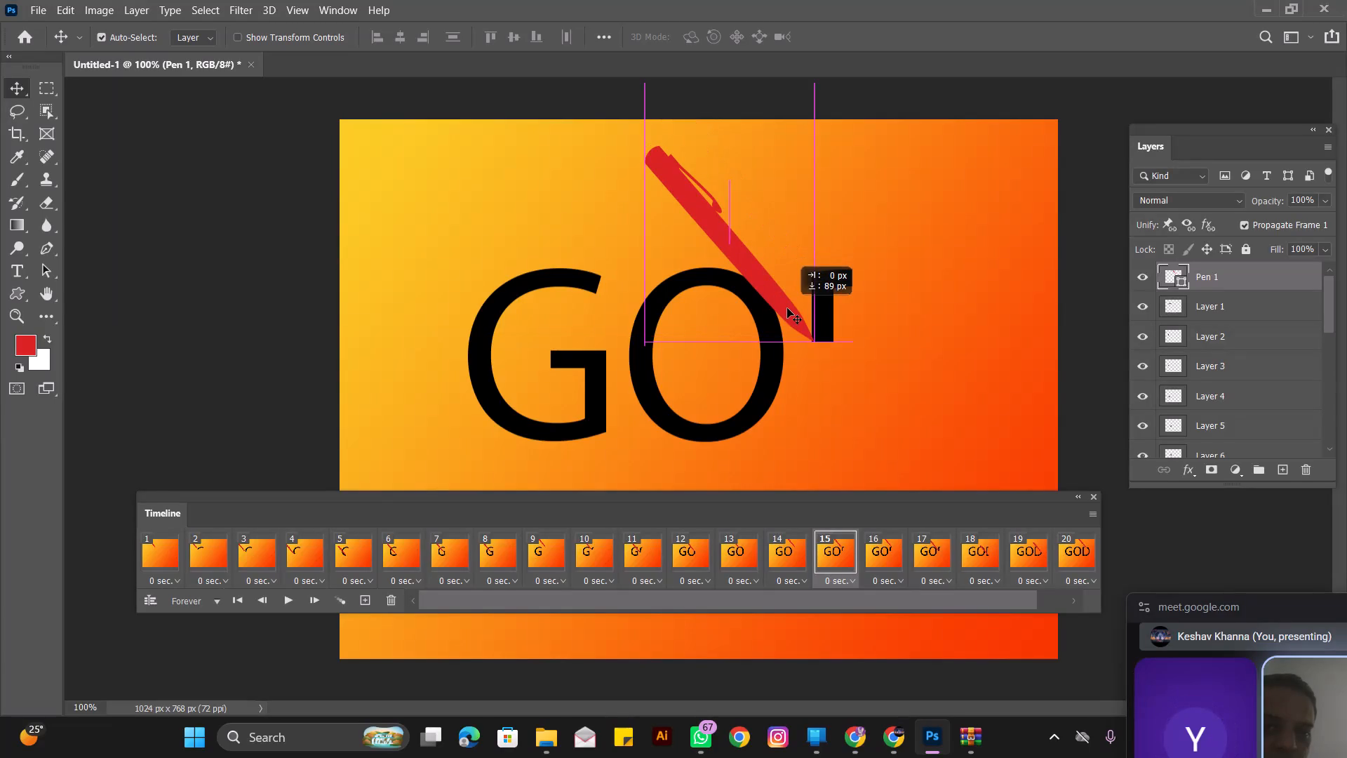
Step through frames 13 to 17 to compare the pen positions as the D begins.
left_click(783, 555)
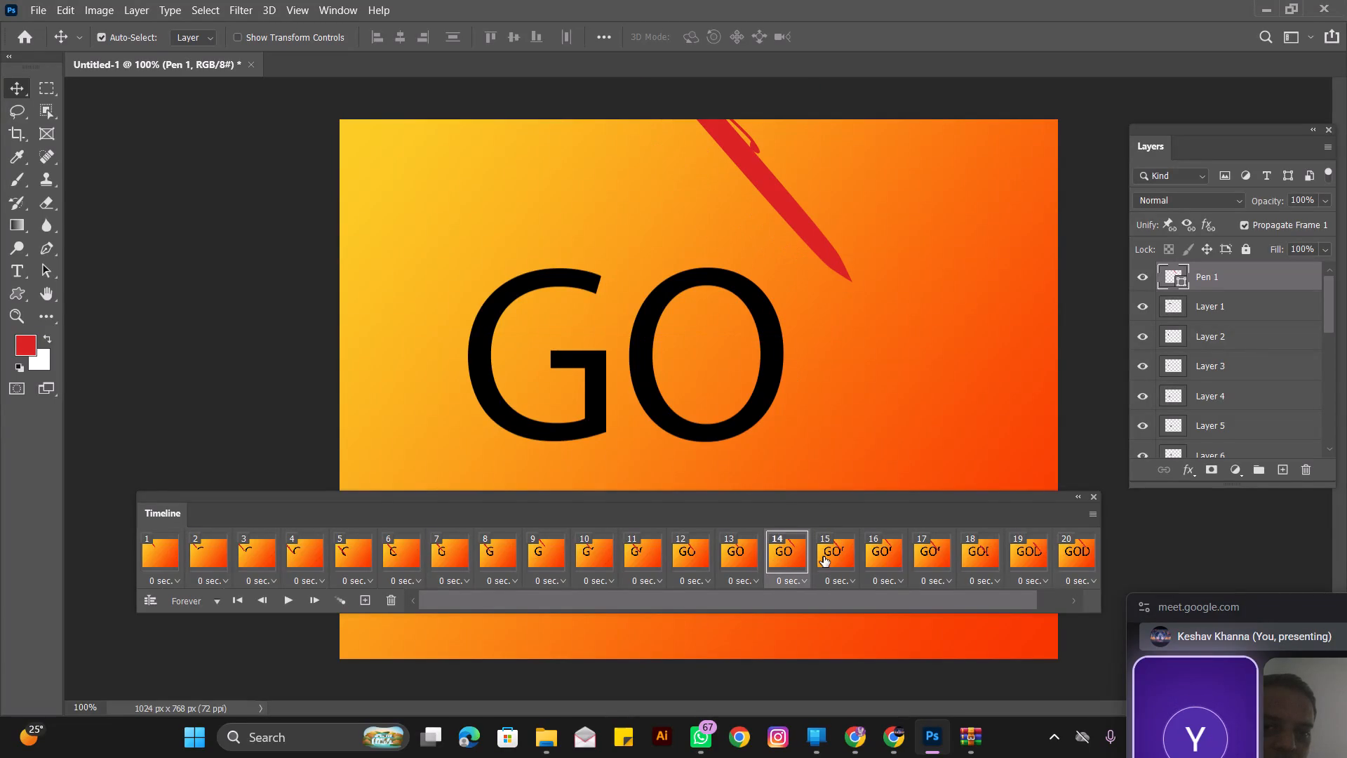
left_click(836, 553)
left_click(730, 556)
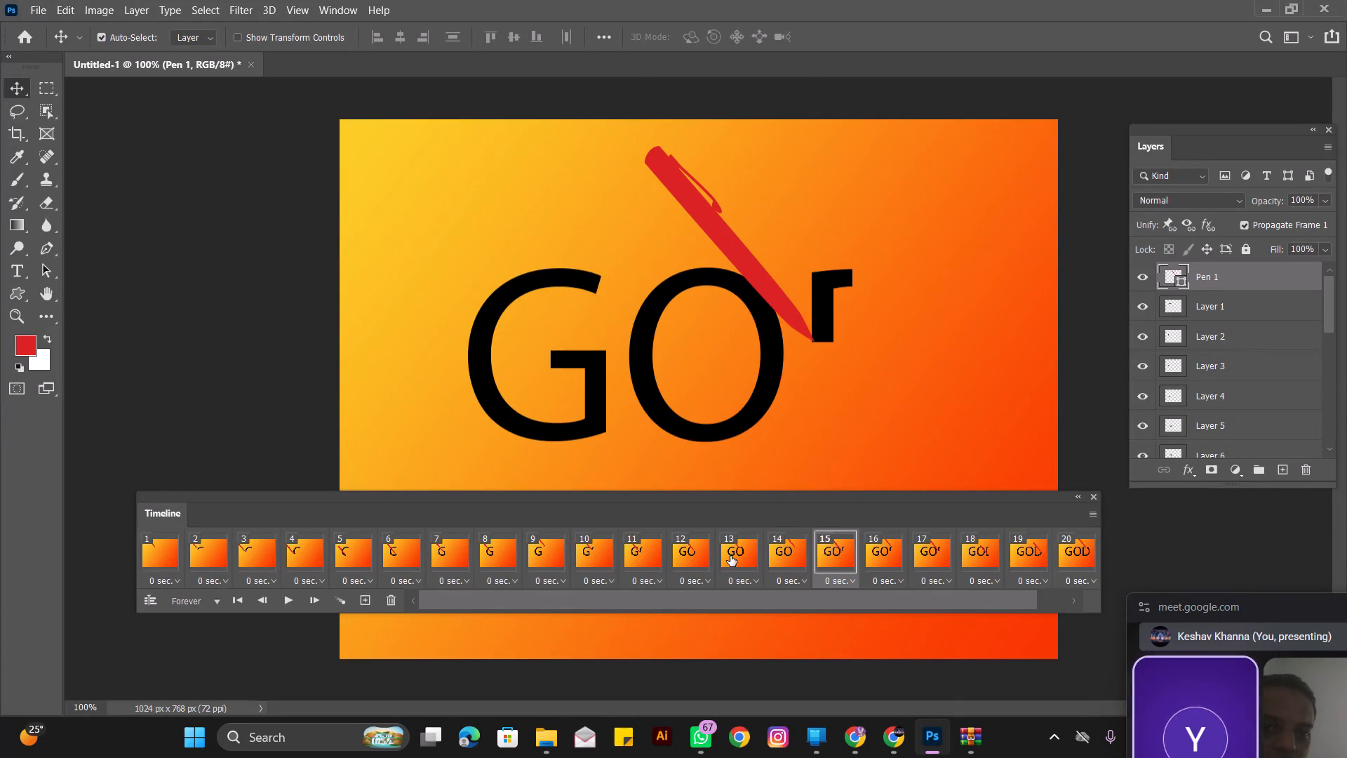
left_click(796, 551)
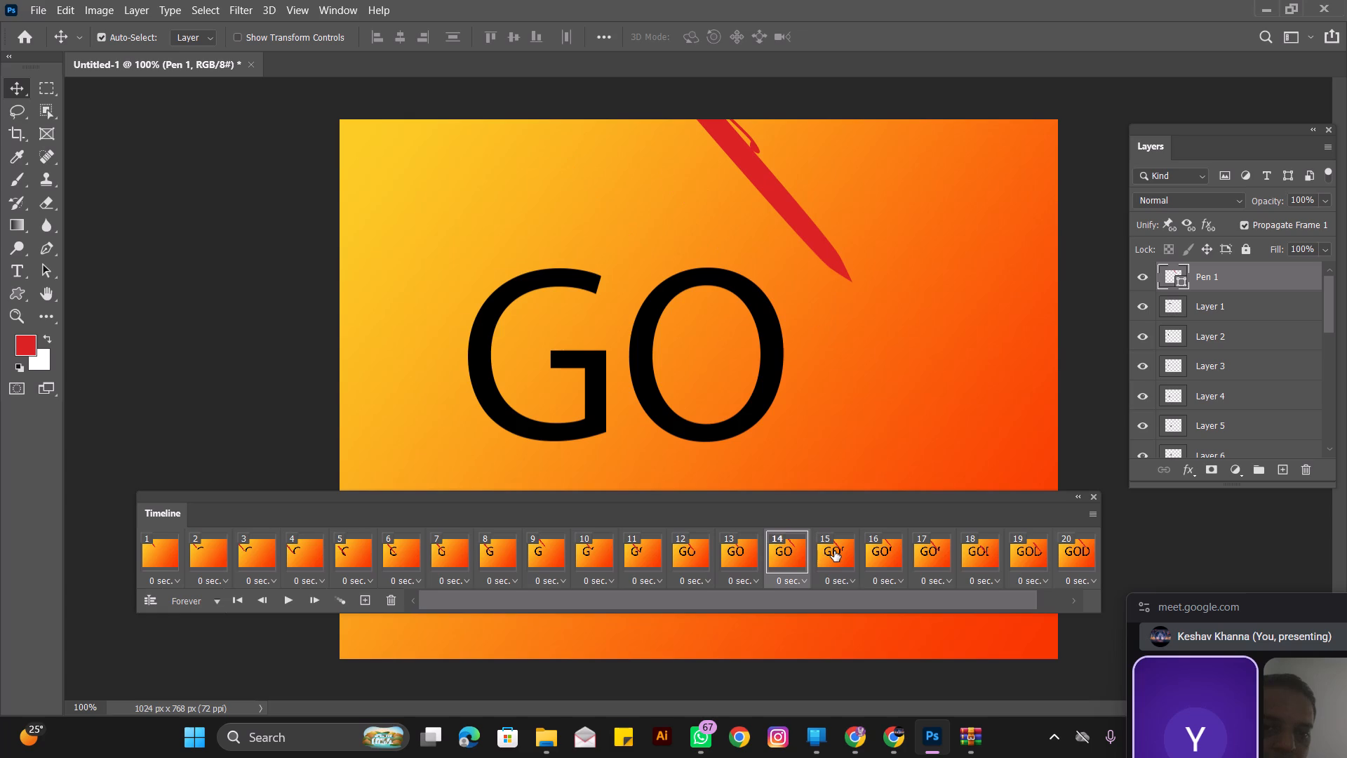
left_click(836, 551)
left_click(891, 547)
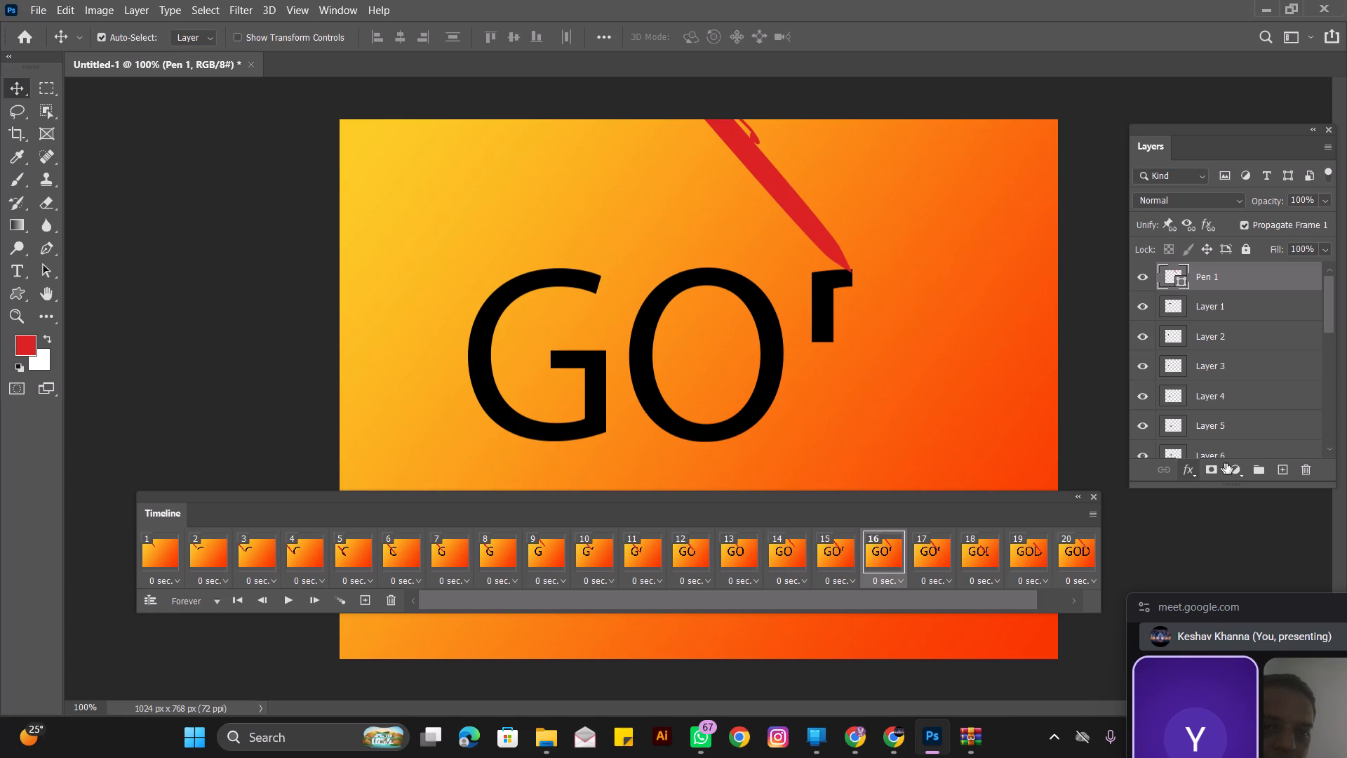
left_click(926, 558)
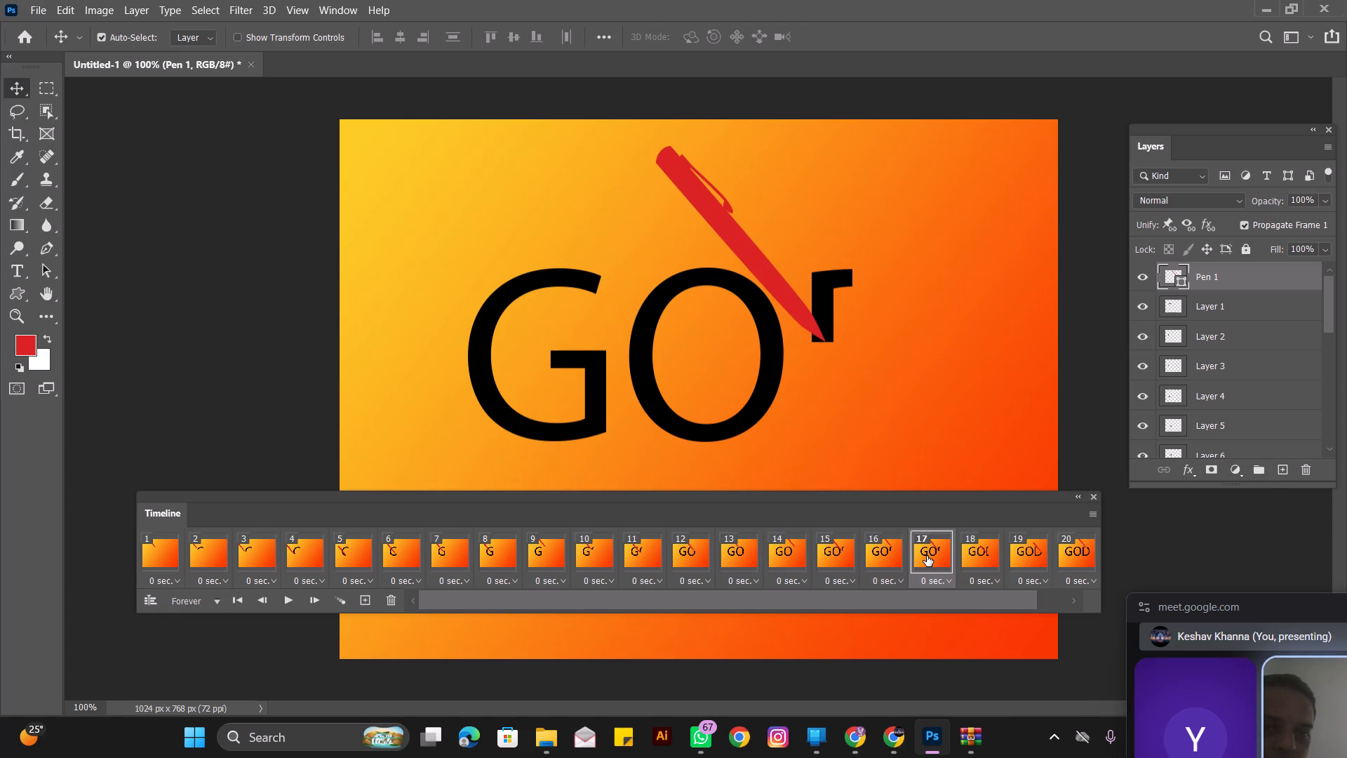
left_click(879, 555)
left_click(918, 550)
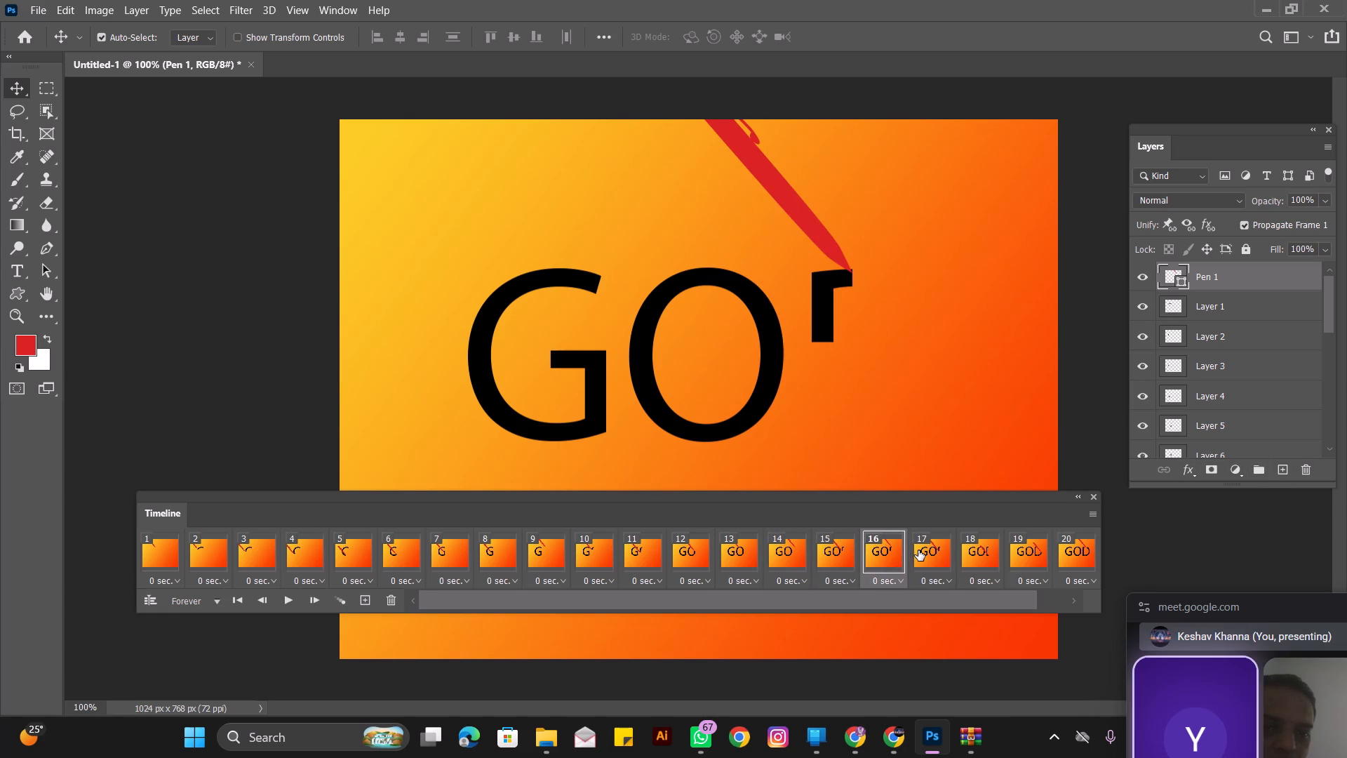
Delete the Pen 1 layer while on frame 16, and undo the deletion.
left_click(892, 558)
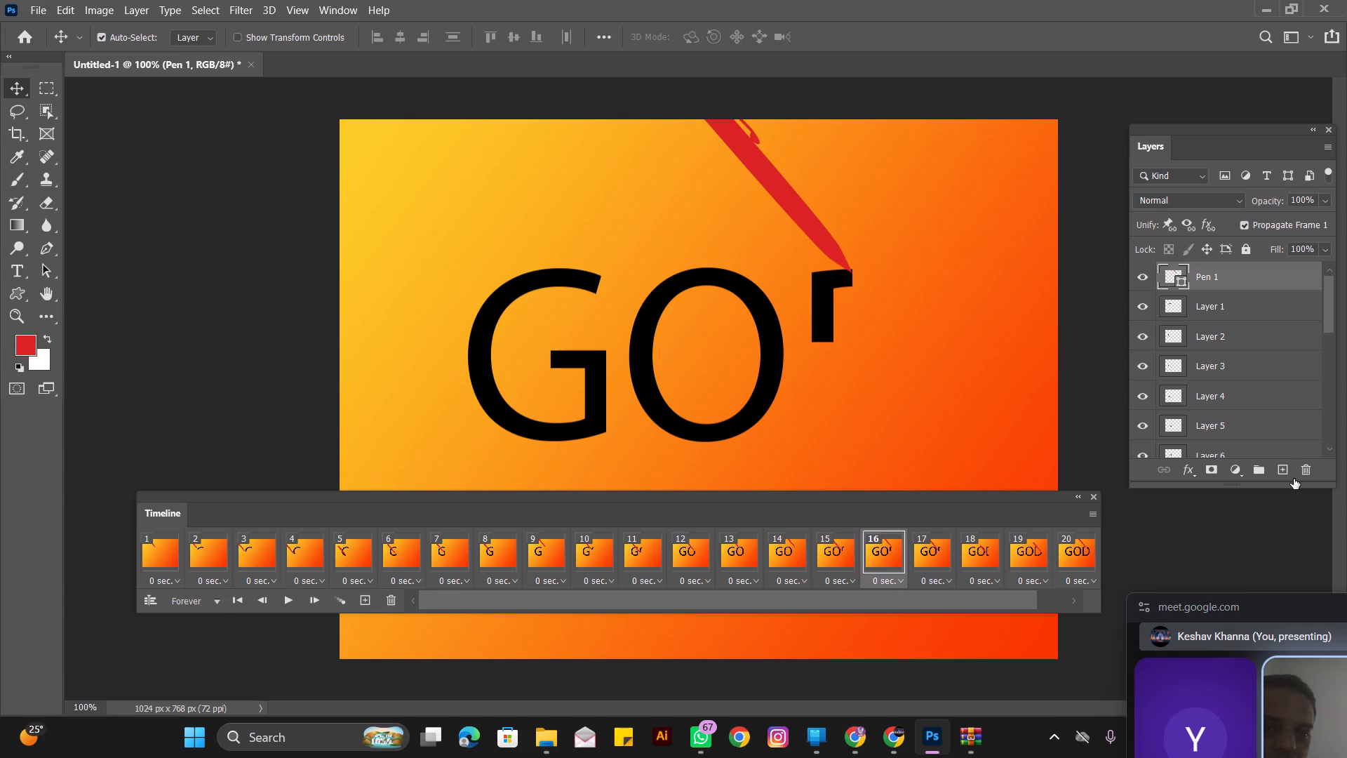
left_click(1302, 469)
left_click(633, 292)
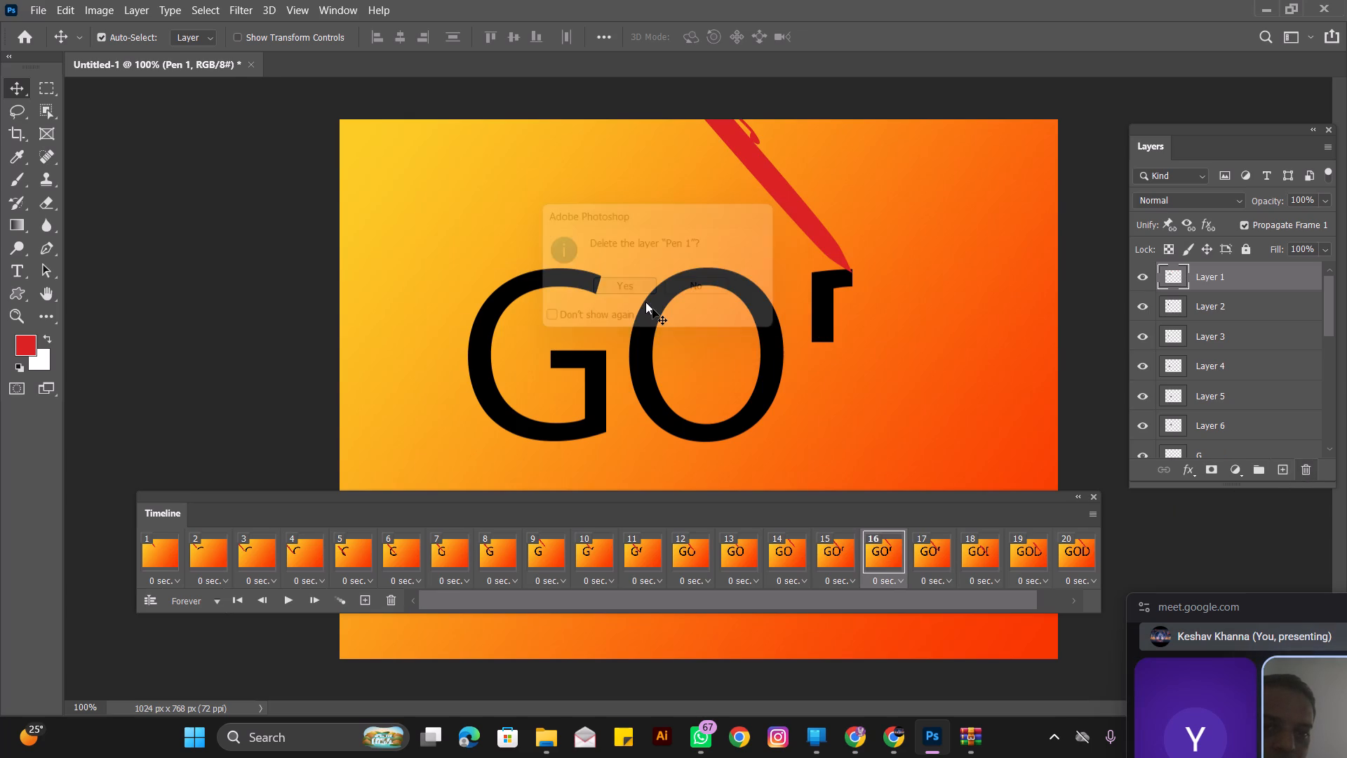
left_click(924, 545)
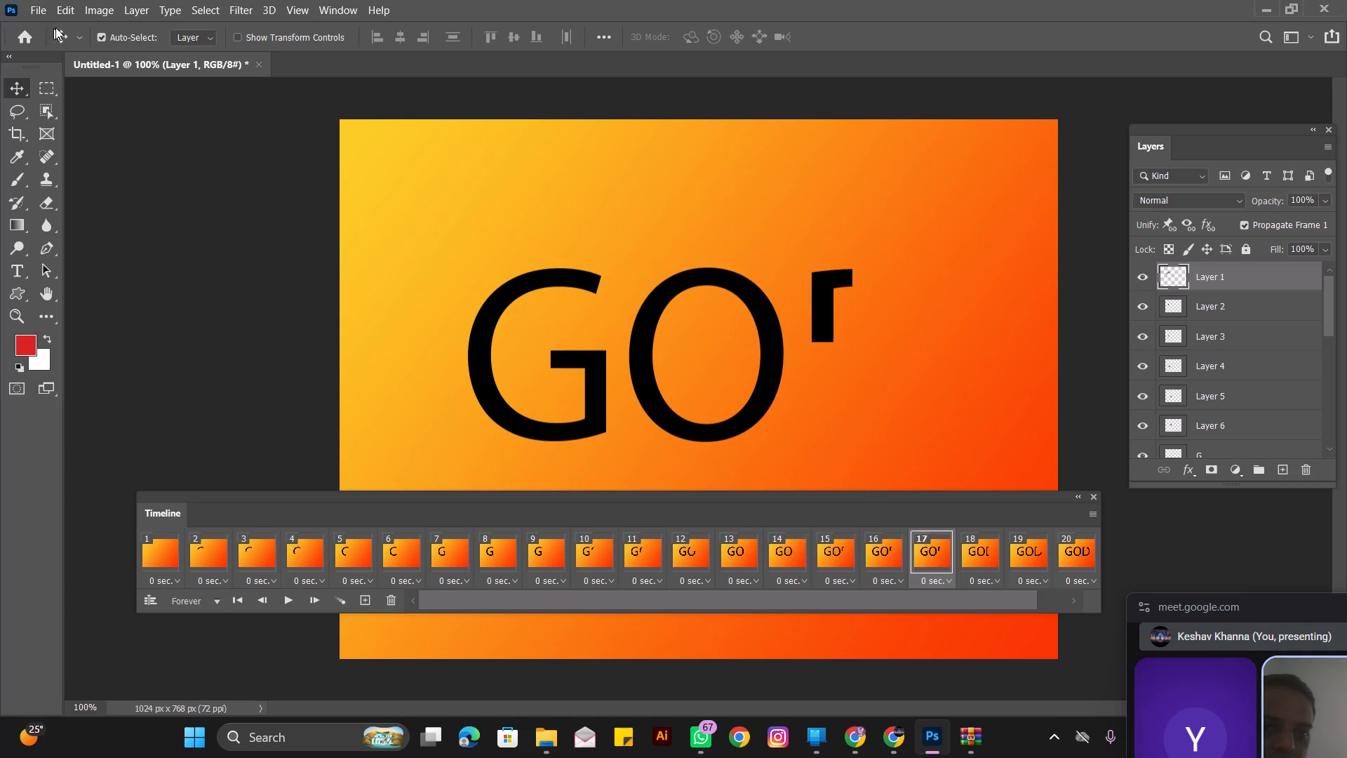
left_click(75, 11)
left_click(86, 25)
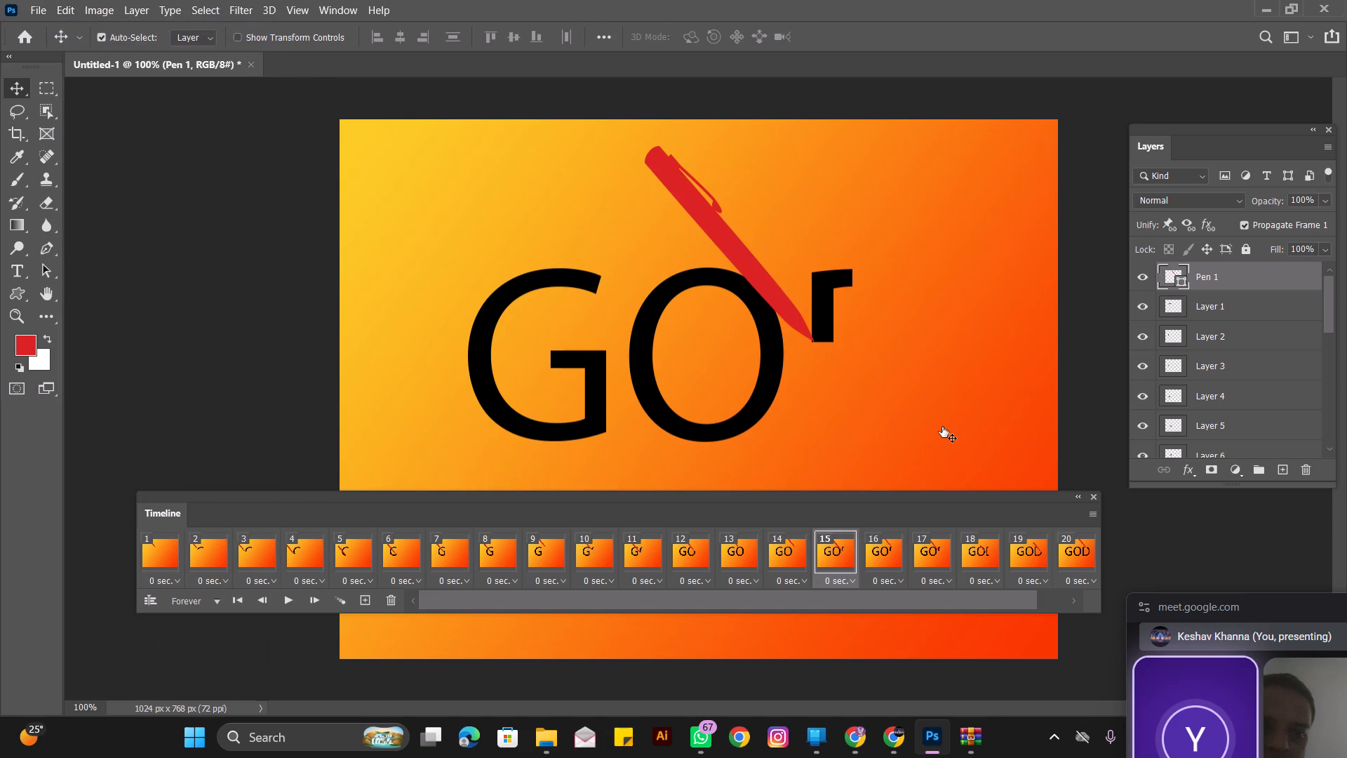
Step through frames 13 to 15 to check how the pen moves from the O to the D's first piece.
left_click(779, 550)
left_click(831, 557)
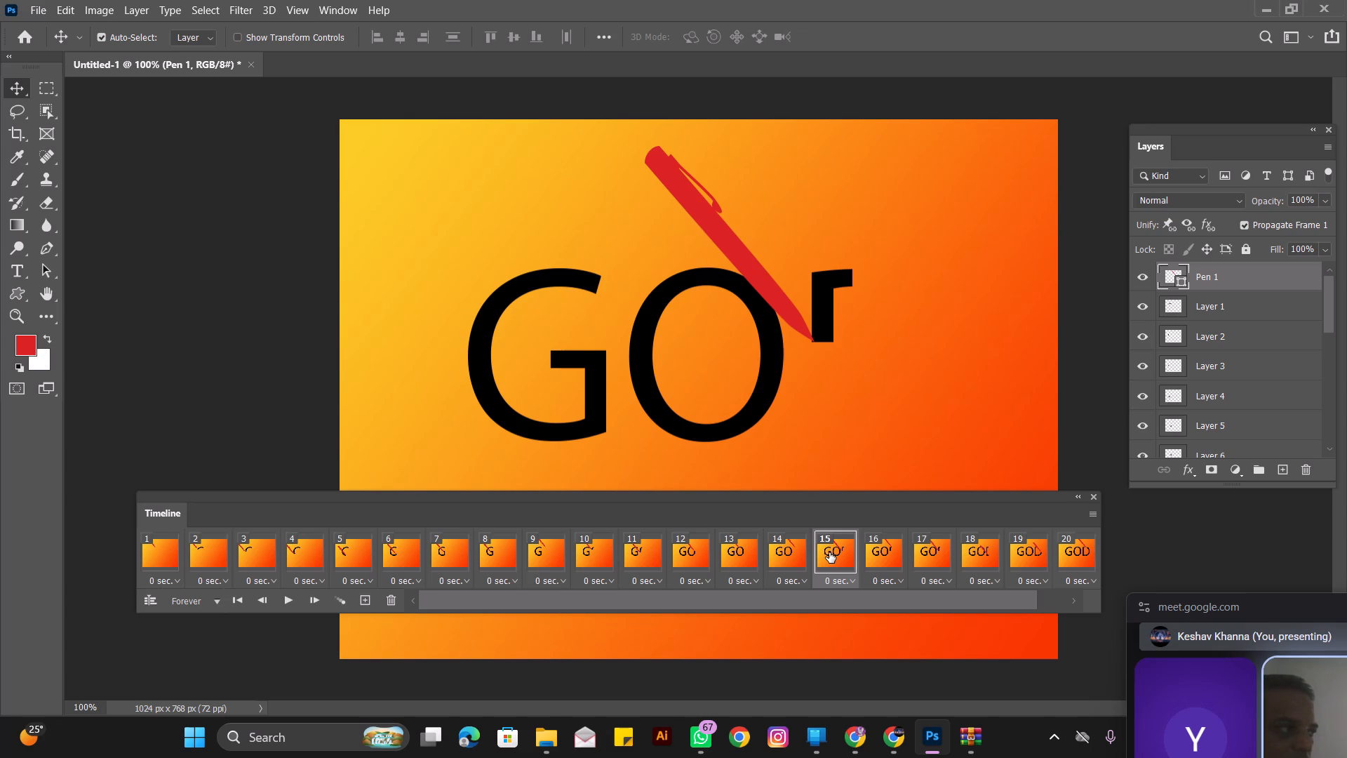
left_click(782, 550)
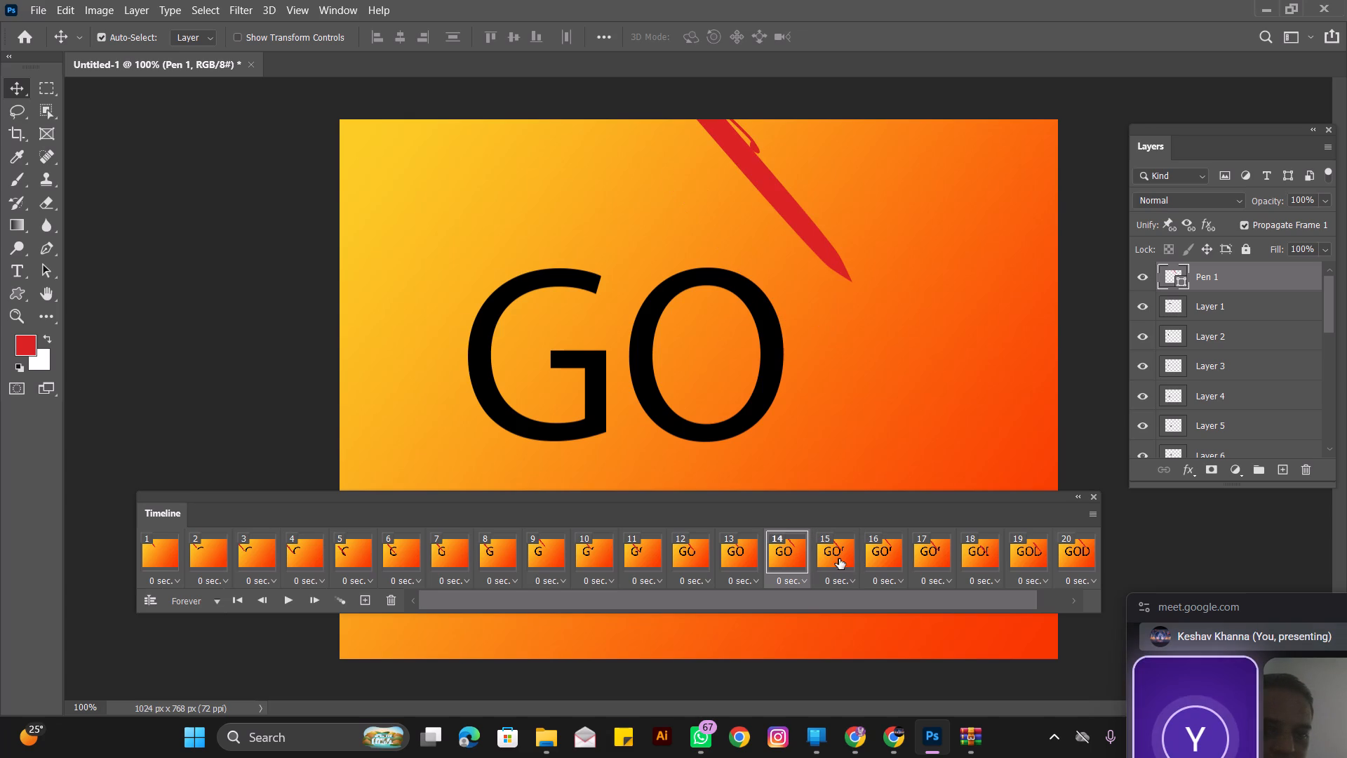
left_click(834, 554)
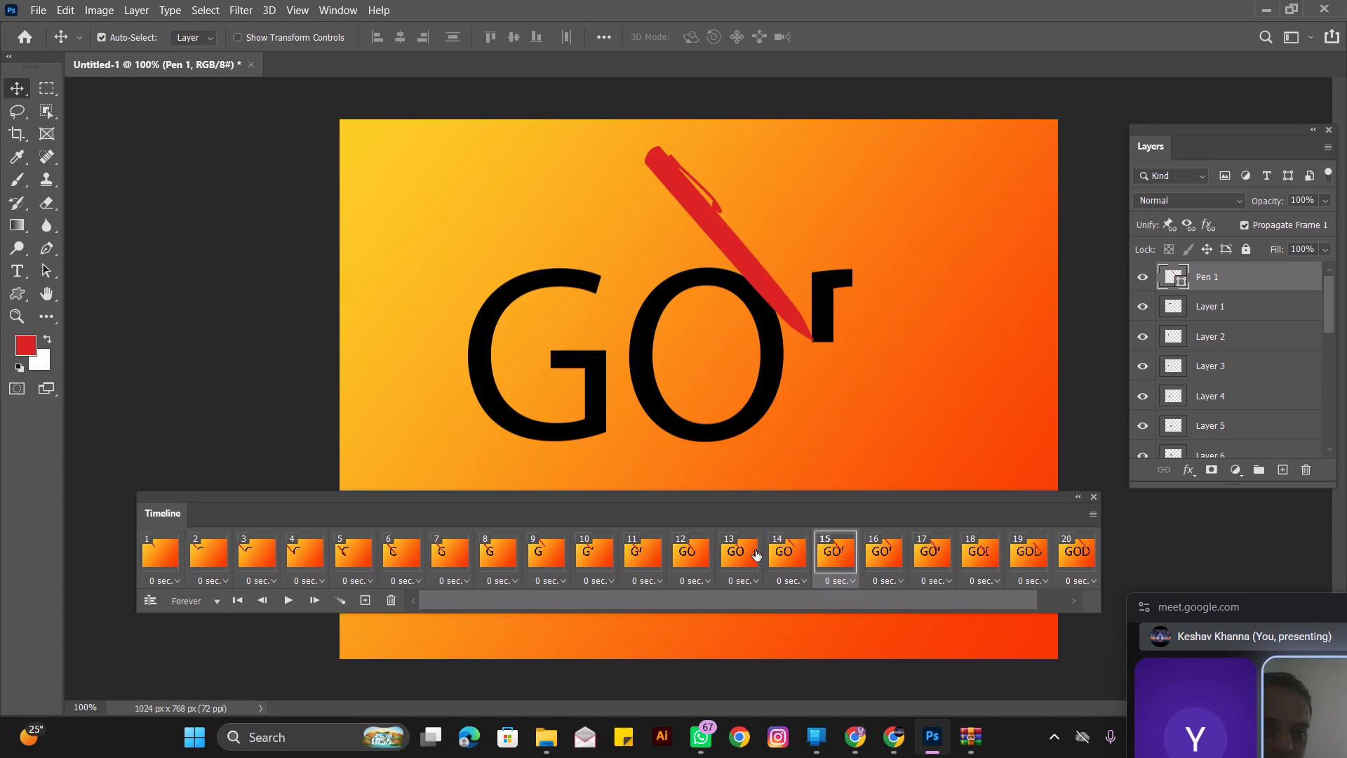
left_click(758, 559)
left_click(793, 555)
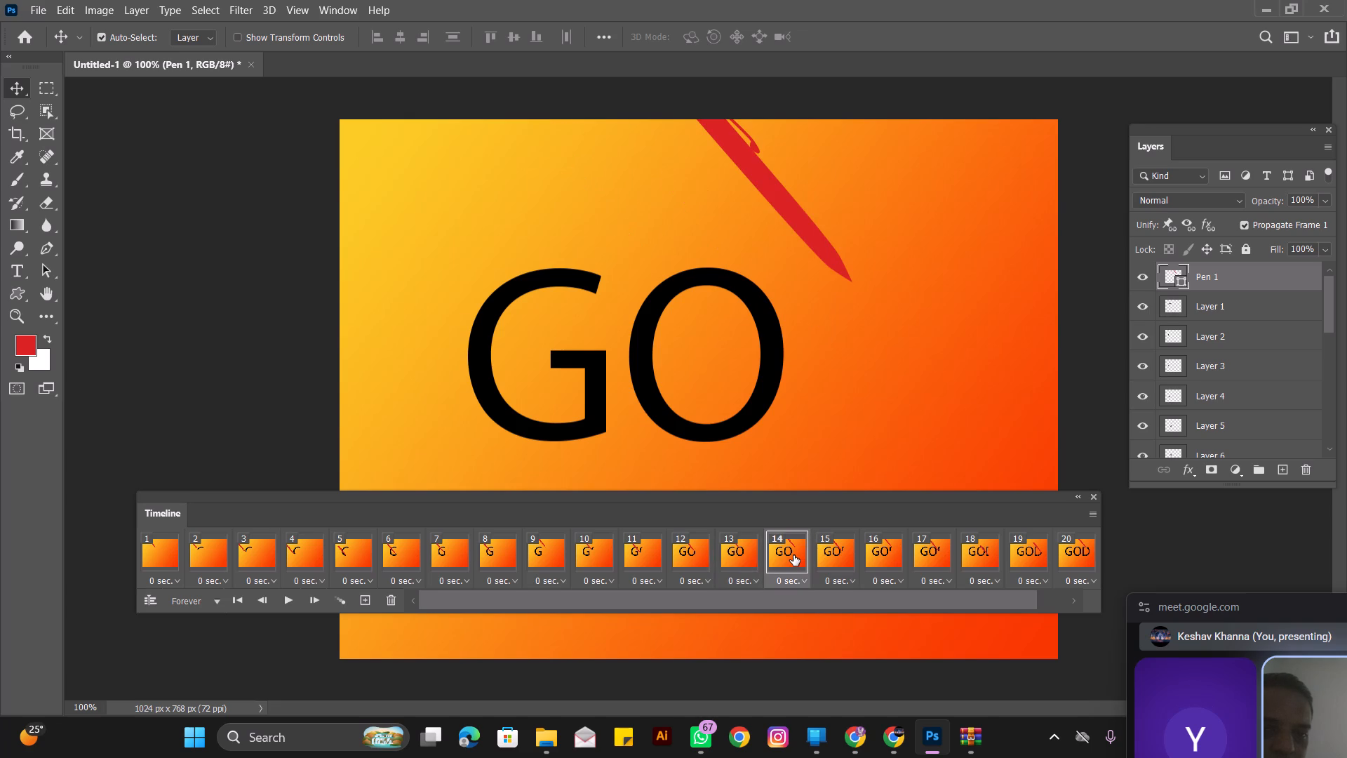
left_click(826, 552)
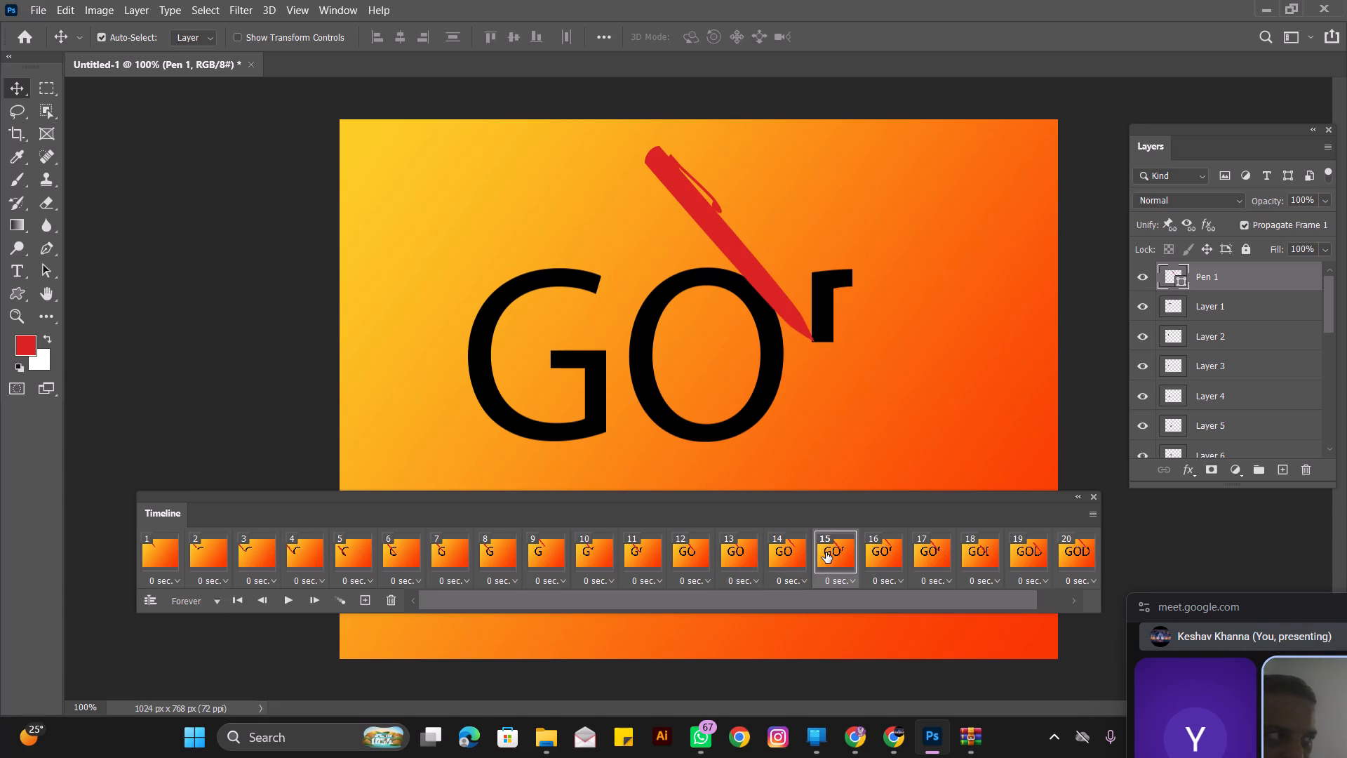
left_click(779, 545)
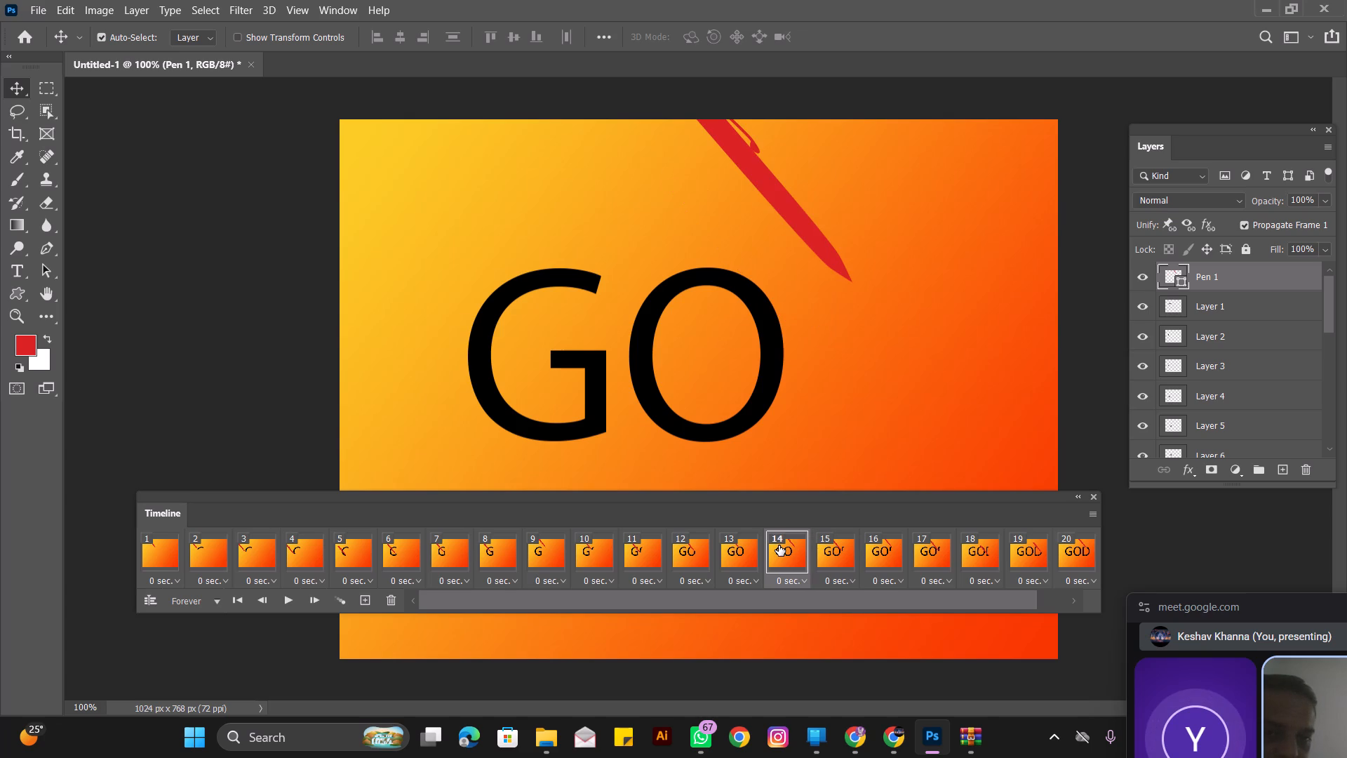
Compare frames 14 to 17 and delete frame 16, where the pen tip touches the top of the D's partial stem.
left_click(838, 550)
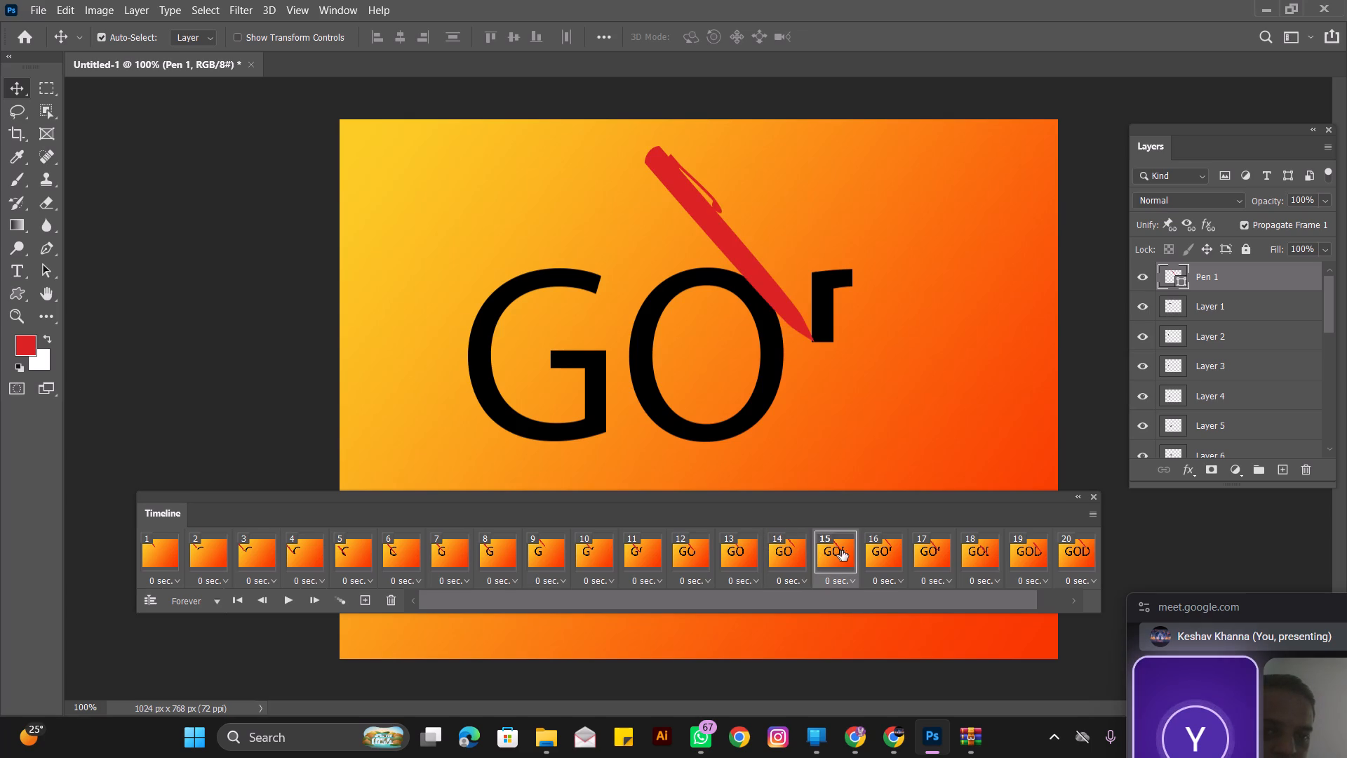
left_click(892, 555)
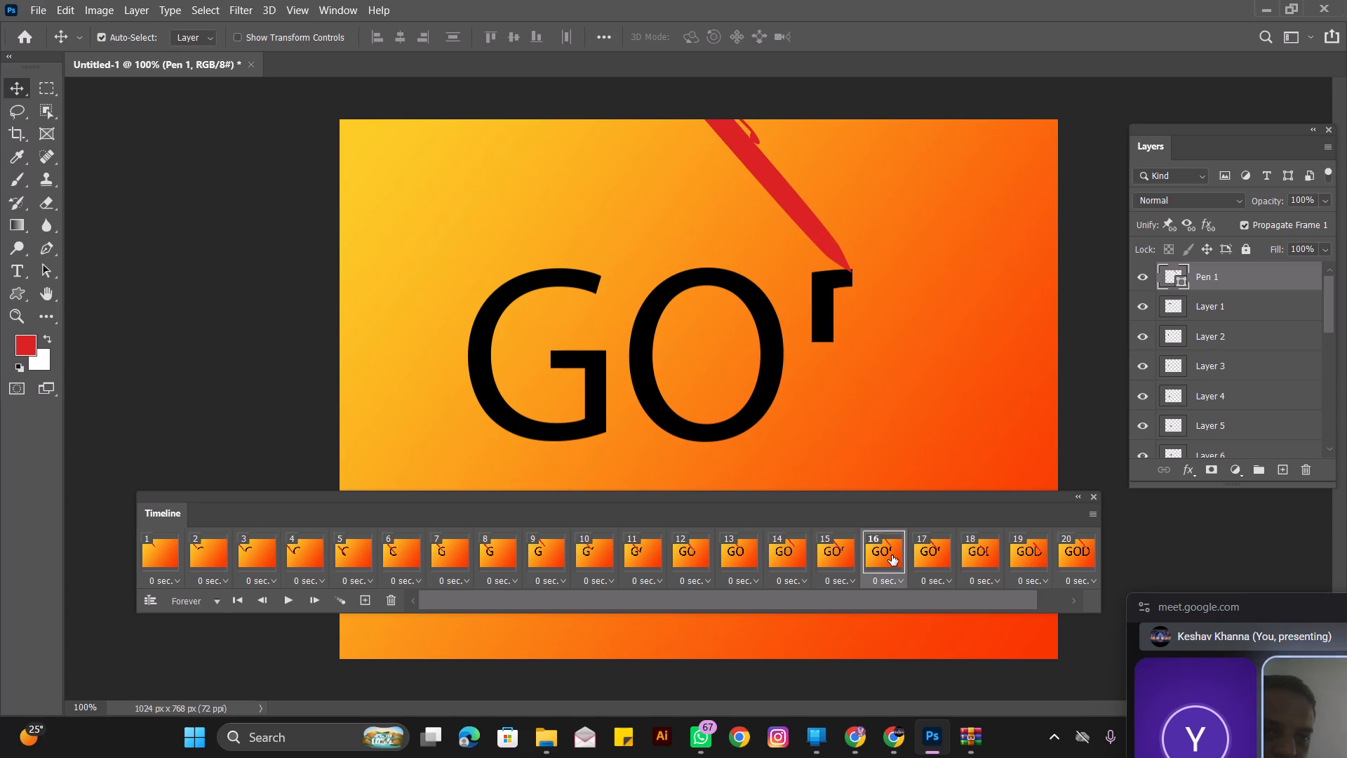
left_click(931, 555)
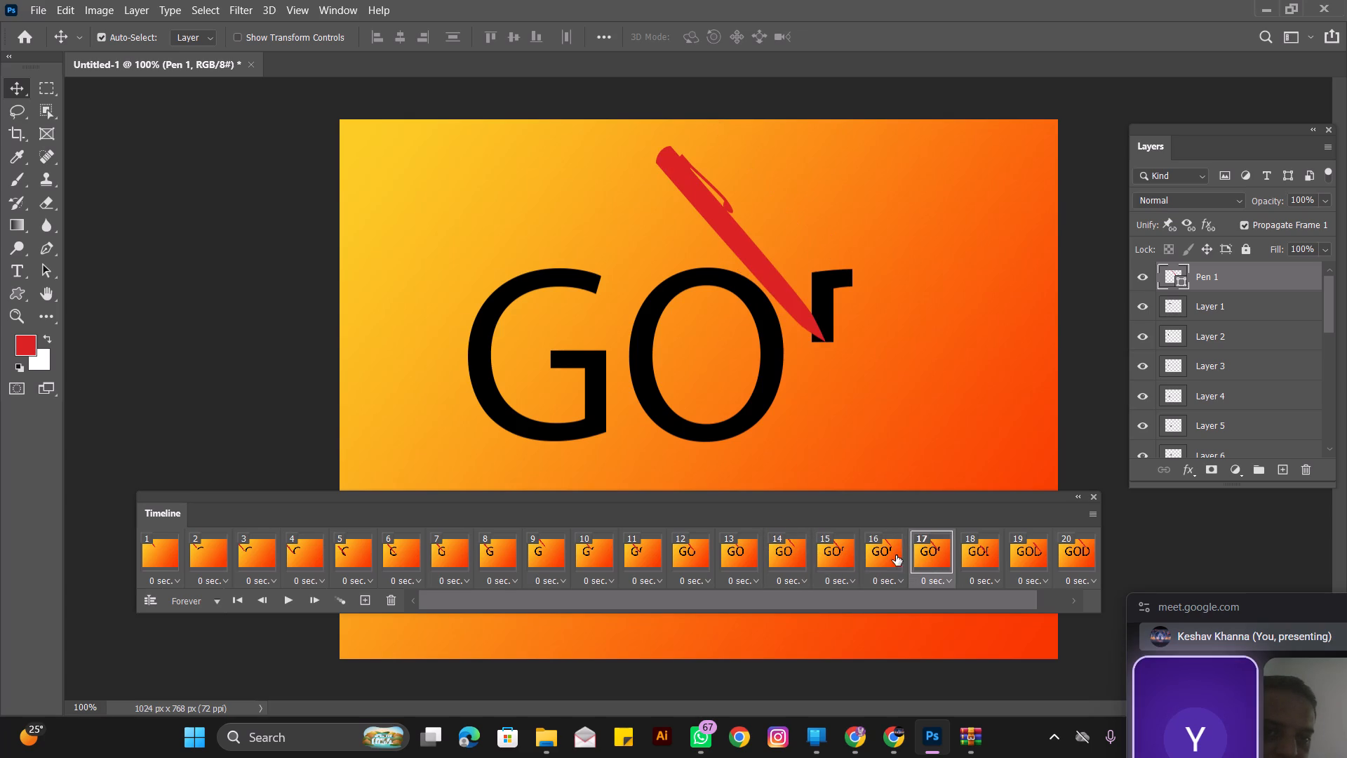
left_click(885, 555)
left_click(835, 559)
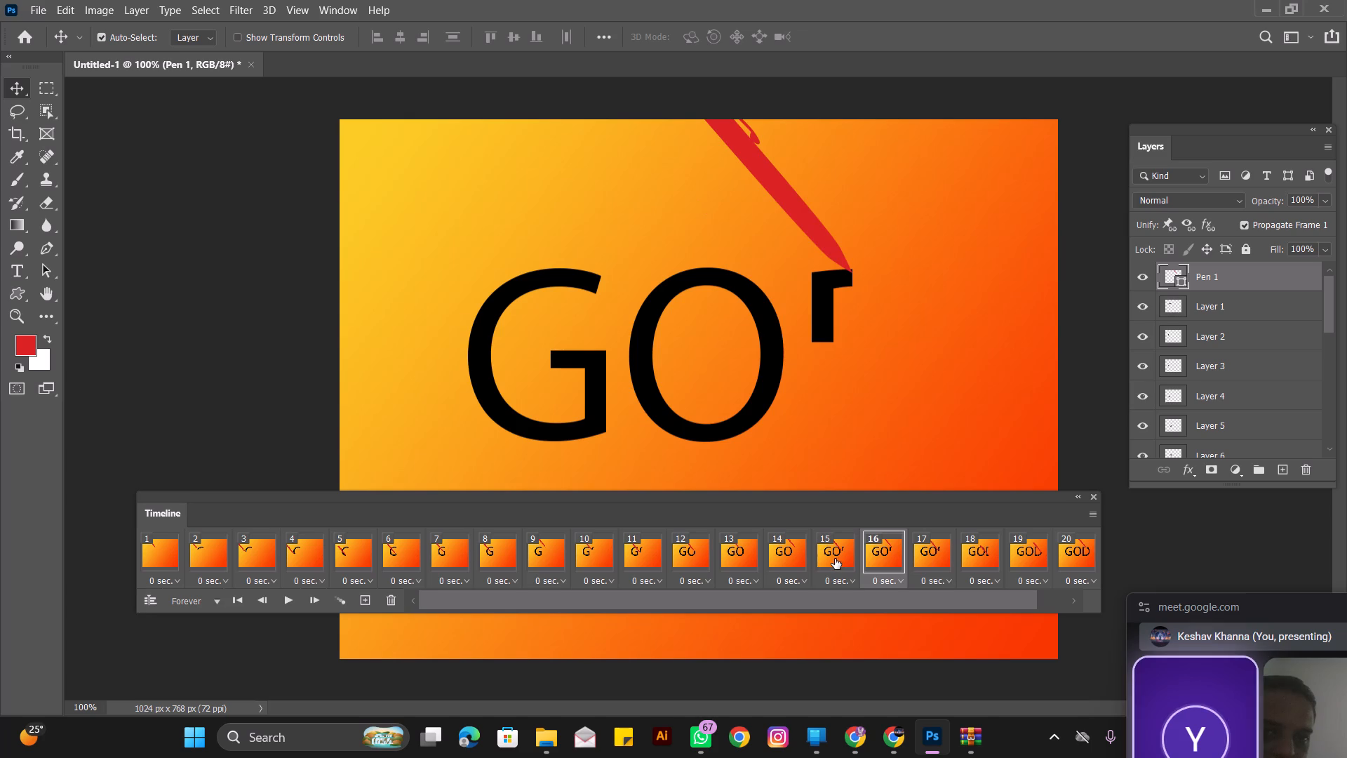
left_click(766, 554)
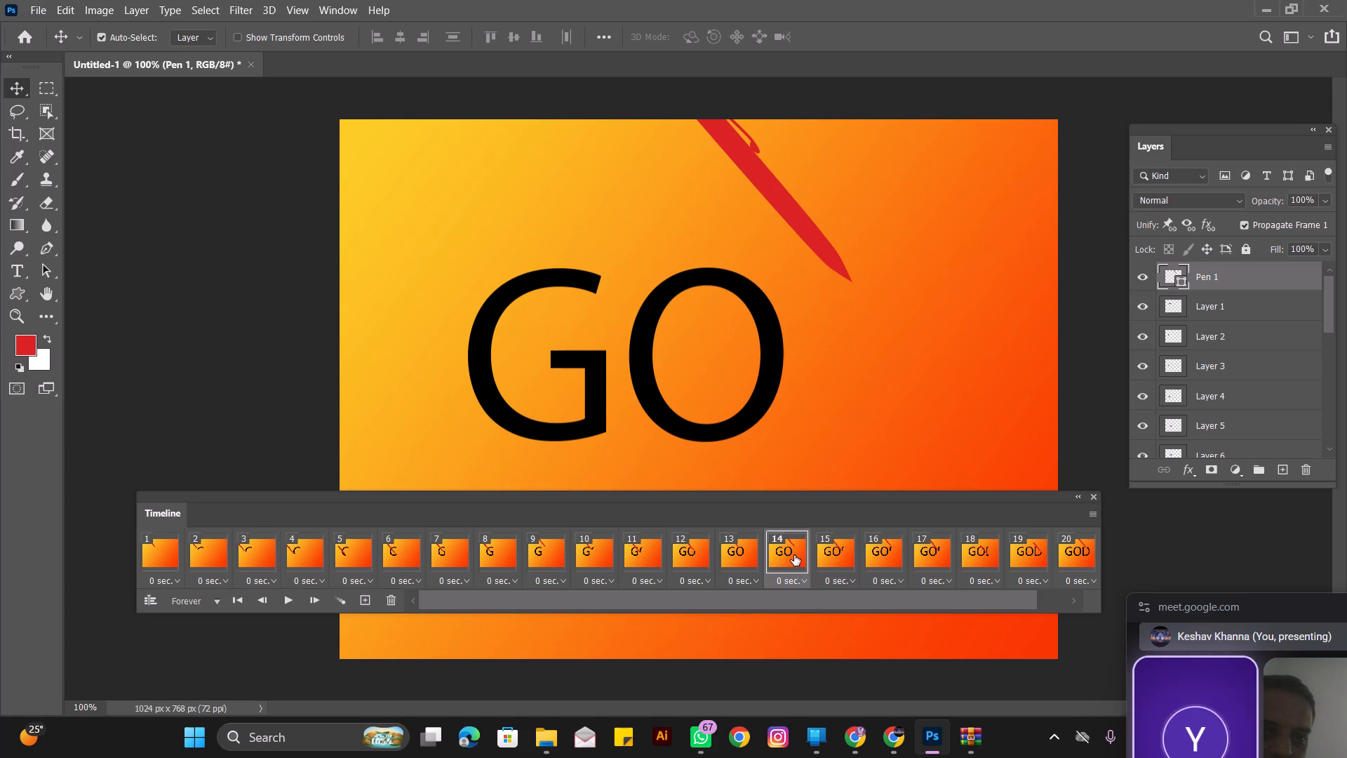
left_click(839, 553)
left_click(892, 557)
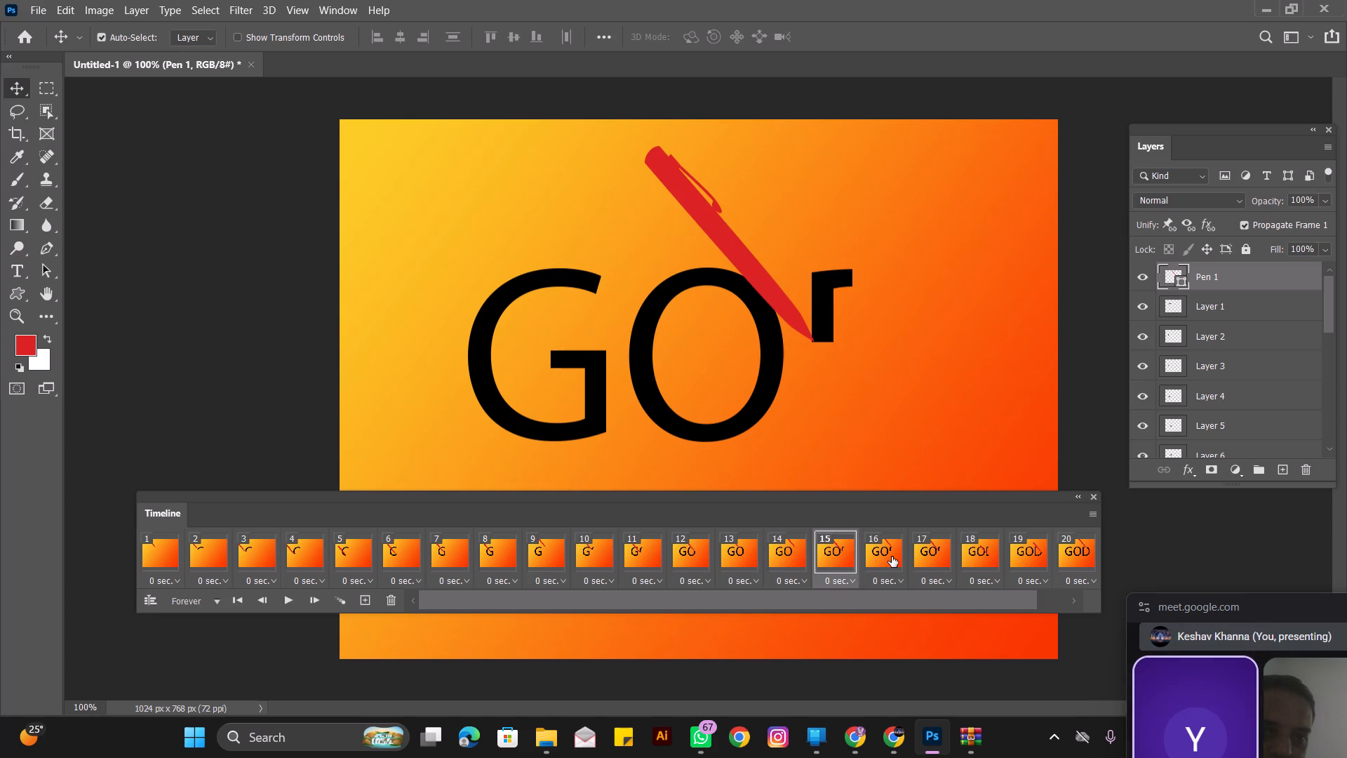
left_click(395, 598)
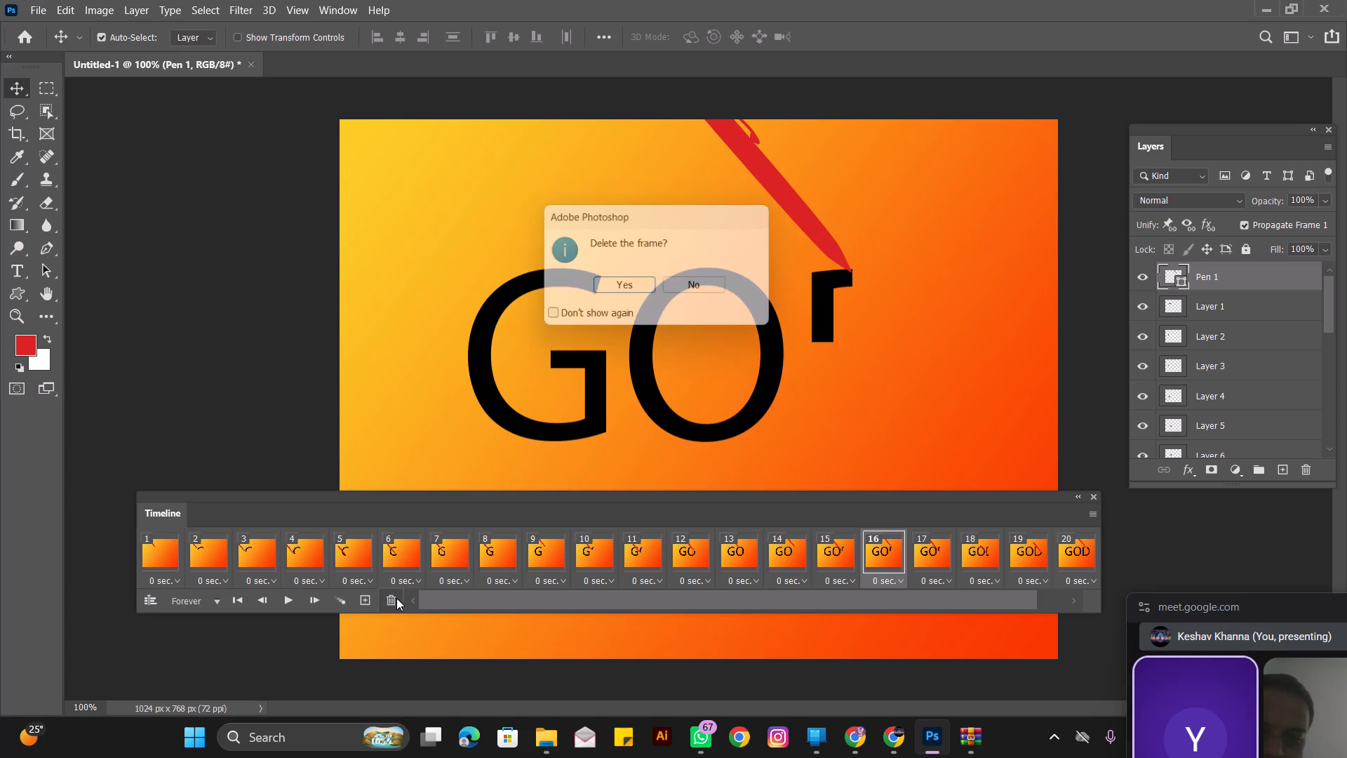
left_click(608, 284)
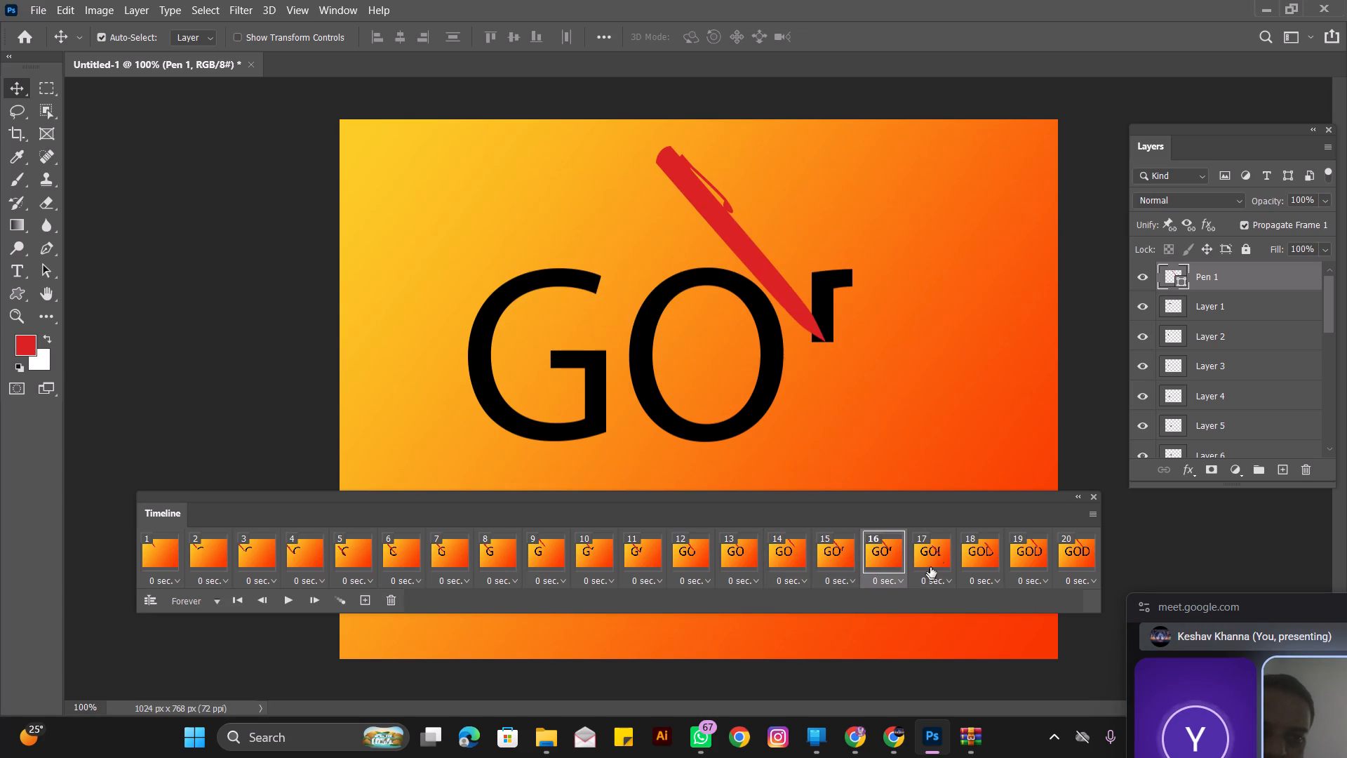
Compare frames 14 to 17 again and delete the frame 16 that repeats the D's partial stem with the pen at its lower end.
left_click(937, 556)
left_click(883, 554)
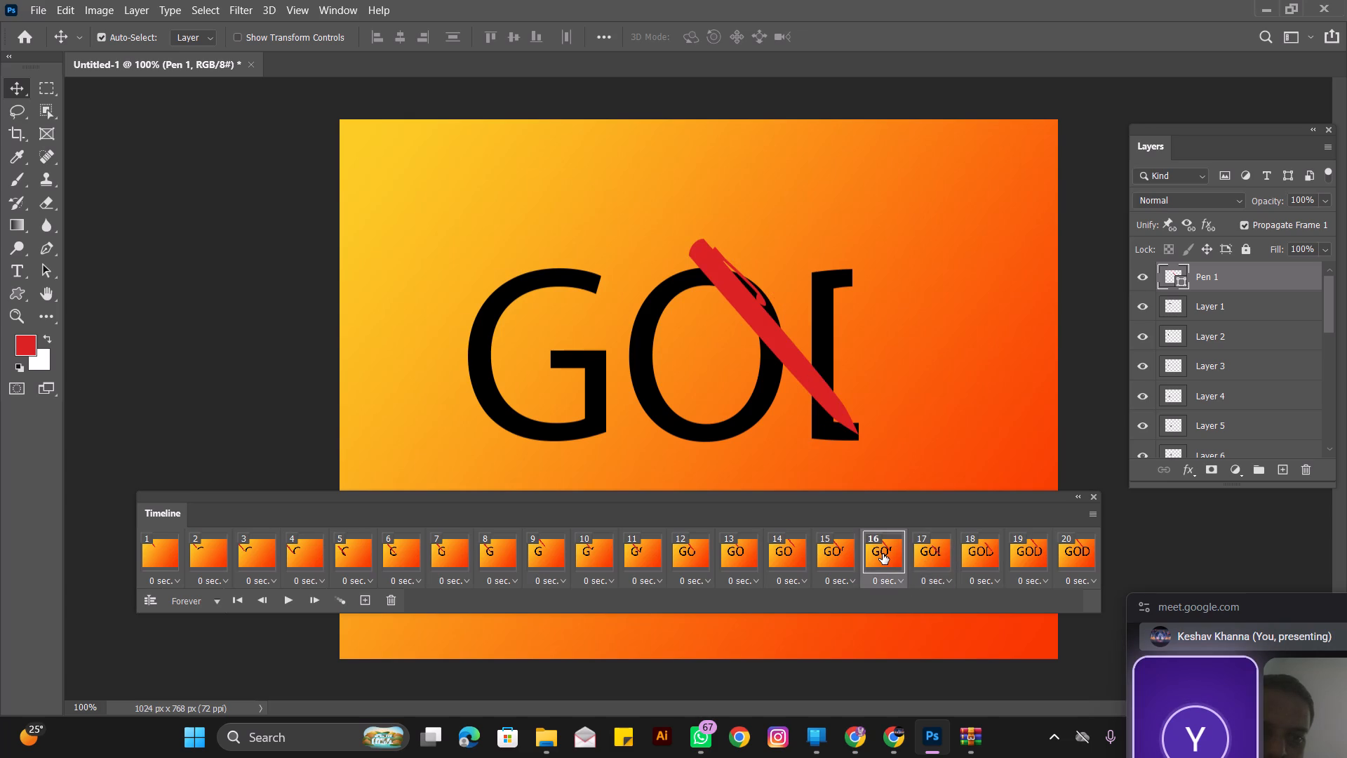
left_click(833, 561)
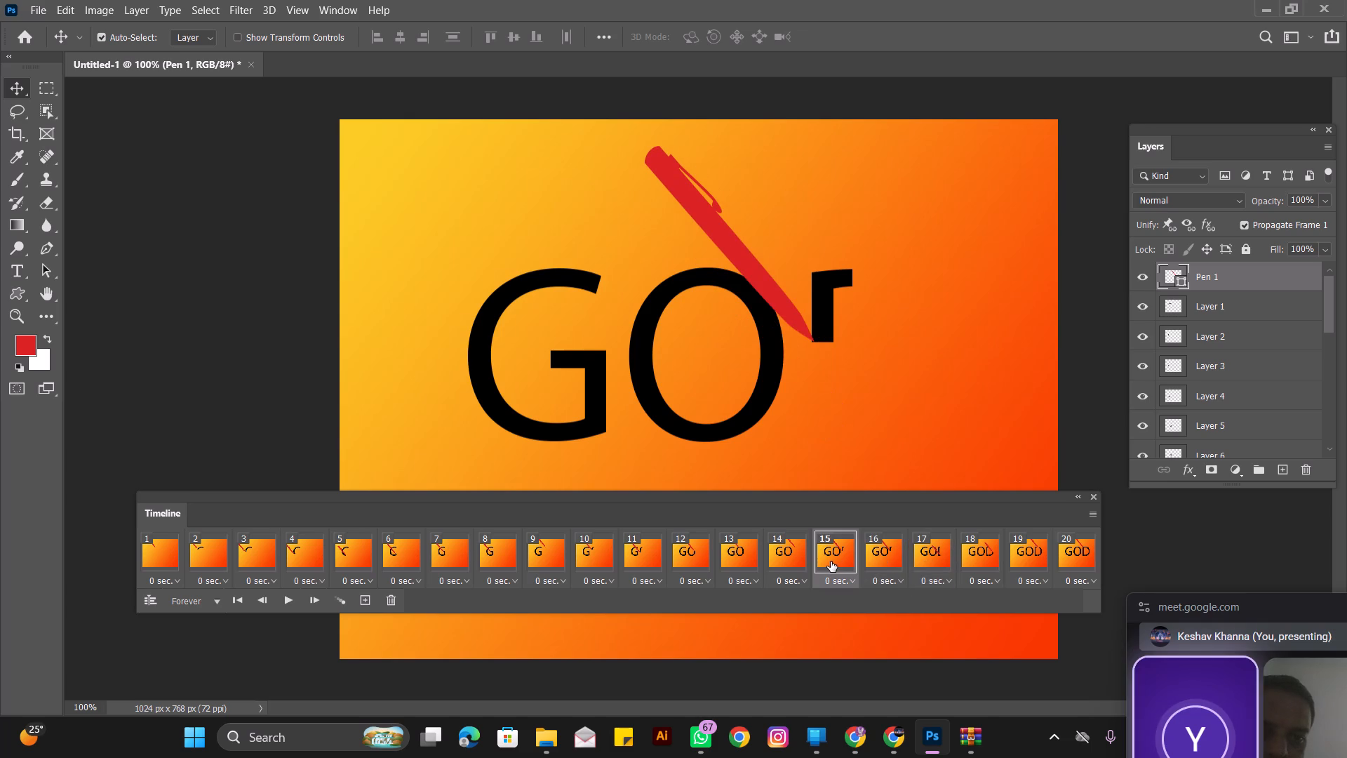
left_click(788, 561)
left_click(739, 559)
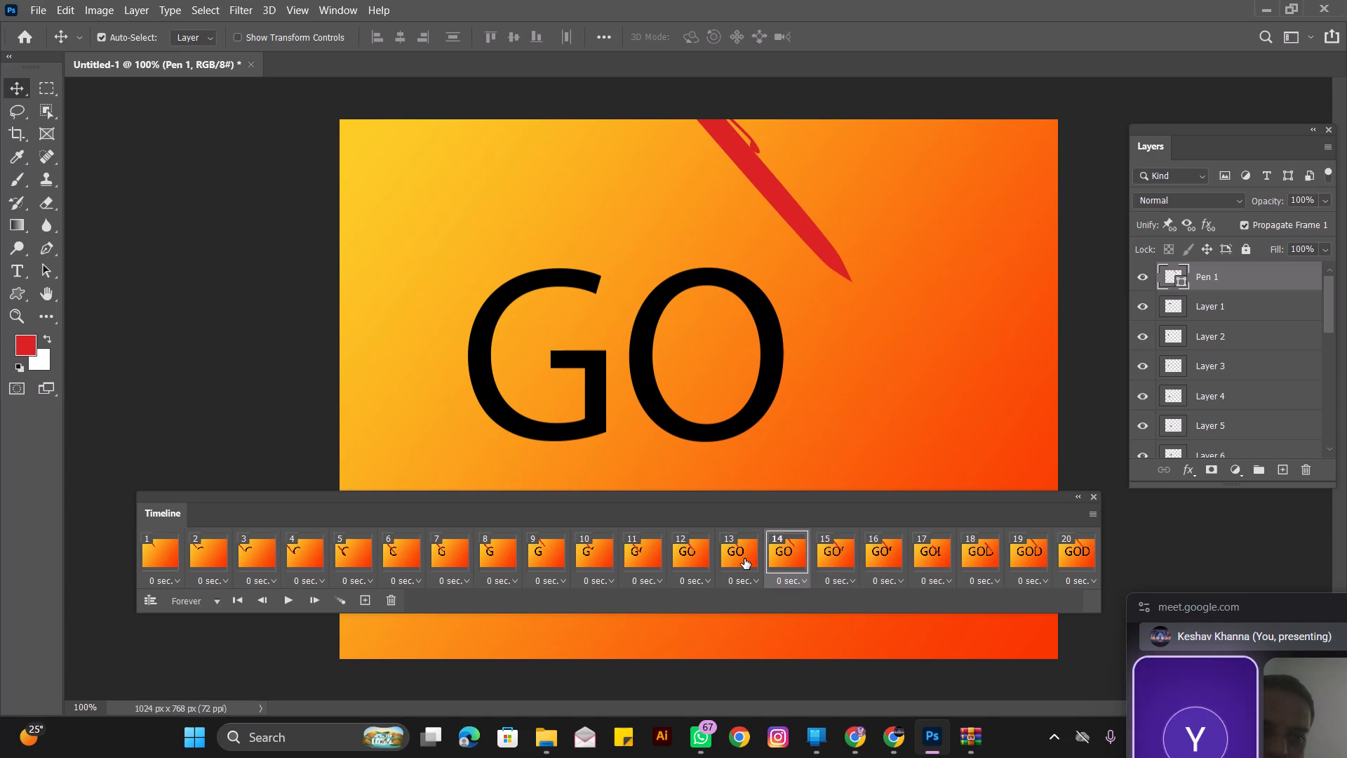
left_click(810, 553)
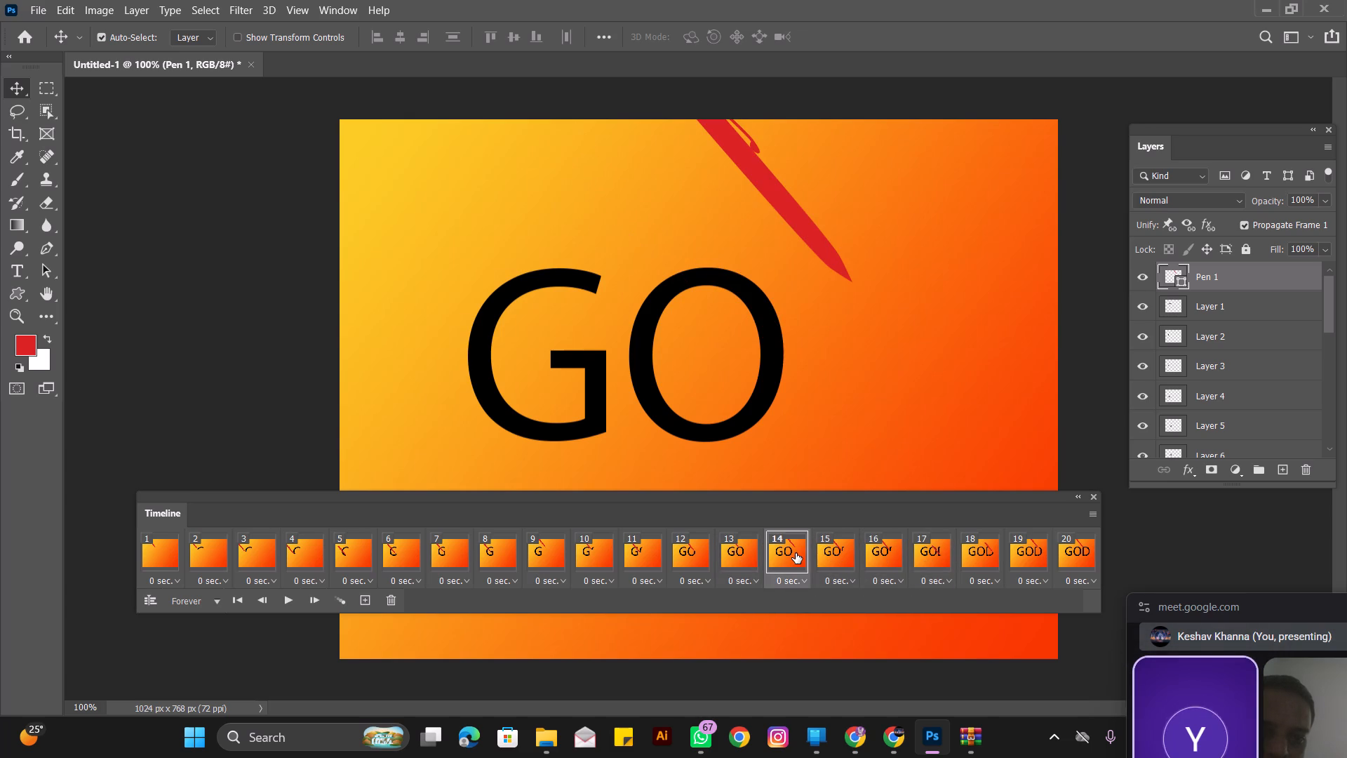
left_click(845, 554)
left_click(892, 547)
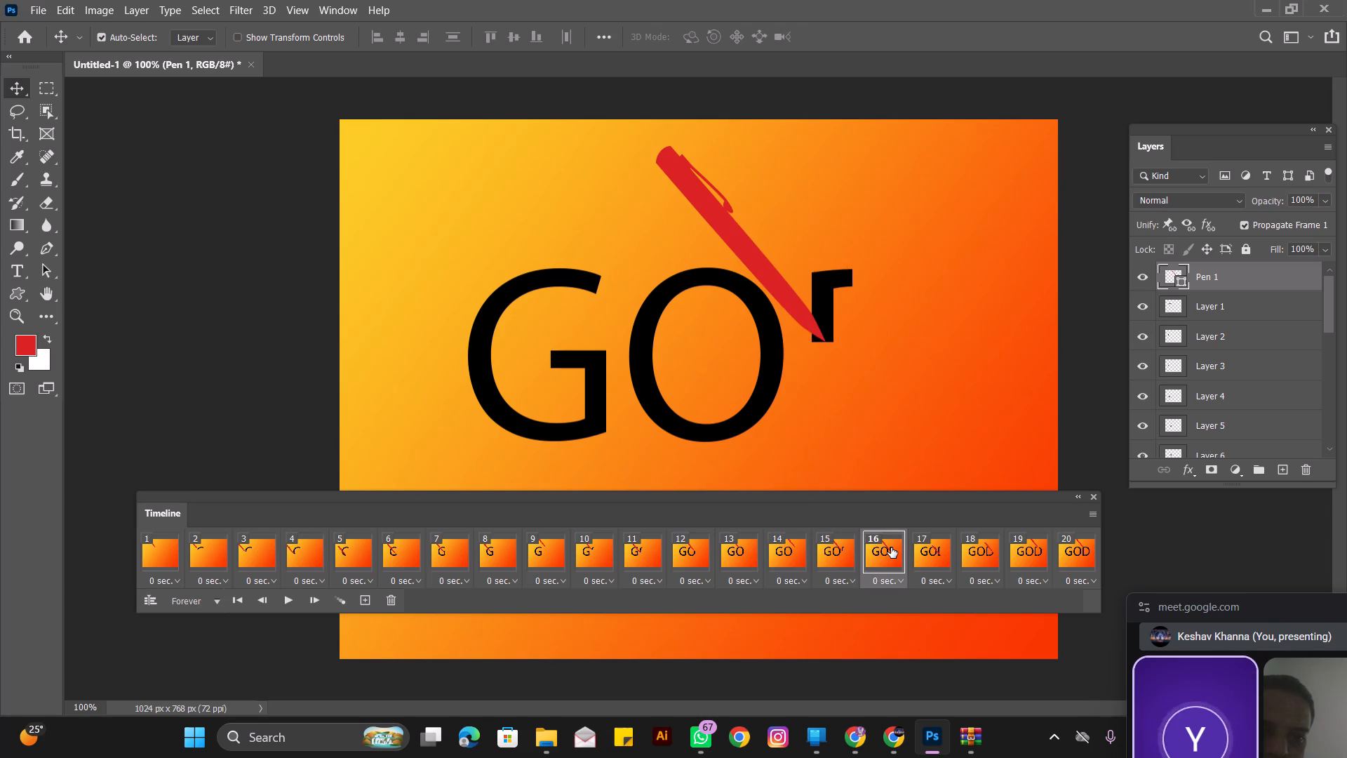
left_click(925, 552)
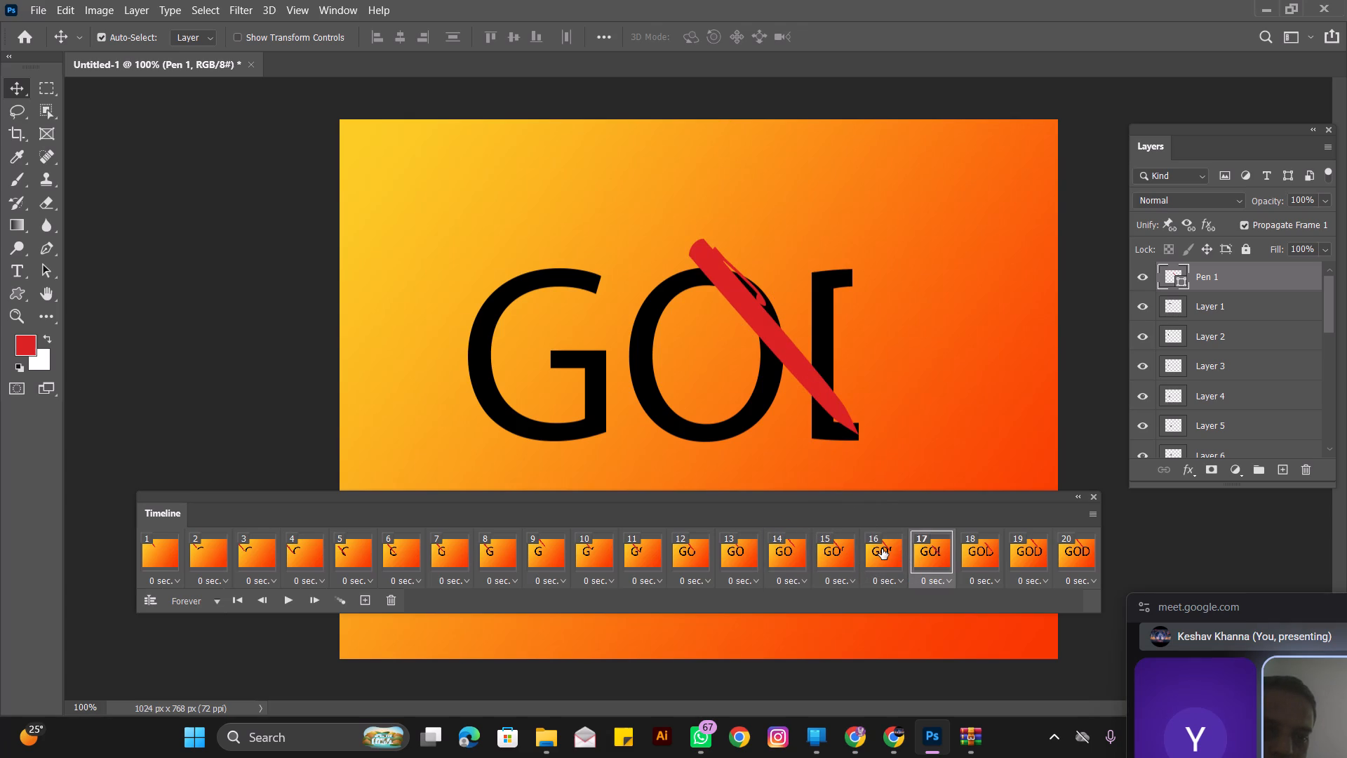
left_click(882, 549)
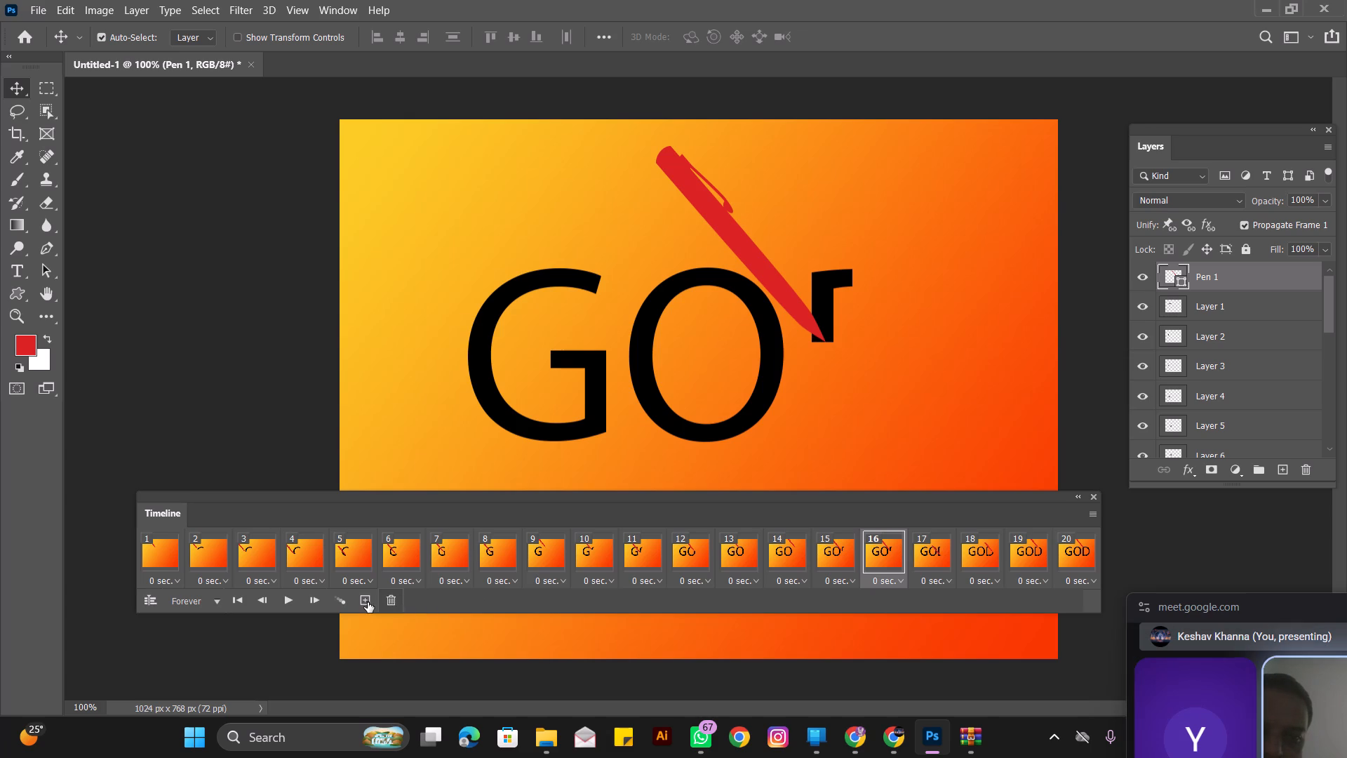
left_click(396, 606)
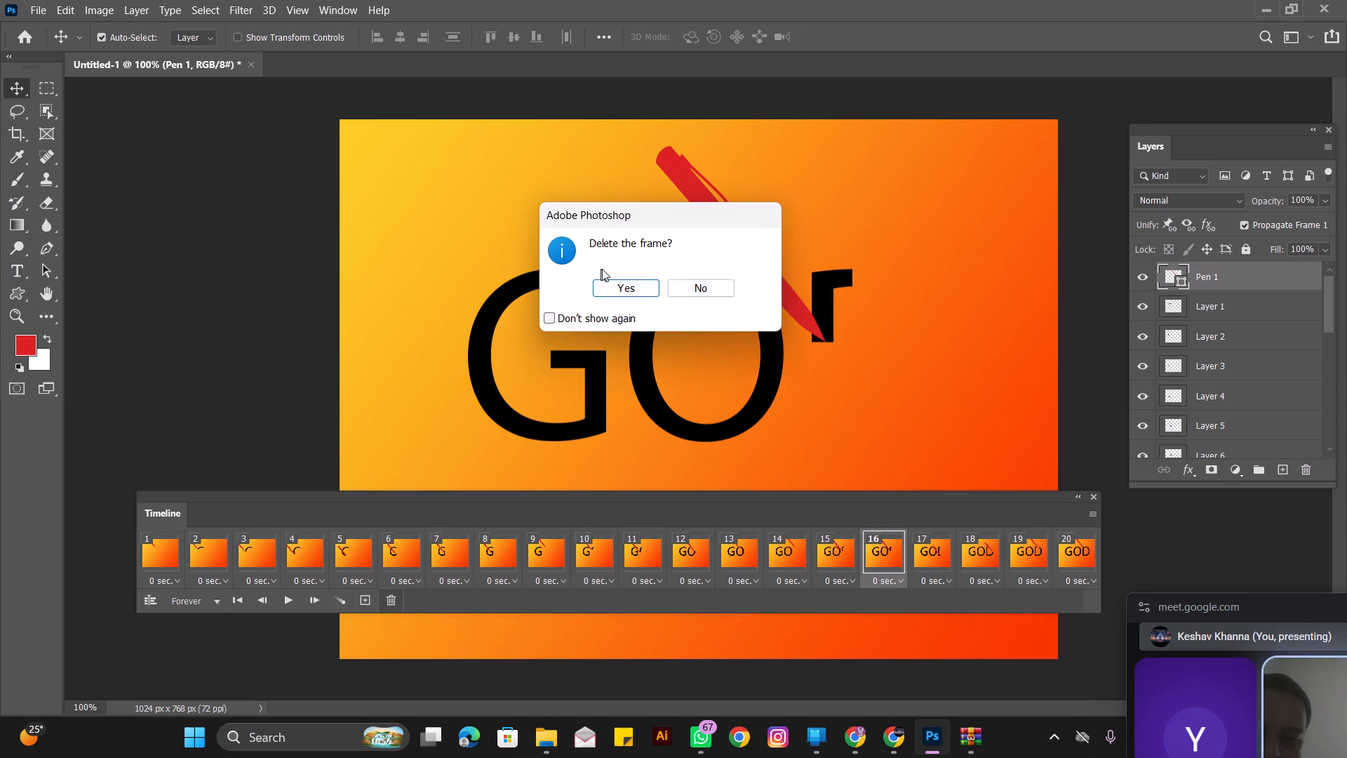
left_click(607, 281)
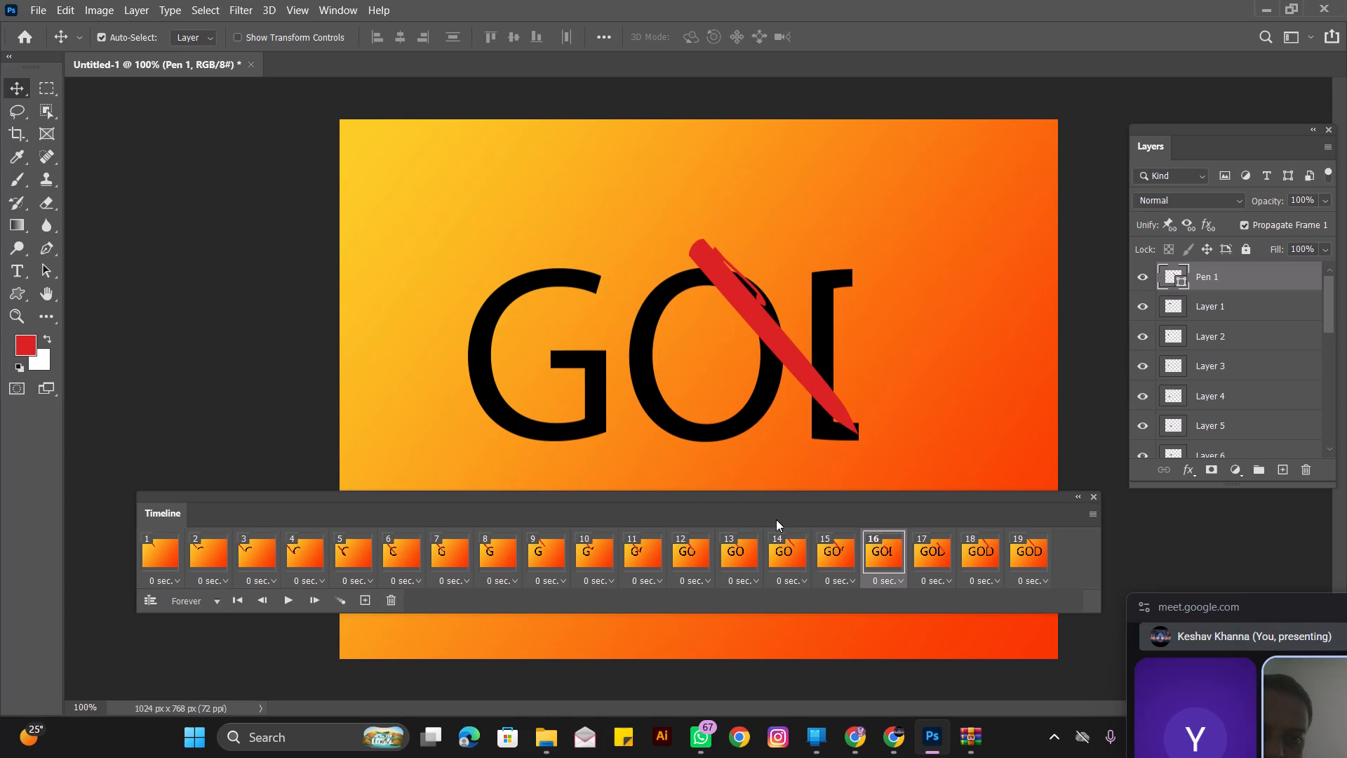
Play the frame animation to check the pen's movement from the O into the D.
left_click(288, 600)
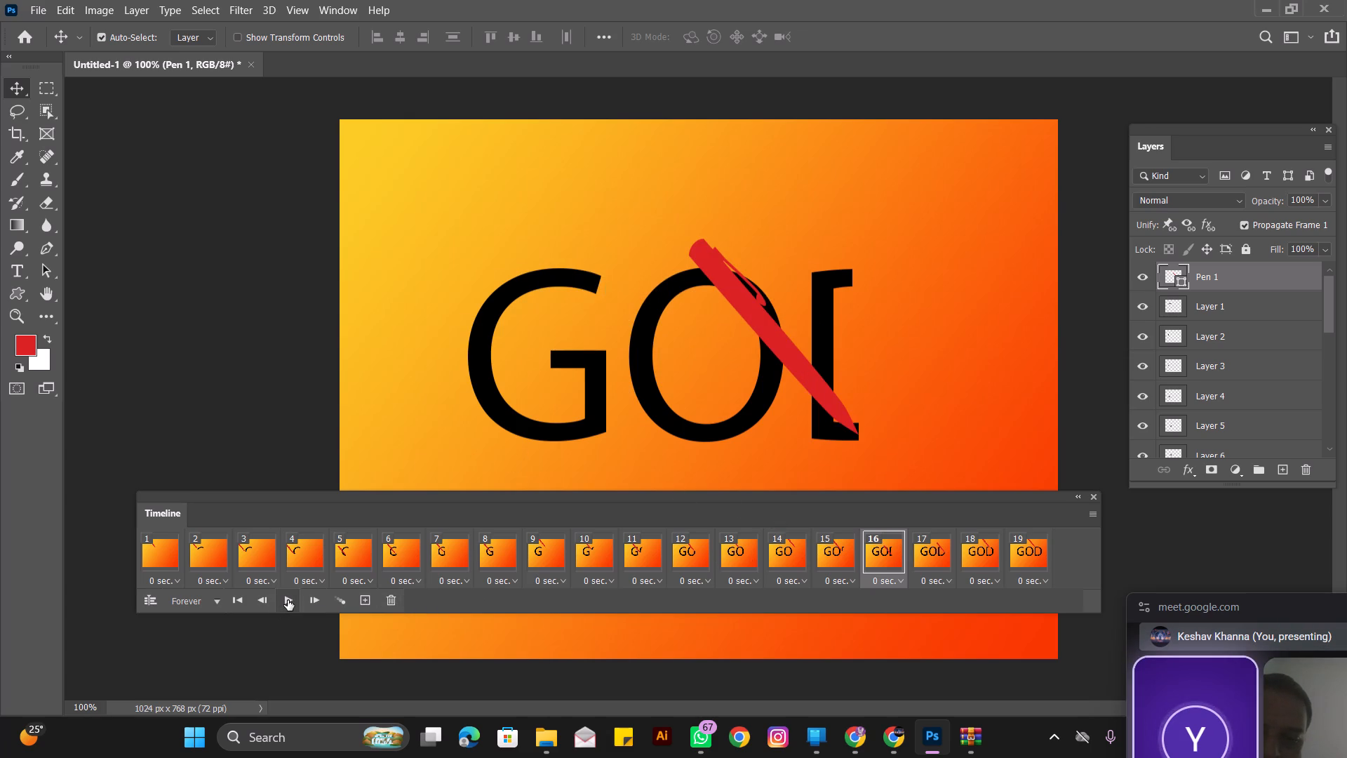